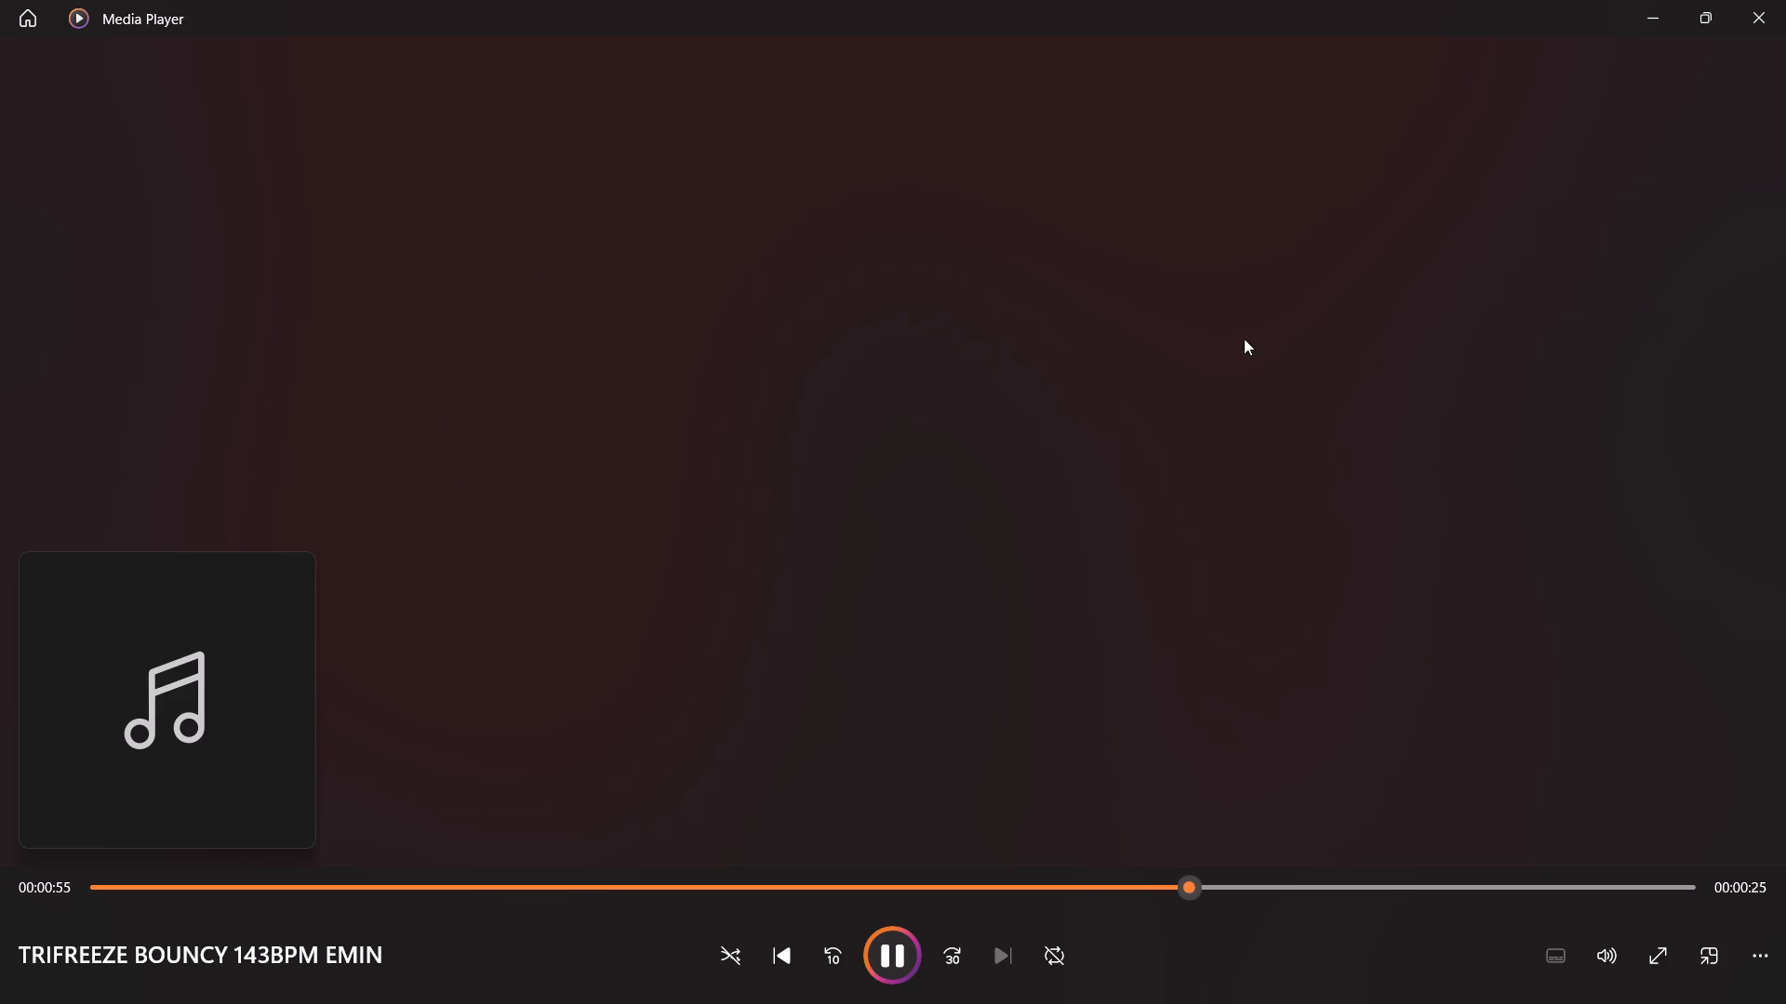
Close the media player and open the TRIFREEZE BOUNCY 143BPM EMIN project file in FL Studio, discarding changes to RANG 90BMP.flp.
click(1785, 0)
double_click(354, 282)
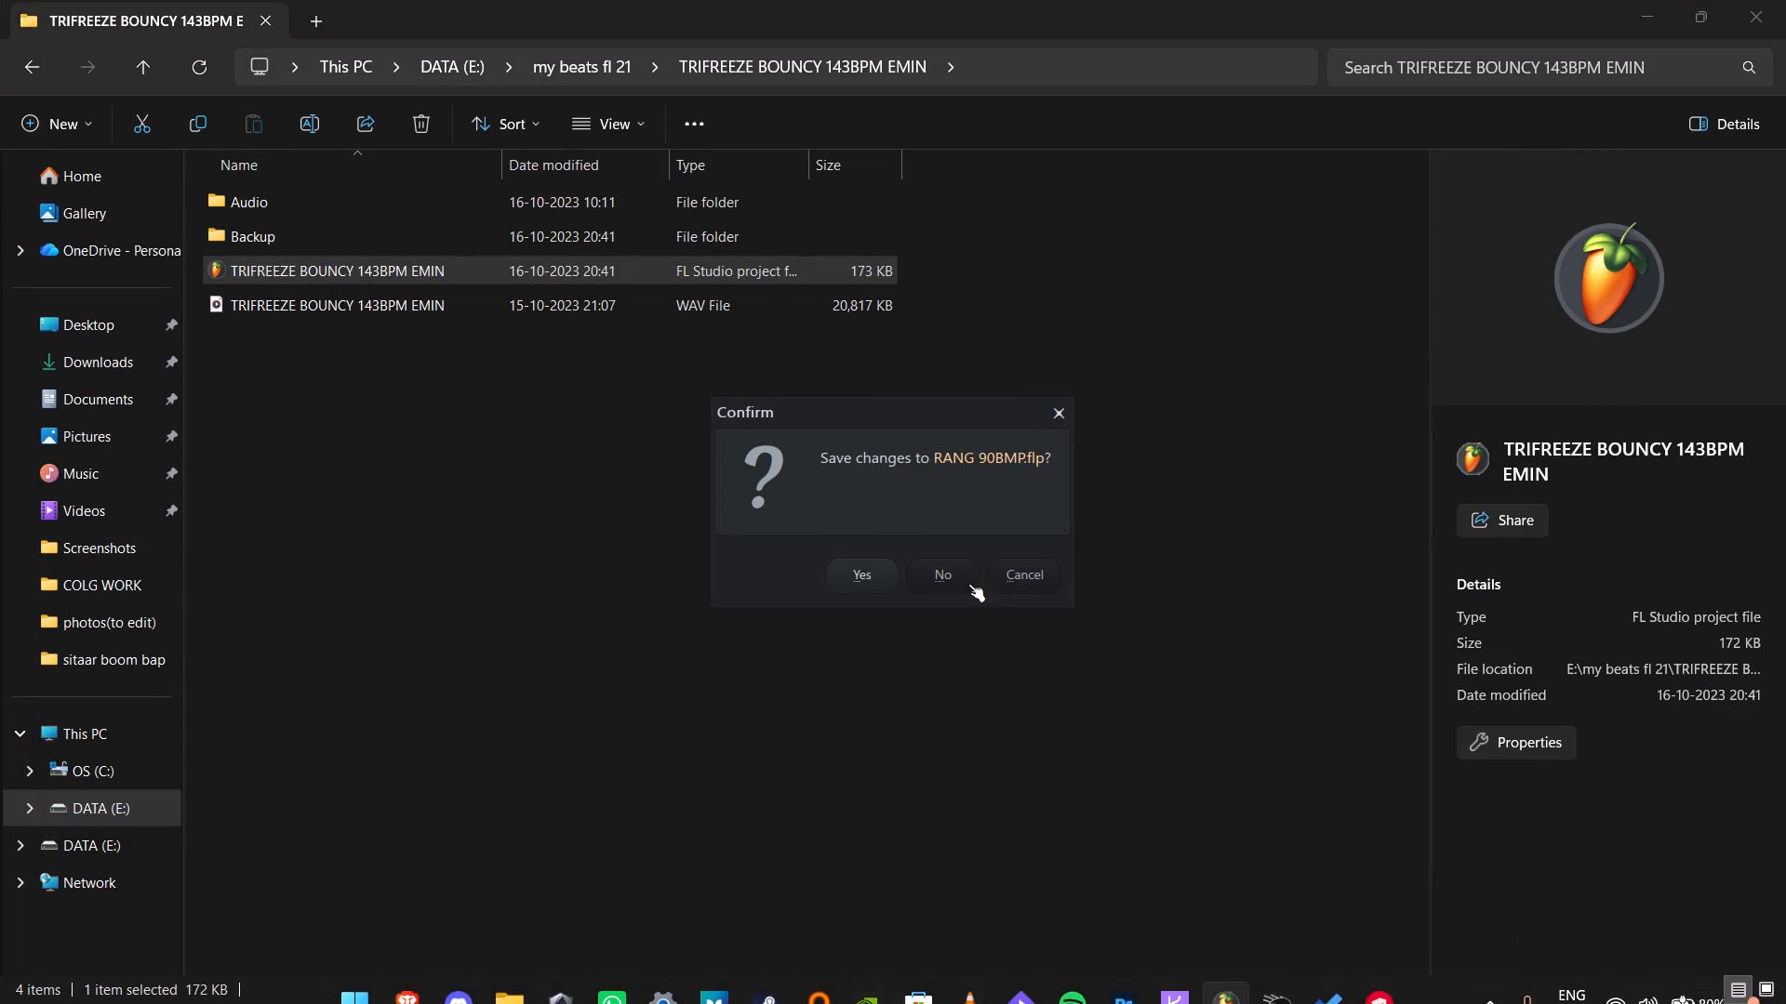
click(968, 584)
click(1096, 653)
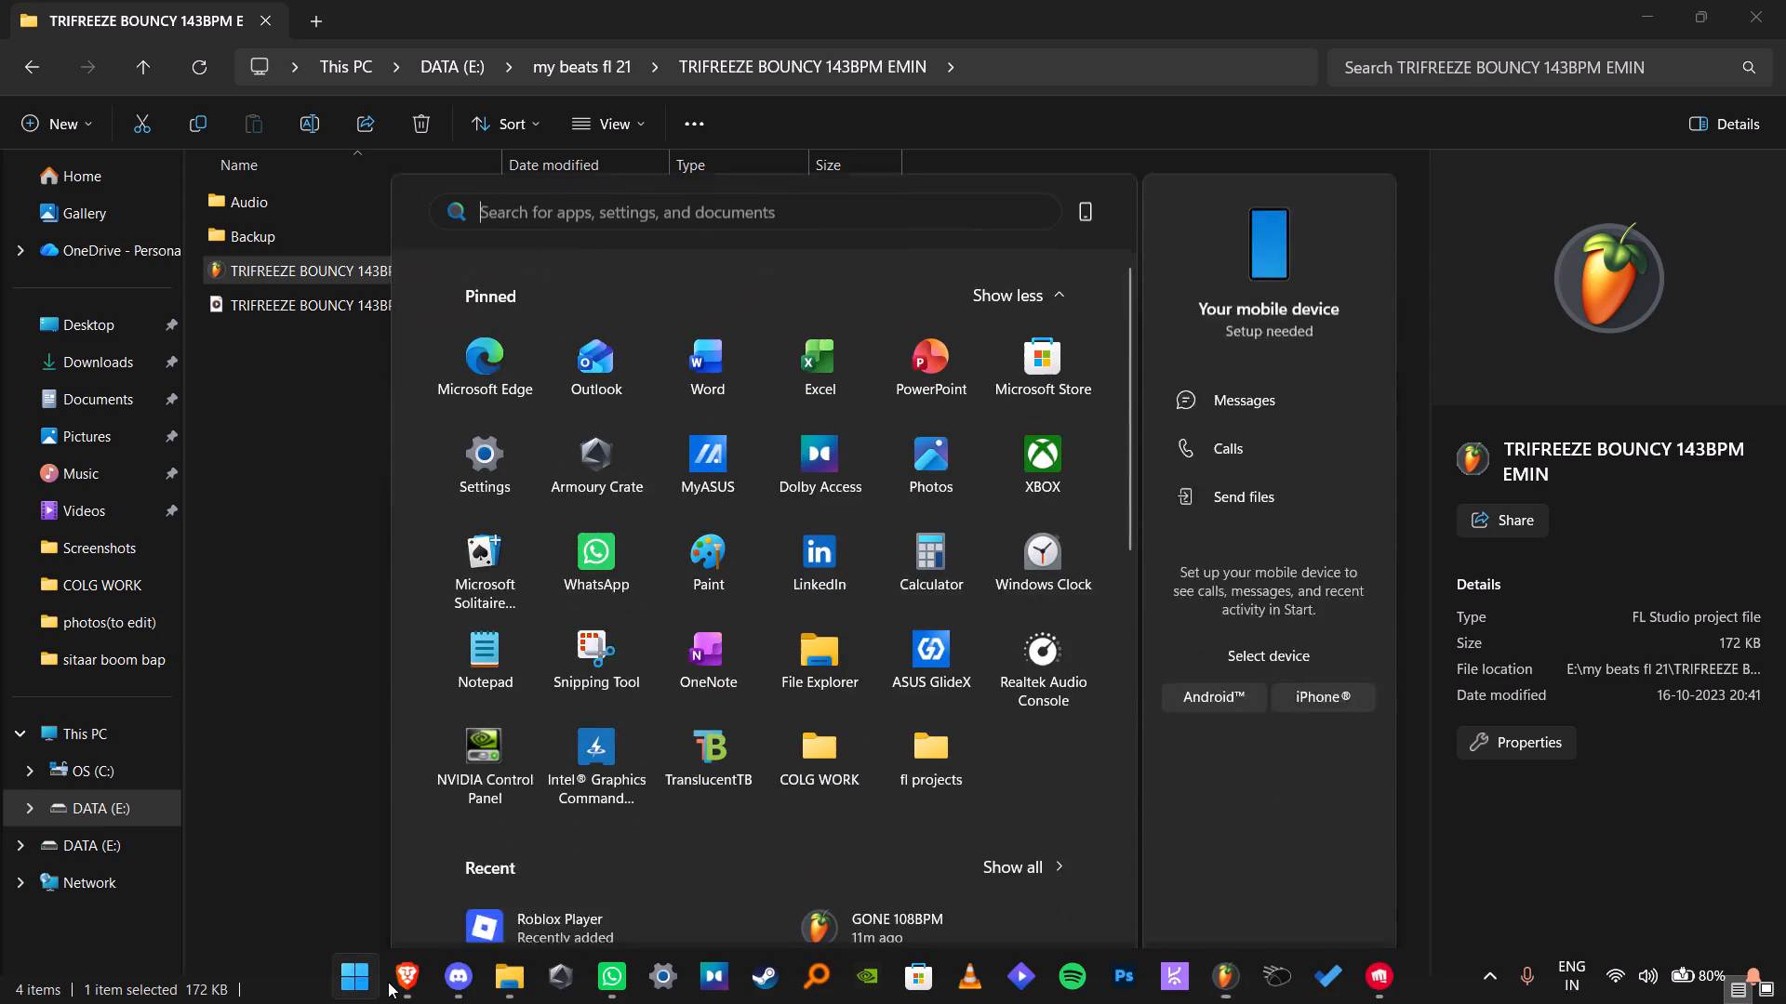
Bring FL Studio with the TRIFREEZE BOUNCY project to the front, minimizing the other windows.
click(395, 977)
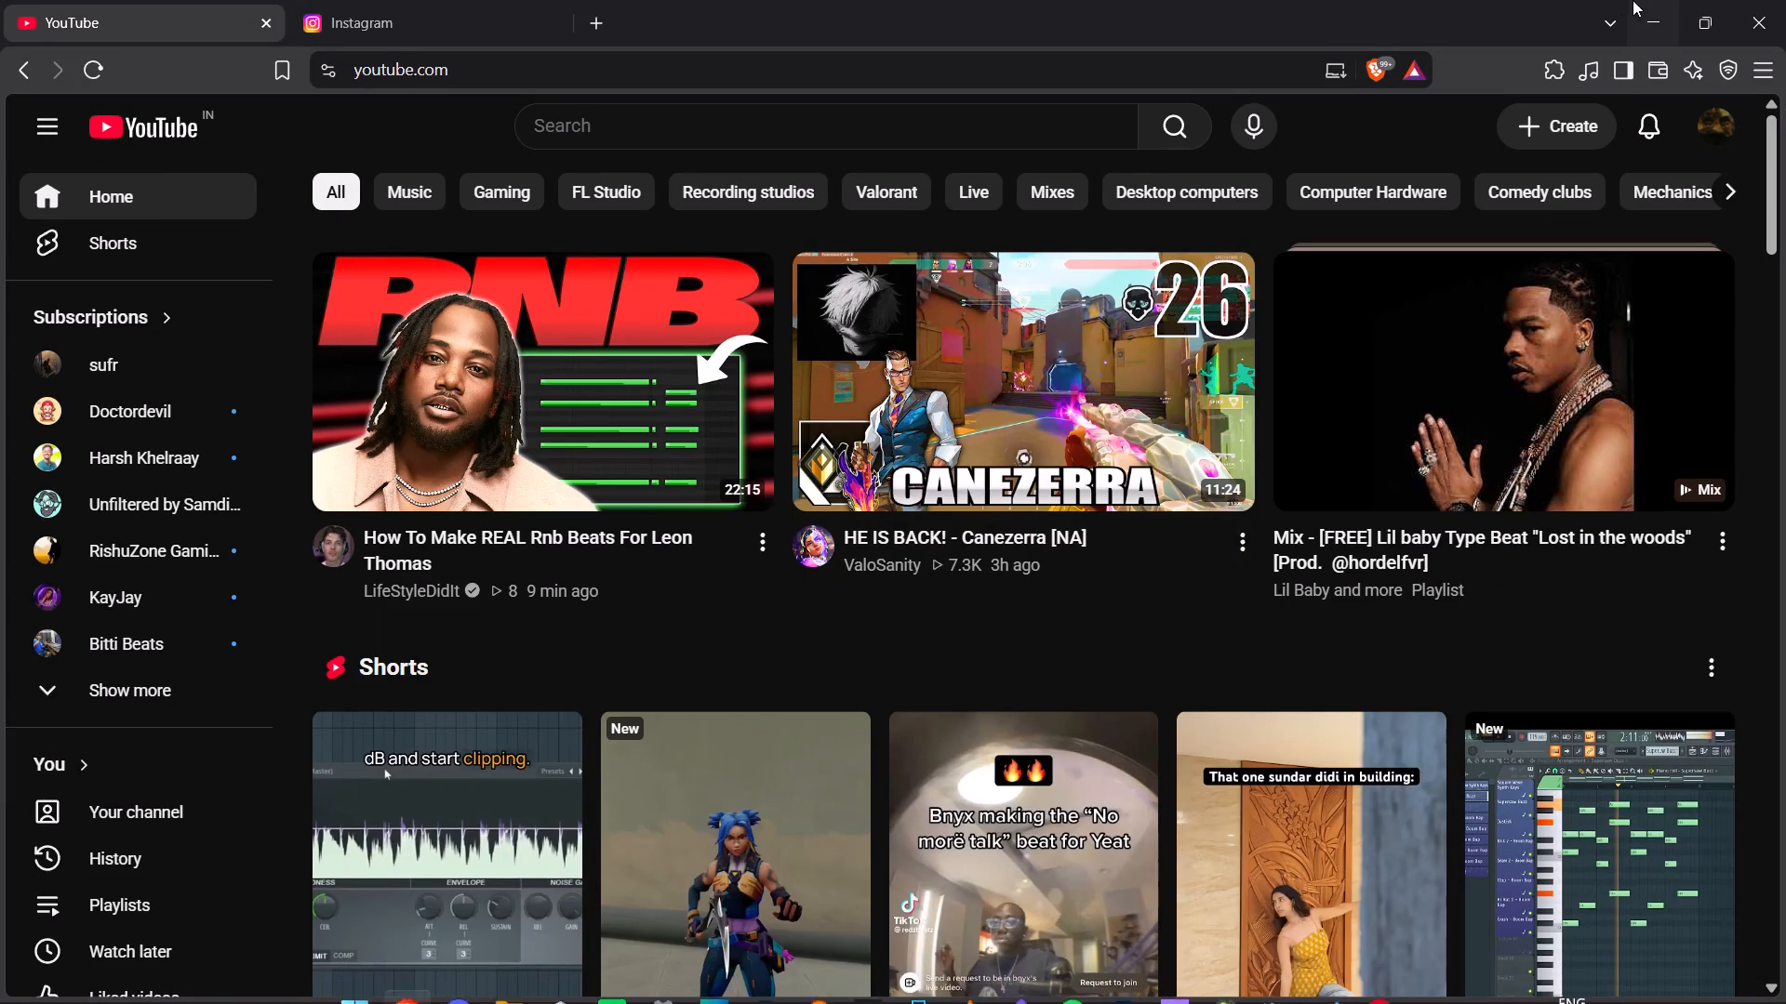
click(1637, 0)
click(1637, 0)
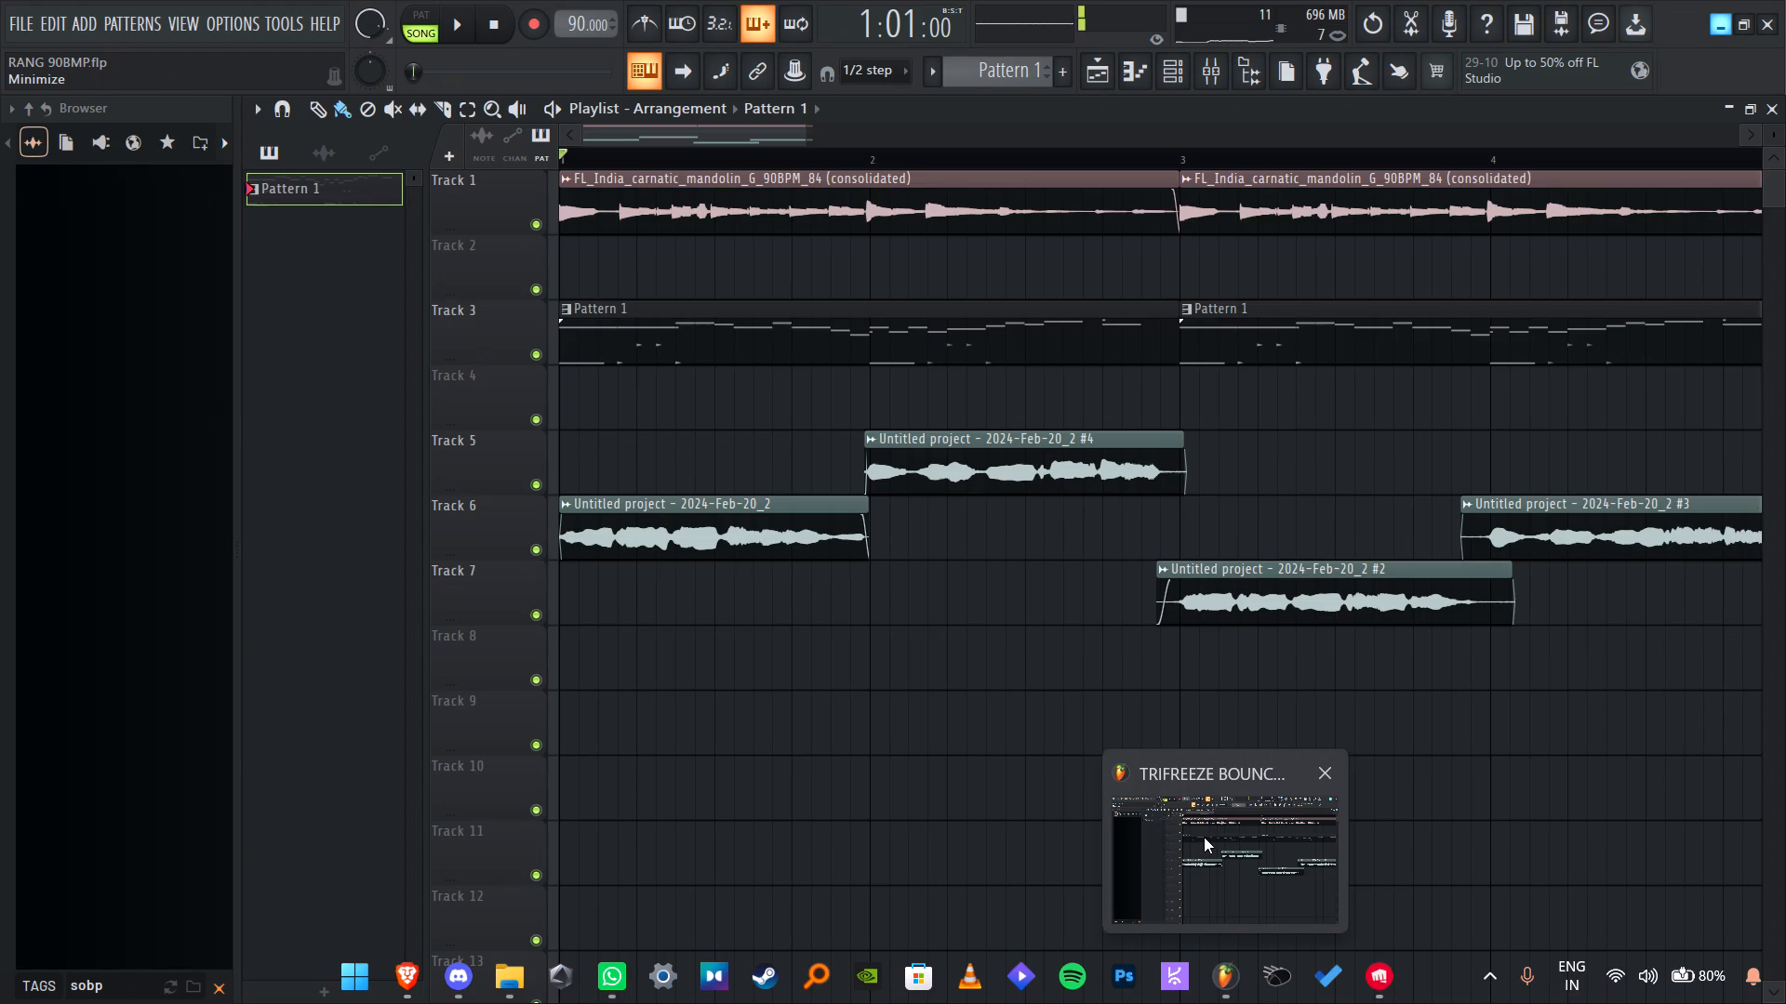
click(1204, 837)
click(1182, 341)
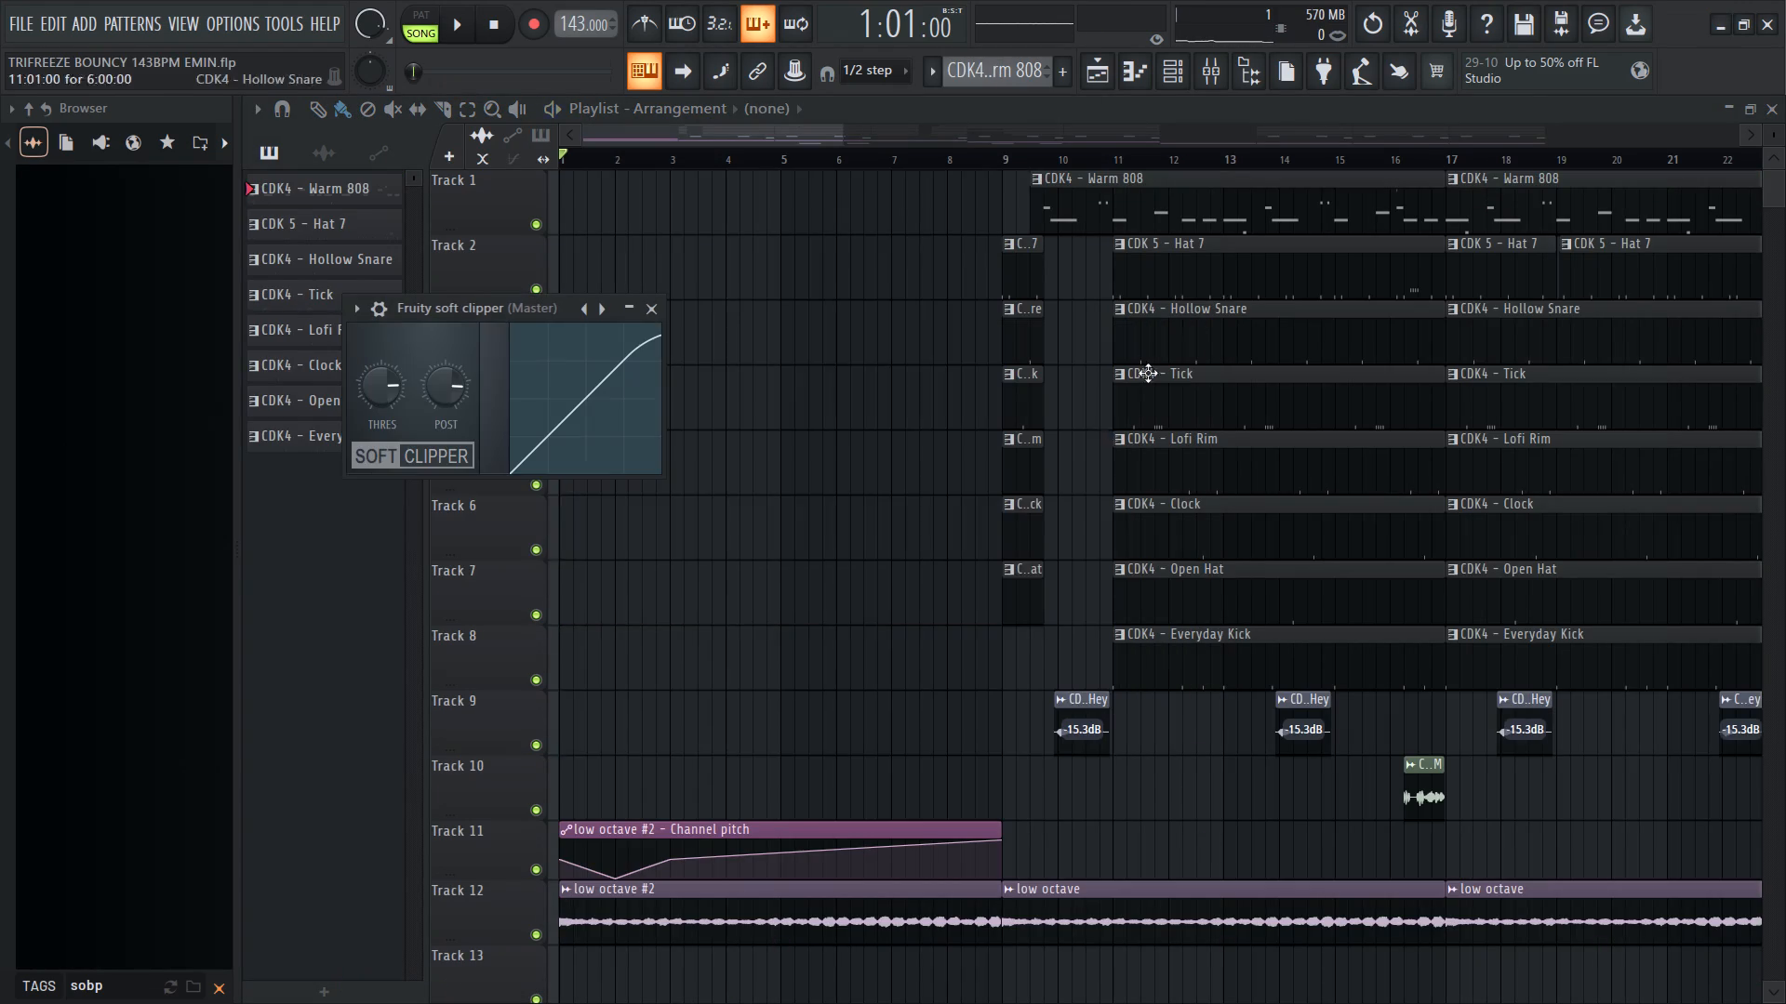
Start song playback and close the Fruity soft clipper window.
key(space)
click(653, 294)
click(652, 301)
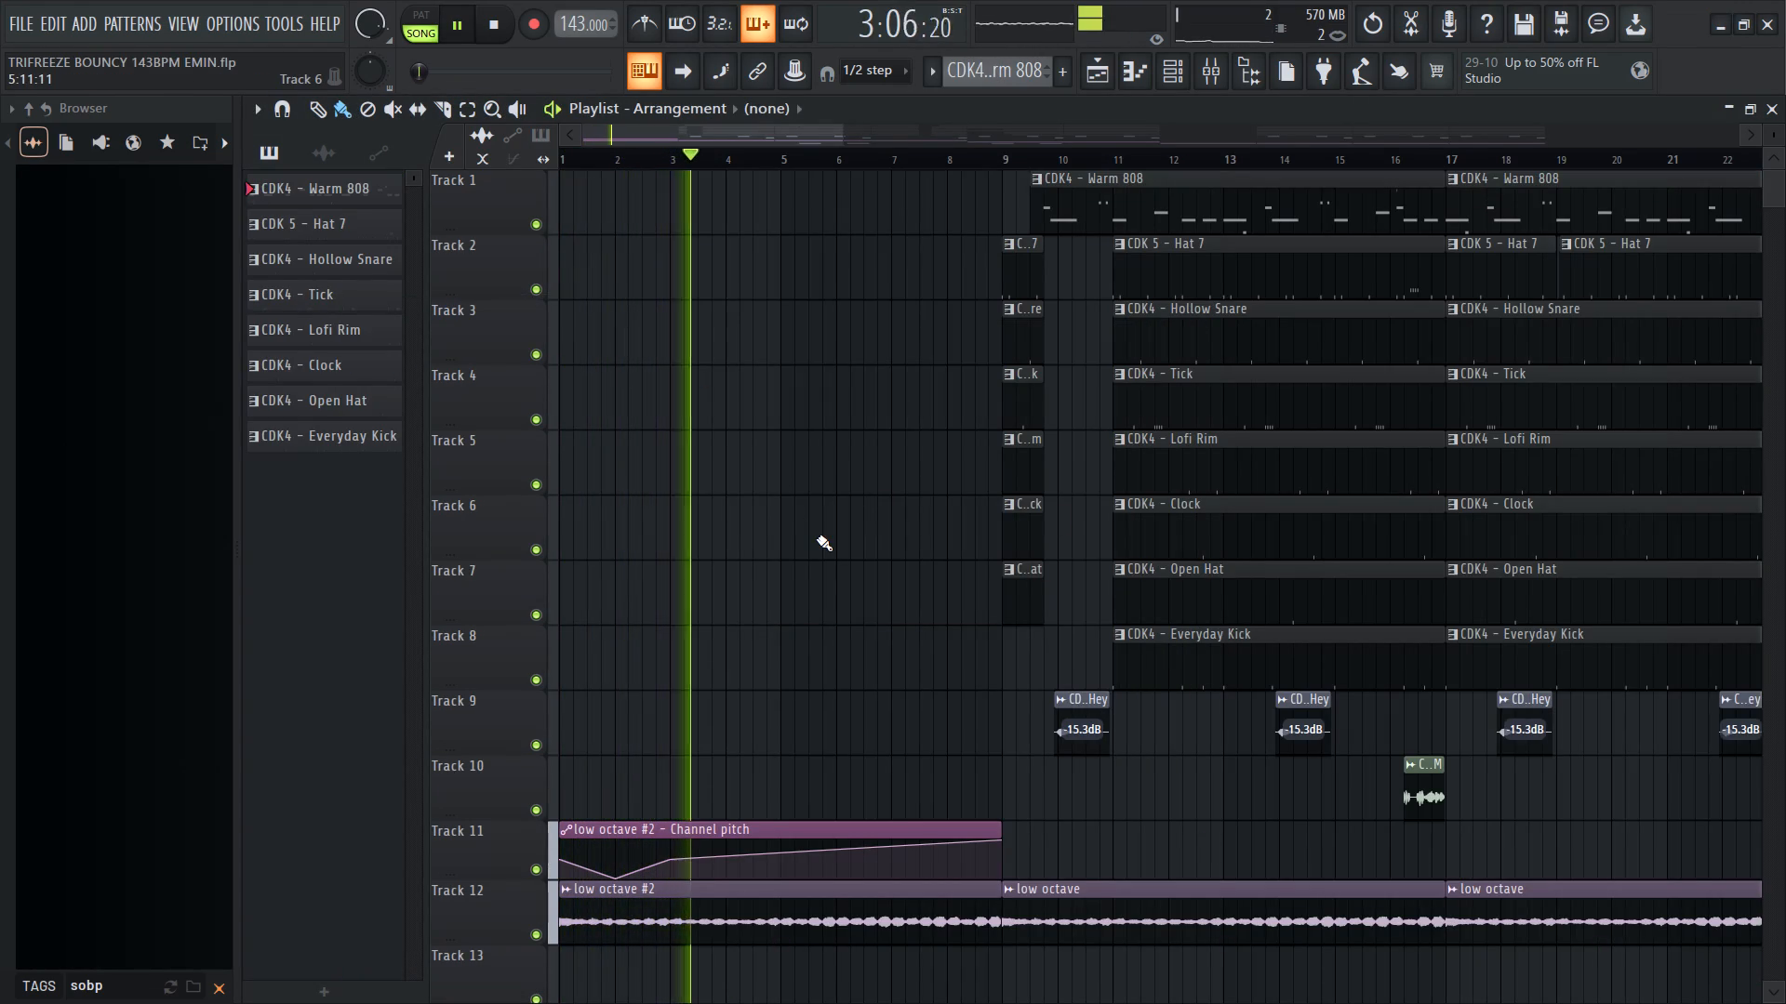
Rename mixer track Insert 1 as "melody".
click(1220, 79)
click(408, 350)
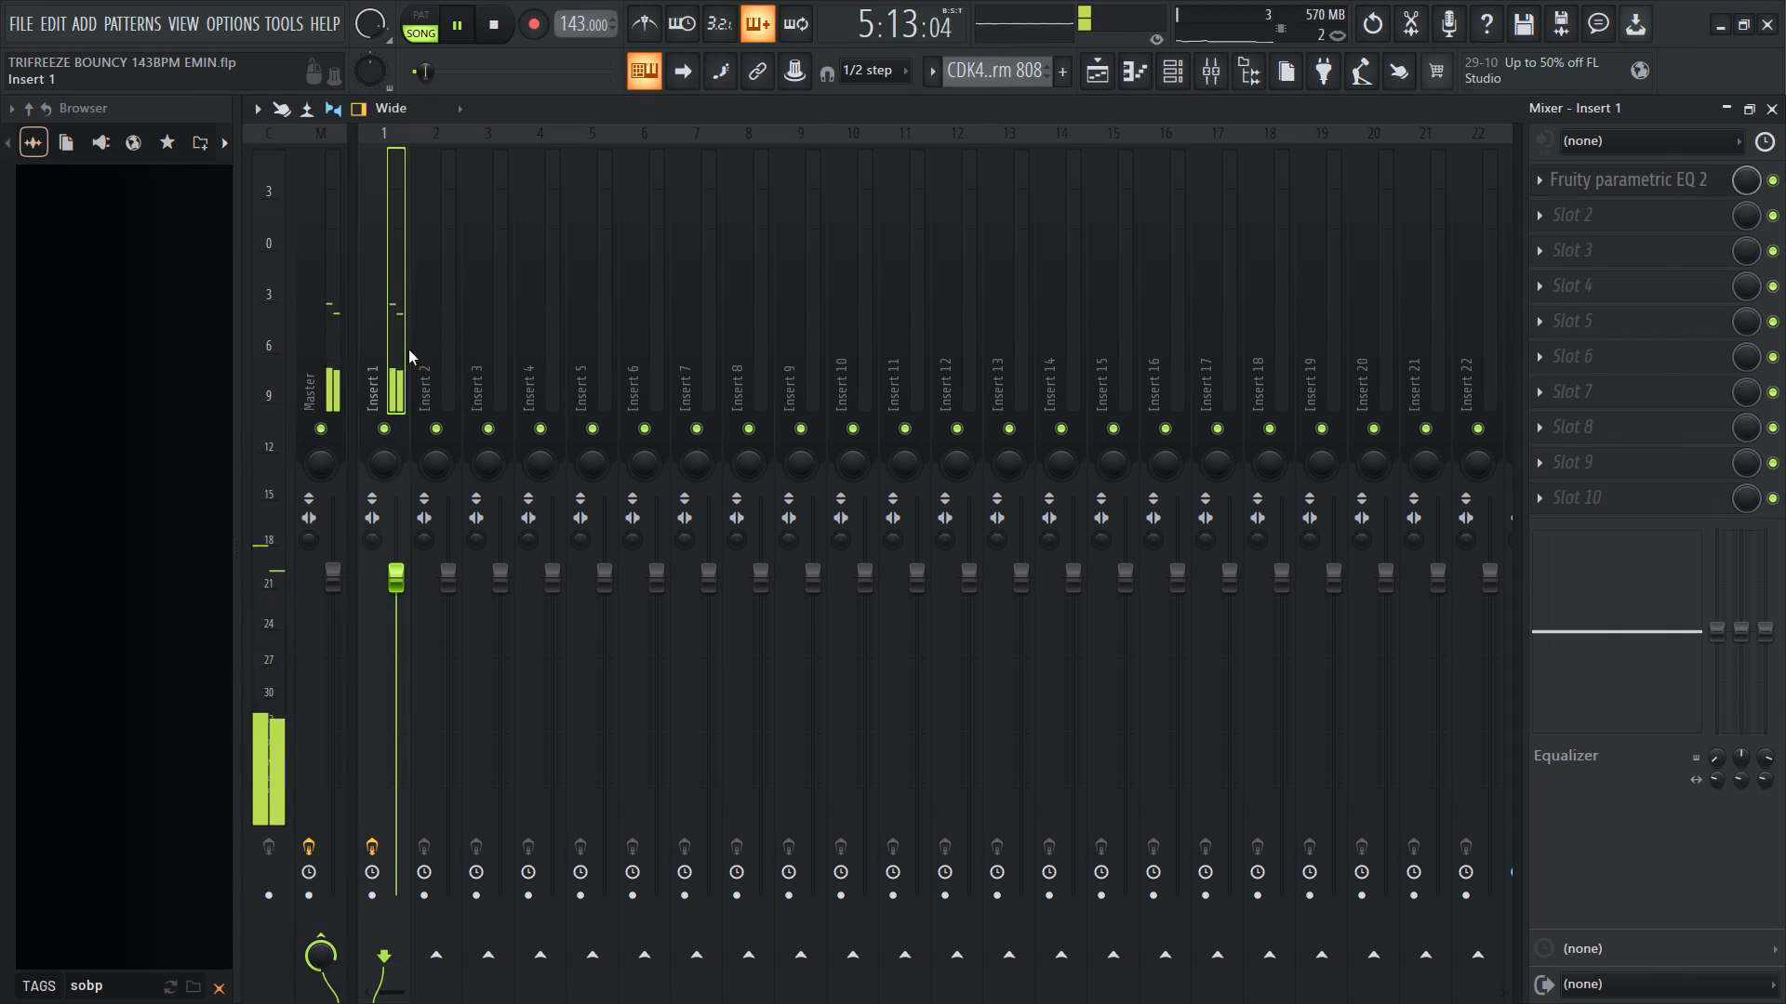
click(448, 337)
click(413, 335)
click(413, 335)
click(400, 336)
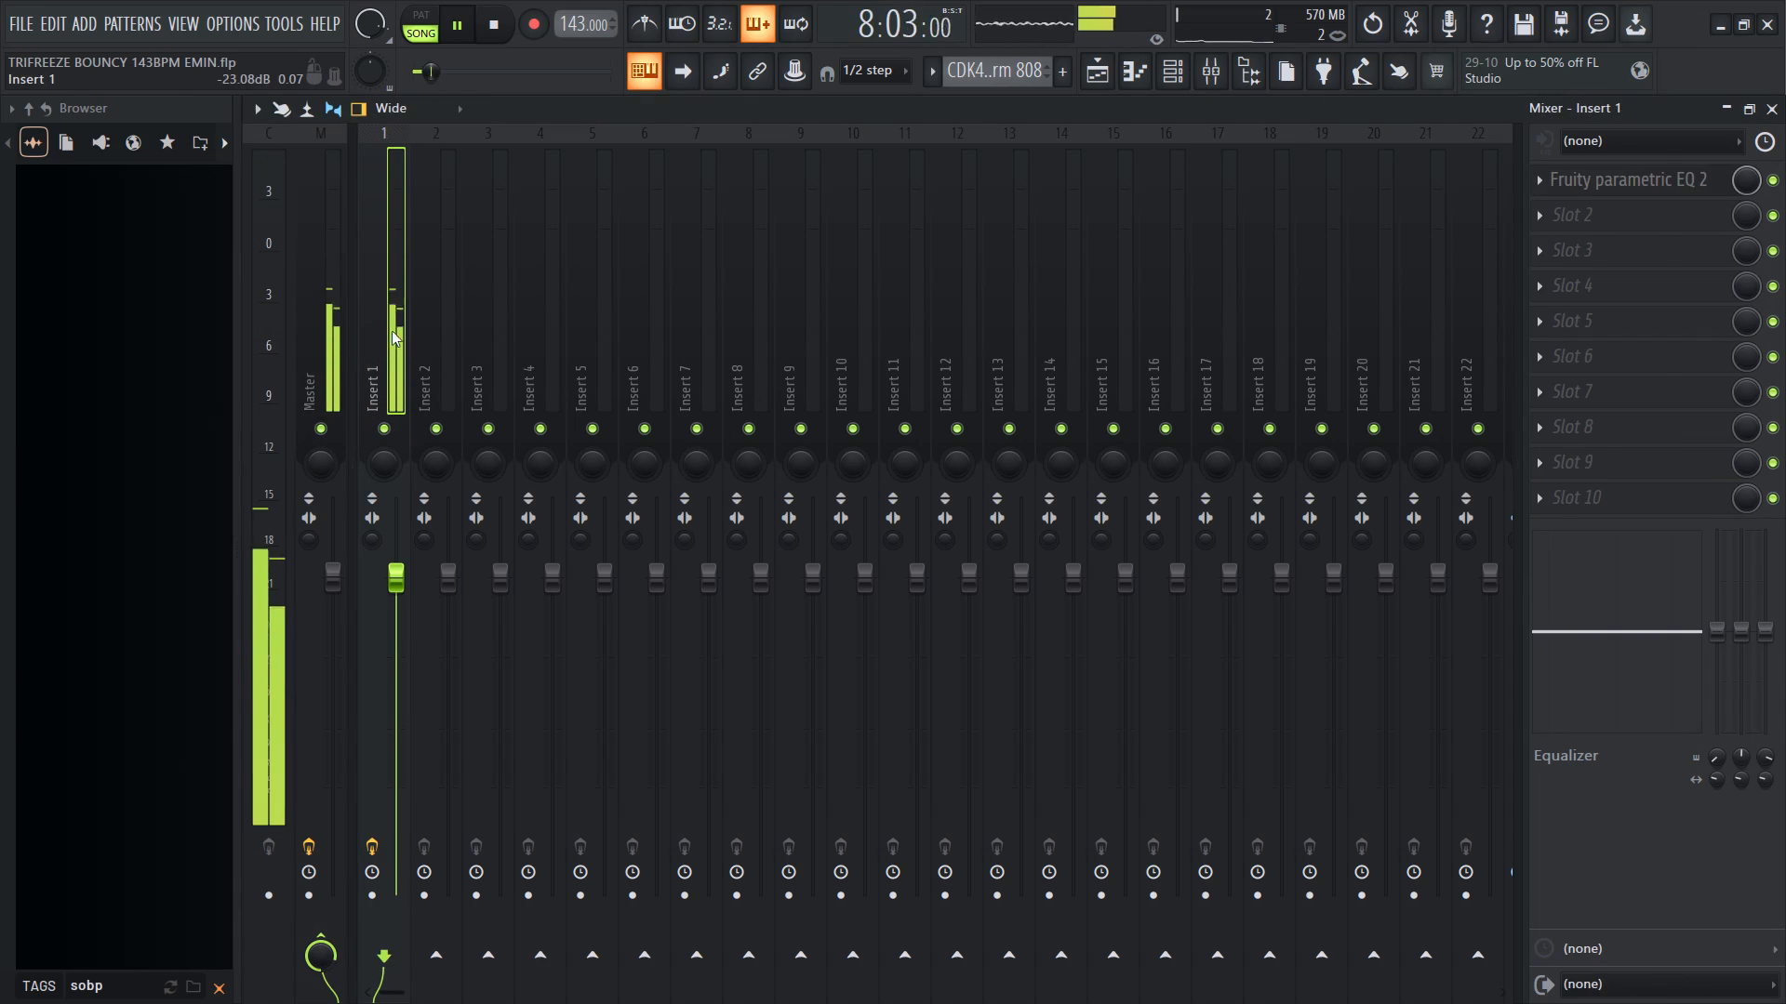
right_click(392, 331)
click(492, 163)
click(493, 158)
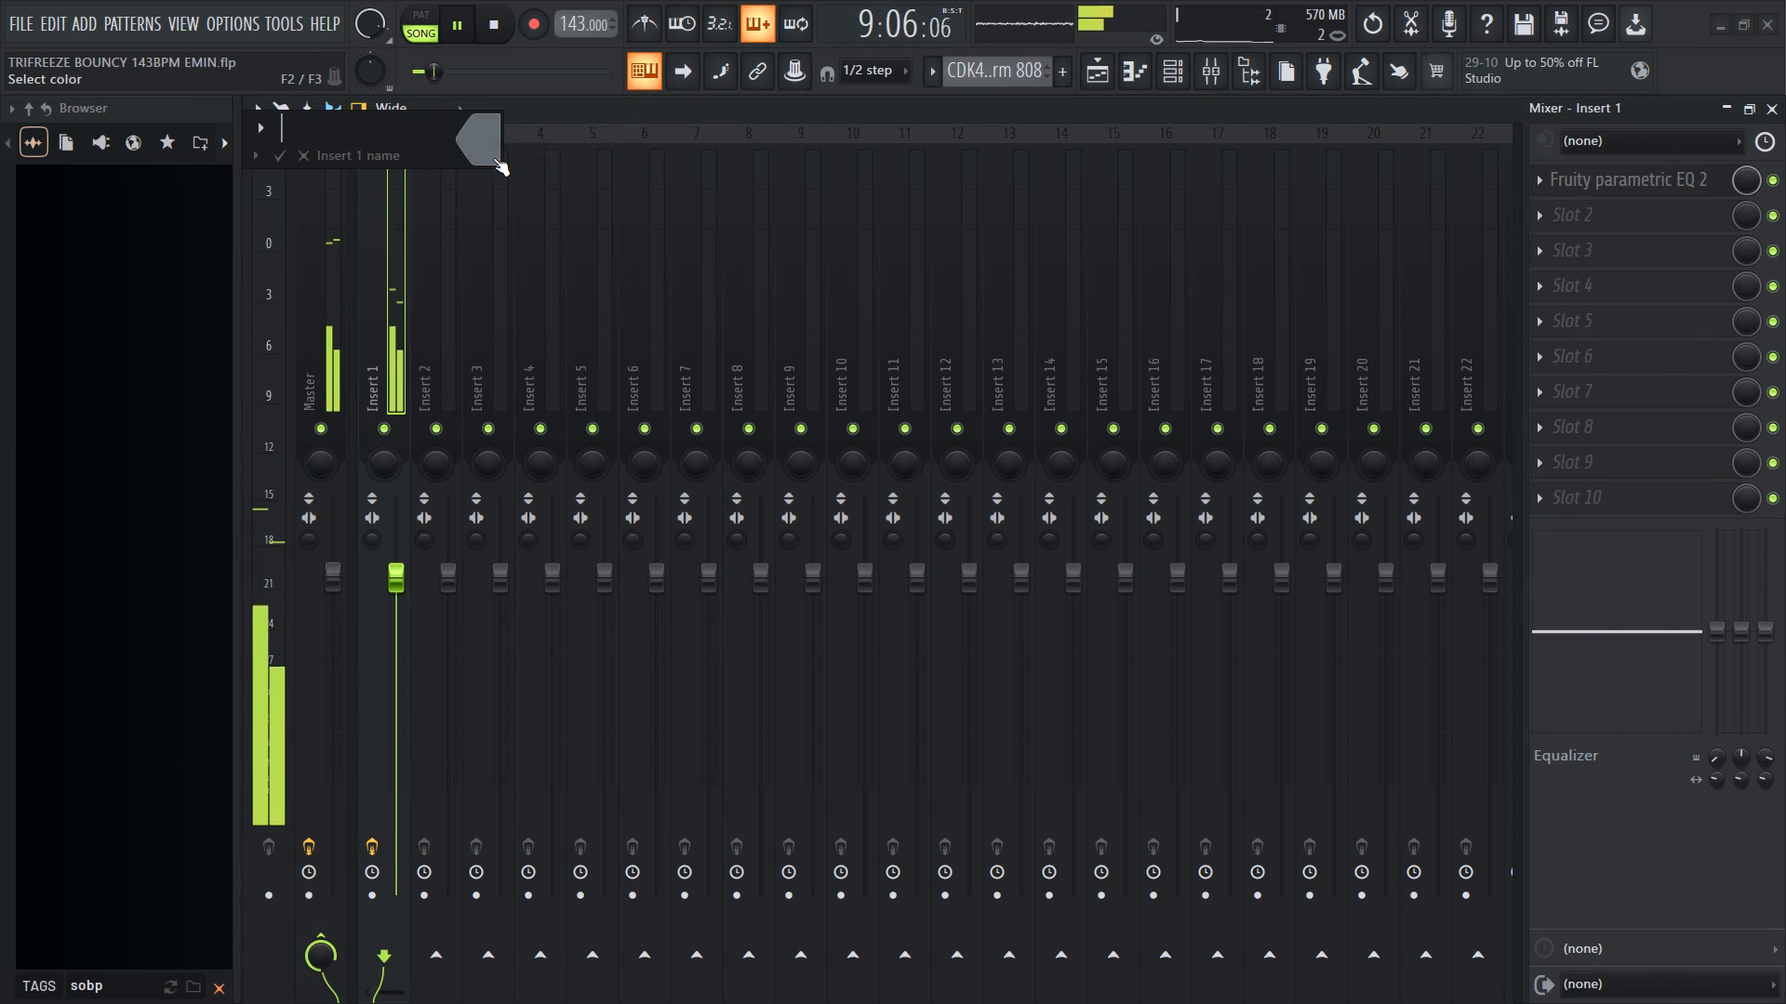
text(melody)
key(Return)
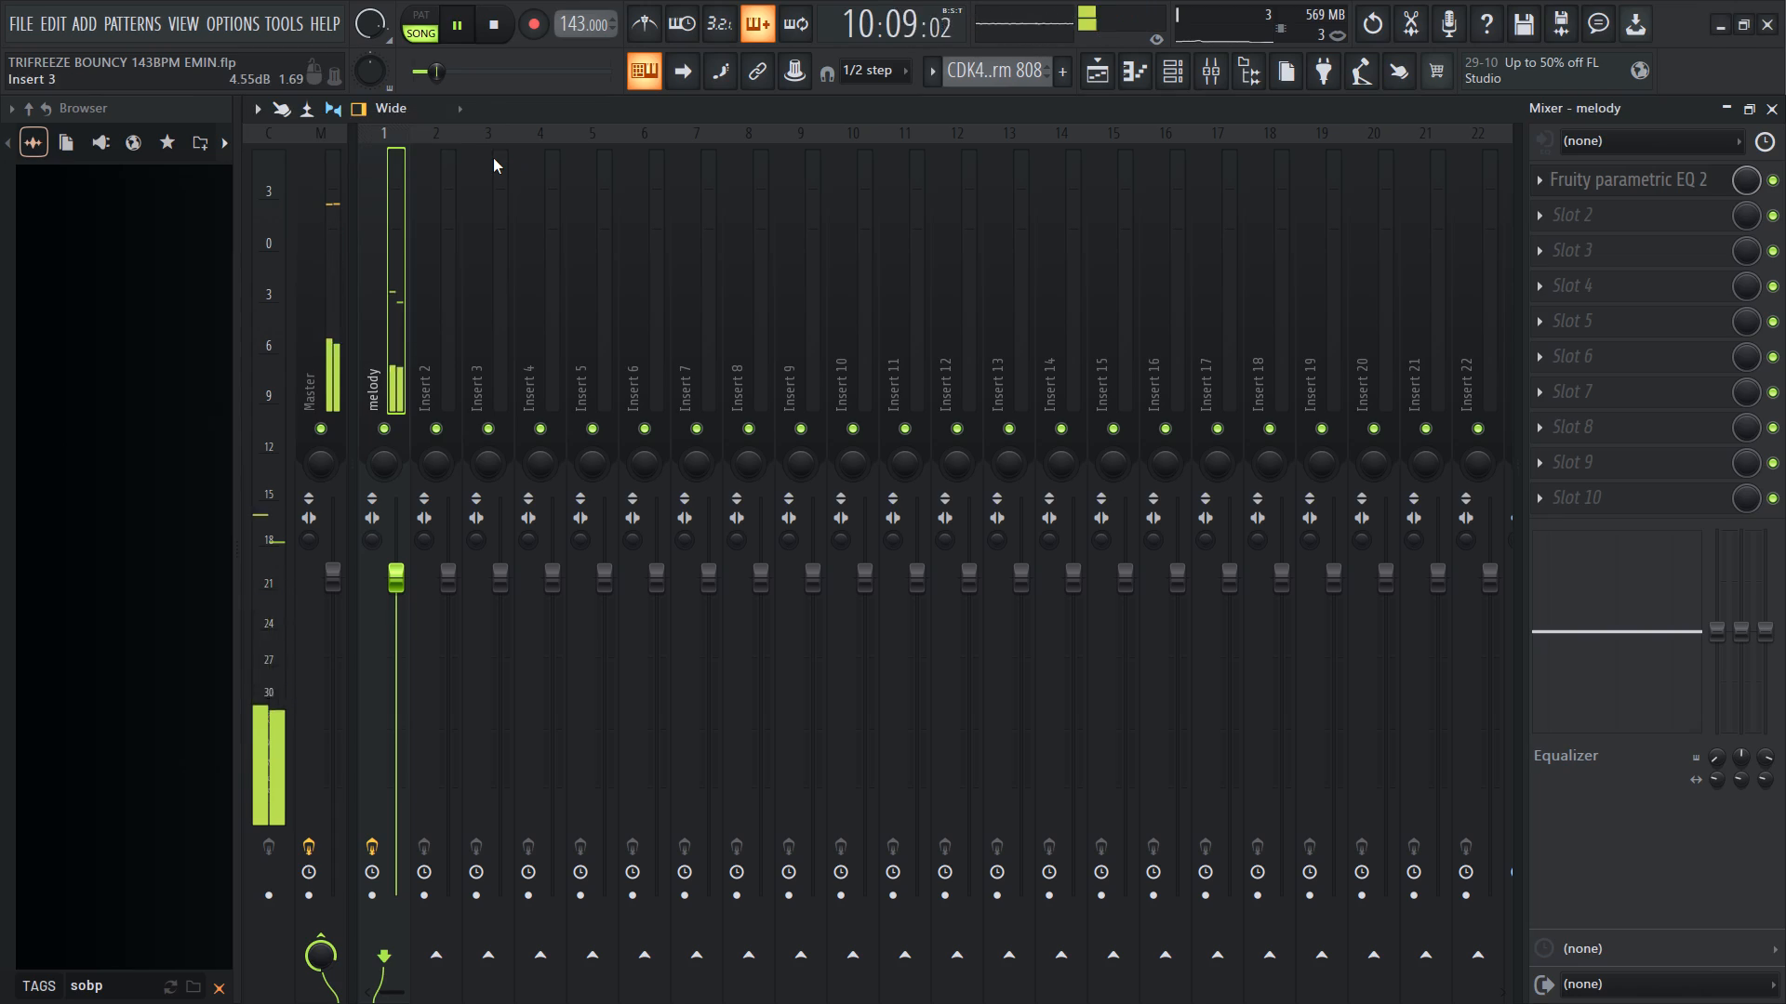
Return to the playlist and examine the arrangement across its tracks while the song plays.
click(1109, 70)
ctrl+scroll(1098, 445, up, 9)
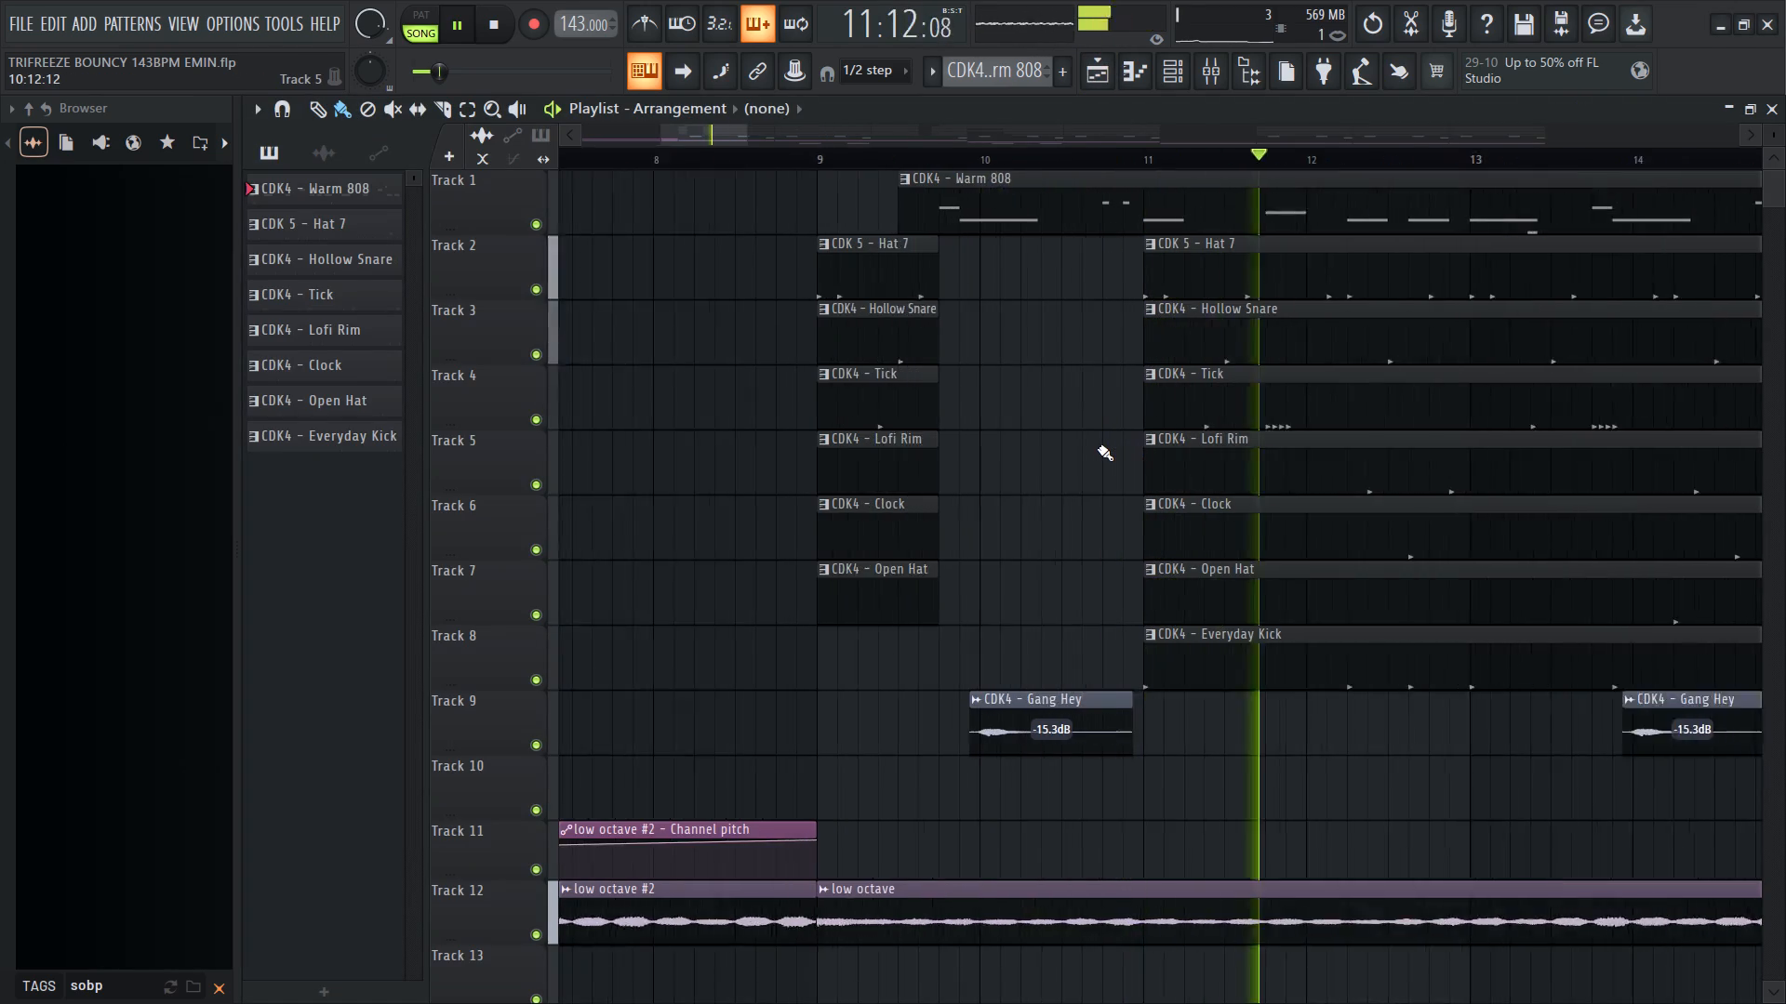
ctrl+scroll(1098, 448, up, 3)
ctrl+scroll(1098, 448, down, 7)
ctrl+scroll(1097, 449, up, 7)
ctrl+scroll(1097, 449, down, 8)
ctrl+scroll(1092, 452, up, 5)
ctrl+scroll(1092, 453, down, 8)
ctrl+scroll(1081, 464, up, 6)
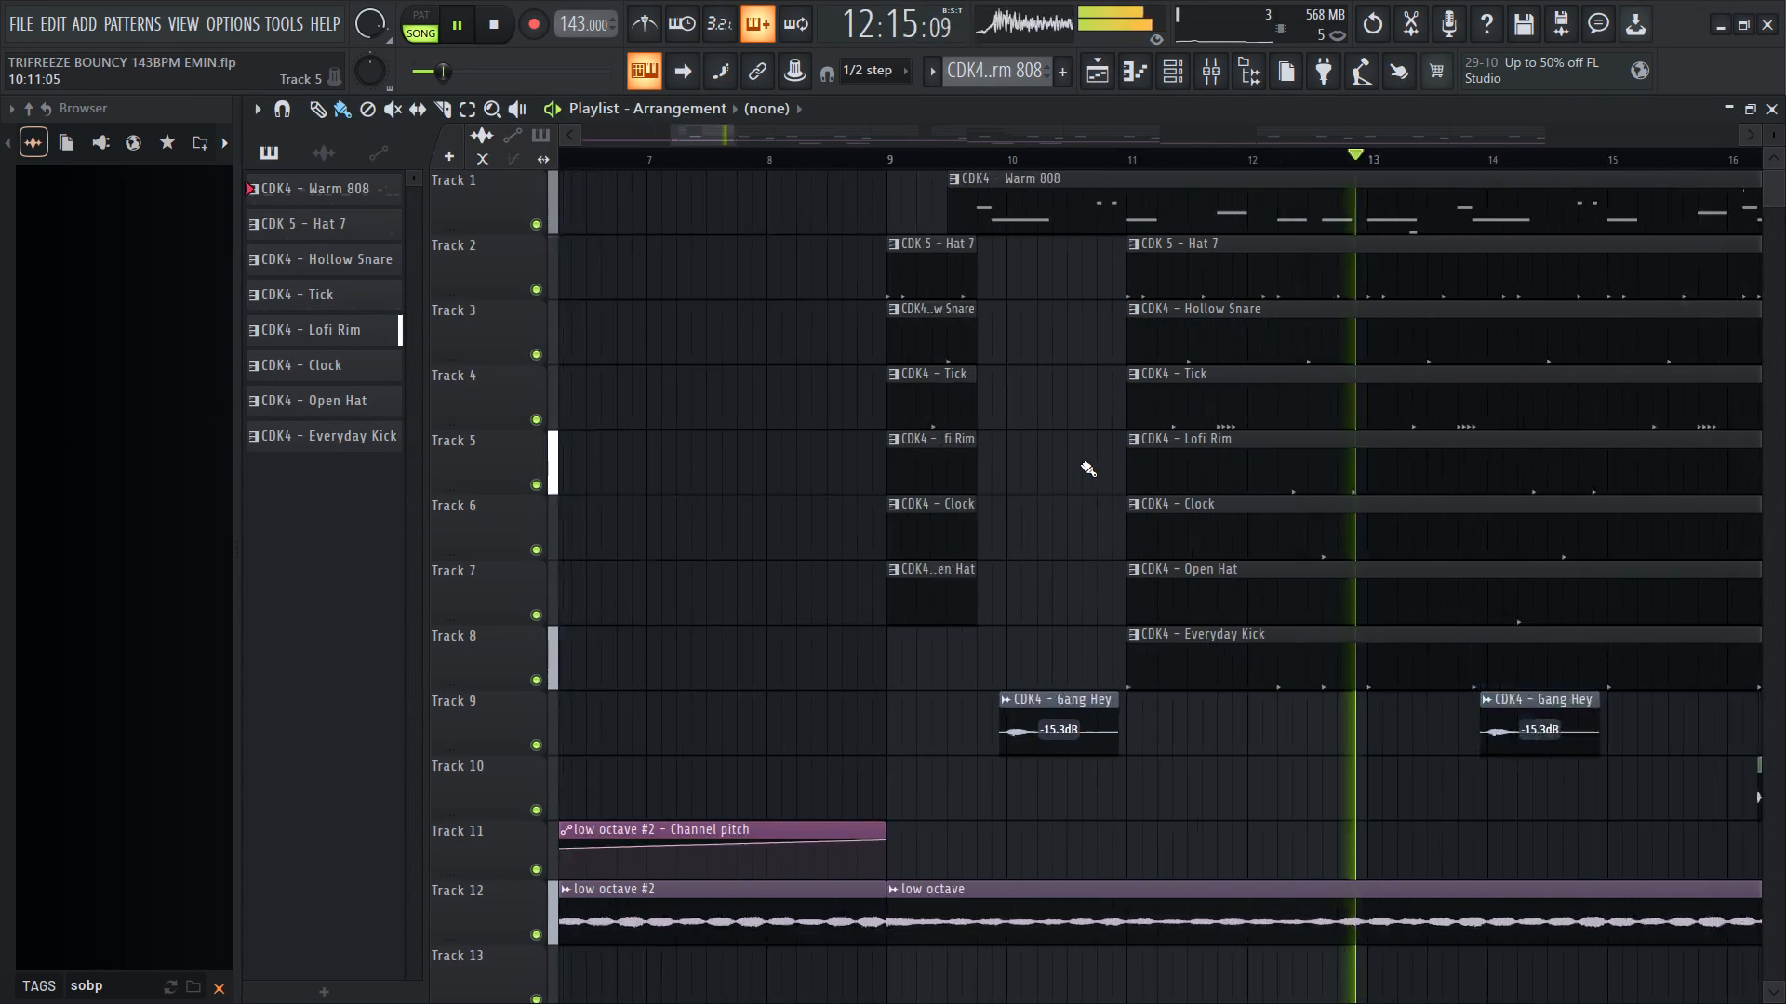
ctrl+scroll(1081, 464, up, 3)
ctrl+scroll(1081, 464, down, 15)
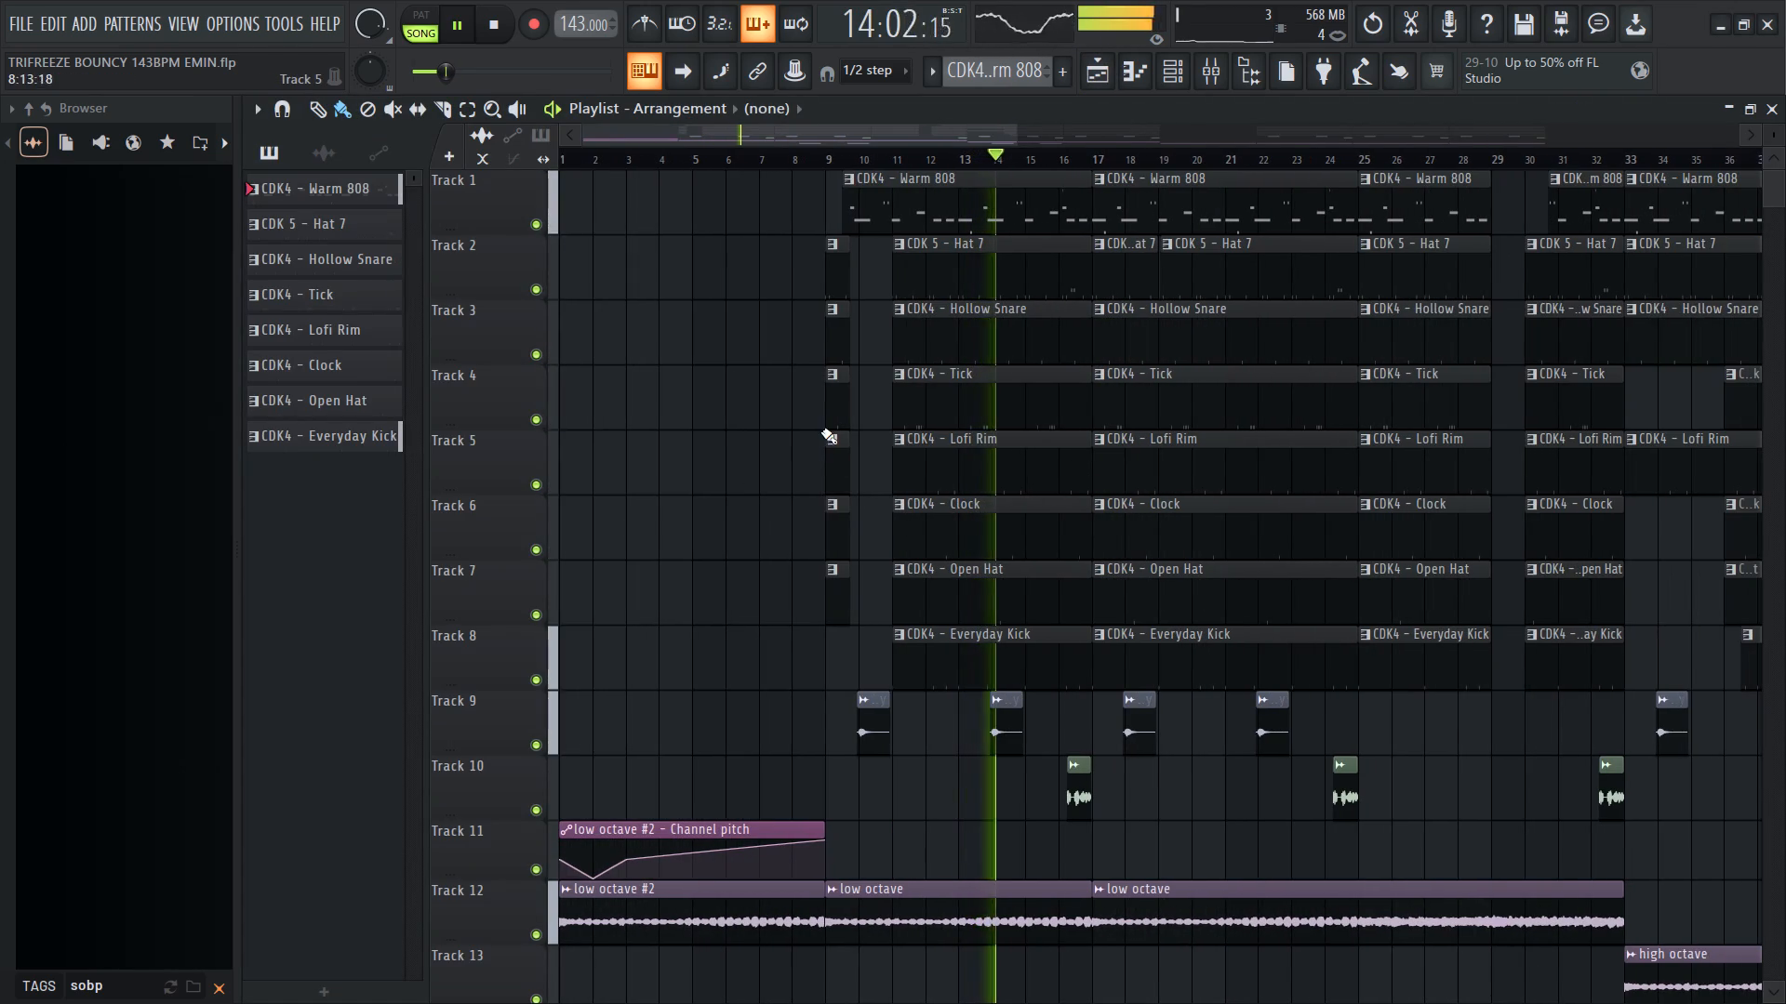
ctrl+scroll(855, 343, up, 6)
ctrl+scroll(855, 343, down, 7)
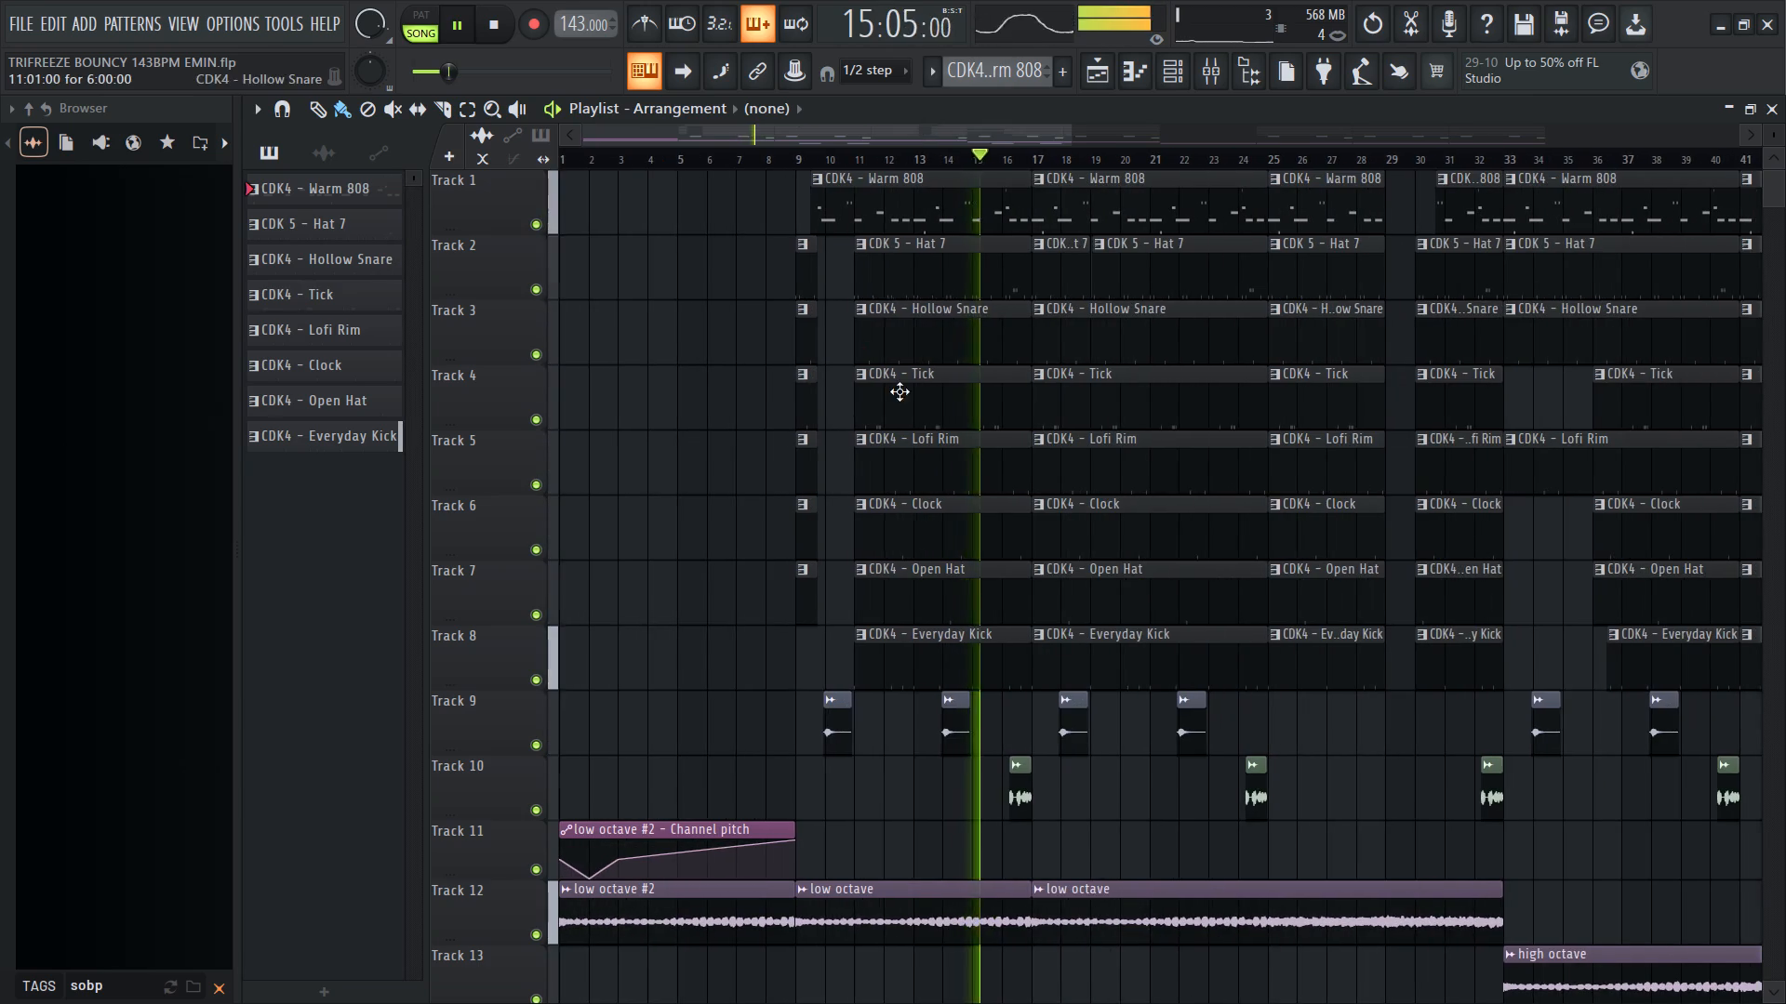
ctrl+scroll(949, 461, up, 6)
ctrl+scroll(953, 473, down, 20)
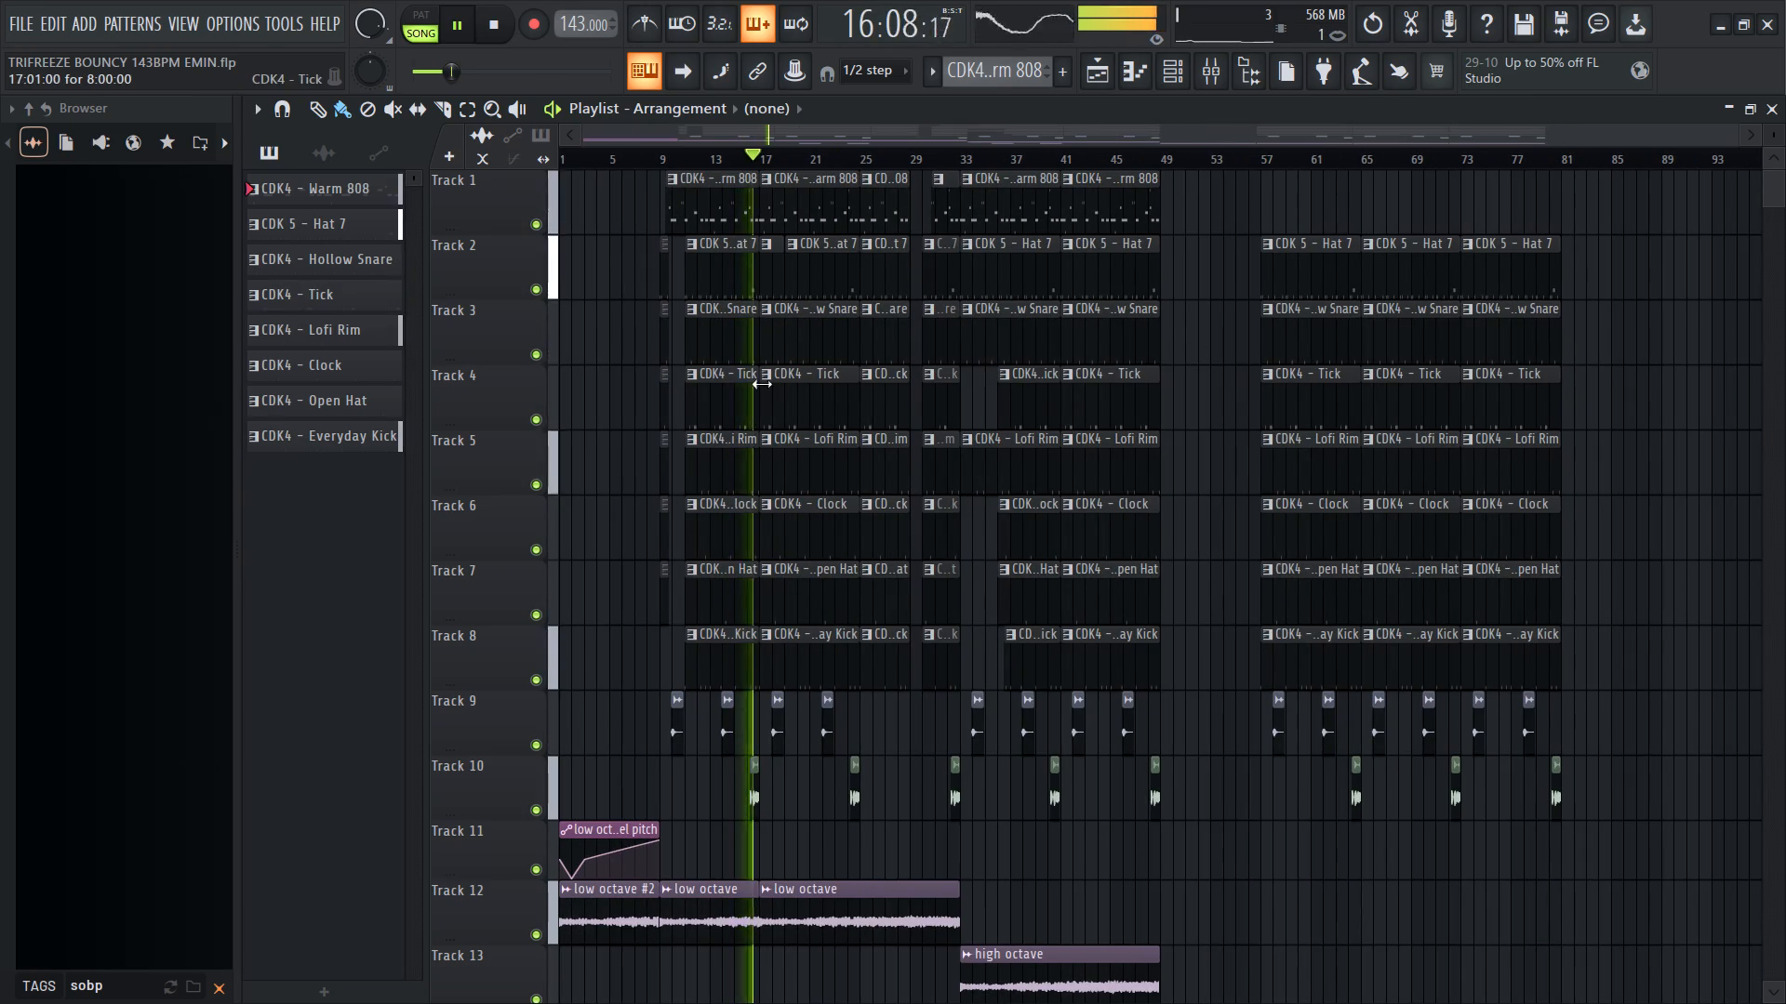
ctrl+scroll(674, 462, up, 6)
alt+scroll(766, 499, down, 6)
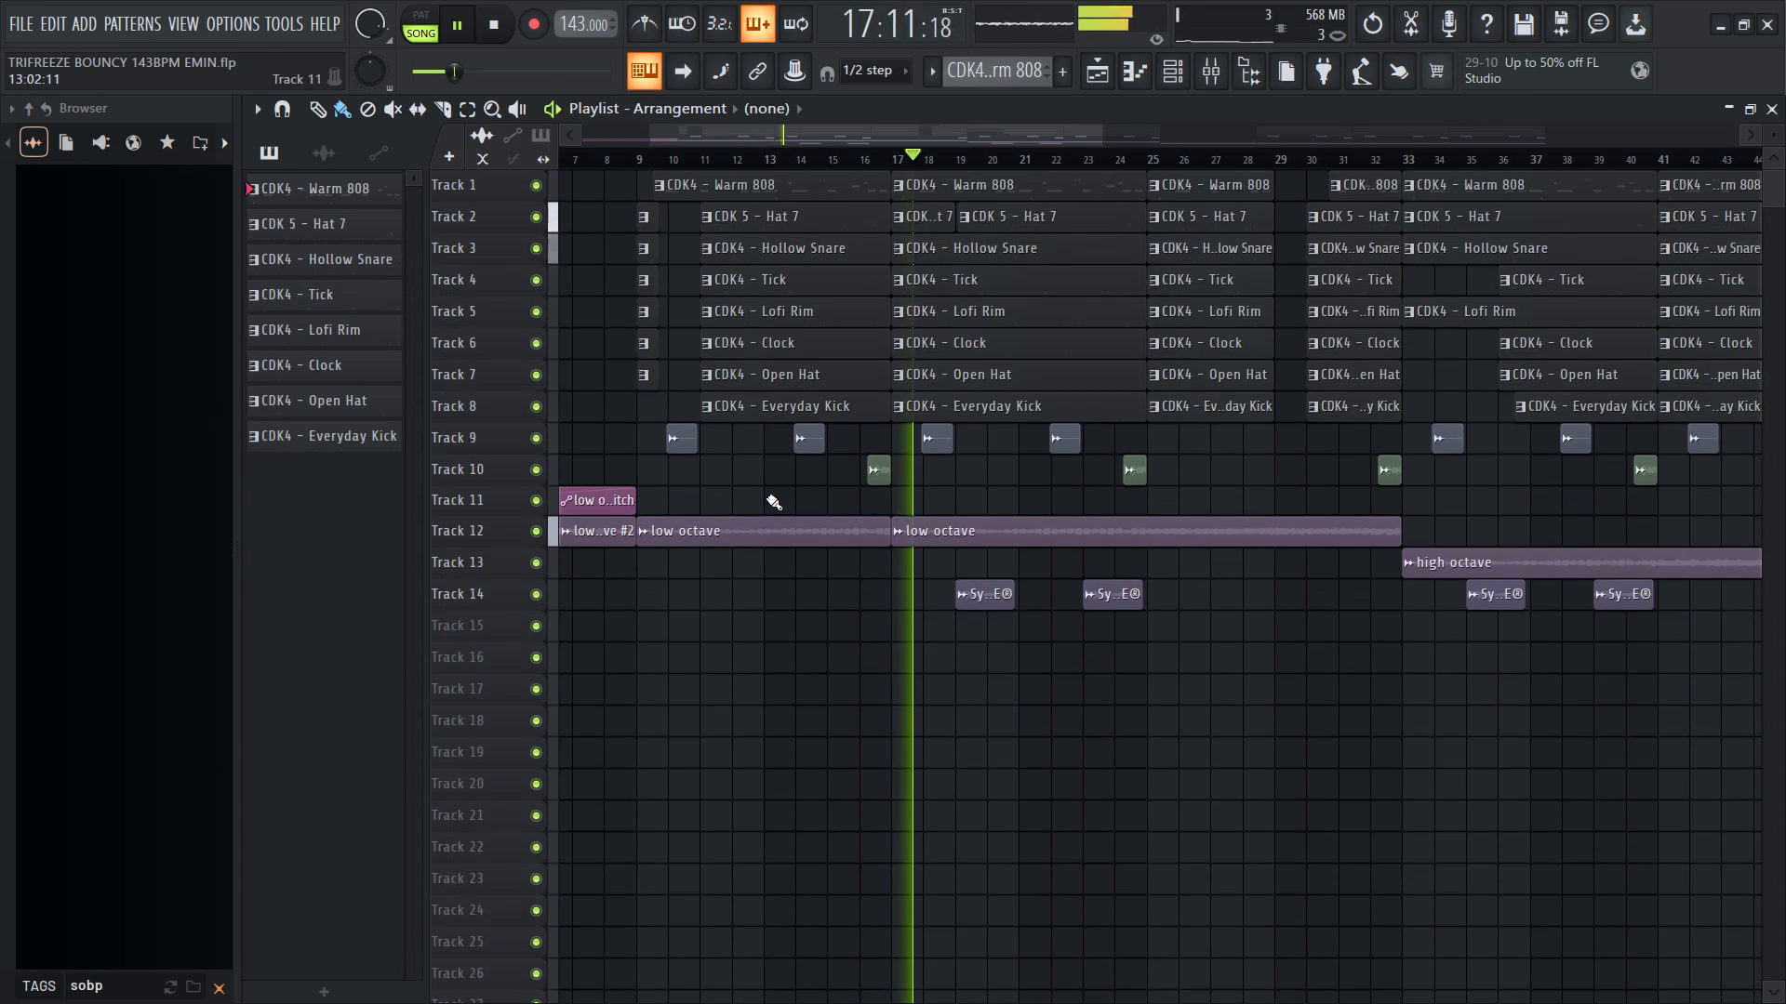
alt+scroll(766, 497, up, 1)
alt+scroll(766, 497, down, 3)
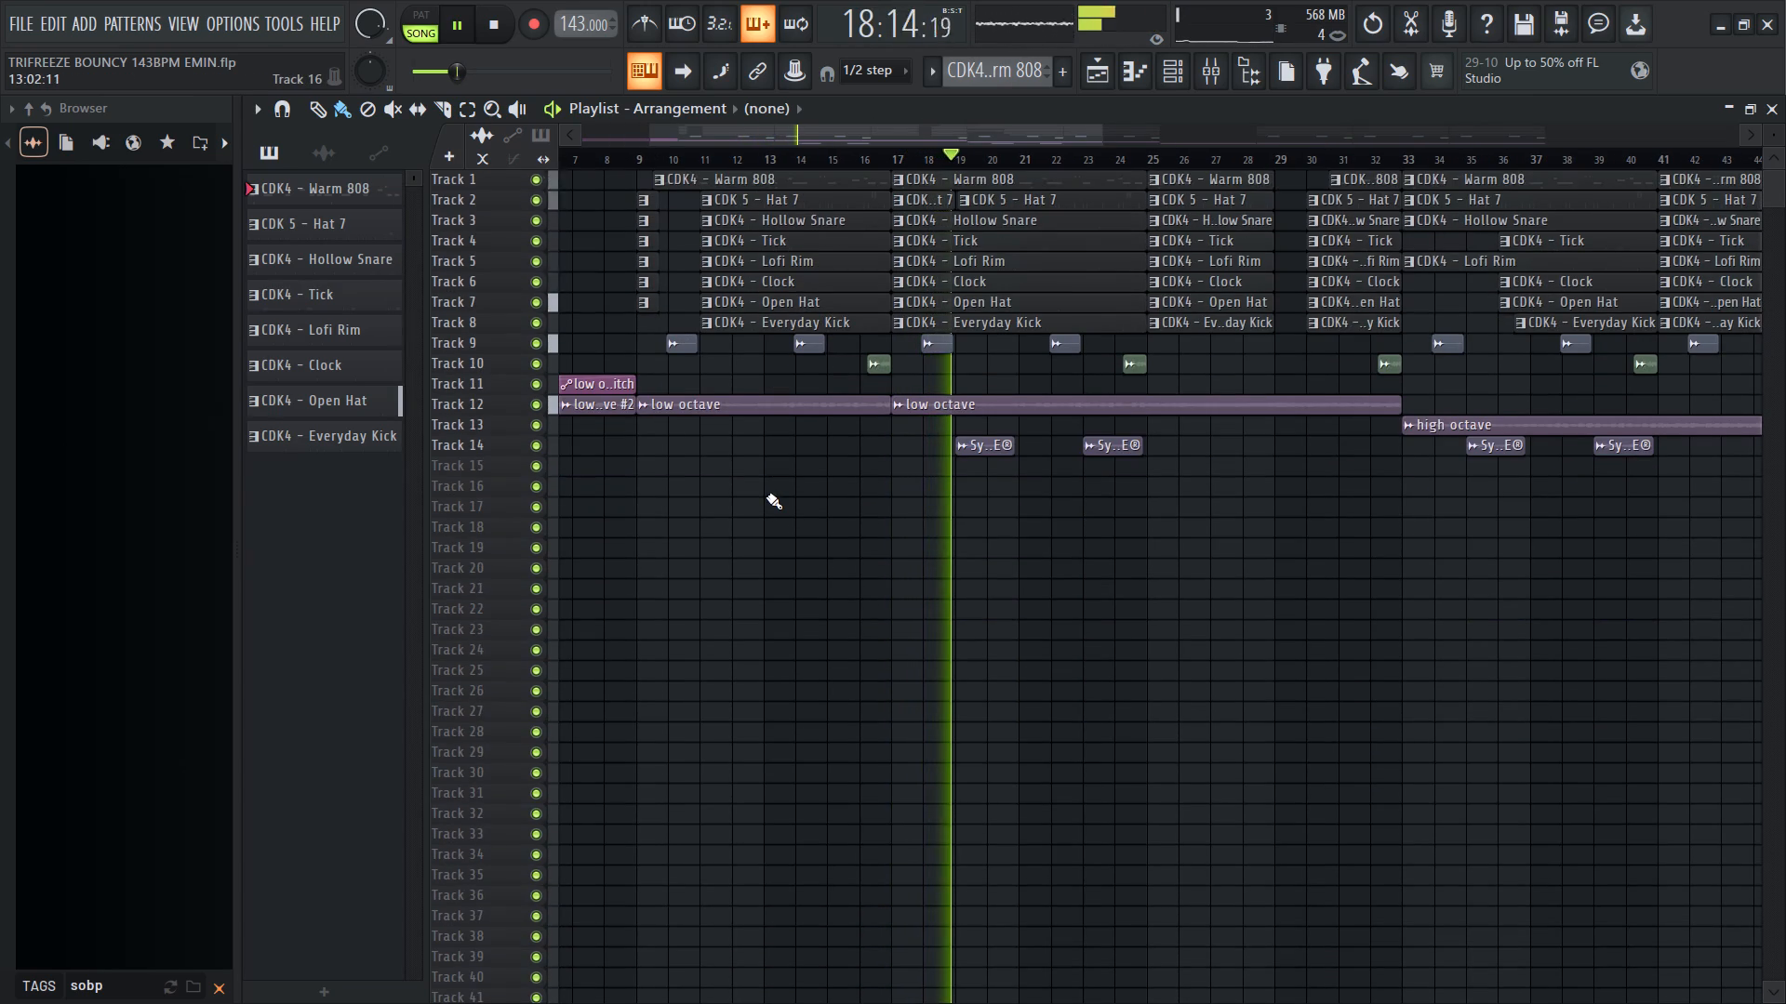
alt+scroll(766, 496, up, 1)
scroll(766, 496, up, 8)
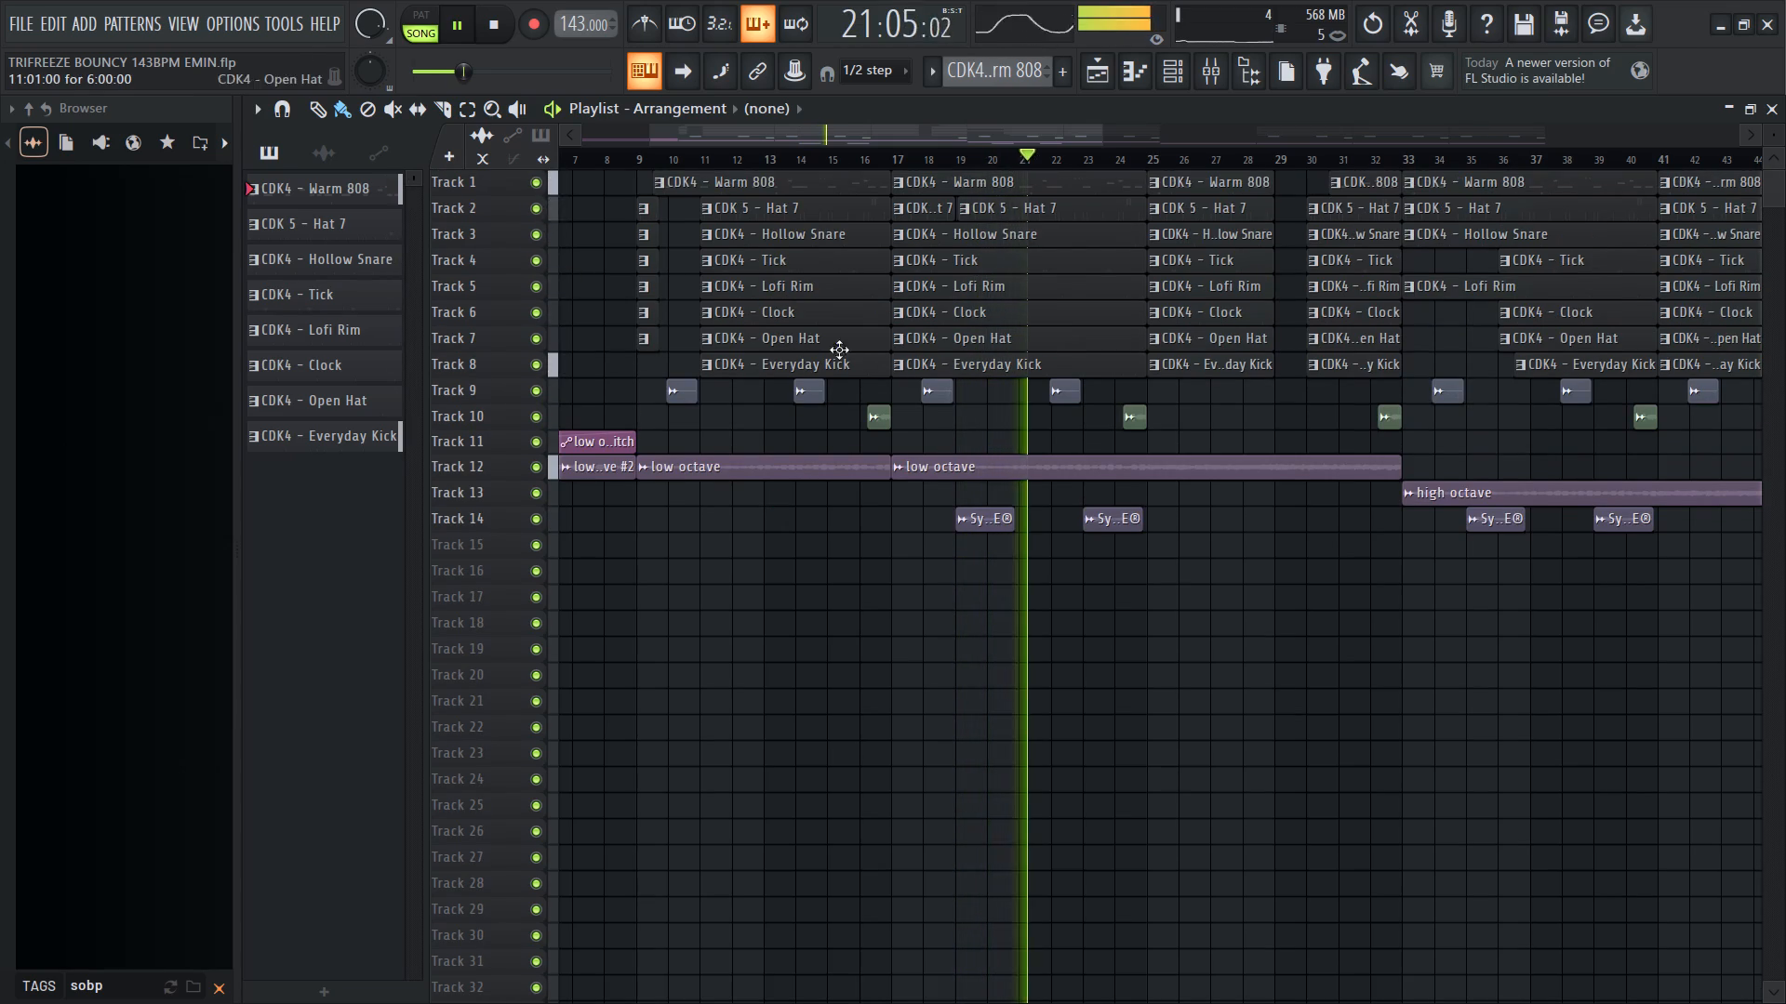
alt+scroll(983, 373, up, 3)
scroll(983, 373, up, 5)
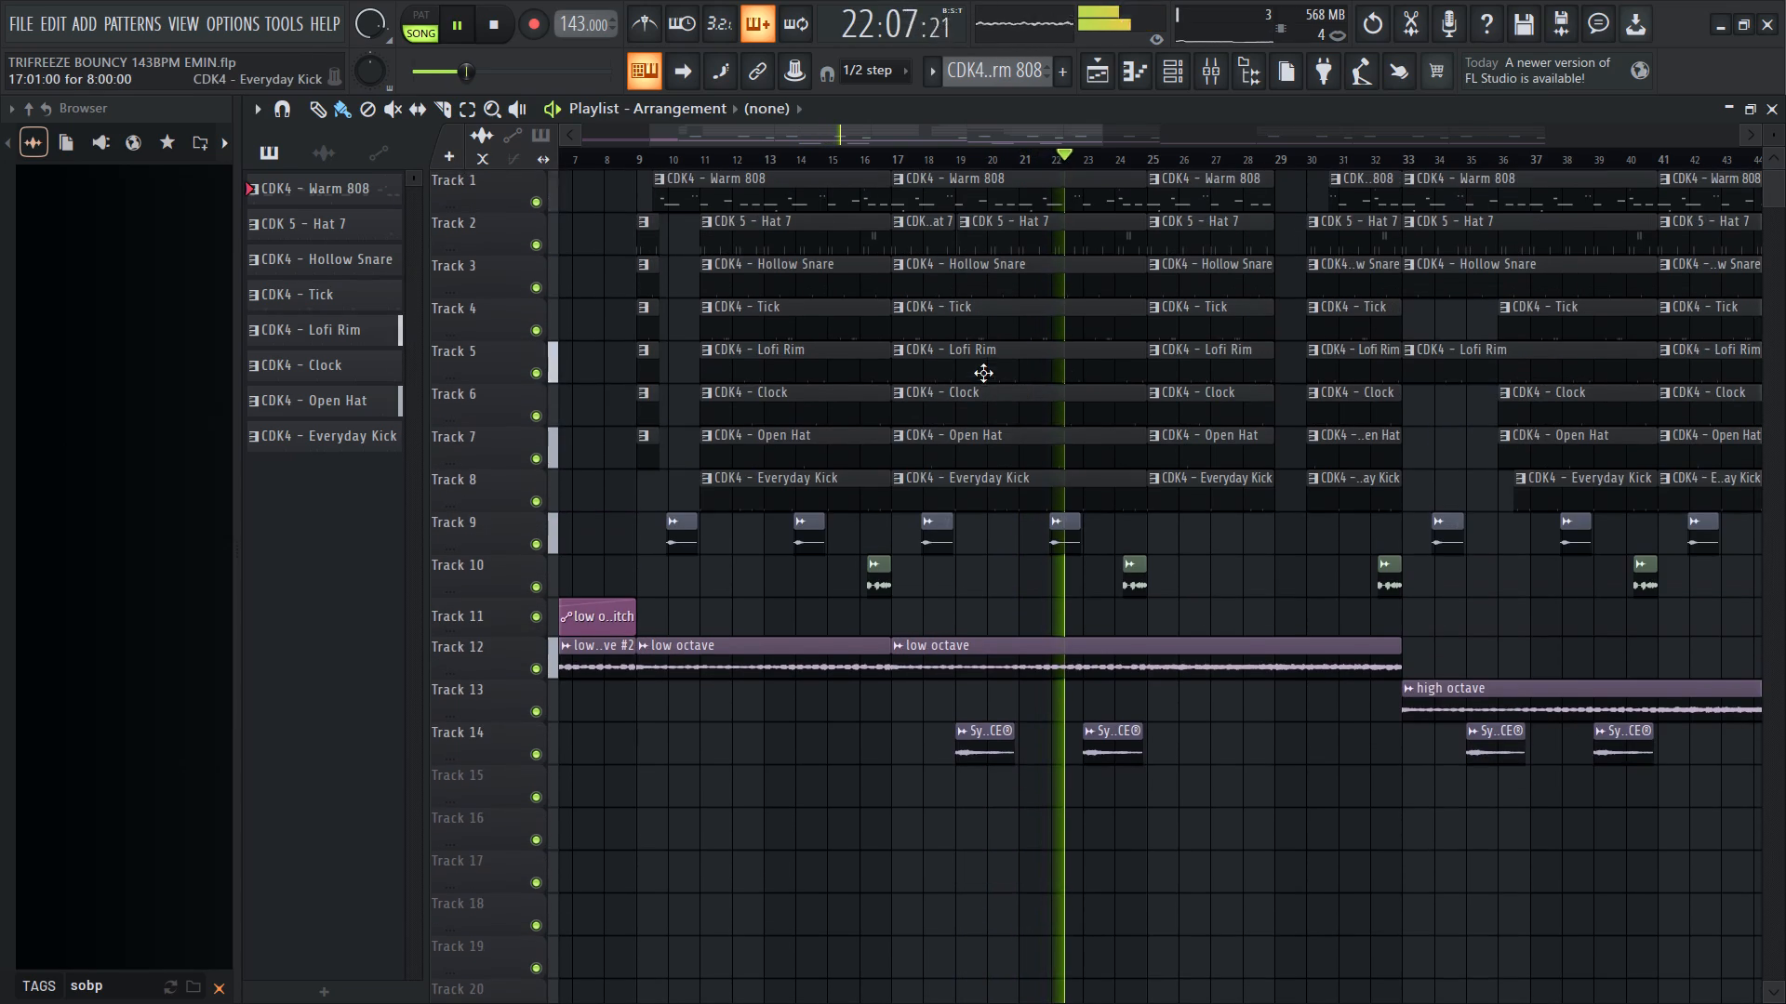
alt+scroll(1143, 415, up, 2)
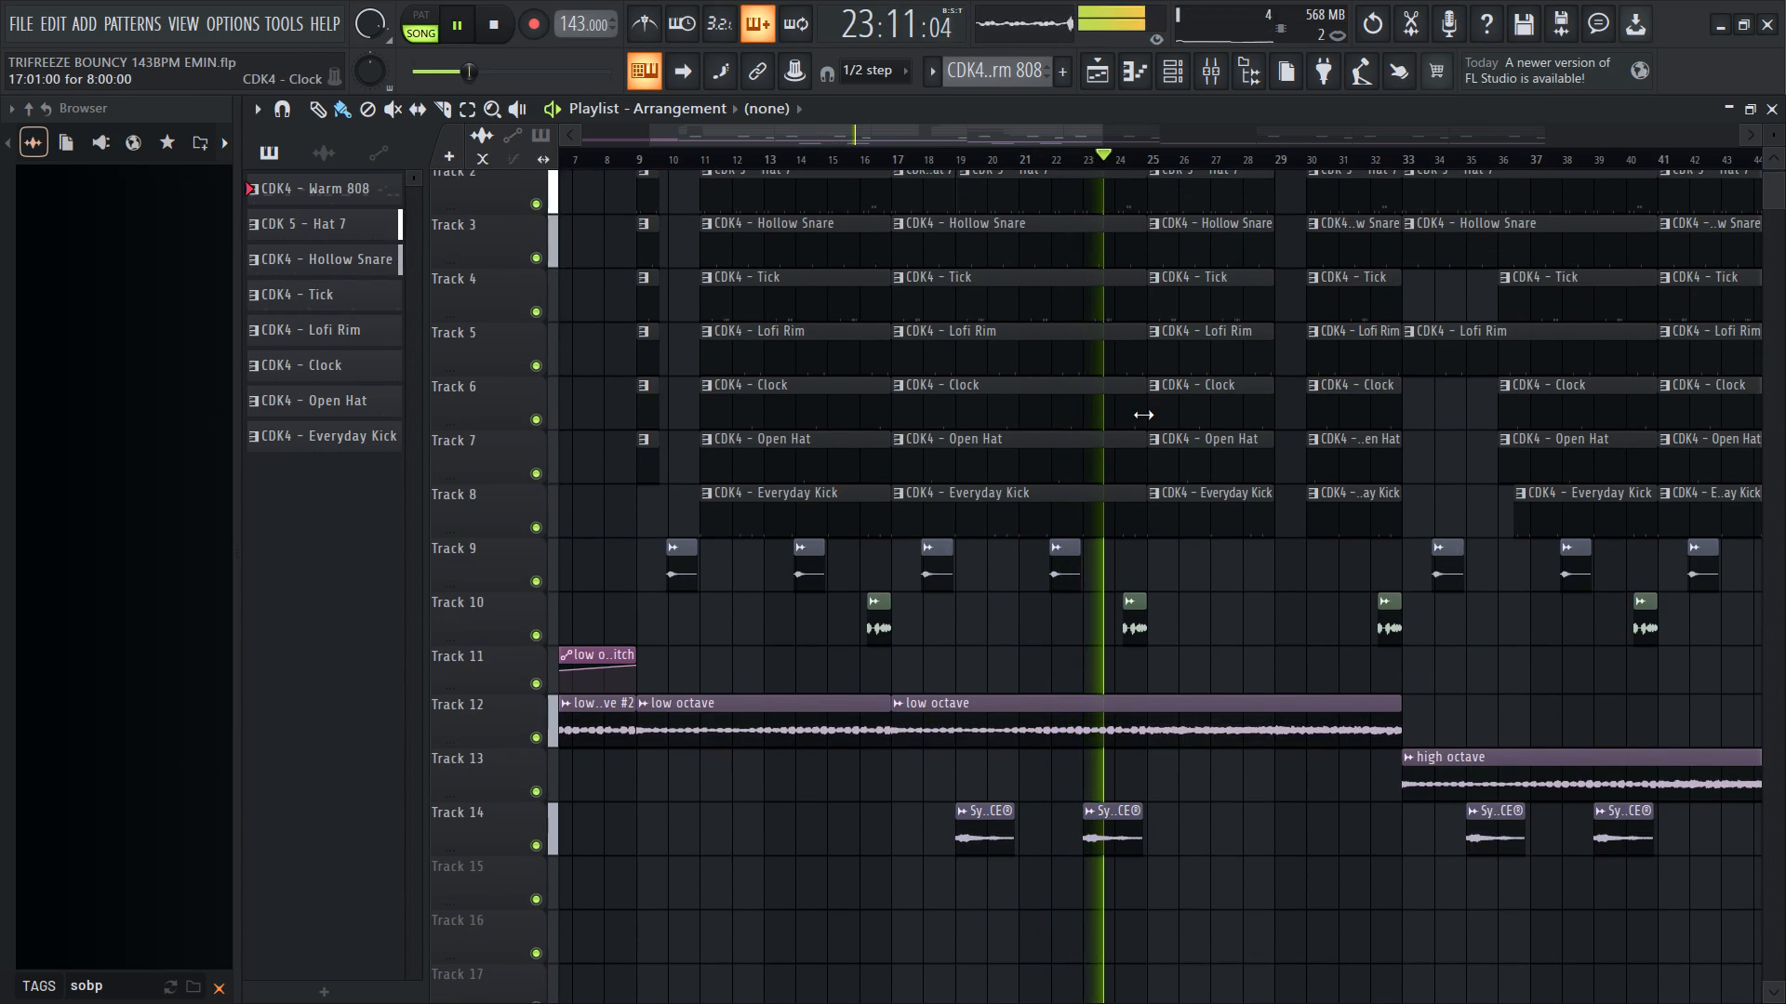
Slice the CDK4 - Tick clip on Track 4 and remove its portion between bars 17 and 21, restarting playback.
click(441, 106)
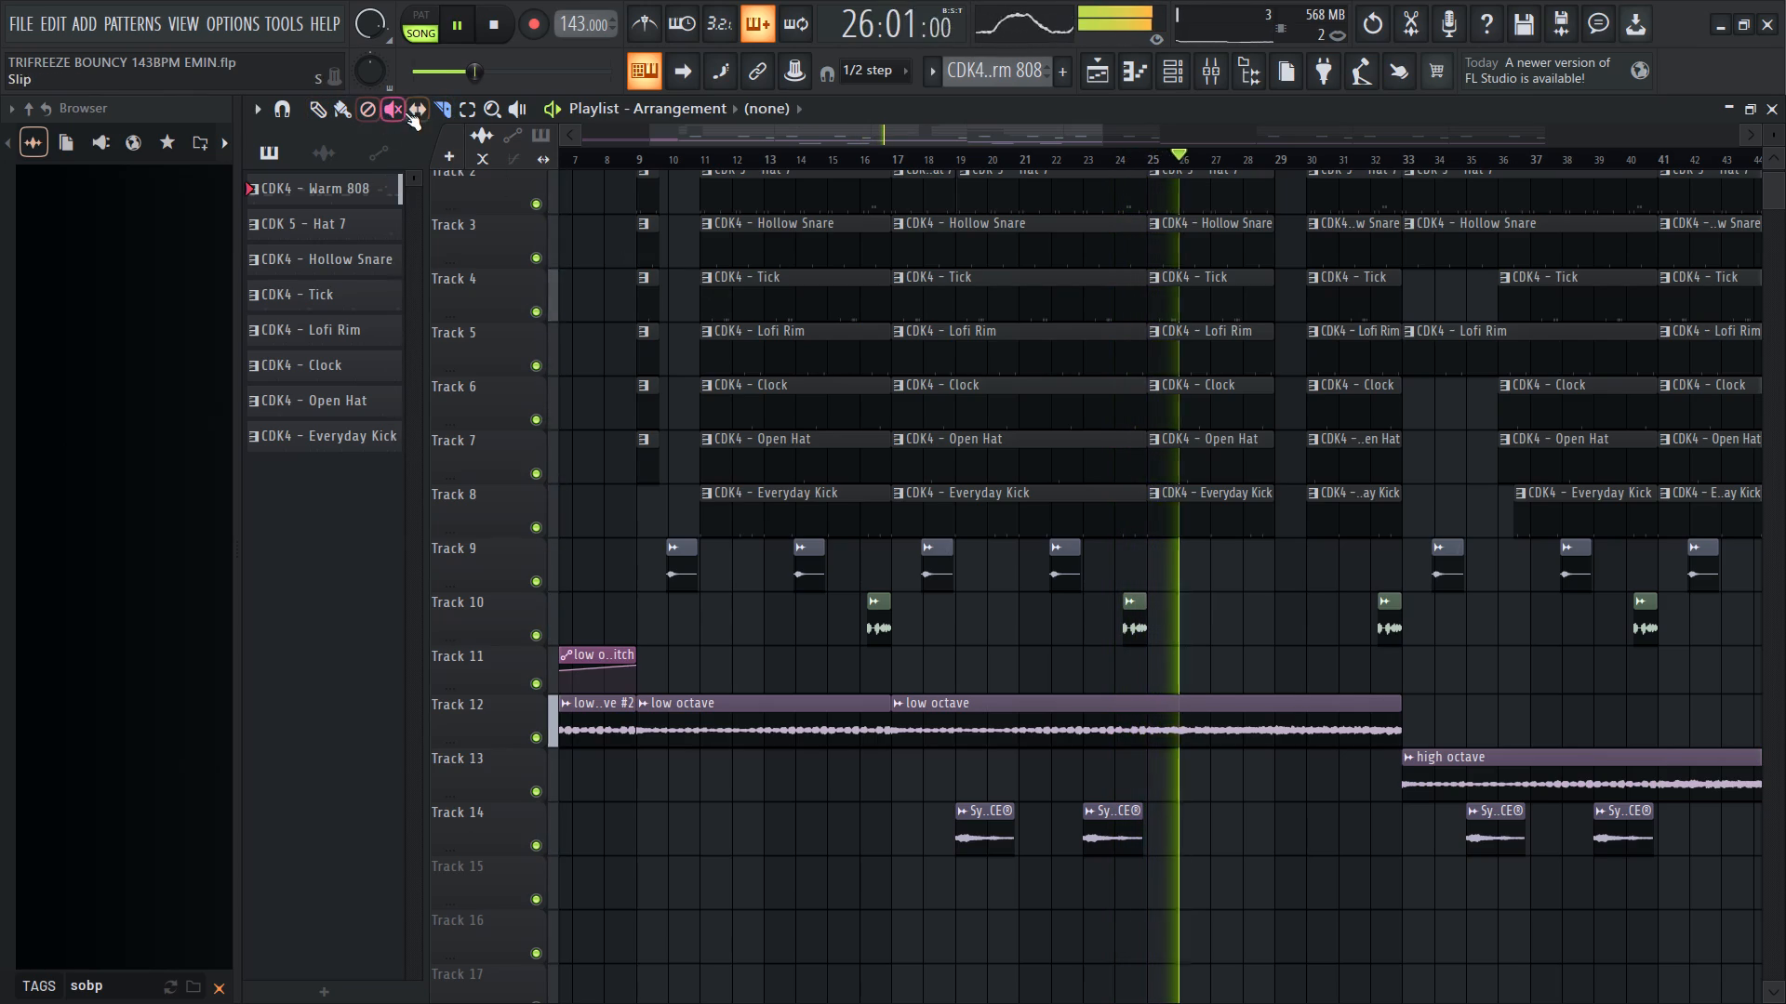
double_click(435, 107)
key(space)
key(space)
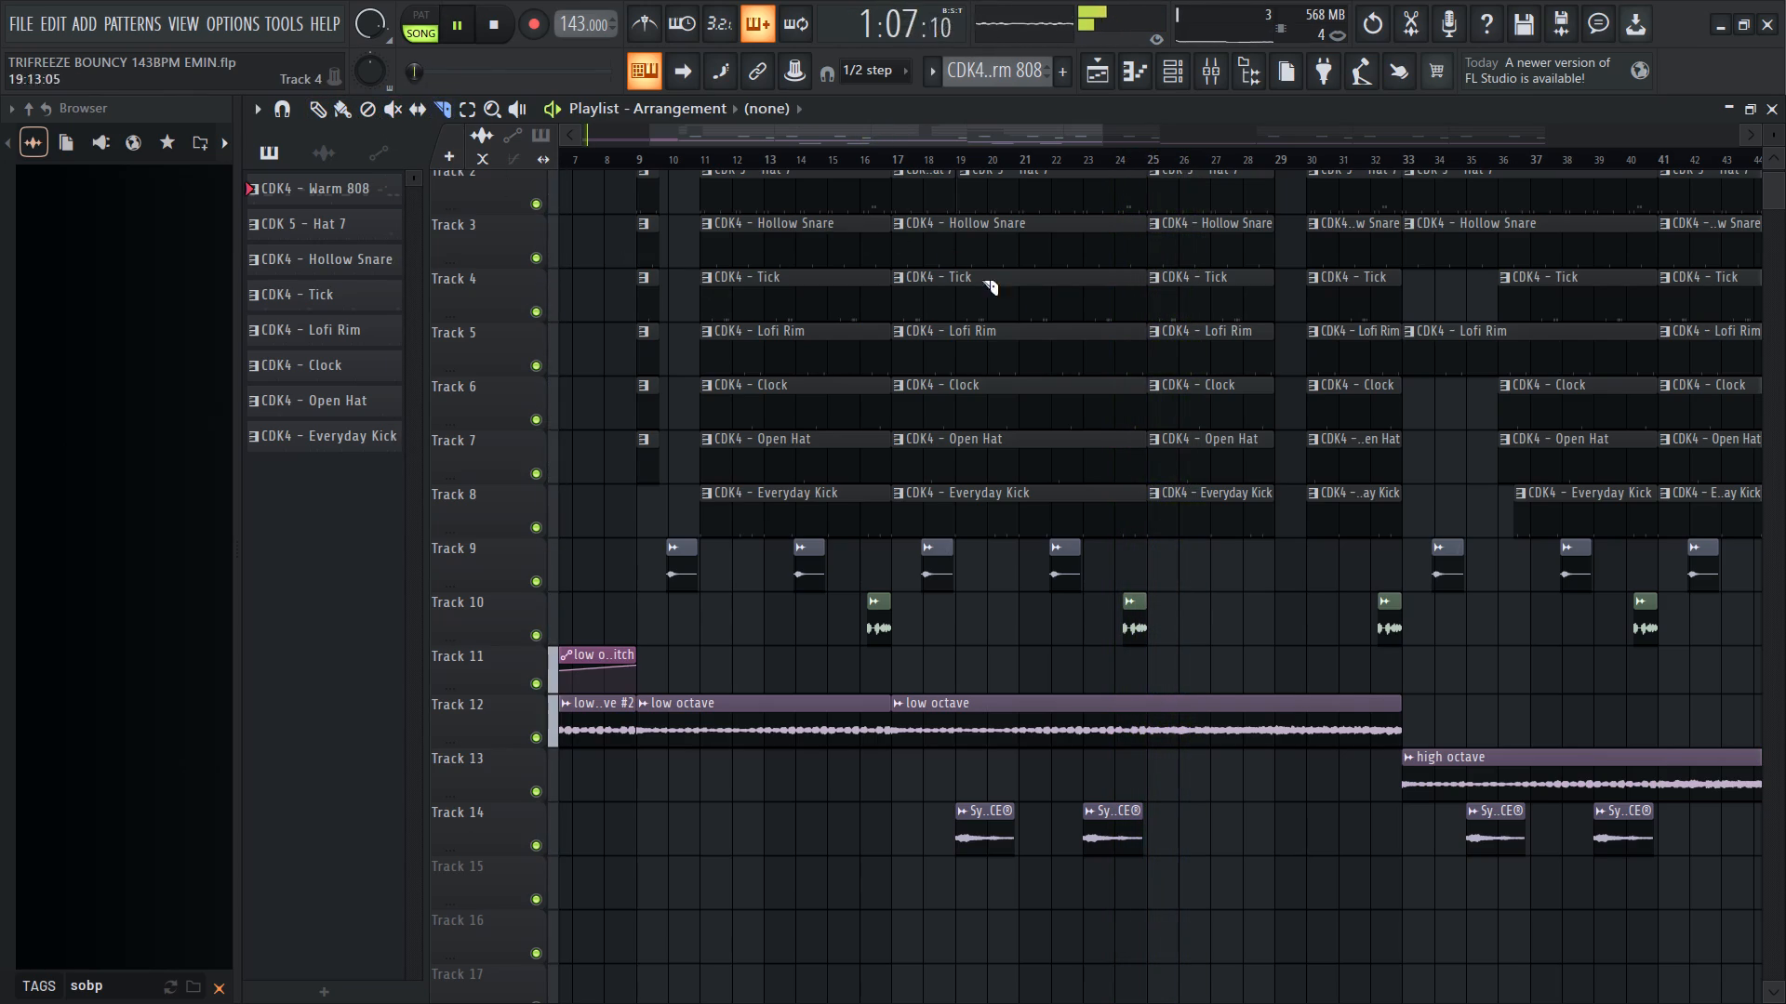
shift+right_drag(971, 291, 984, 299)
shift+right_drag(1027, 292, 1036, 297)
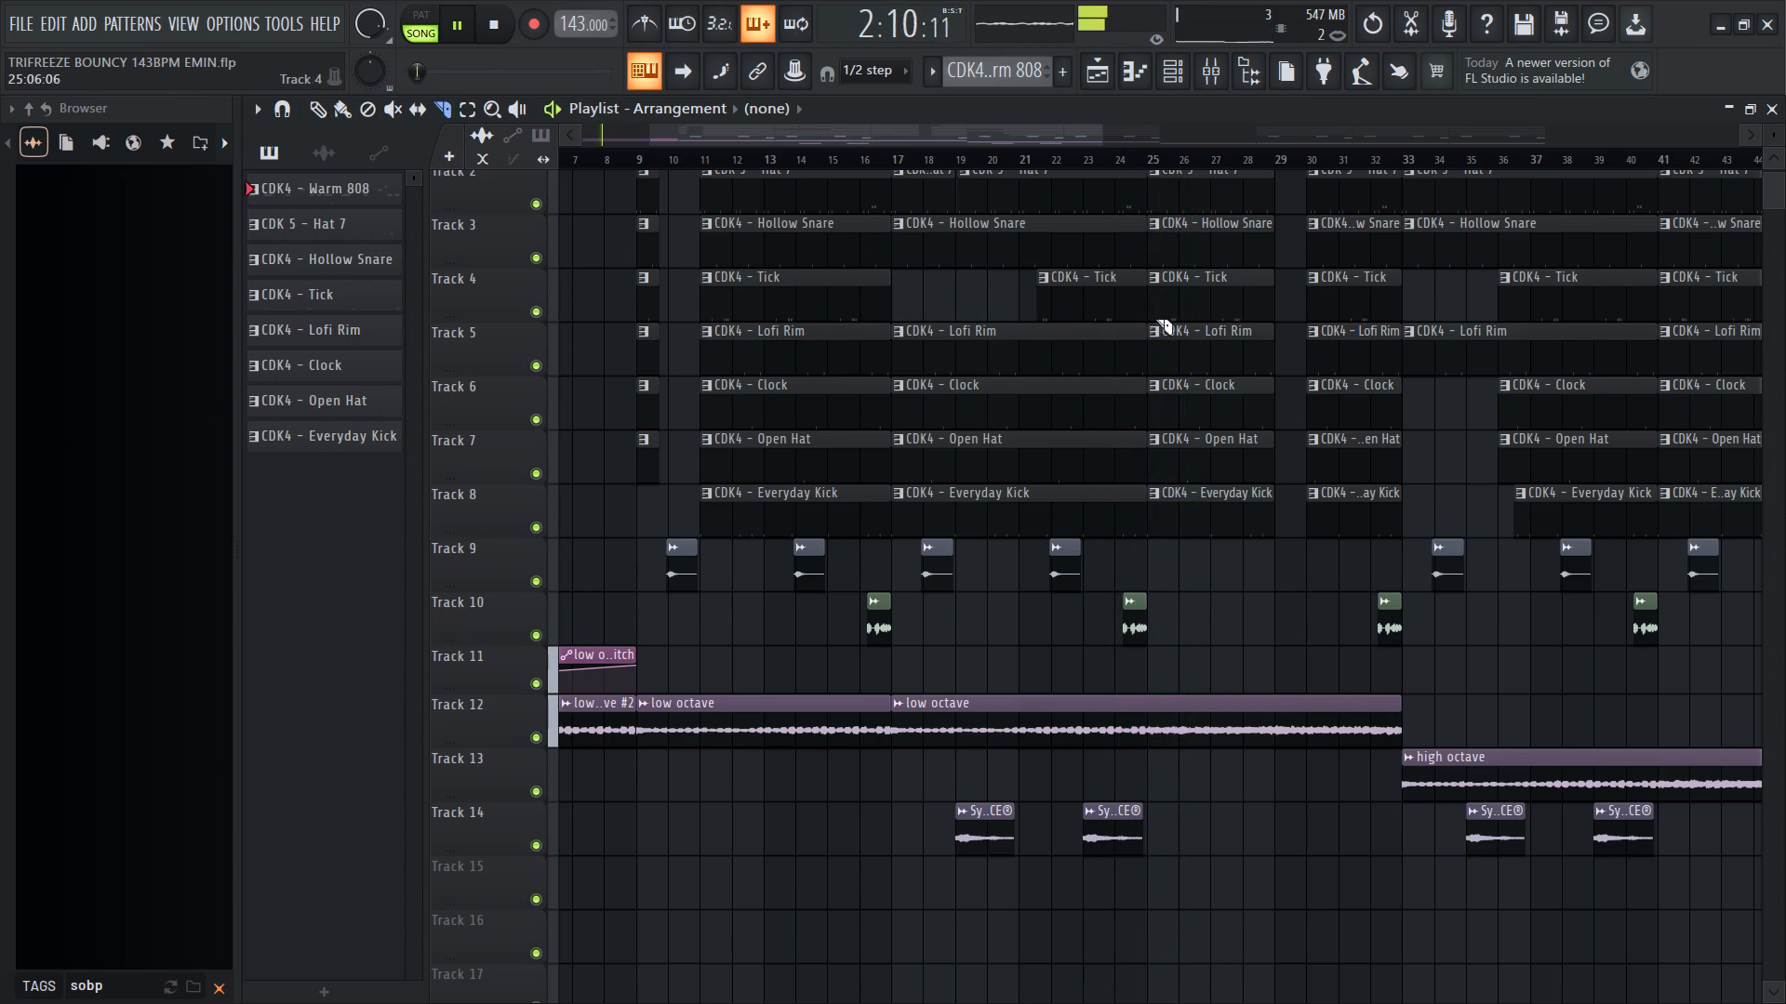
click(1375, 20)
shift+right_click(1025, 294)
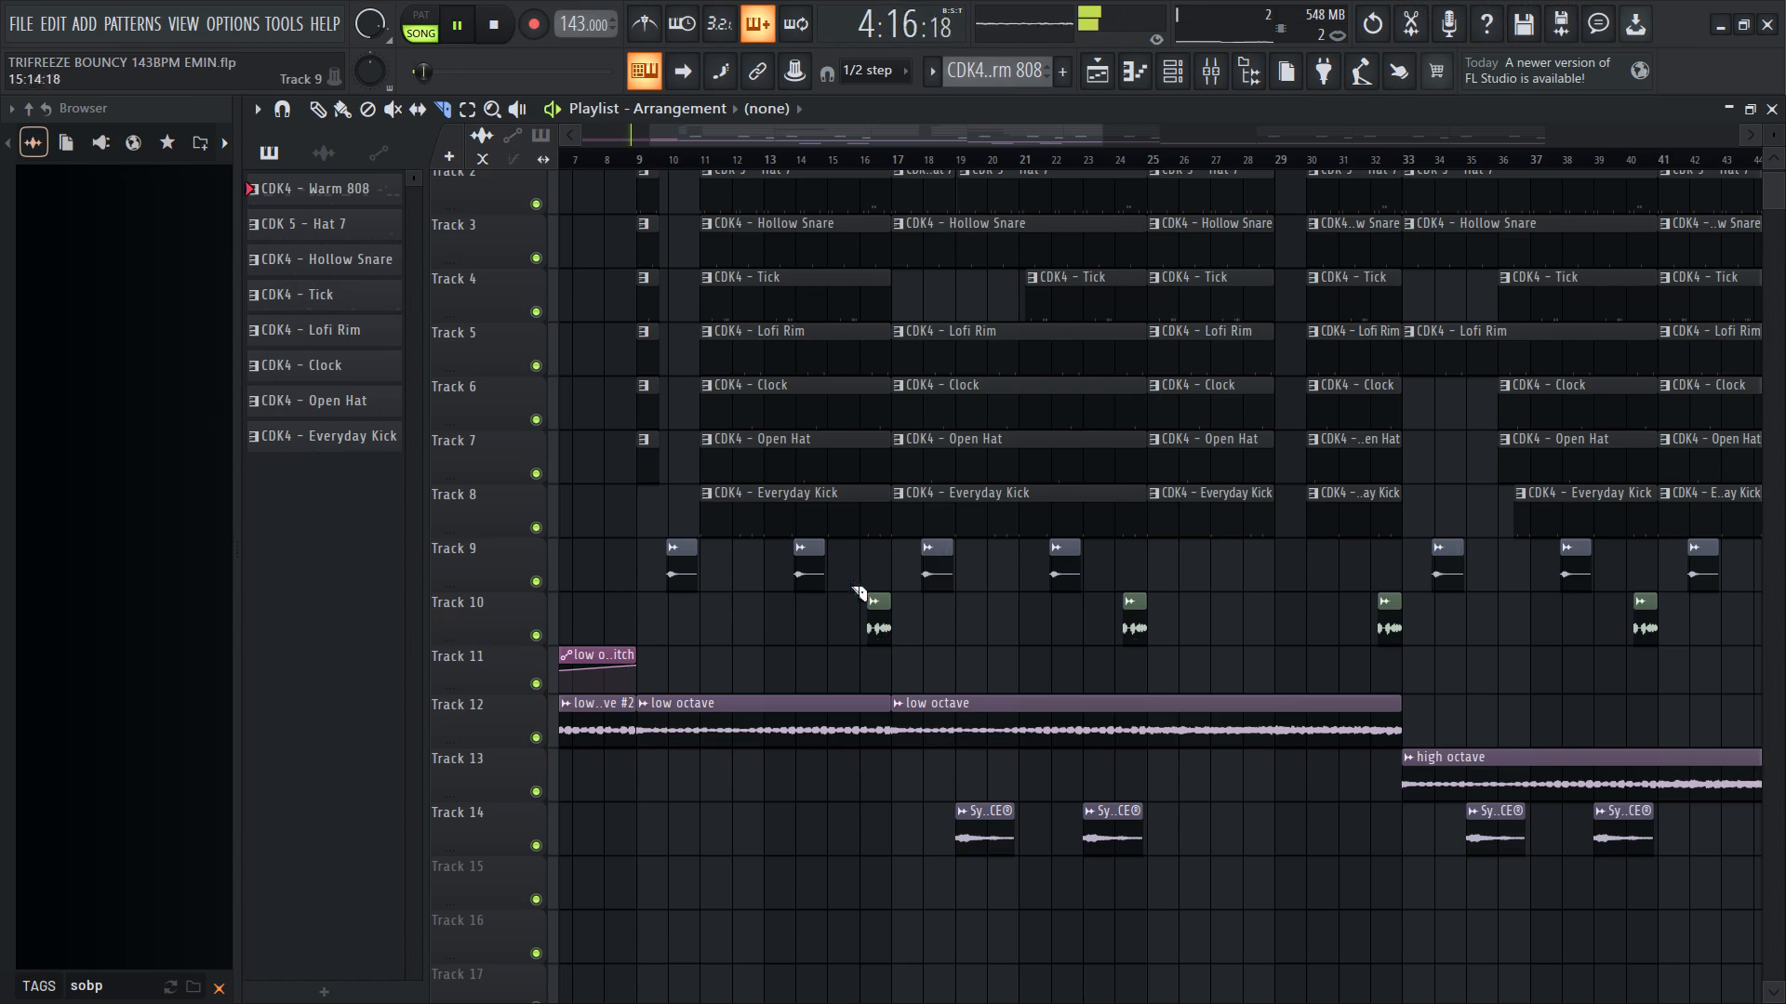
Switch to the Draw tool and delete the short green clip on Track 10 just before bar 25.
click(323, 110)
right_drag(1146, 601, 1140, 620)
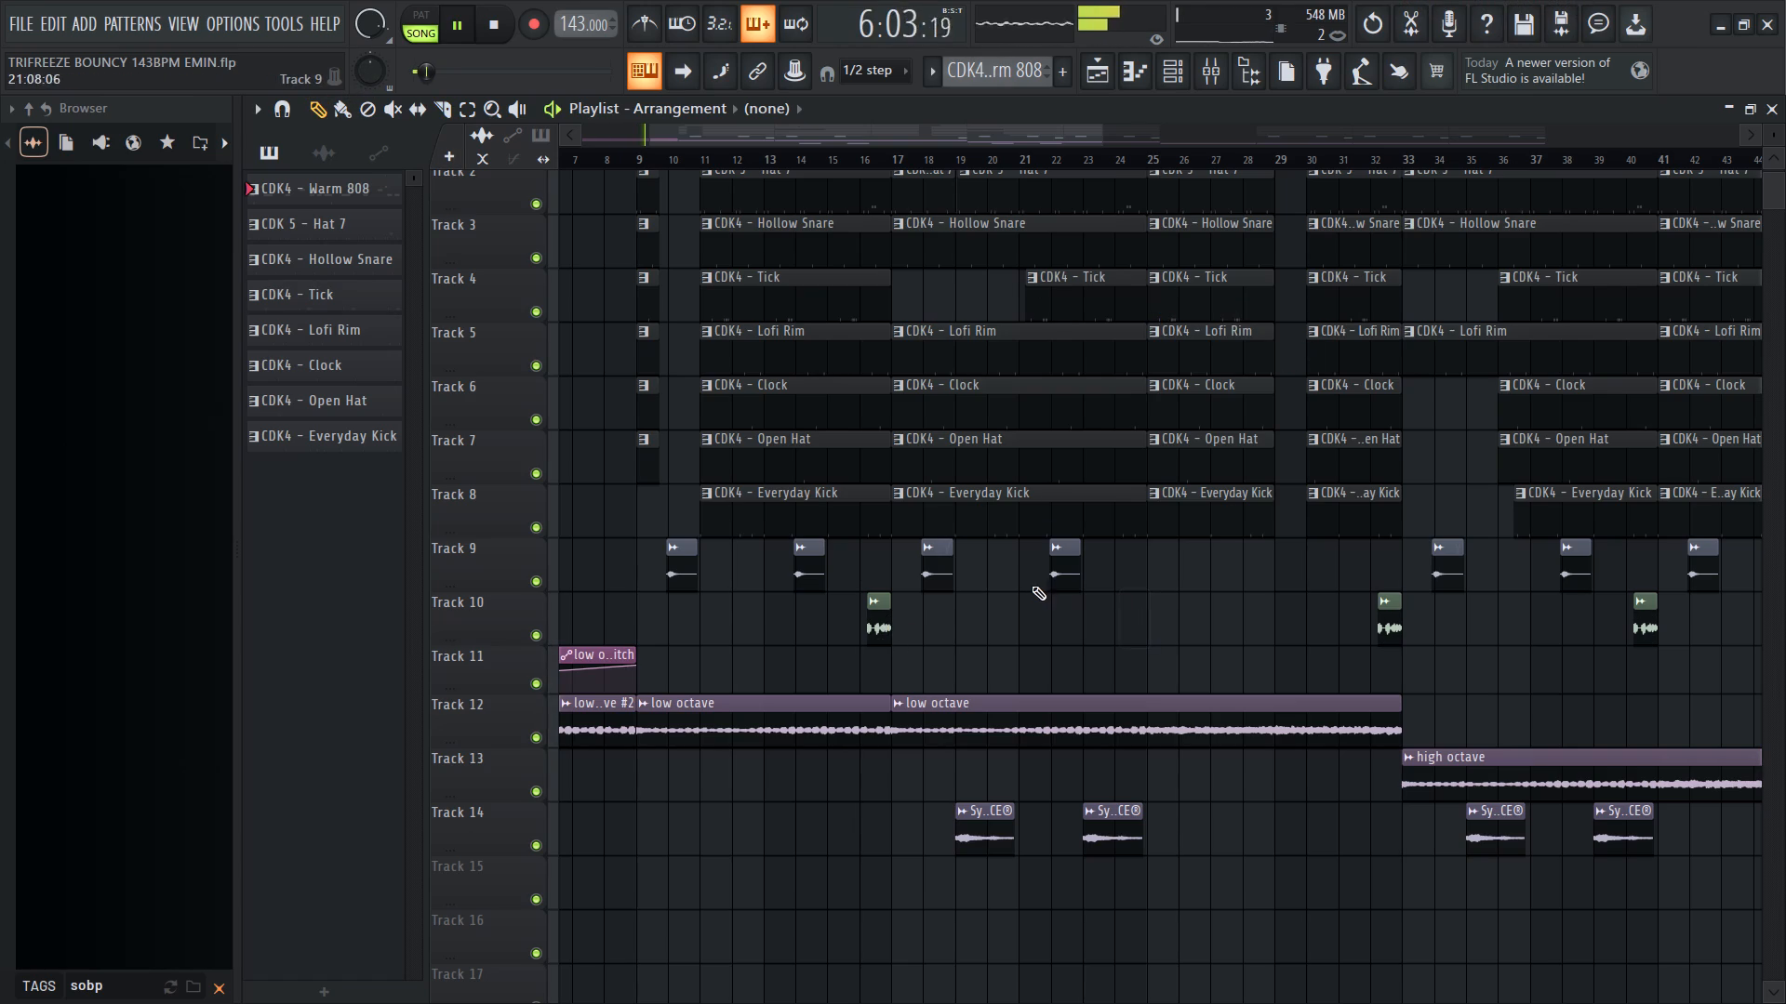
Check the Synth Scream audio clip's channel settings and listen to the arrangement from about bar 19.
double_click(974, 841)
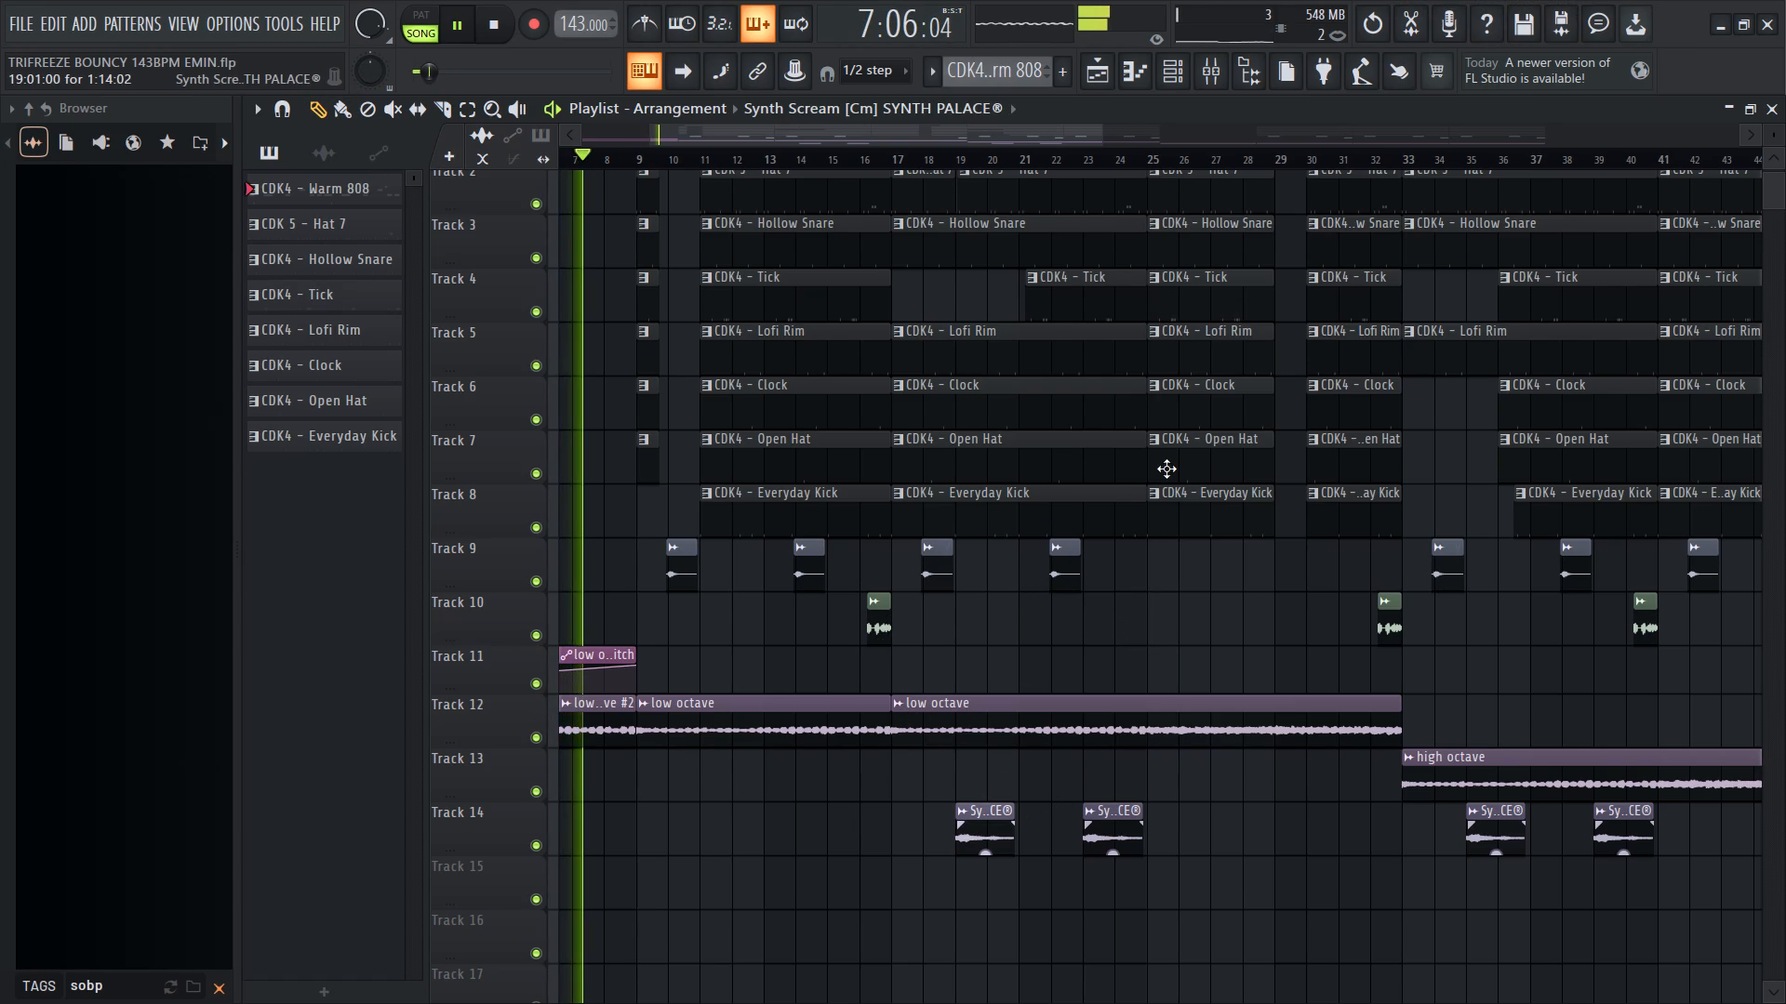
key(space)
click(795, 677)
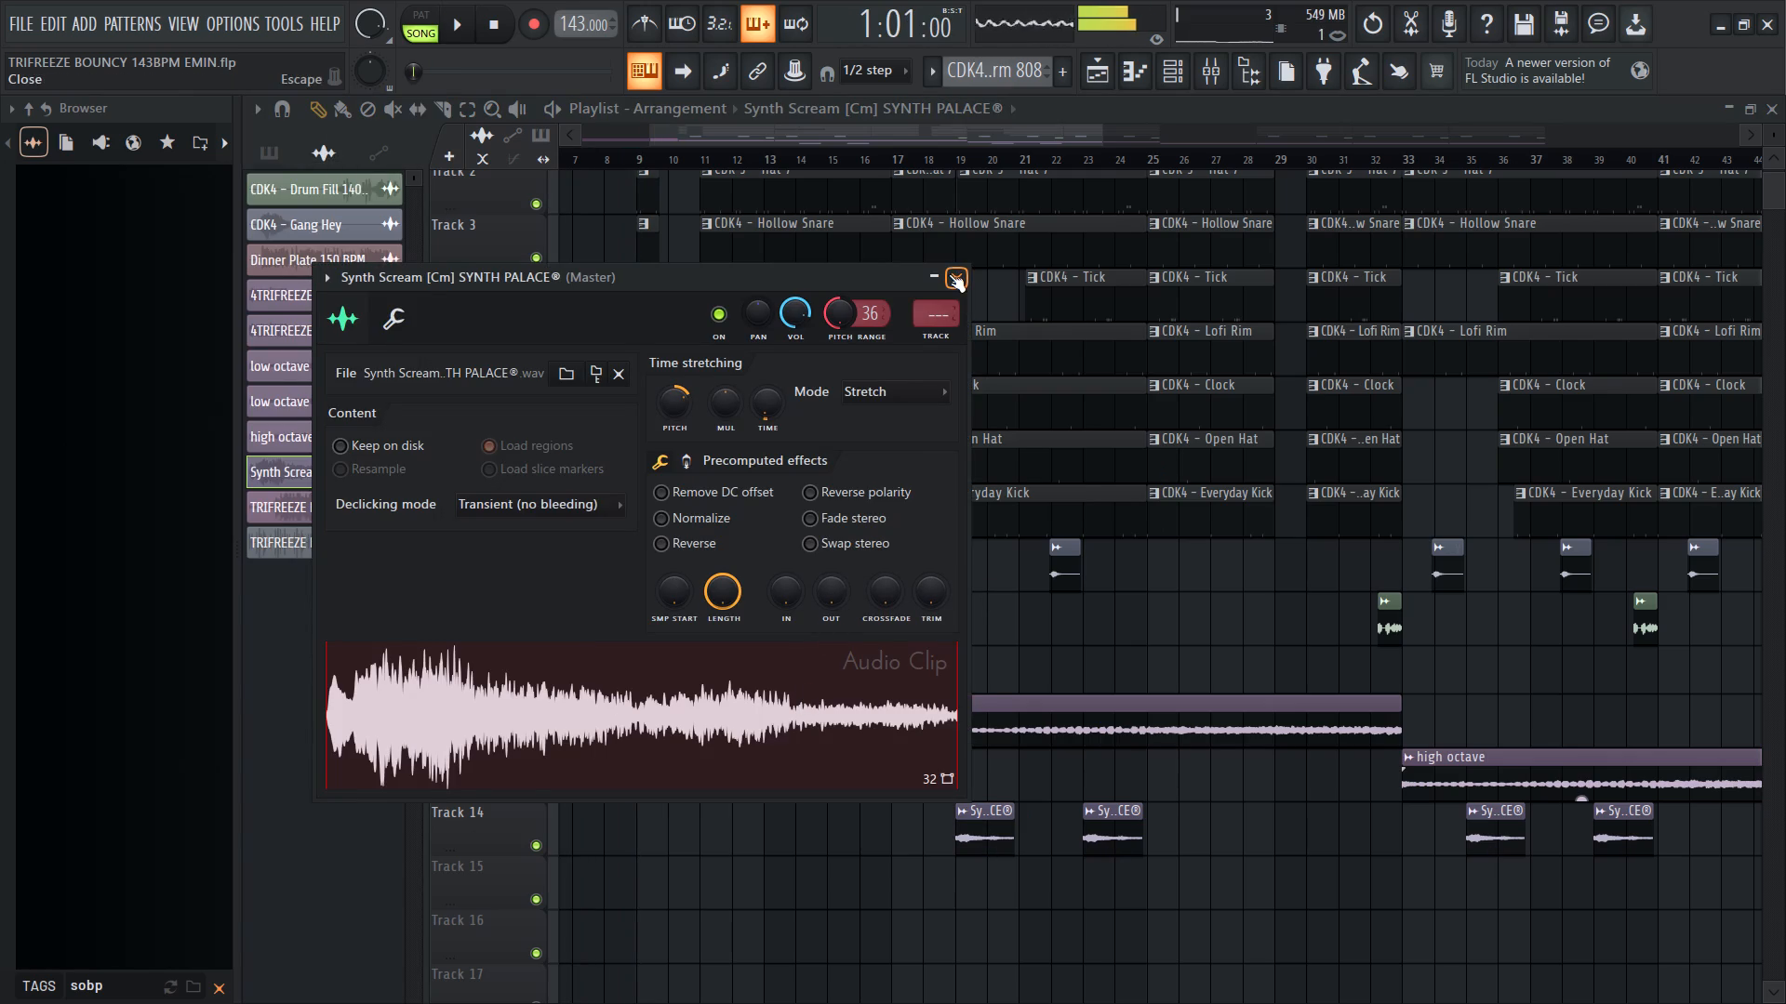
click(949, 274)
click(639, 156)
key(space)
click(1014, 165)
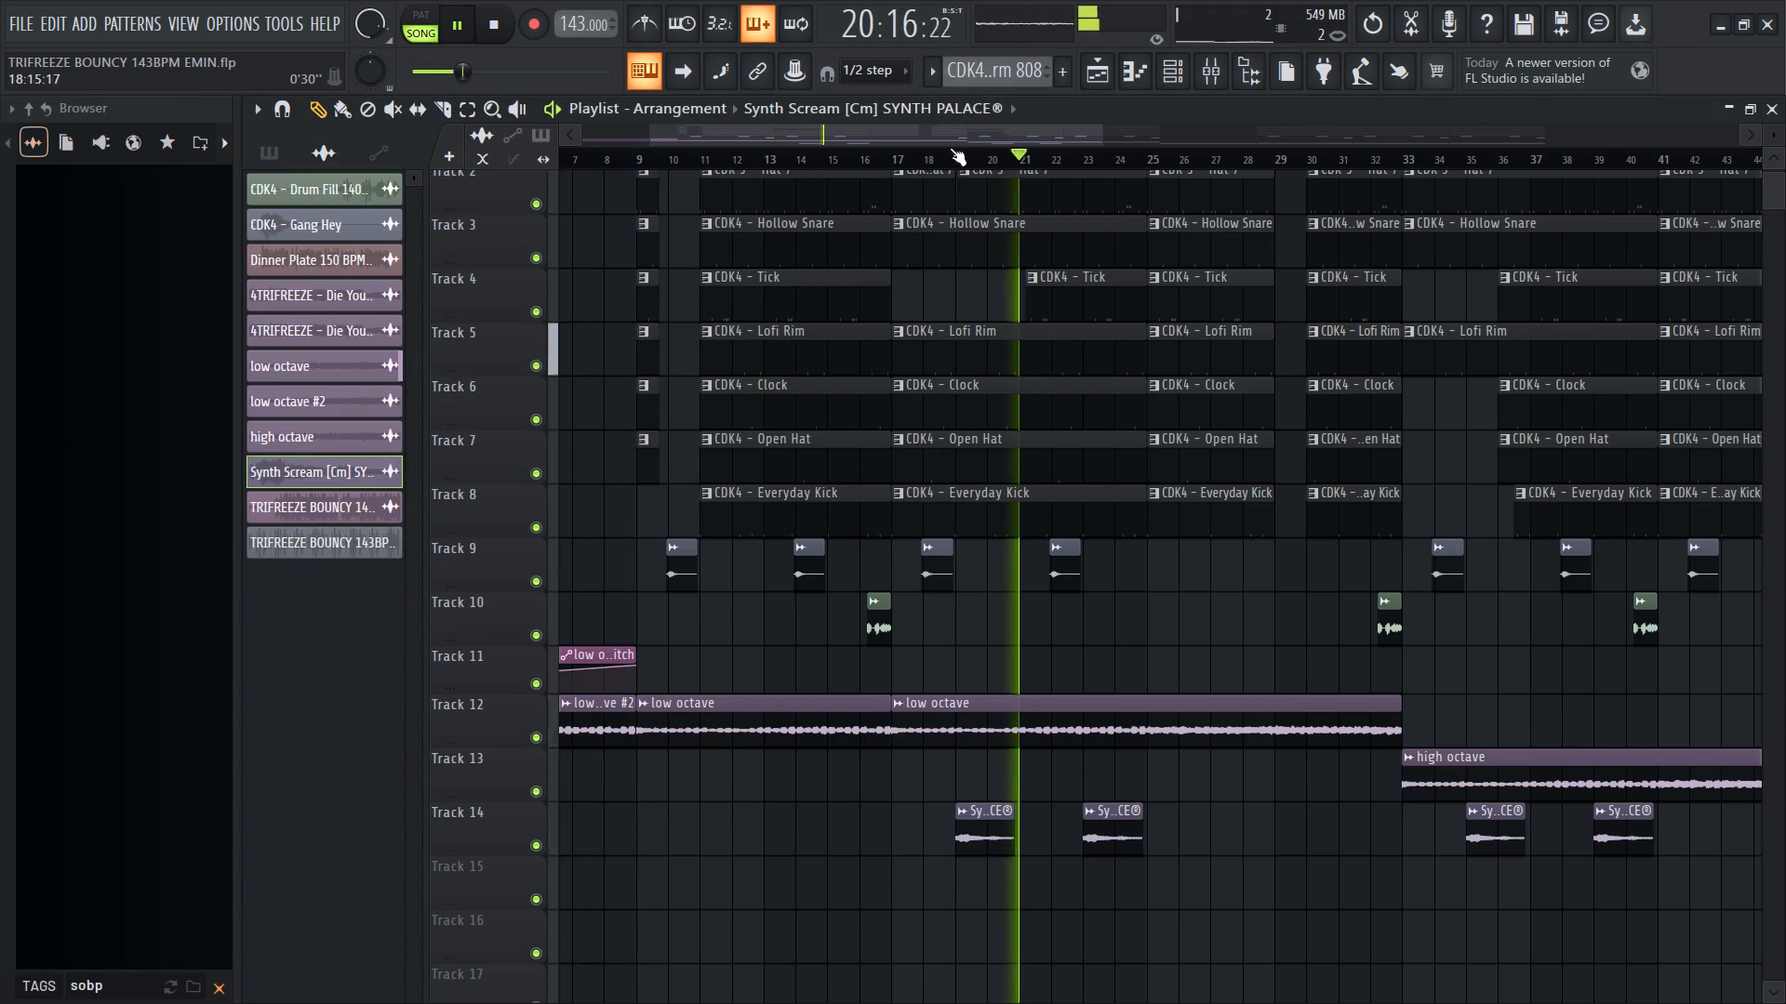
click(950, 148)
double_click(985, 842)
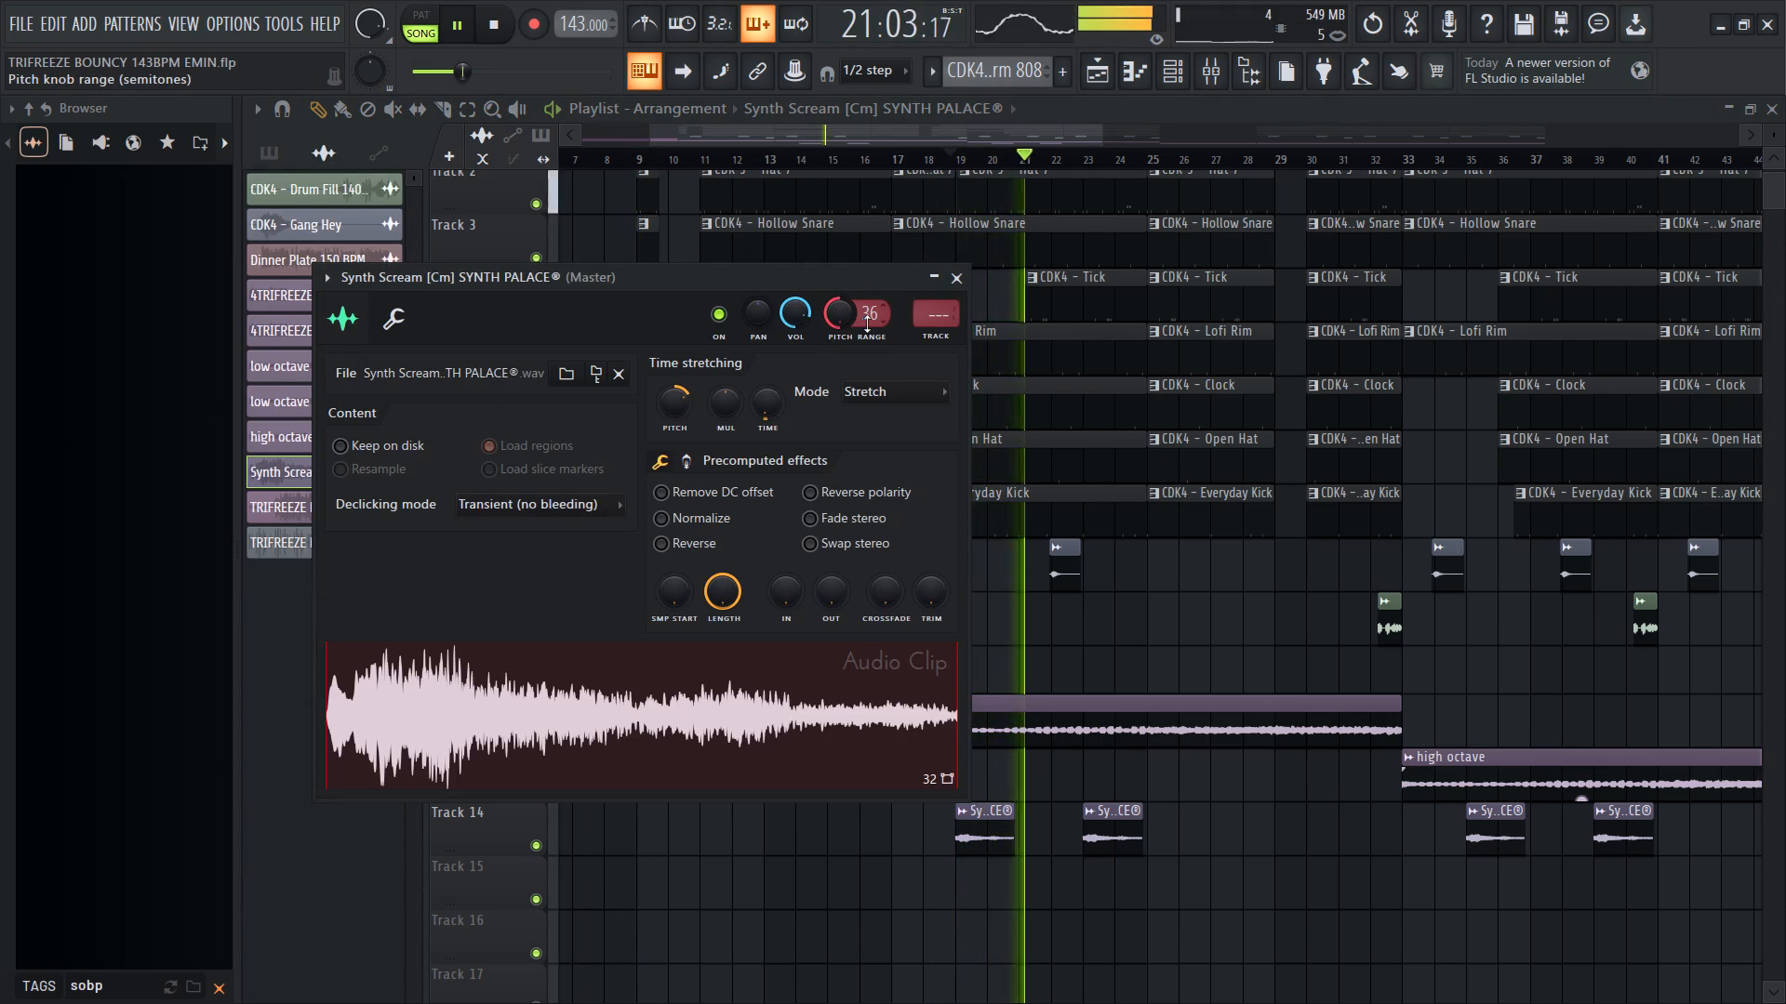
click(949, 279)
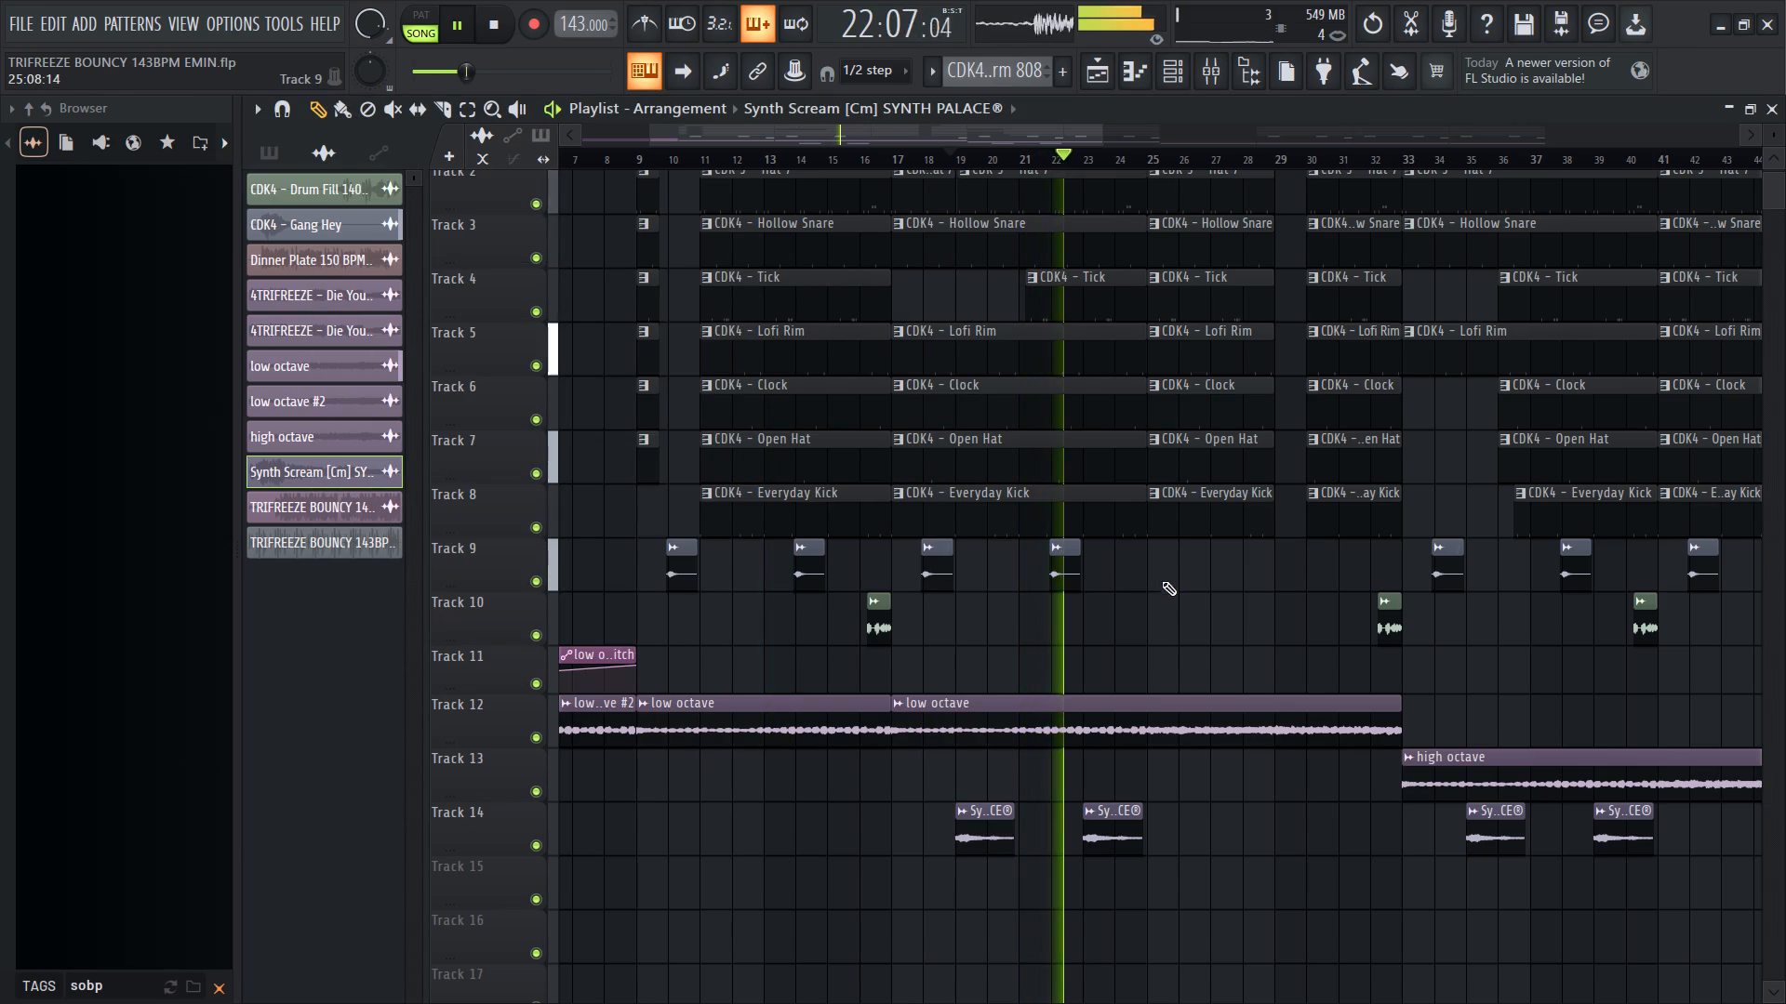
Inspect the channel settings of the low octave audio clip on Track 12.
double_click(1124, 718)
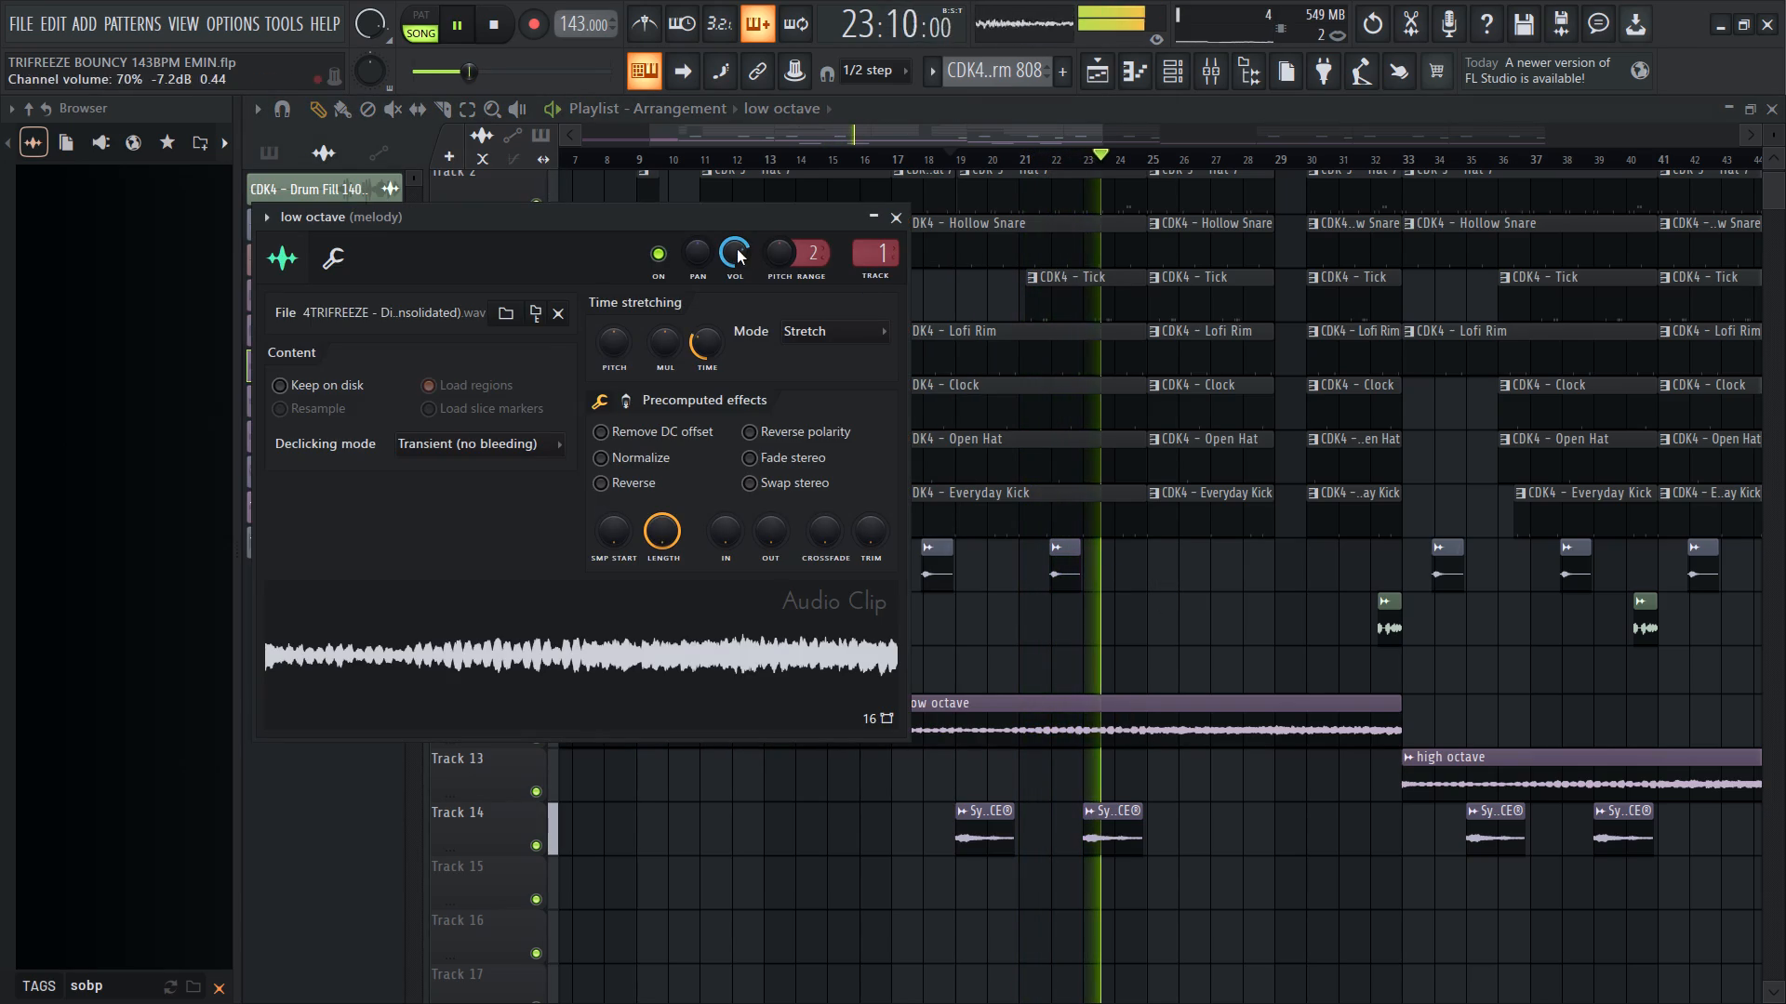
click(898, 218)
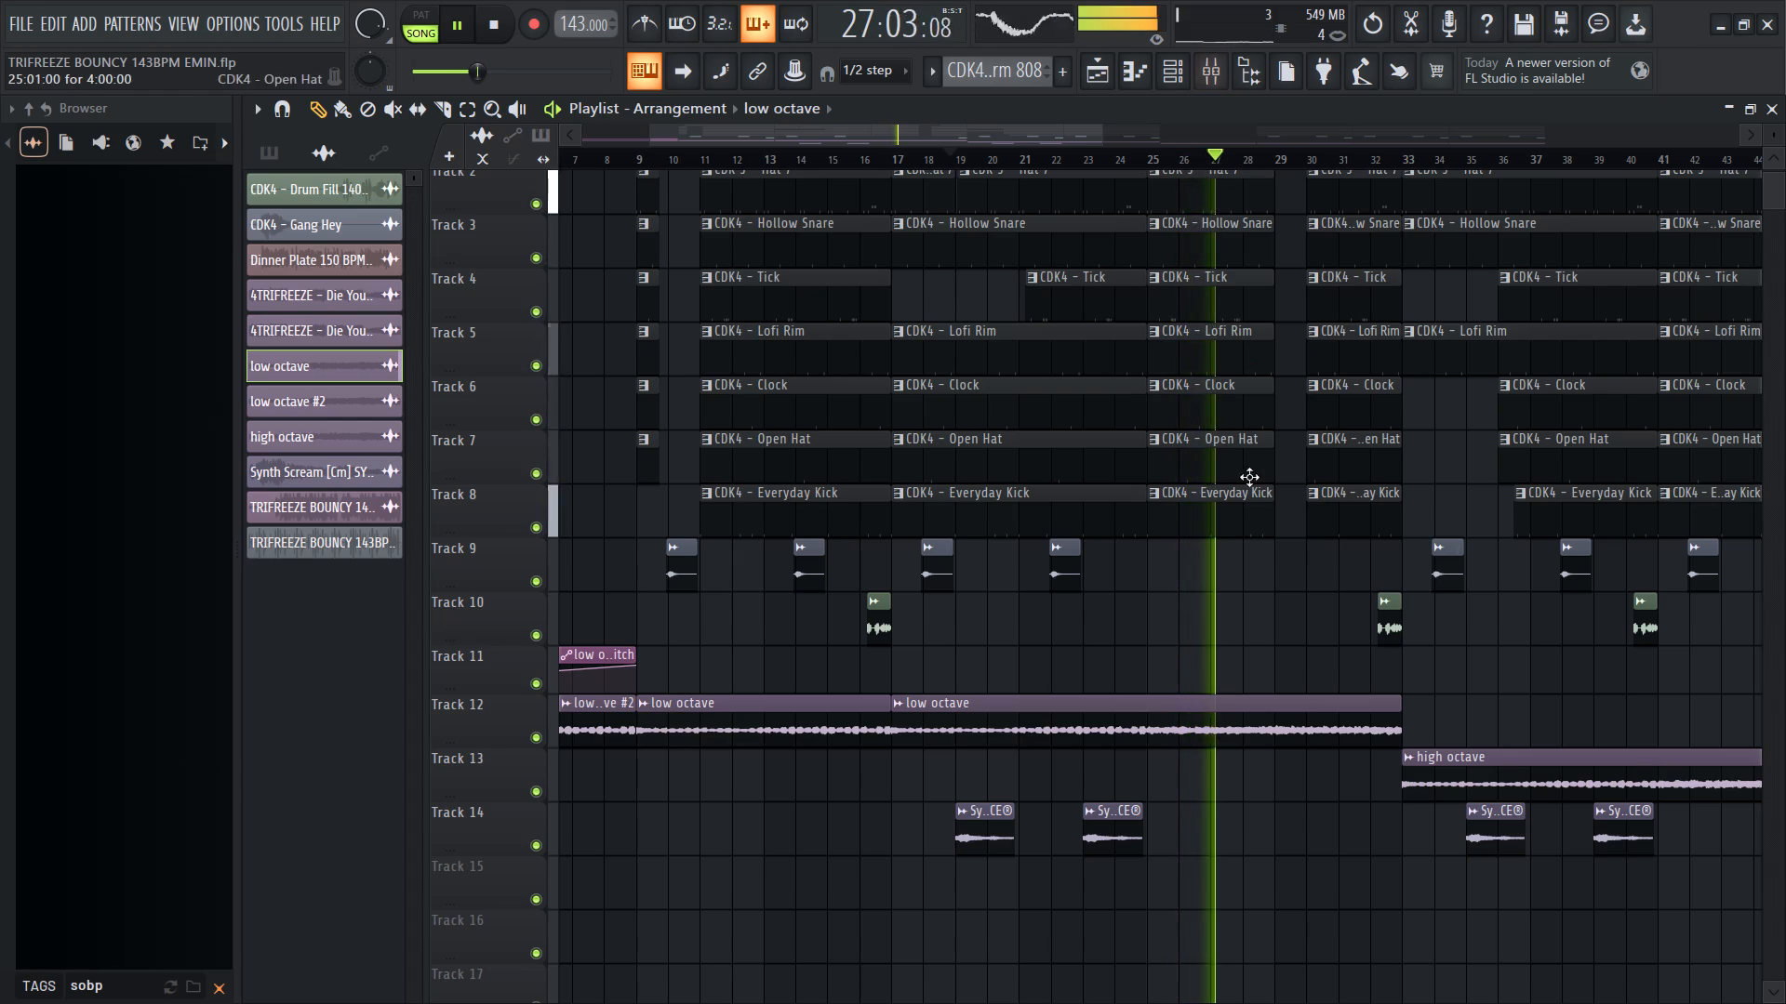
Review the arrangement from about bar 27 to bar 34 during playback and check the melody track in the mixer.
ctrl+scroll(1228, 434, down, 4)
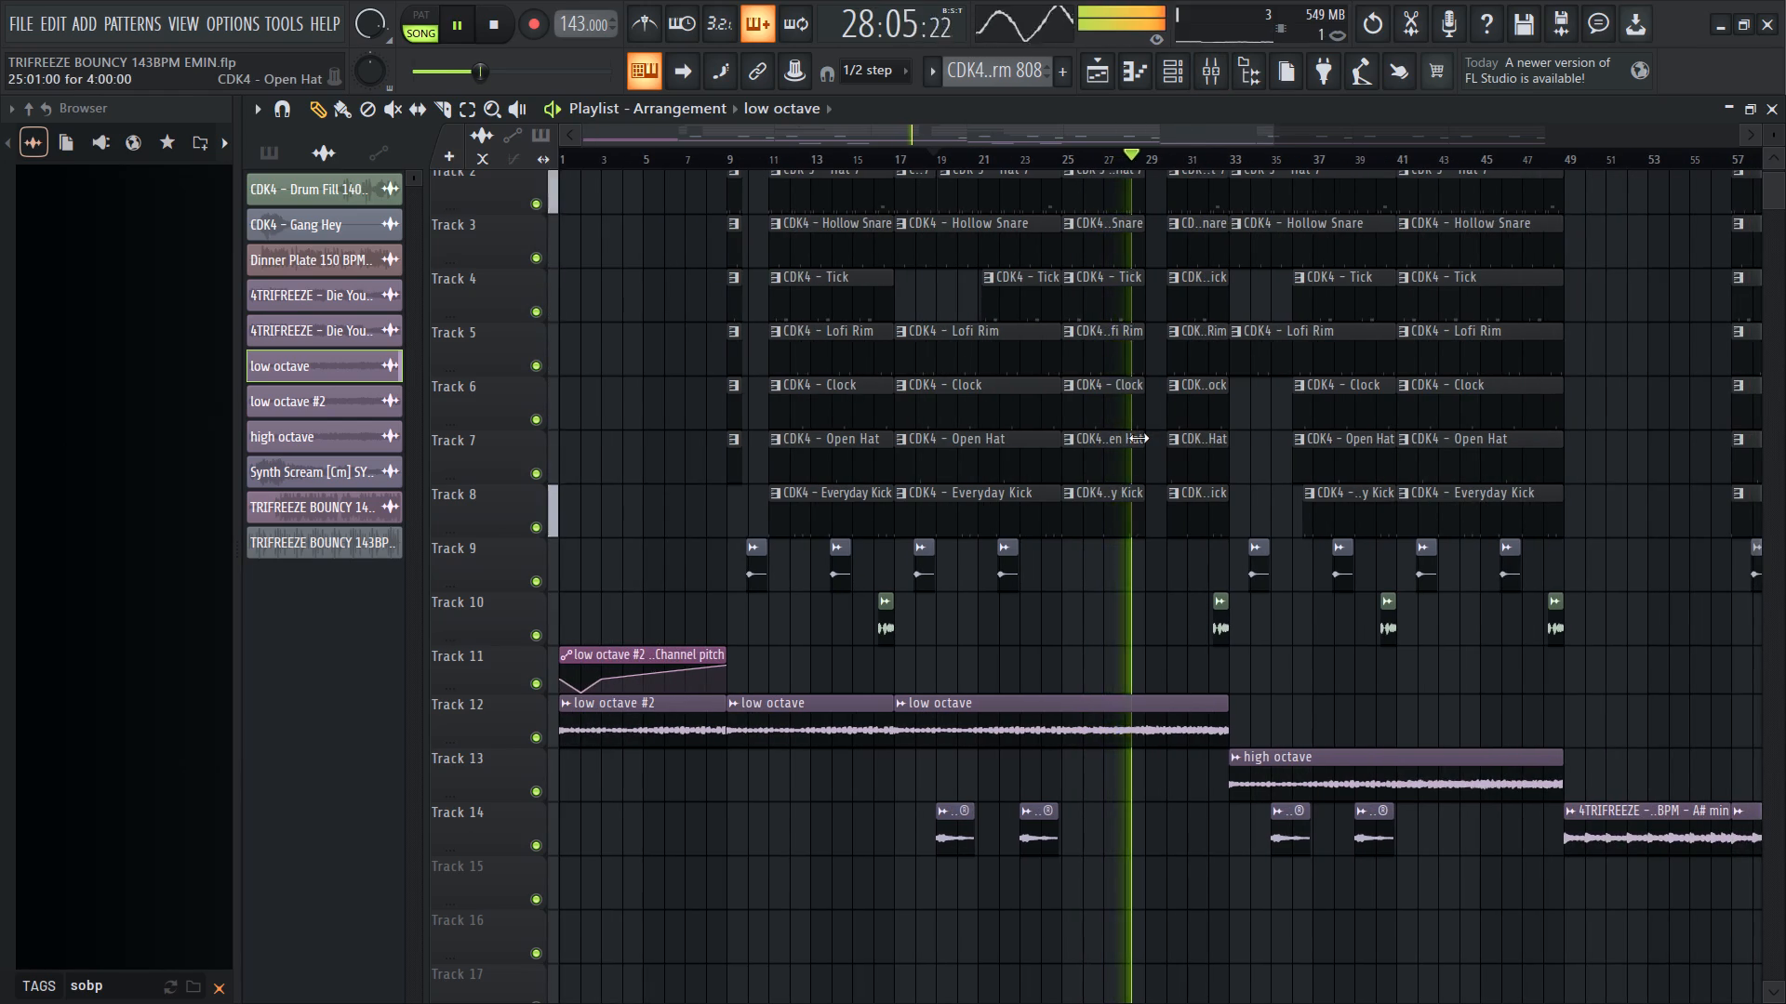
alt+scroll(1139, 438, down, 3)
alt+scroll(1139, 438, up, 6)
ctrl+scroll(1199, 679, up, 5)
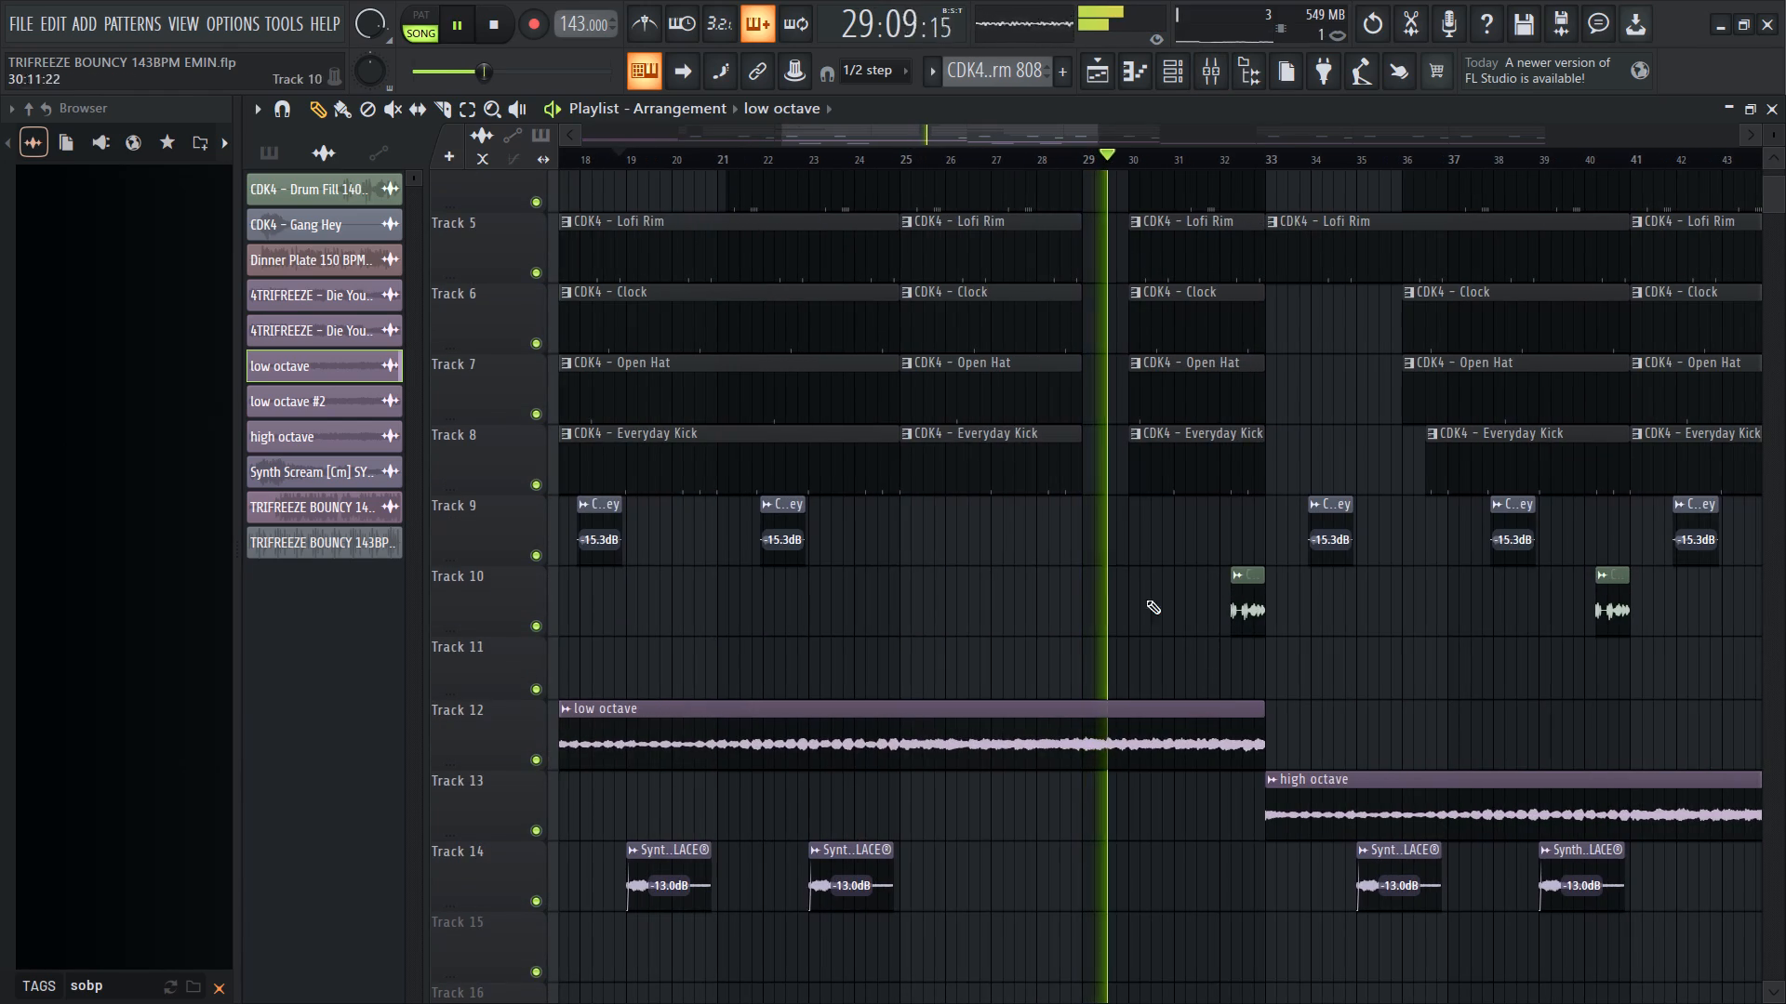
click(1216, 70)
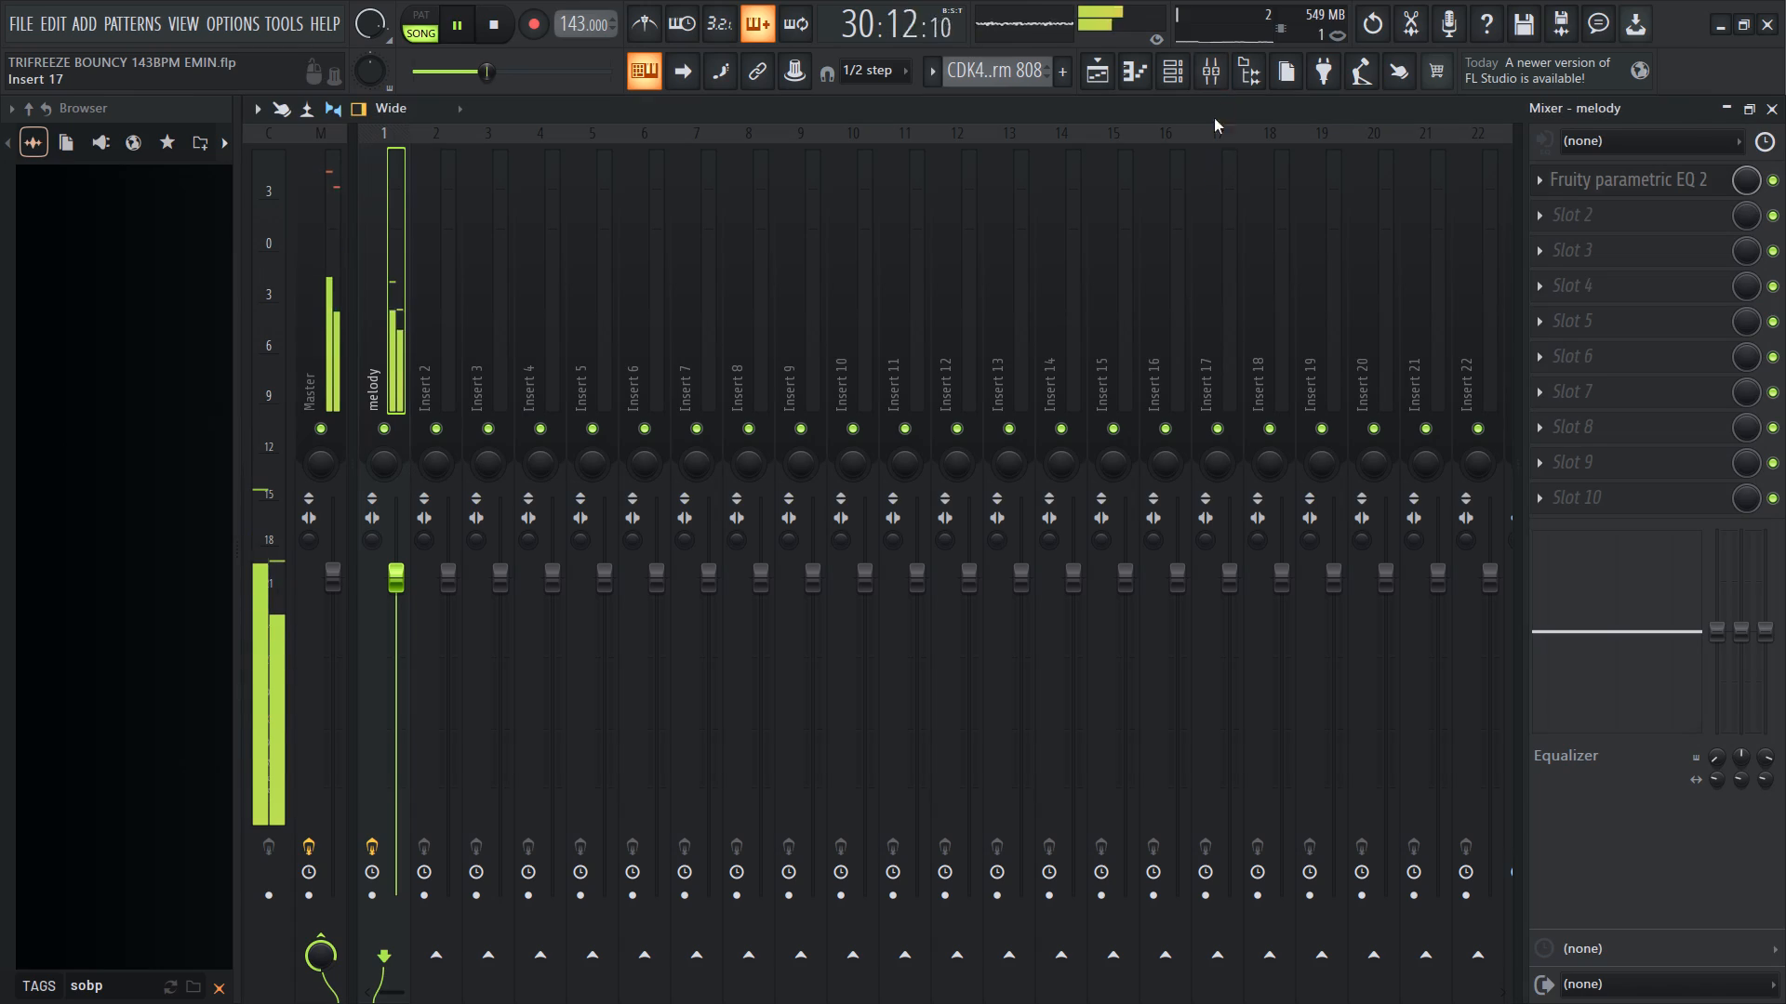
click(1214, 90)
click(1100, 74)
ctrl+scroll(1165, 429, up, 1)
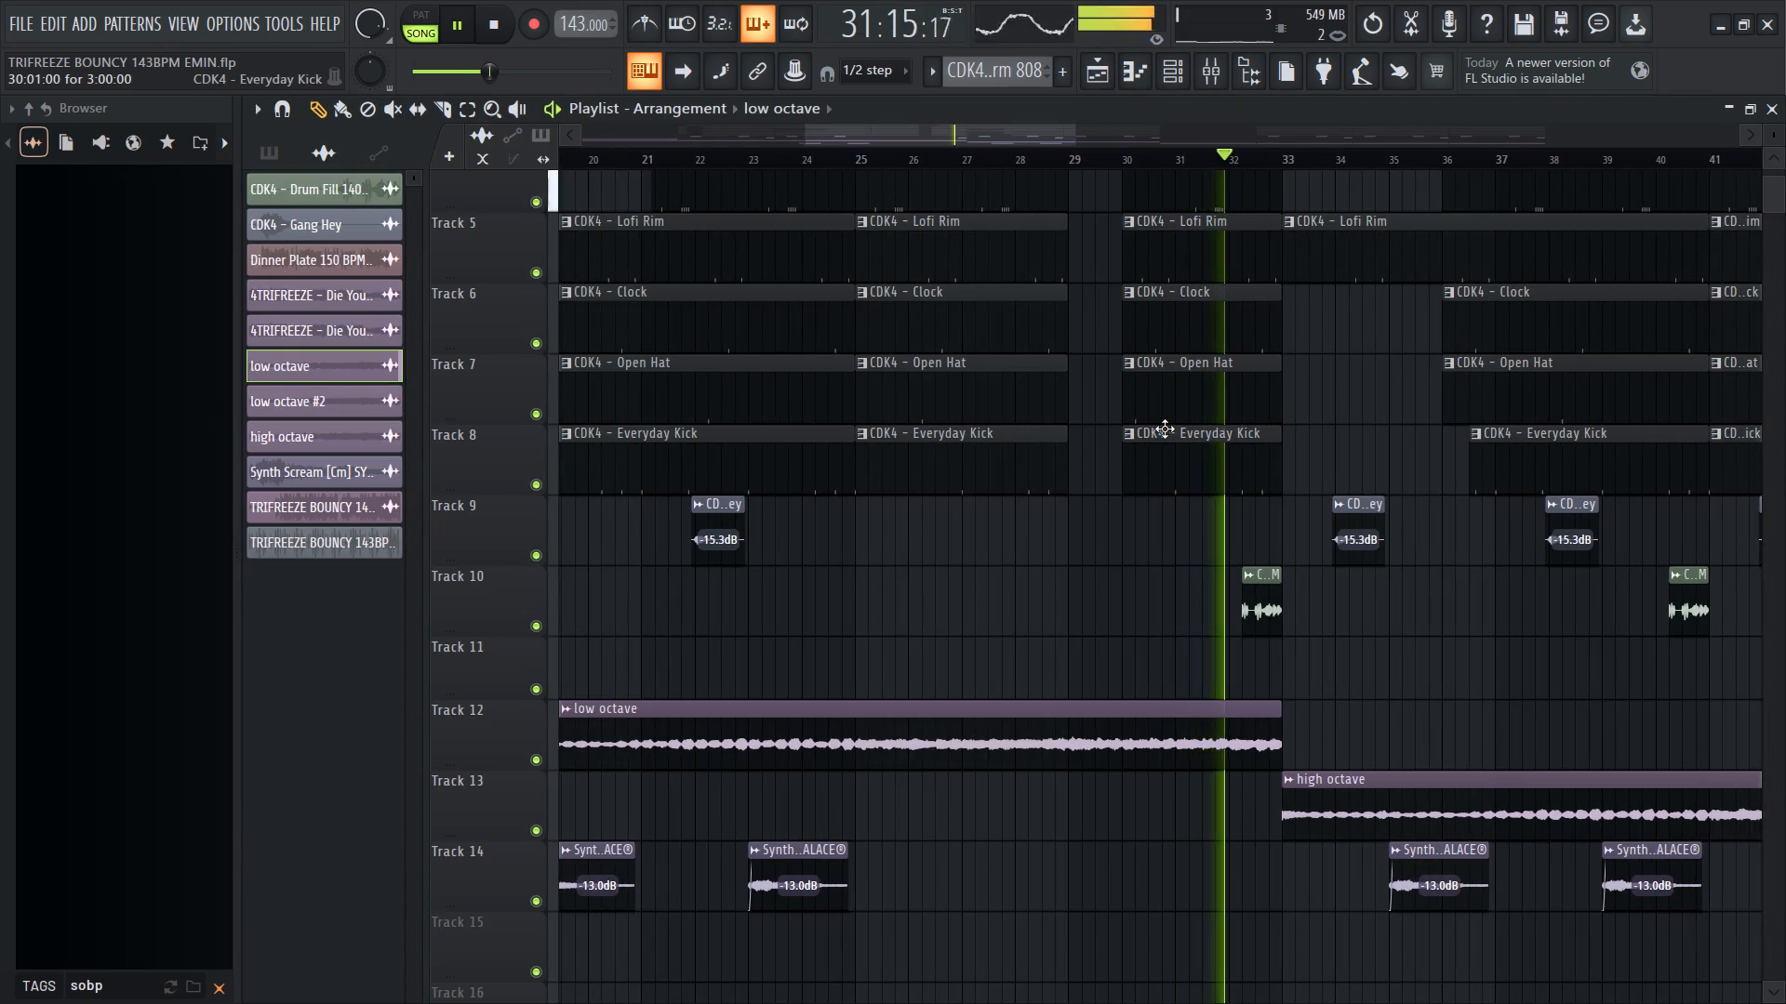
scroll(1165, 429, up, 5)
ctrl+scroll(1165, 429, down, 3)
ctrl+scroll(1323, 484, down, 1)
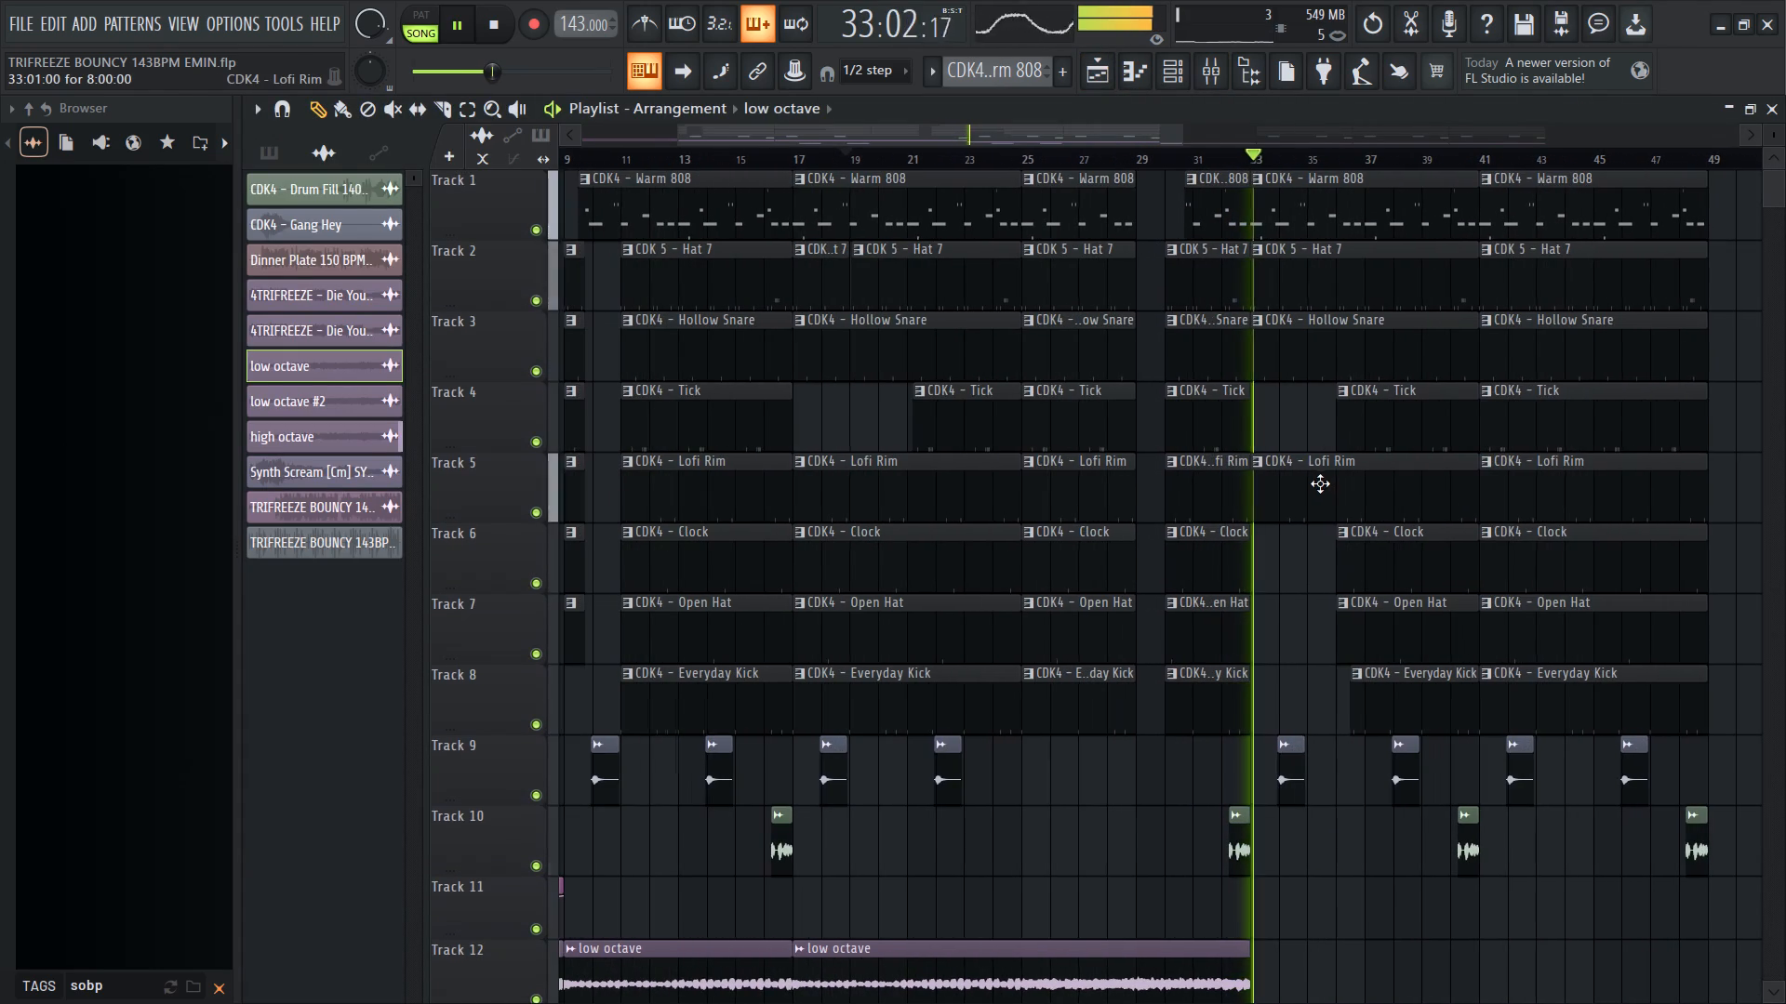
ctrl+scroll(1318, 482, up, 8)
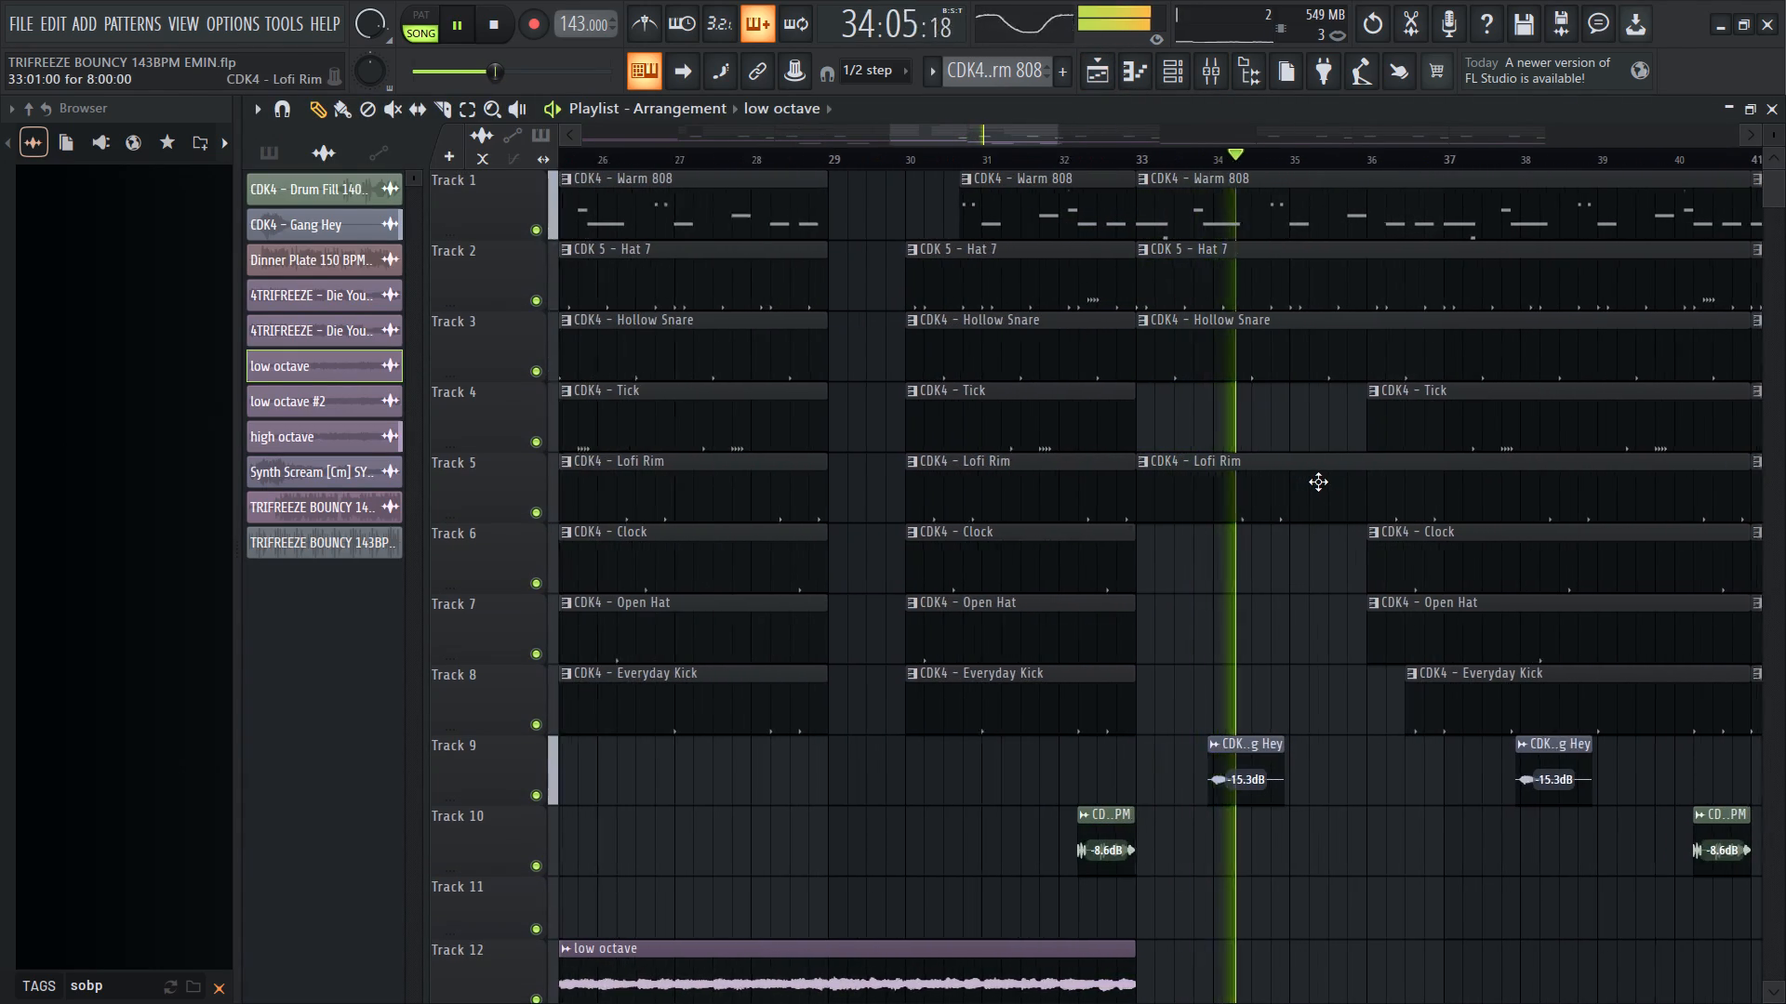
ctrl+scroll(1318, 482, up, 4)
ctrl+scroll(1318, 482, down, 7)
Lower the channel volume of the CDK4 - Gang Hey audio clip on Track 9 and close its settings.
double_click(1238, 788)
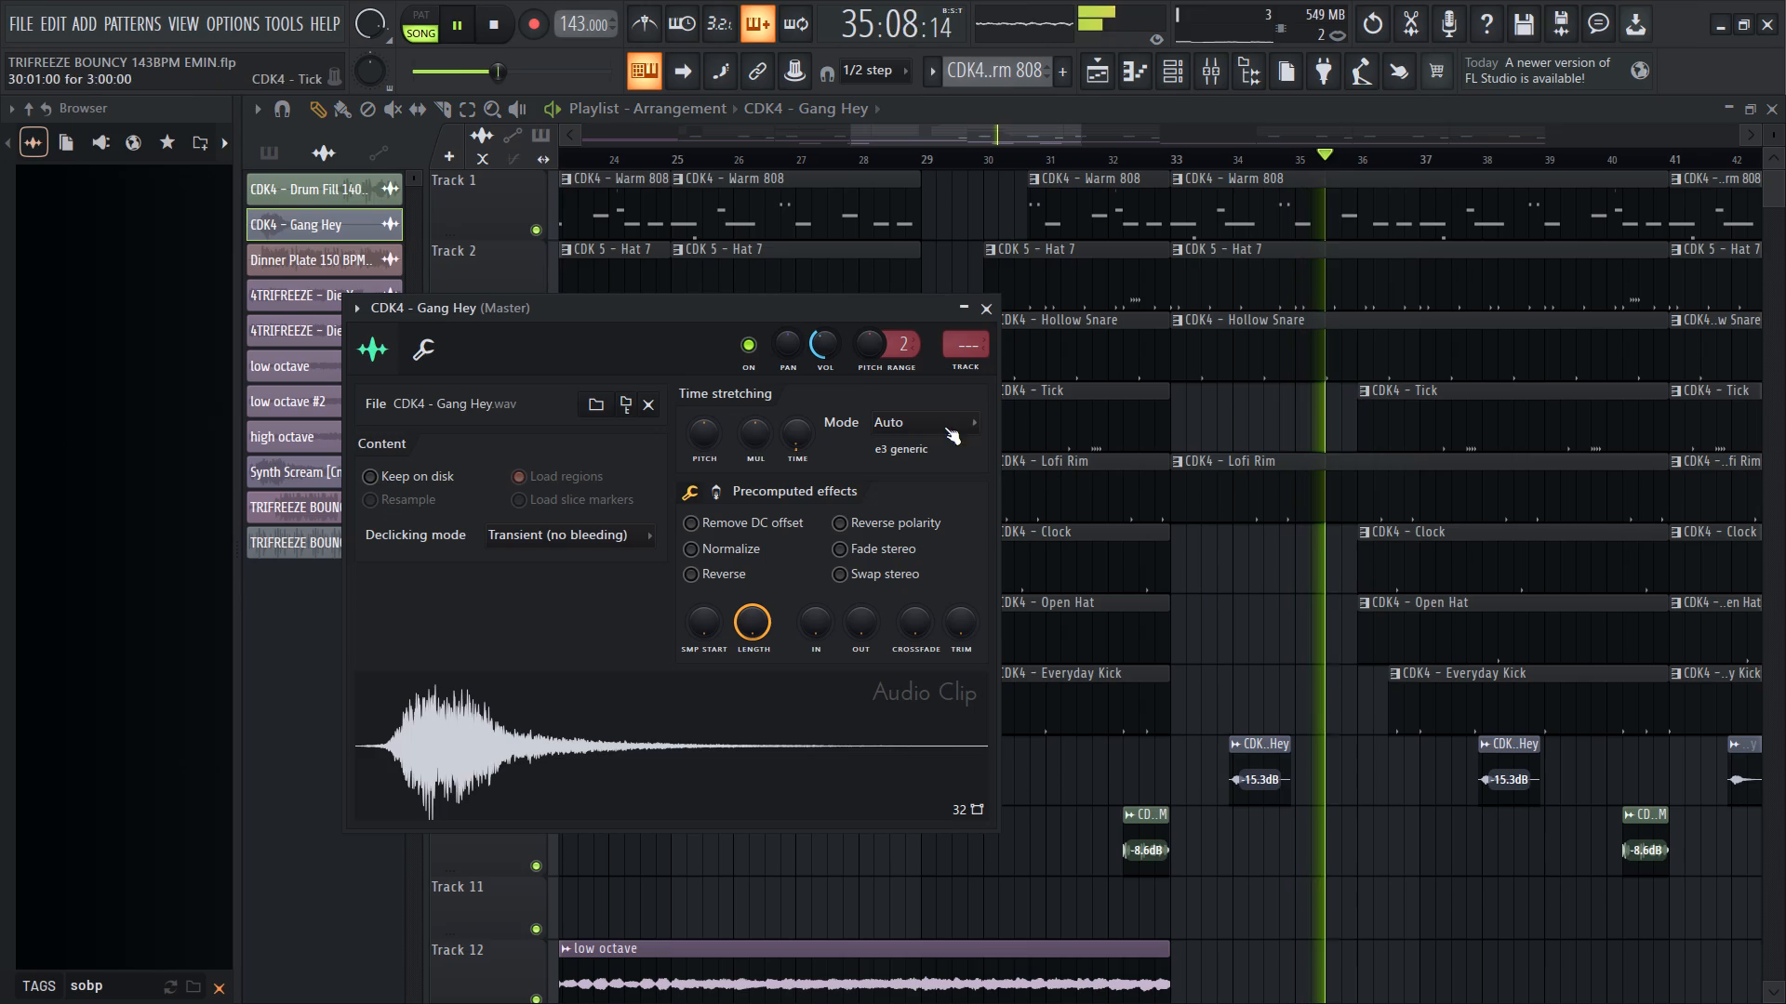
drag(834, 365, 833, 389)
drag(834, 365, 834, 374)
click(834, 361)
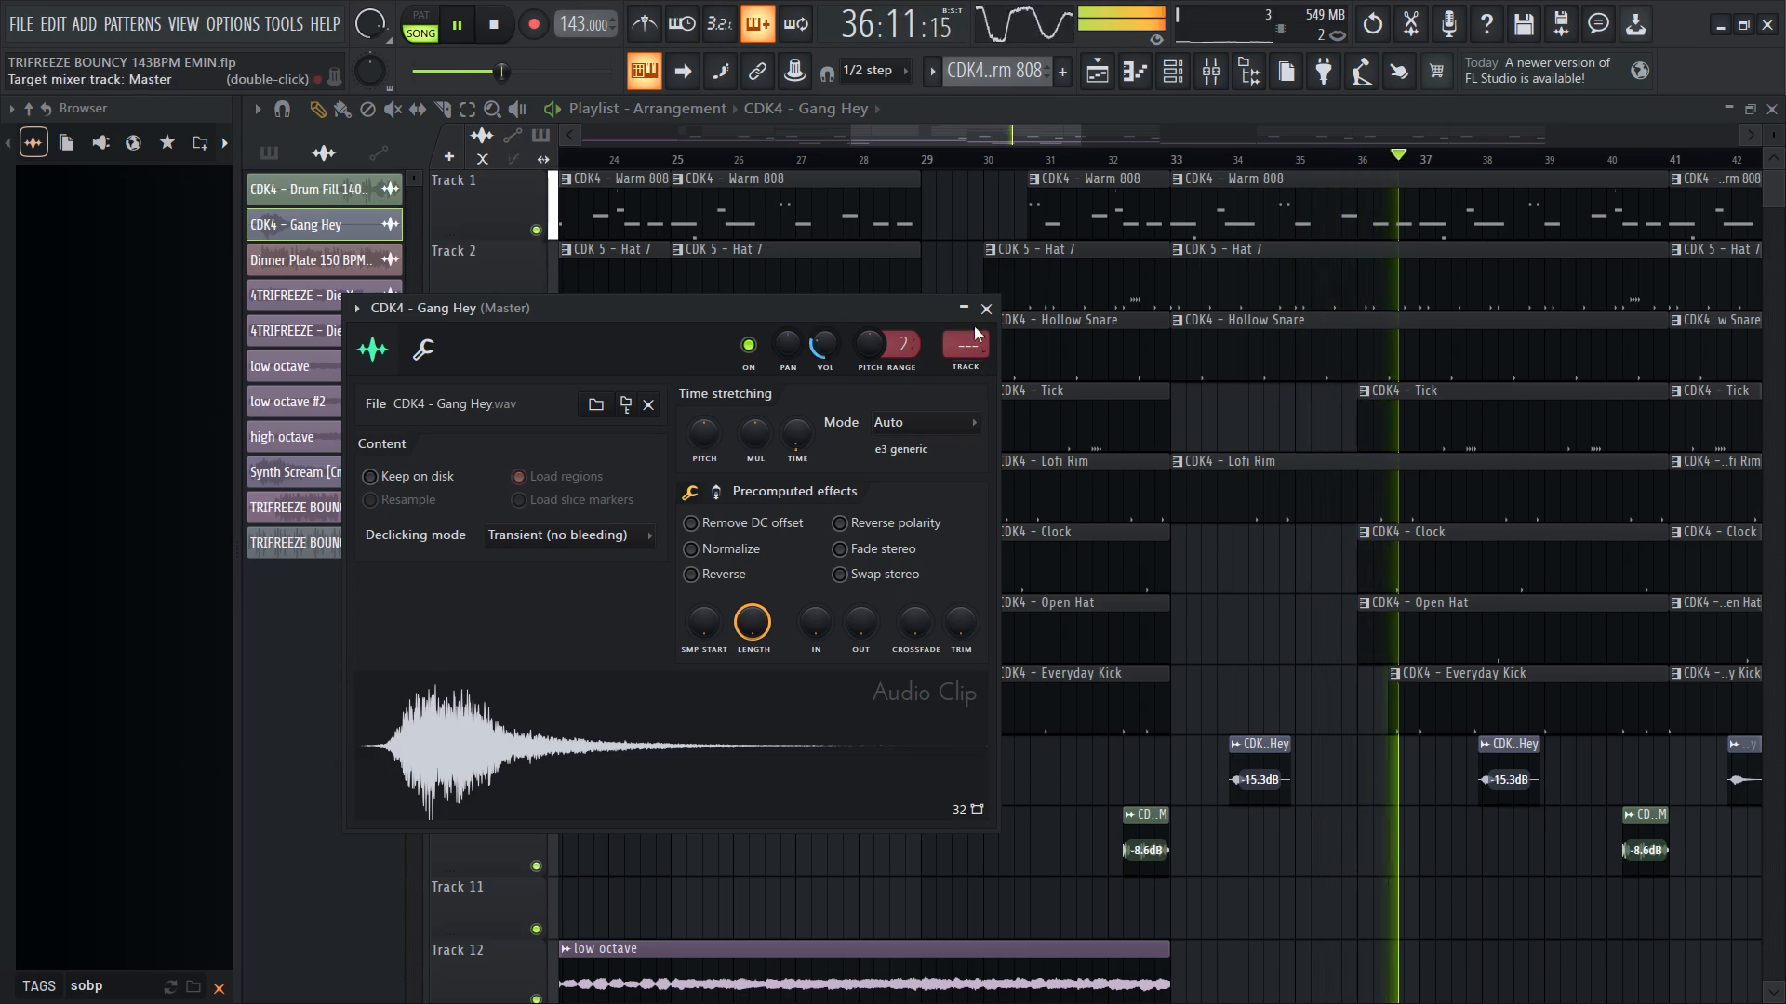
click(980, 308)
Inspect the channel settings of the CDK4 - Drum Fill 140 BPM clip on Track 10 just before bar 49.
ctrl+scroll(994, 388, down, 15)
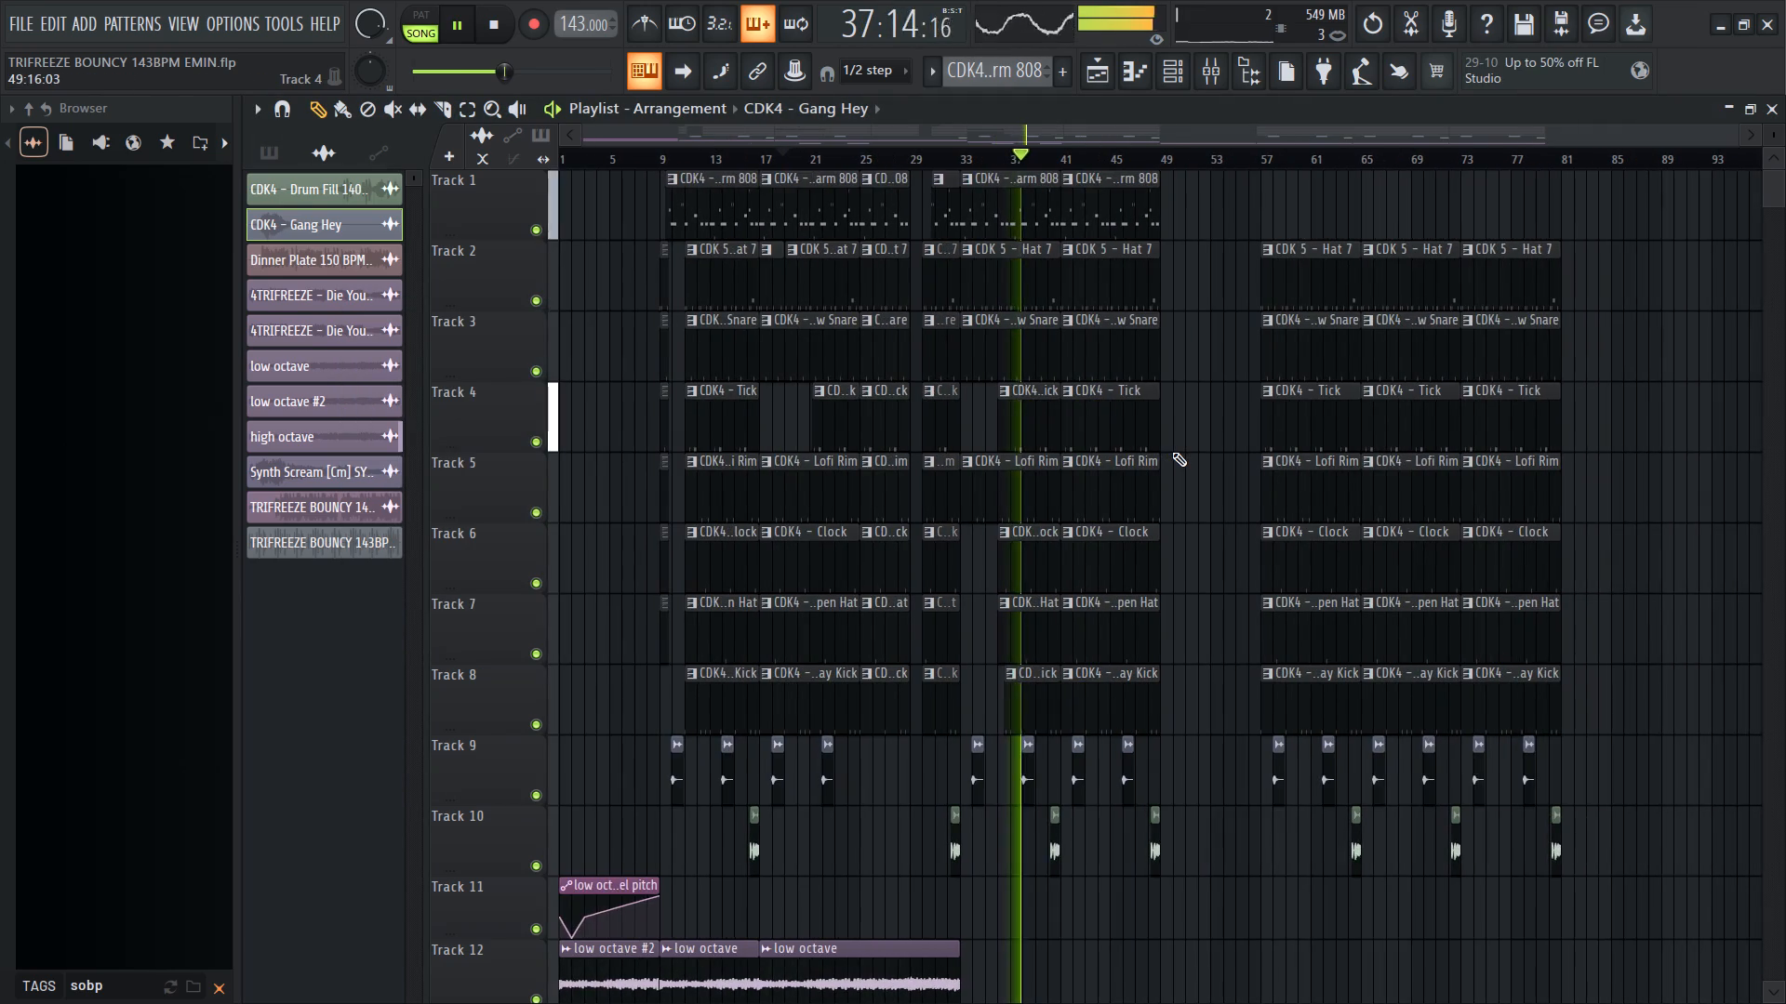
scroll(1172, 452, down, 6)
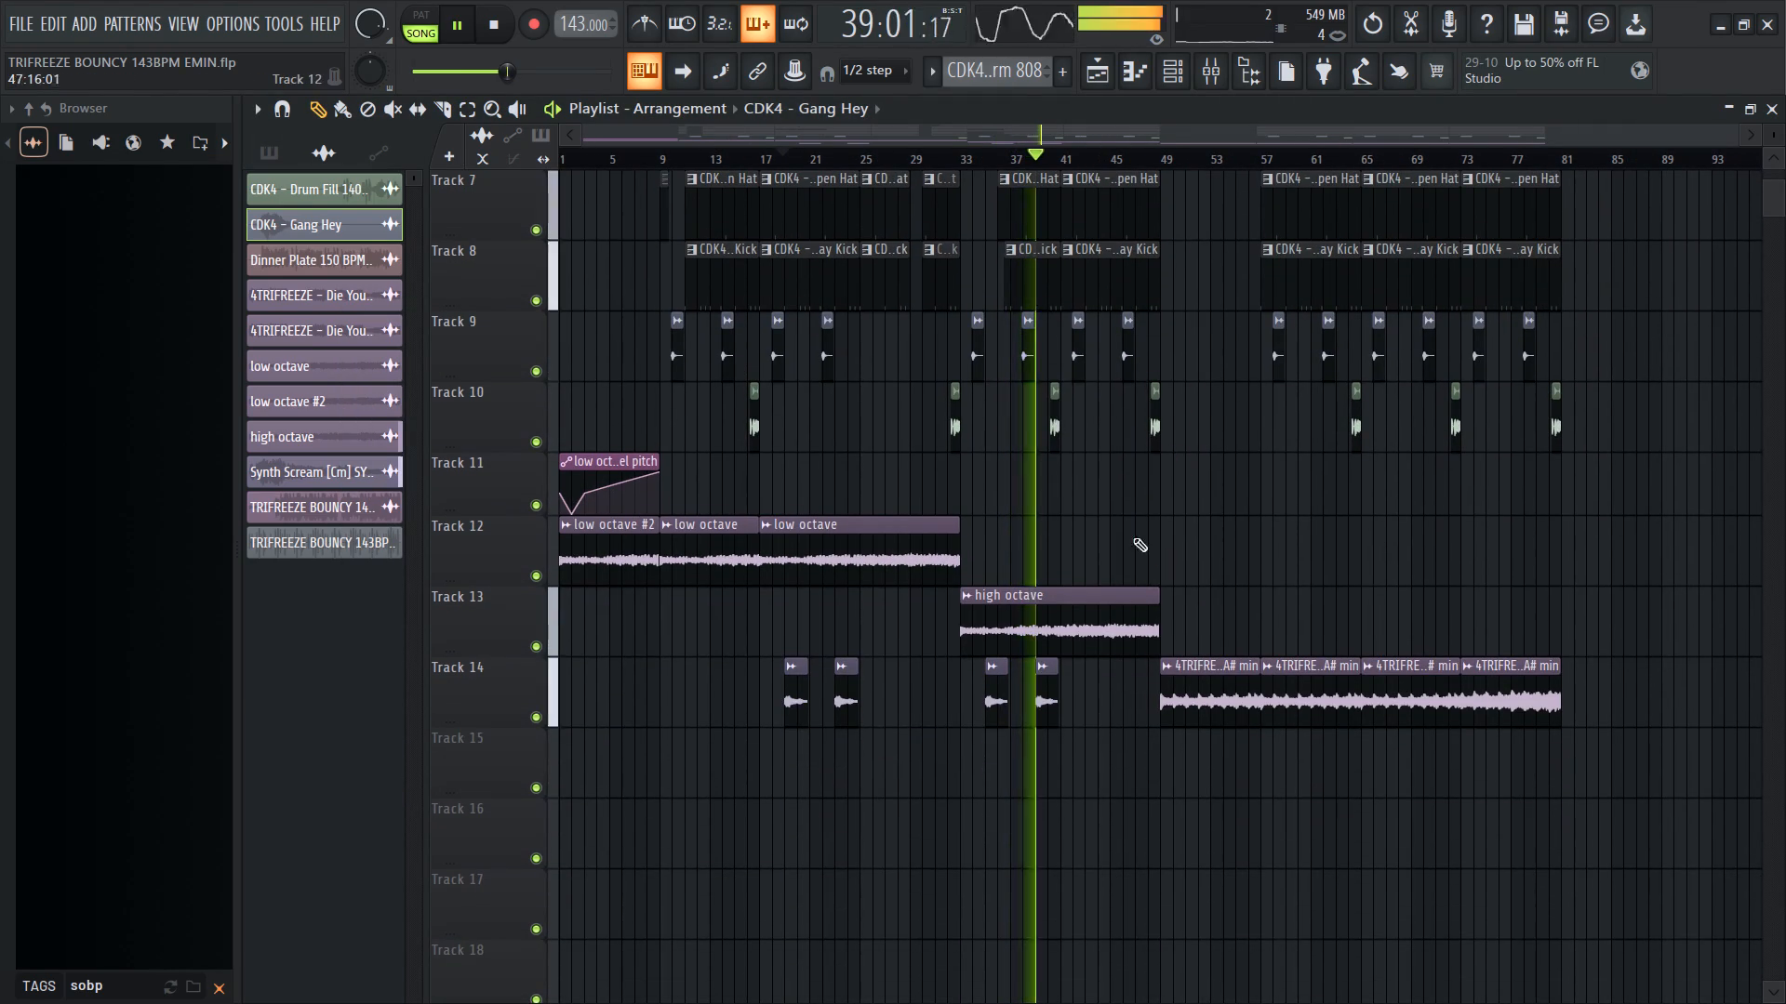
ctrl+scroll(1133, 463, up, 8)
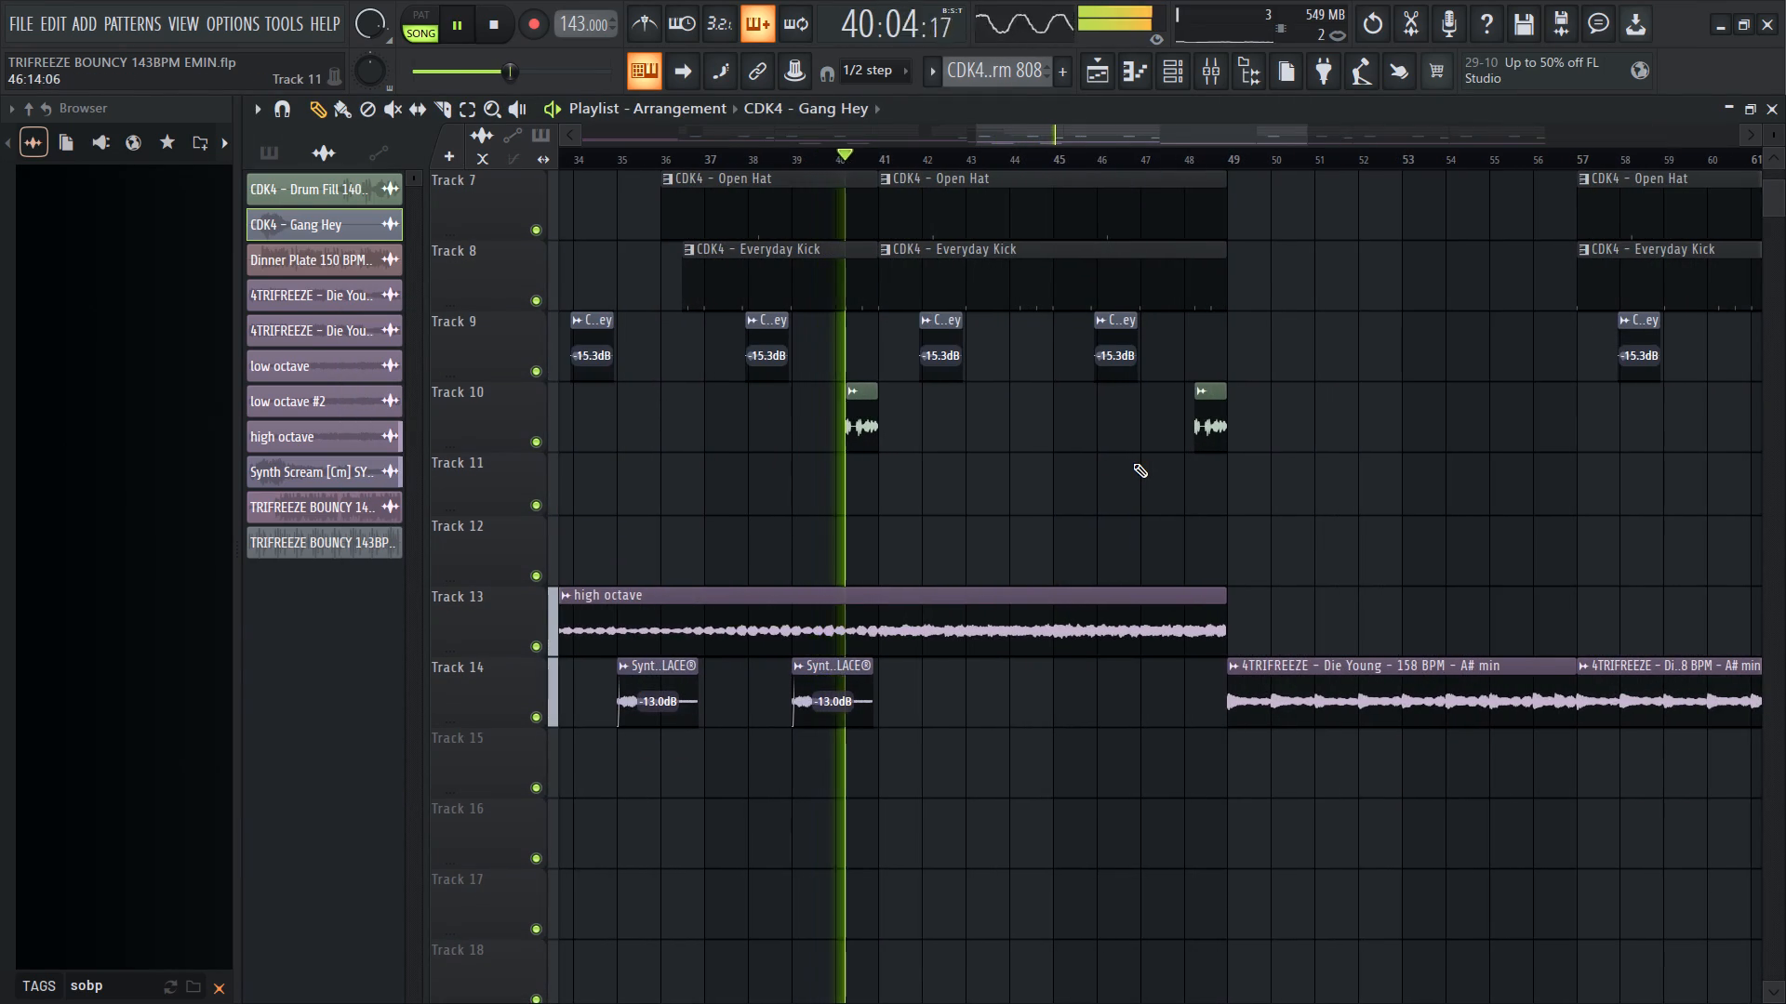
ctrl+scroll(1016, 447, down, 8)
ctrl+scroll(1053, 460, up, 7)
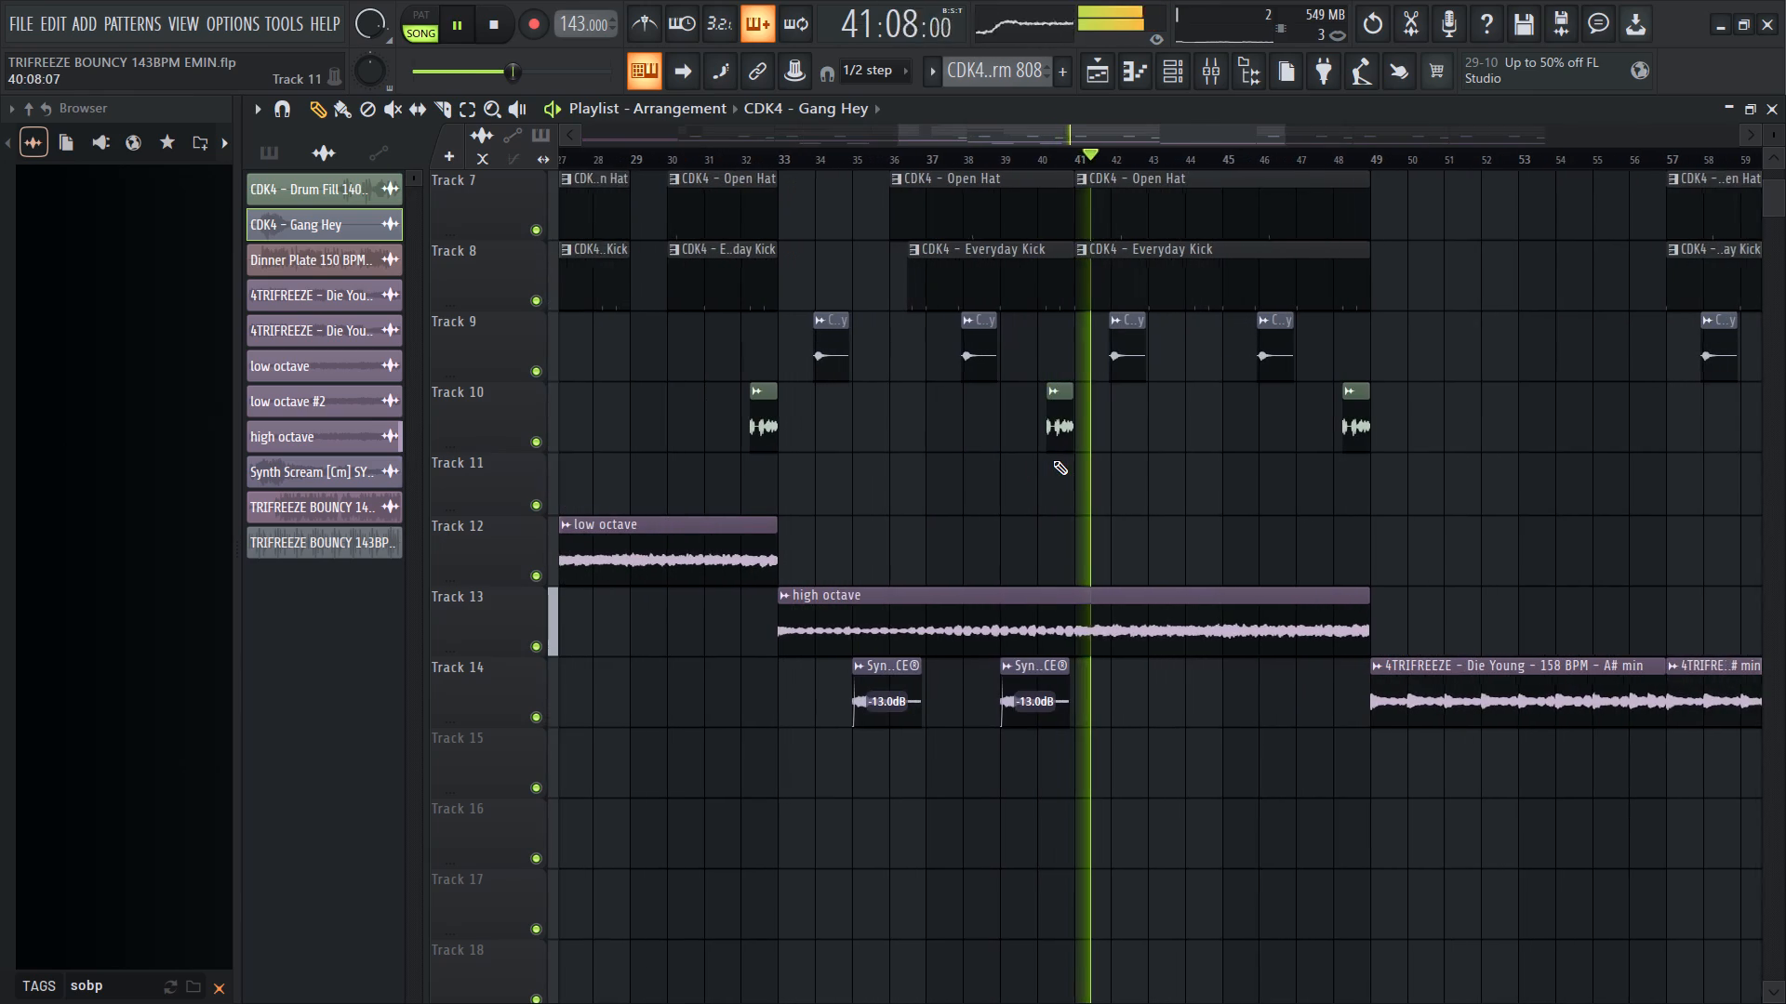
ctrl+scroll(1053, 460, down, 6)
ctrl+scroll(1148, 468, up, 6)
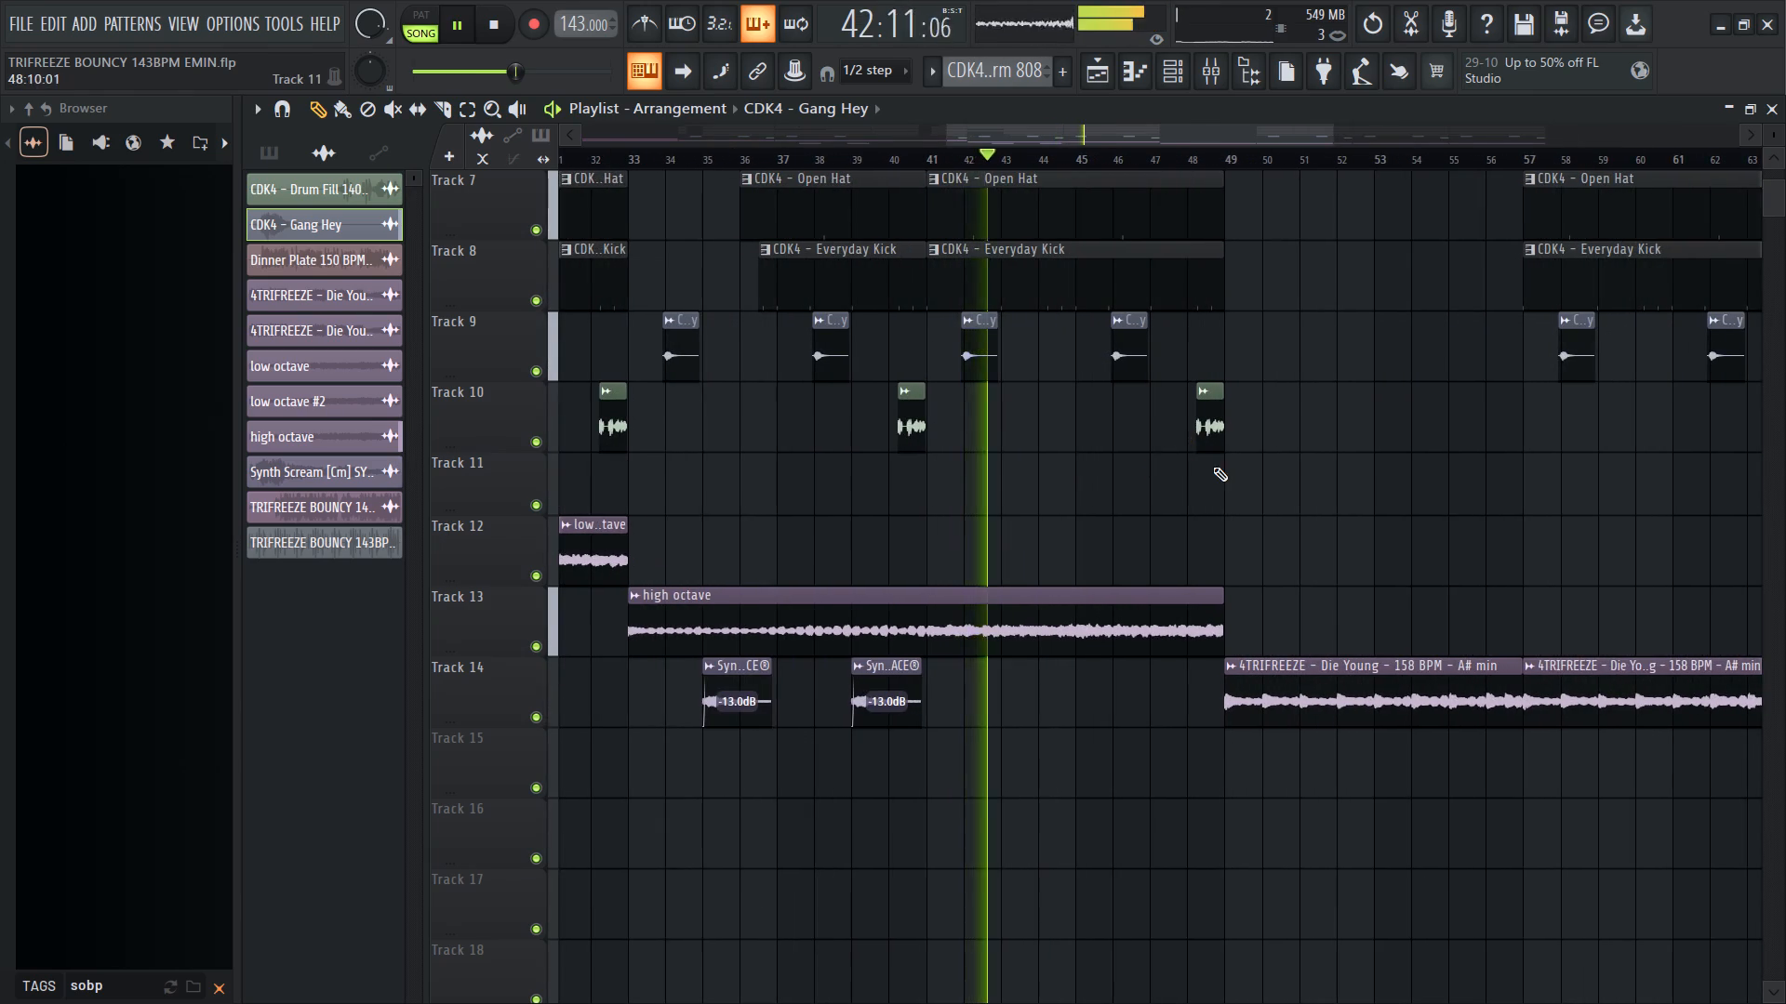
ctrl+scroll(1215, 468, up, 12)
double_click(1192, 408)
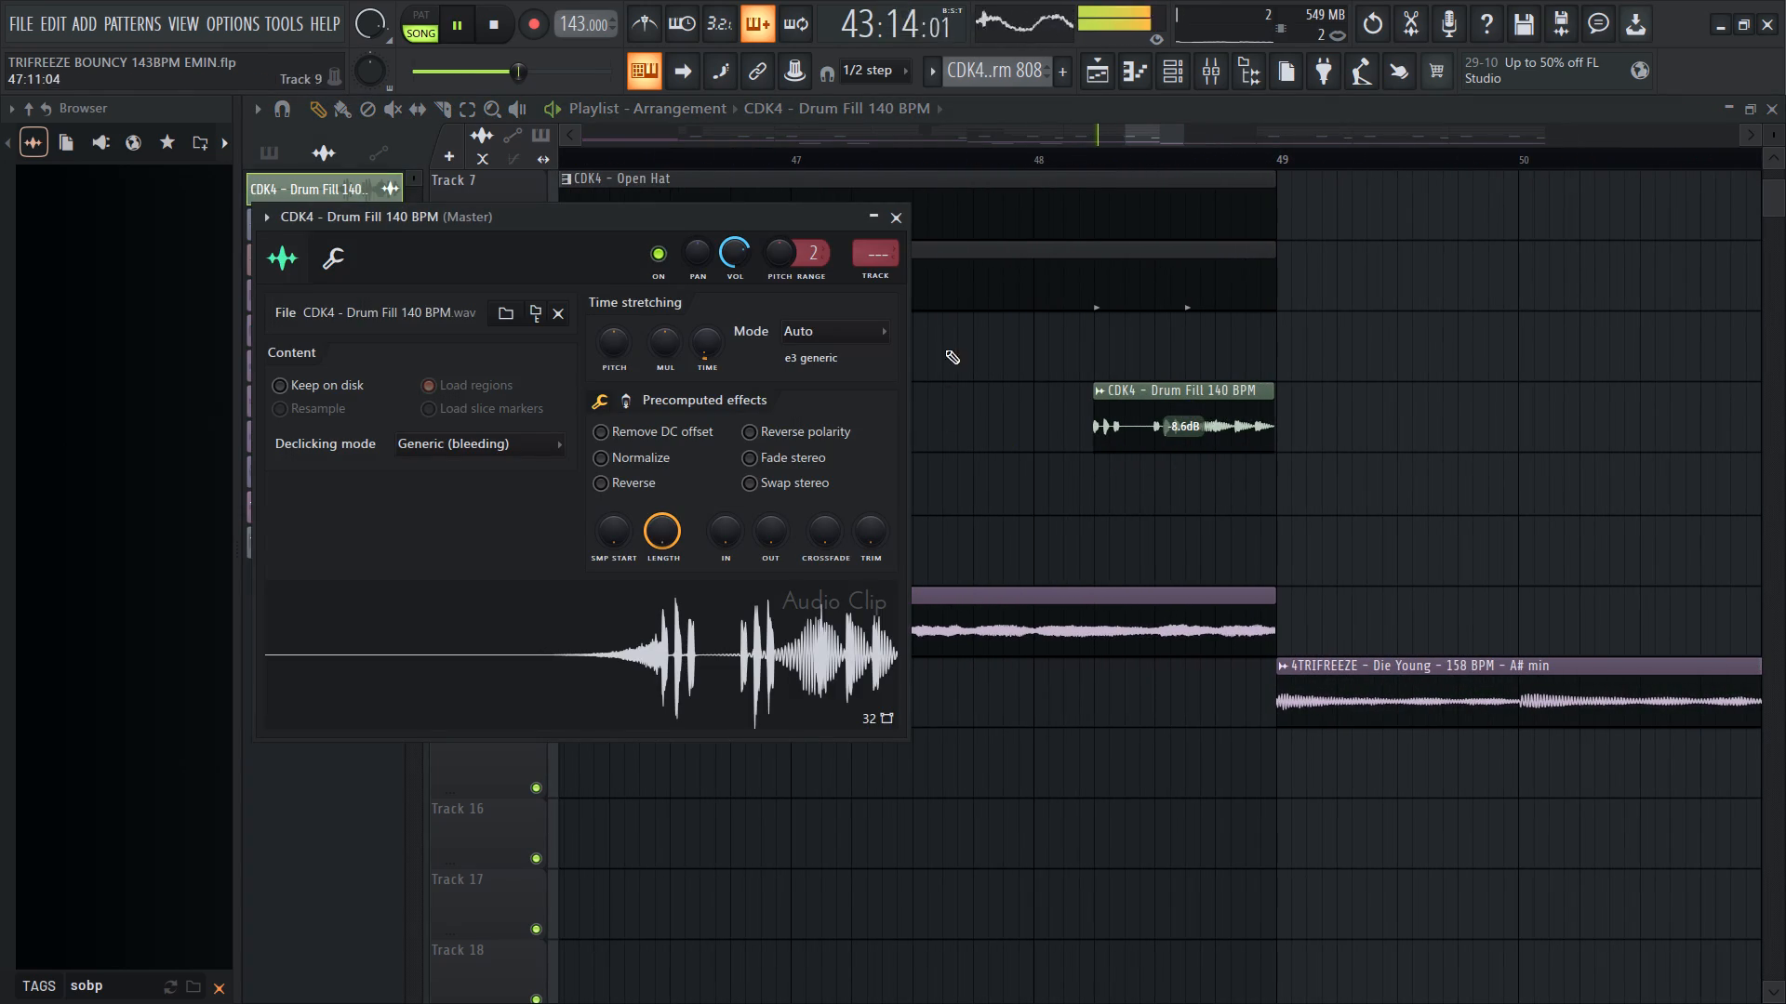
click(902, 222)
Route the high octave audio clip on Track 13 to mixer track 1 (melody).
ctrl+scroll(1070, 390, down, 5)
ctrl+scroll(956, 378, up, 5)
ctrl+scroll(956, 378, down, 6)
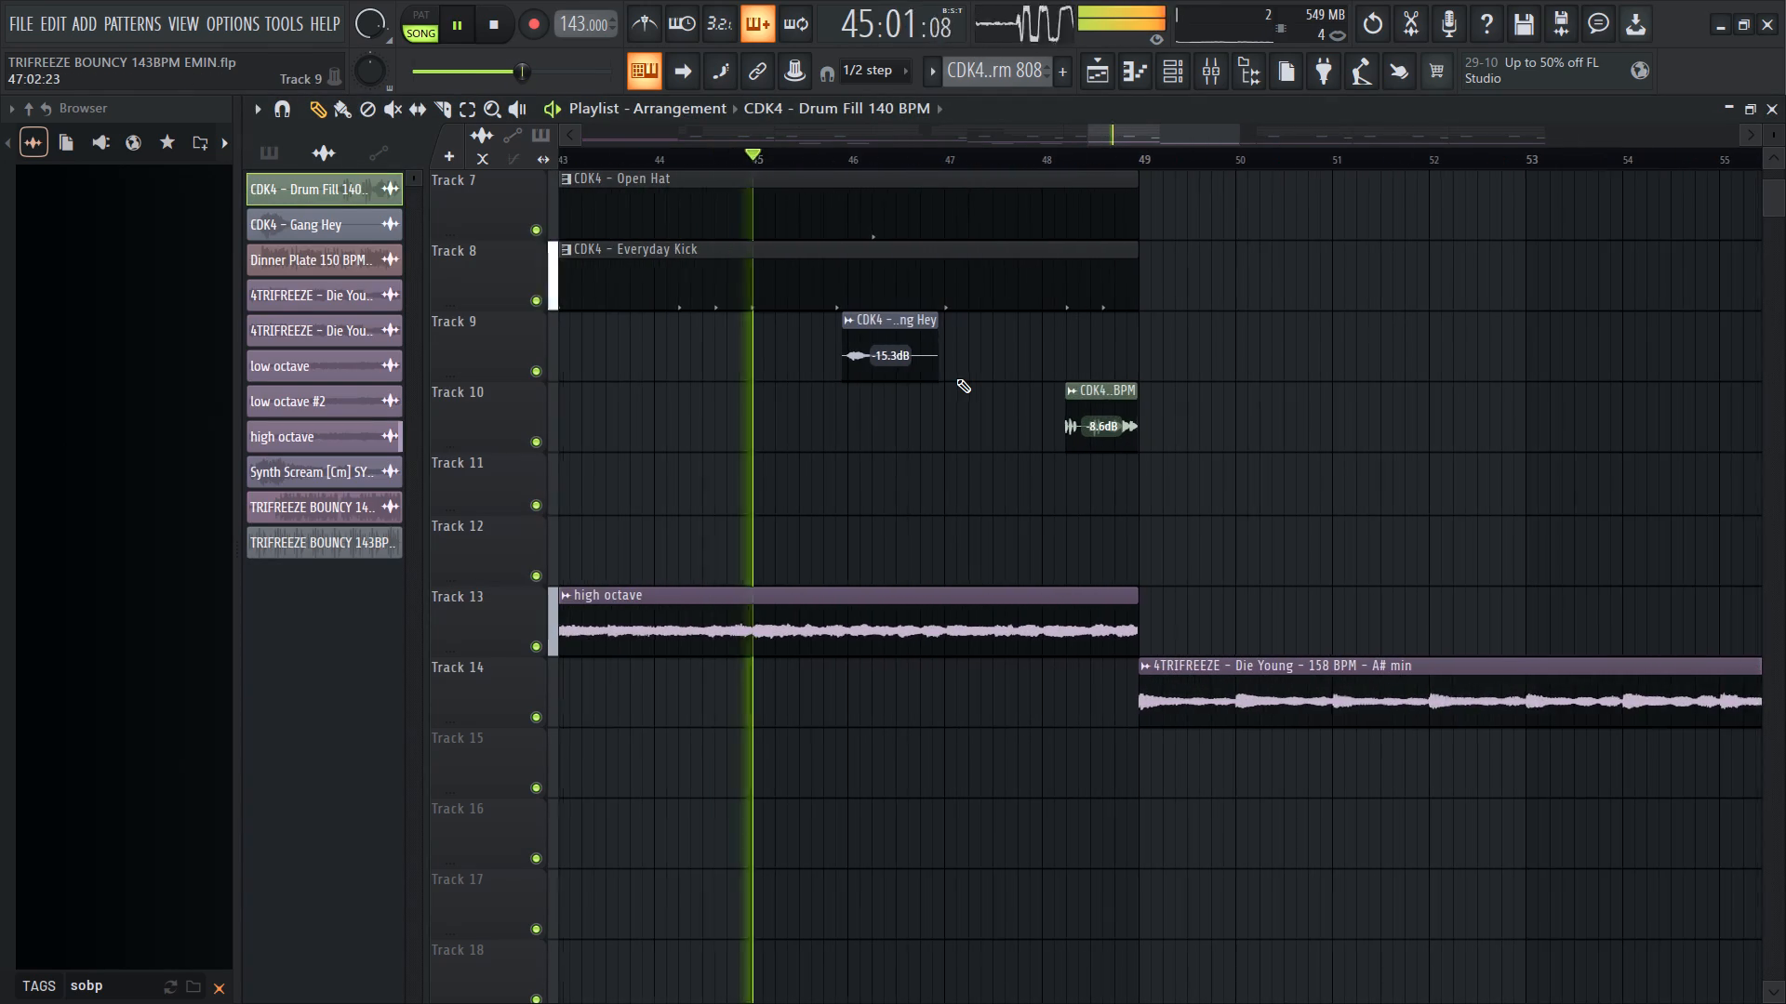
ctrl+scroll(956, 377, down, 5)
ctrl+scroll(917, 373, up, 5)
ctrl+scroll(916, 373, down, 6)
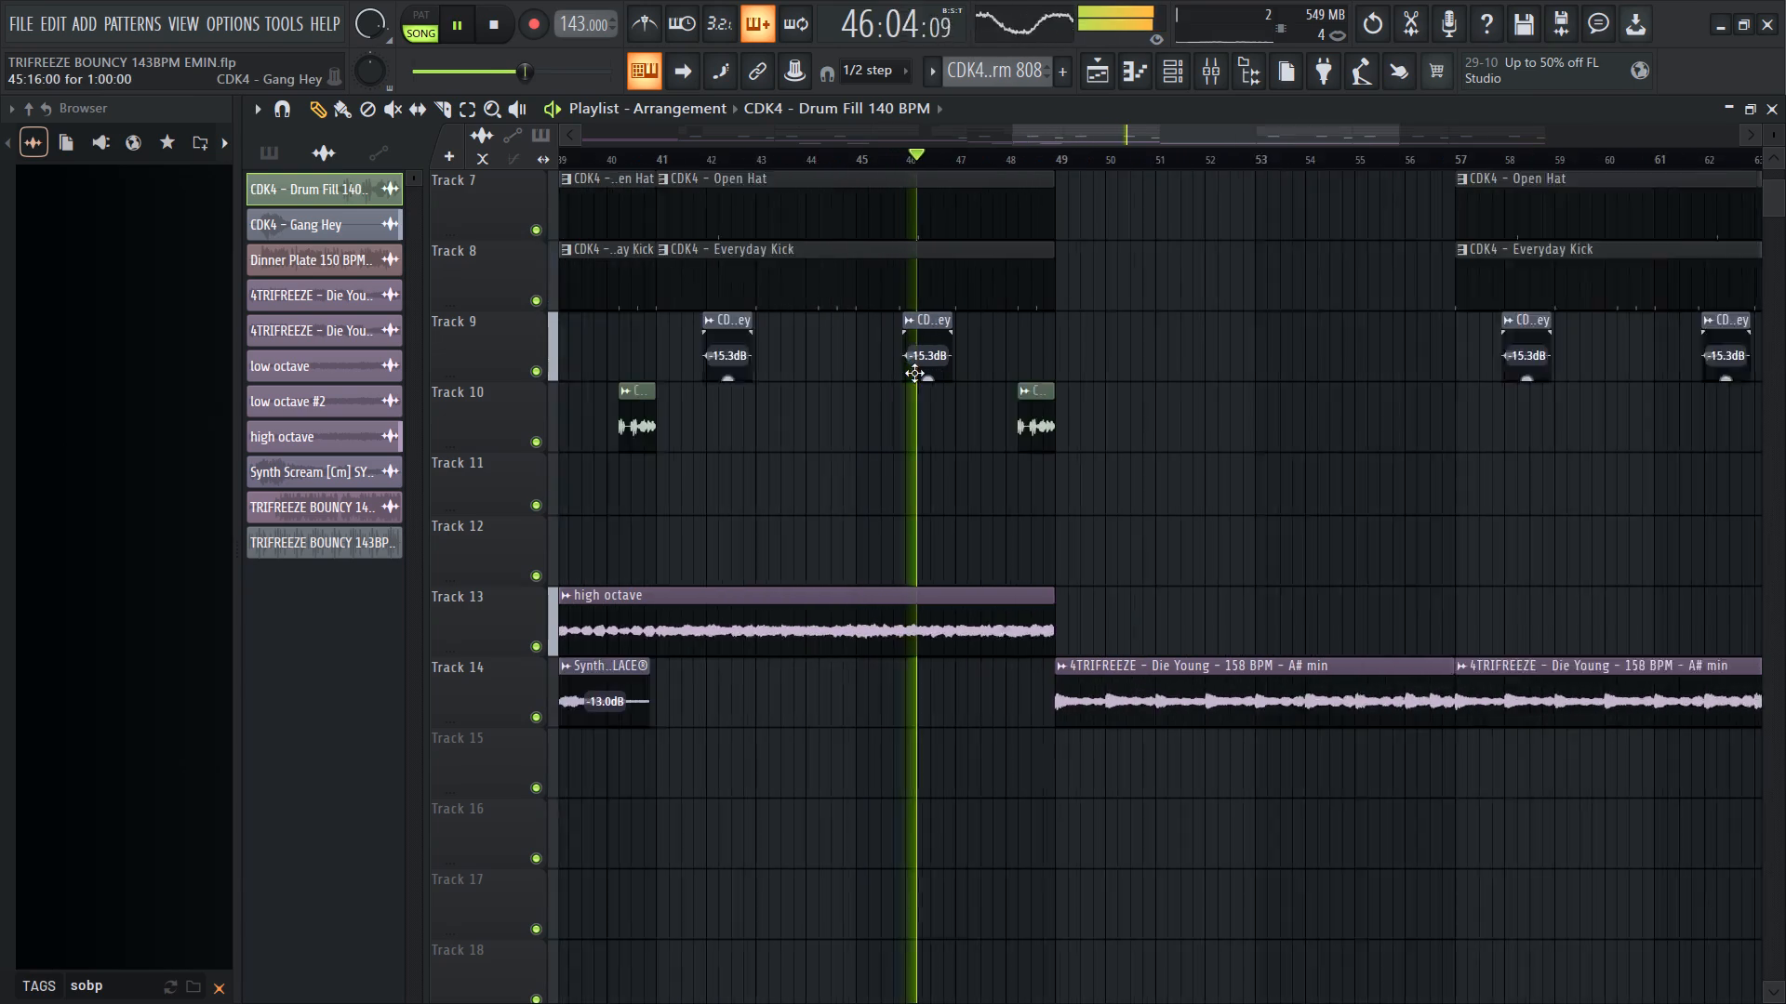
ctrl+scroll(914, 373, up, 8)
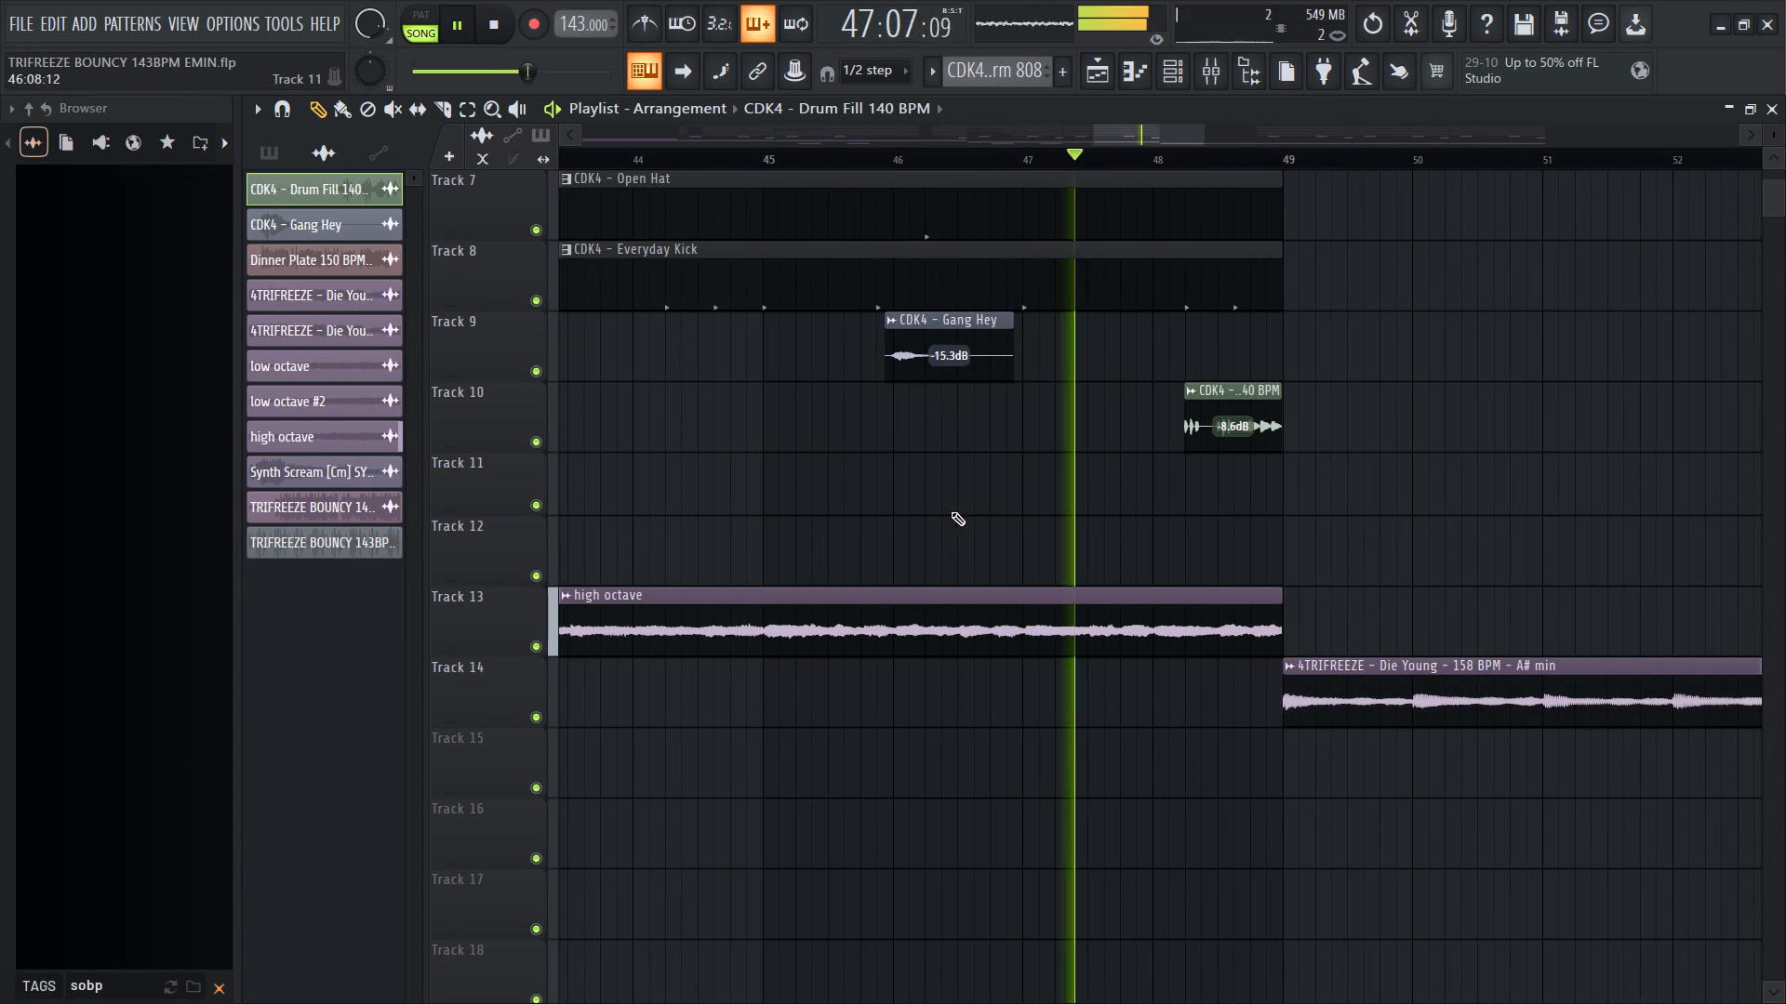
double_click(868, 610)
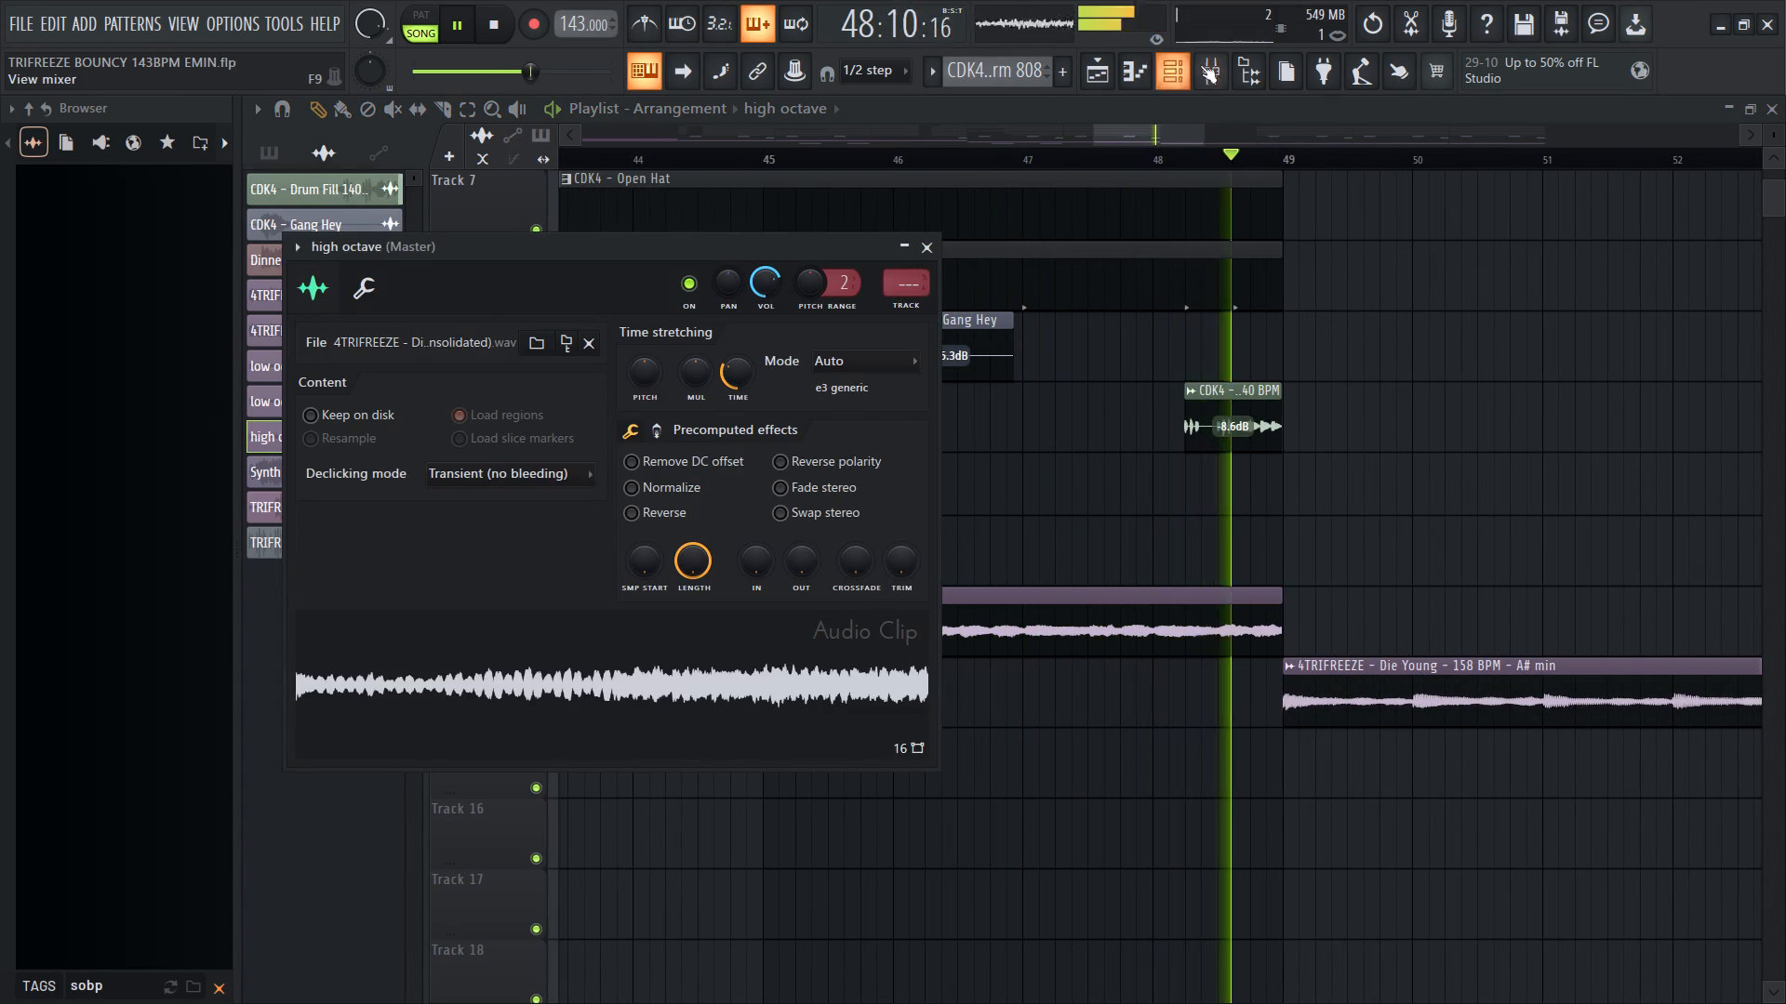
click(1205, 60)
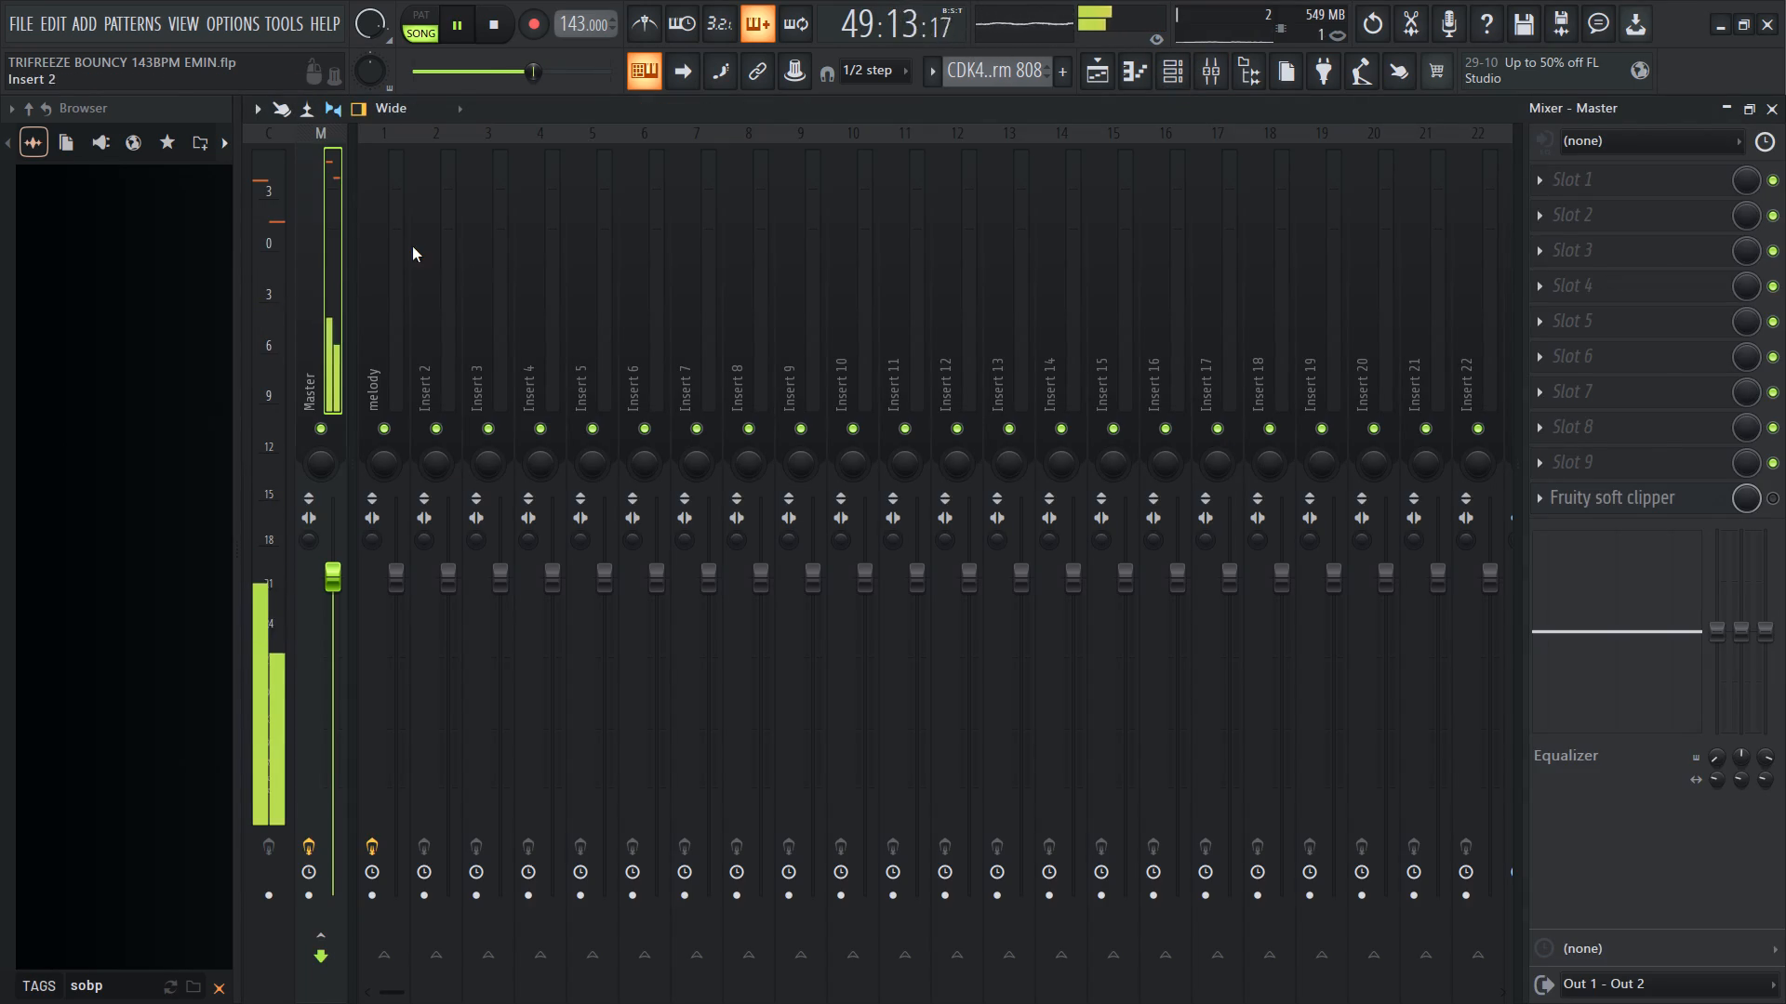
click(401, 241)
click(1089, 61)
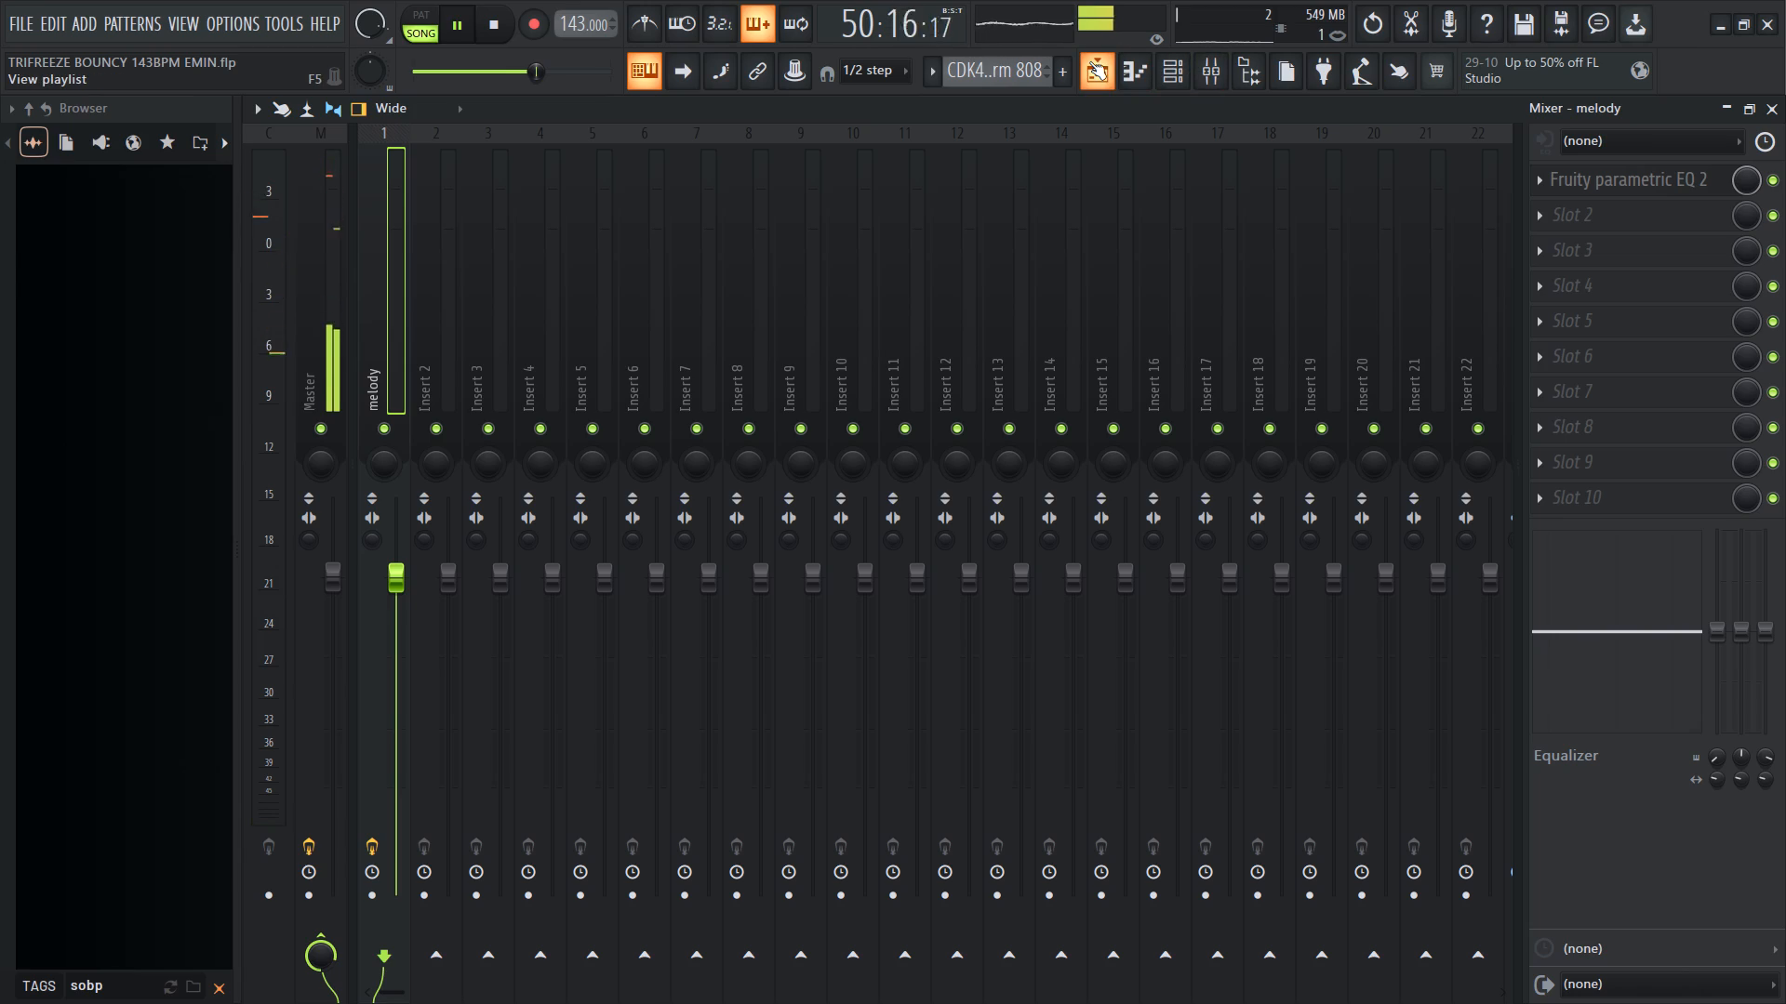
double_click(861, 614)
drag(921, 278, 919, 270)
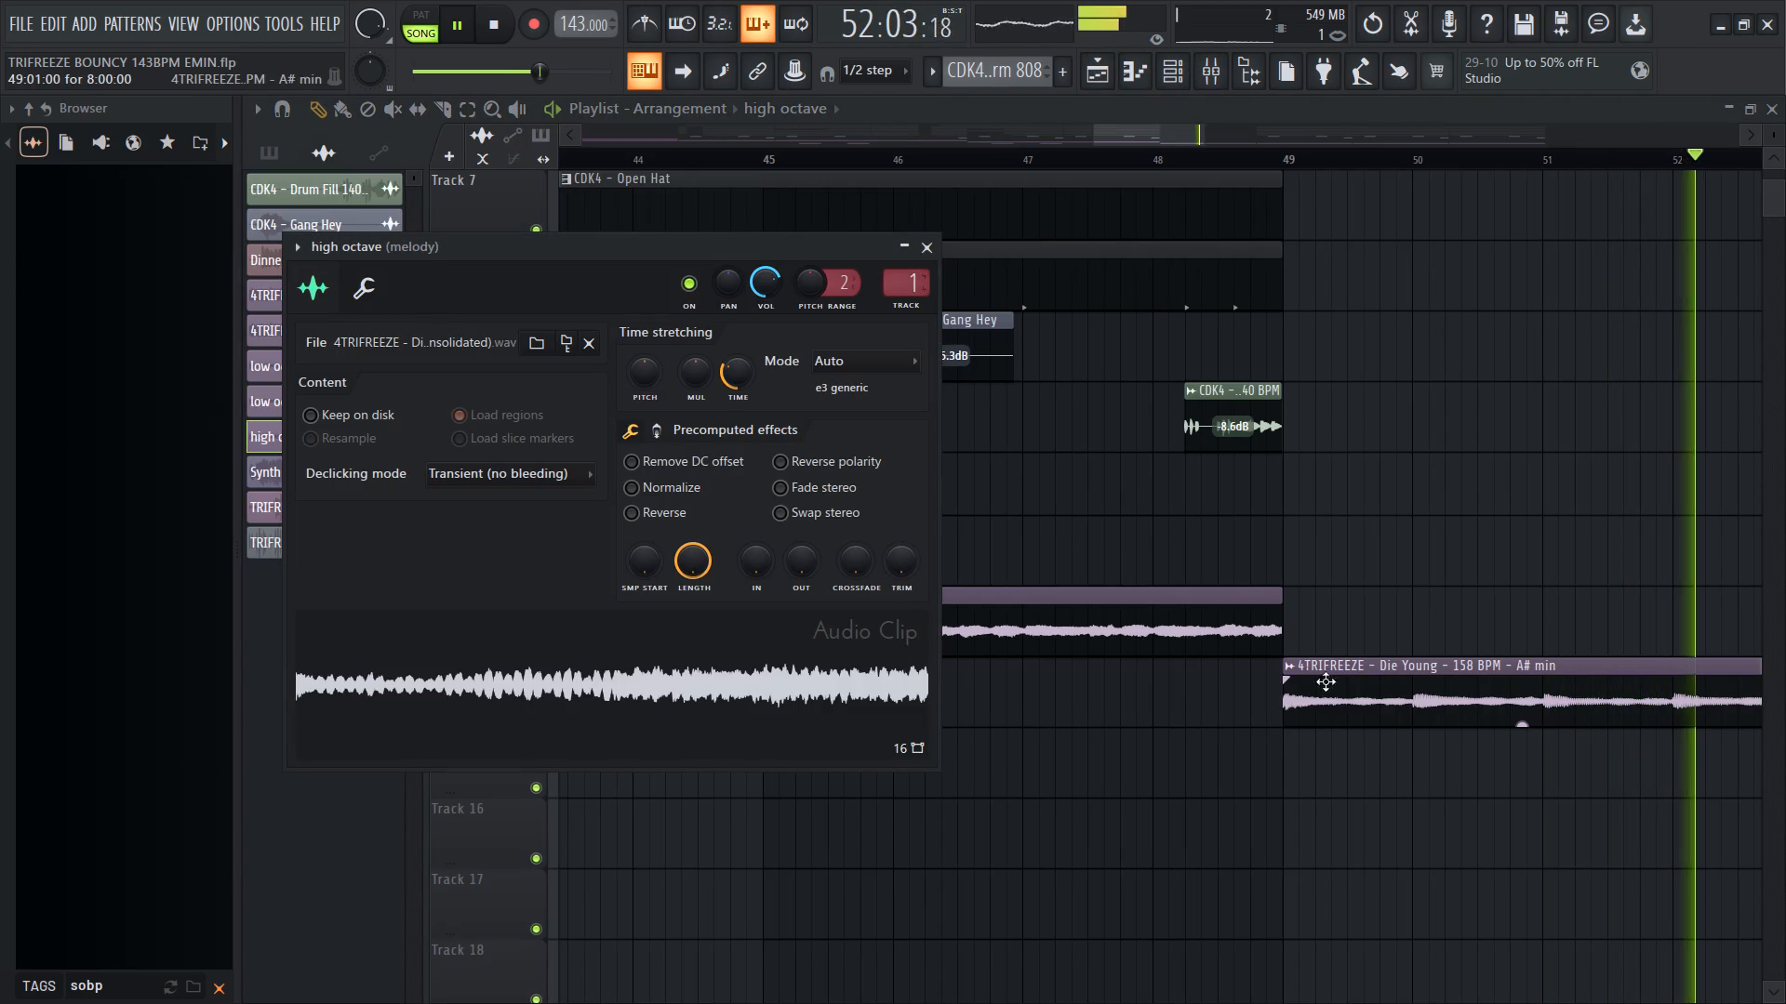
Check the channel settings of the 4TRIFREEZE - Die Young clip on Track 14 and the low octave clips on Track 12.
double_click(1365, 703)
right_click(1443, 460)
ctrl+scroll(1442, 465, down, 14)
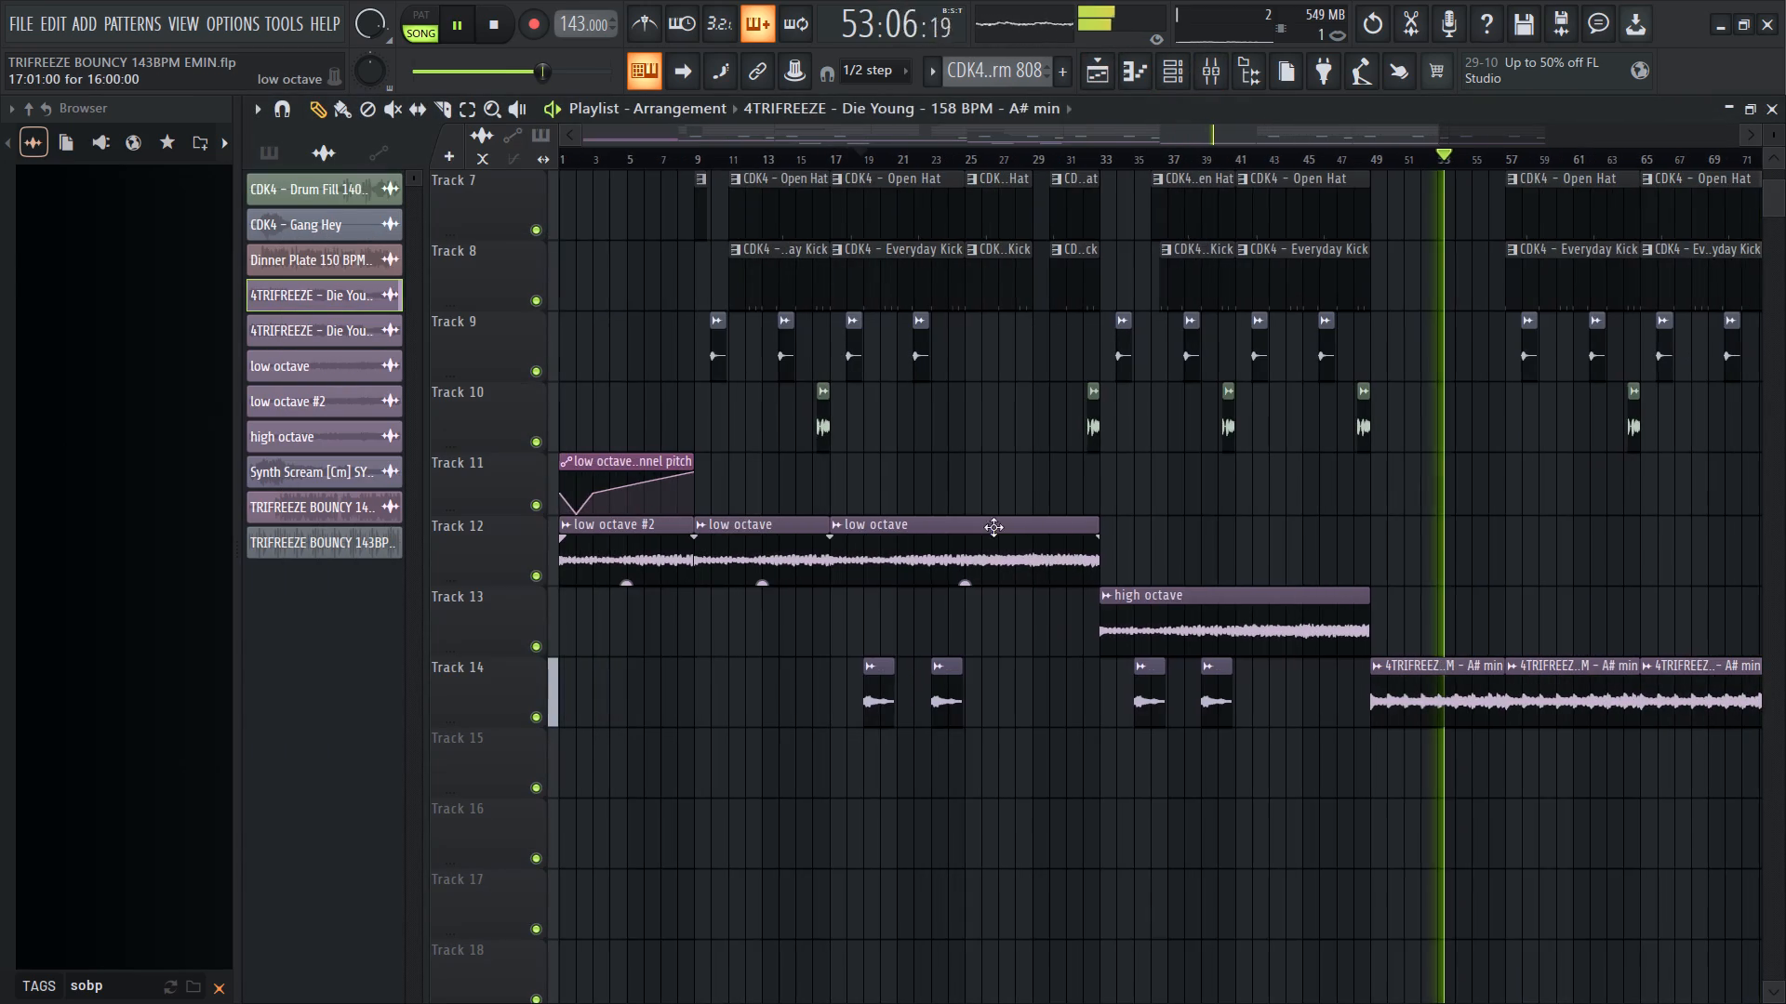
double_click(991, 530)
right_click(993, 453)
double_click(752, 536)
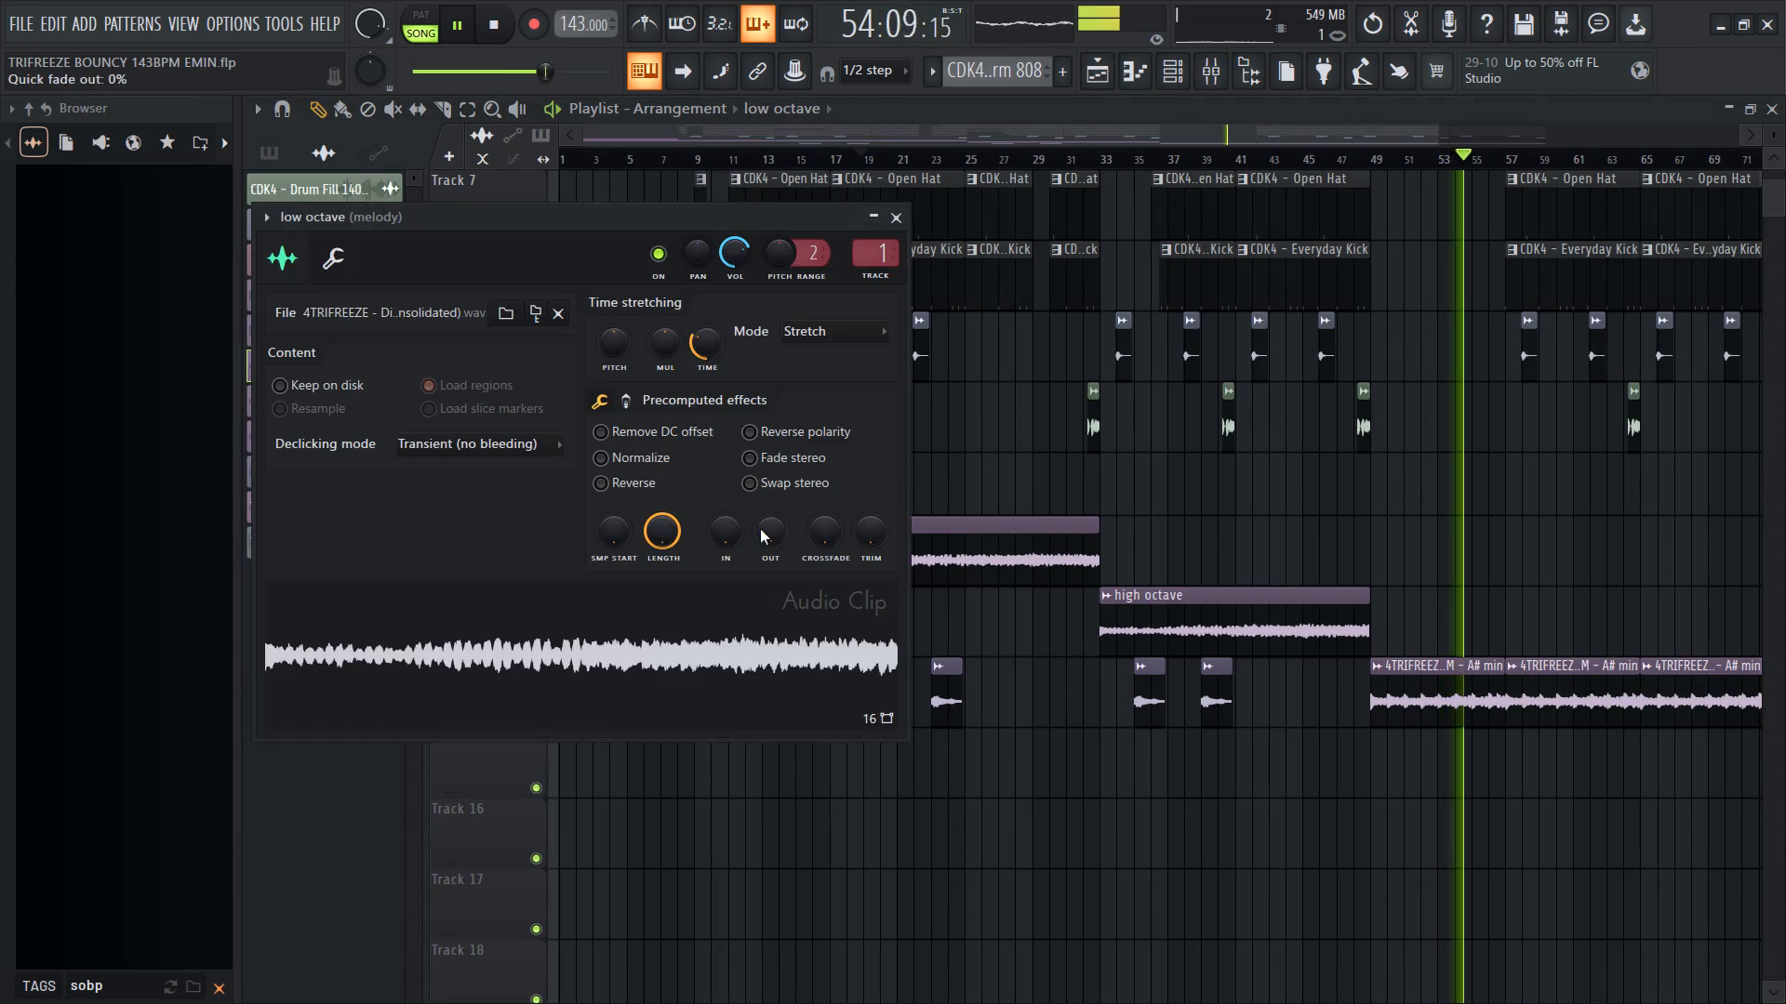
right_click(918, 443)
Route the 4TRIFREEZE - Die Young clip on Track 14 to mixer track 1 (melody) and recheck its repeated clips.
ctrl+scroll(1465, 640, up, 4)
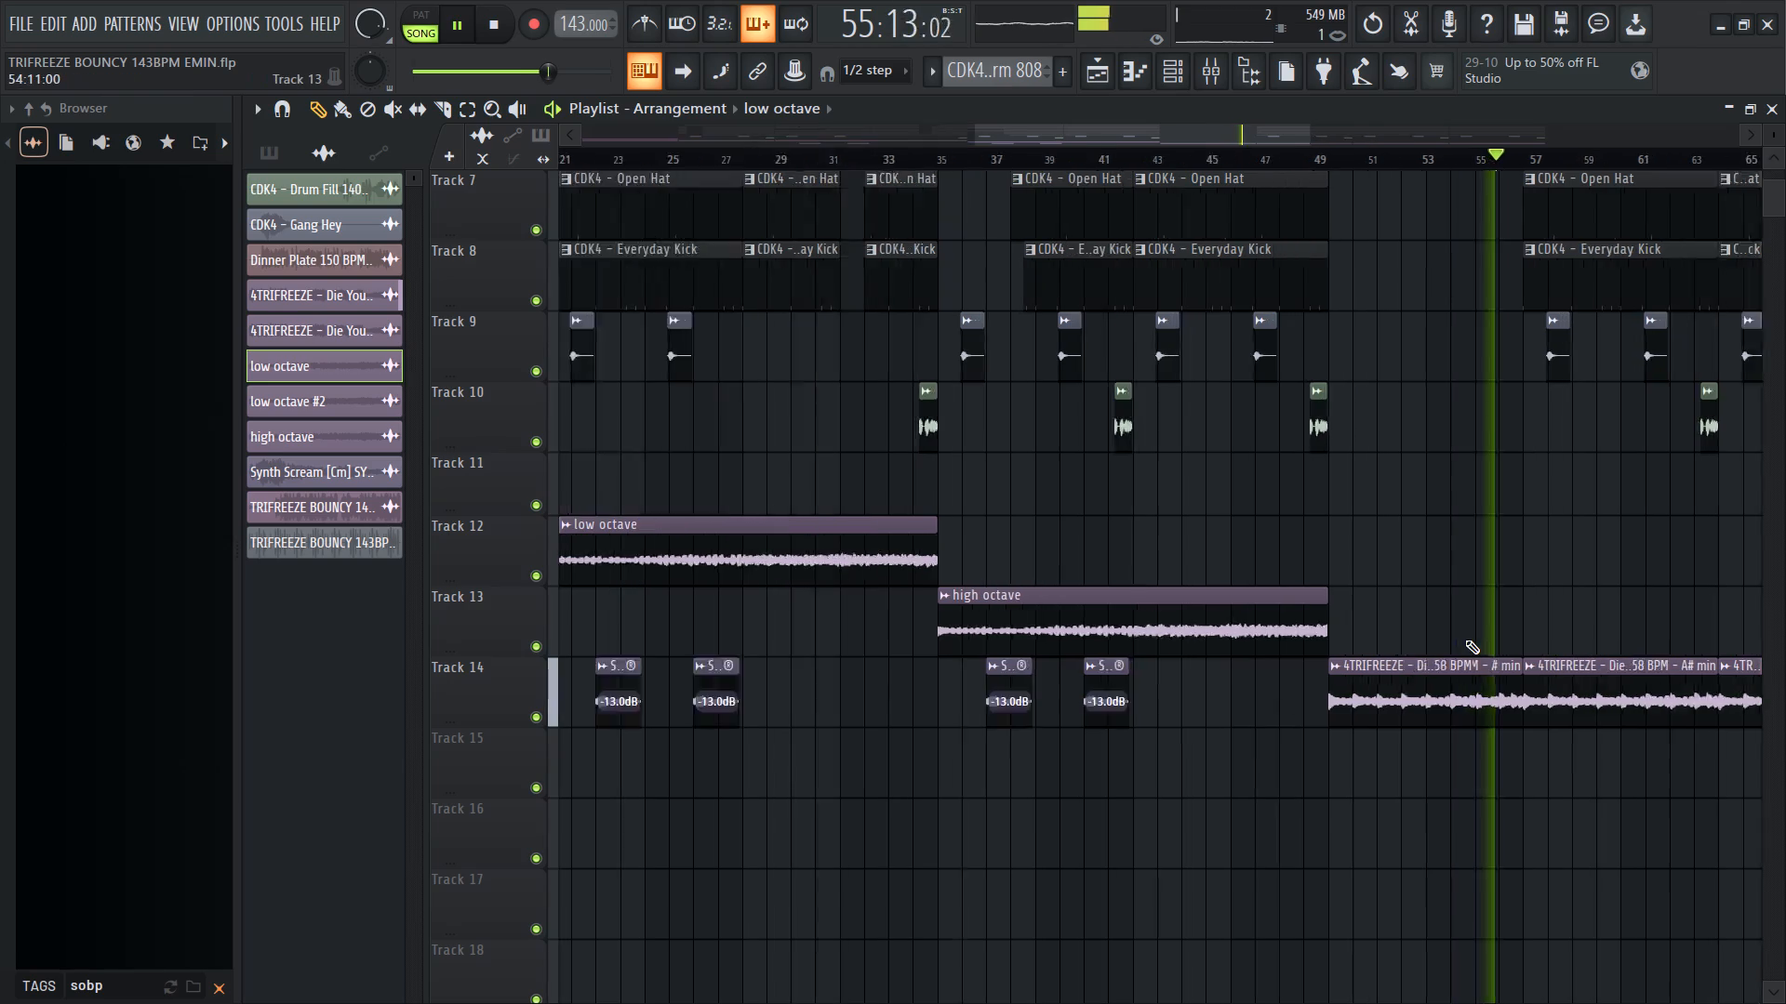
ctrl+scroll(1465, 640, up, 3)
ctrl+scroll(1406, 621, down, 11)
ctrl+scroll(1288, 592, up, 12)
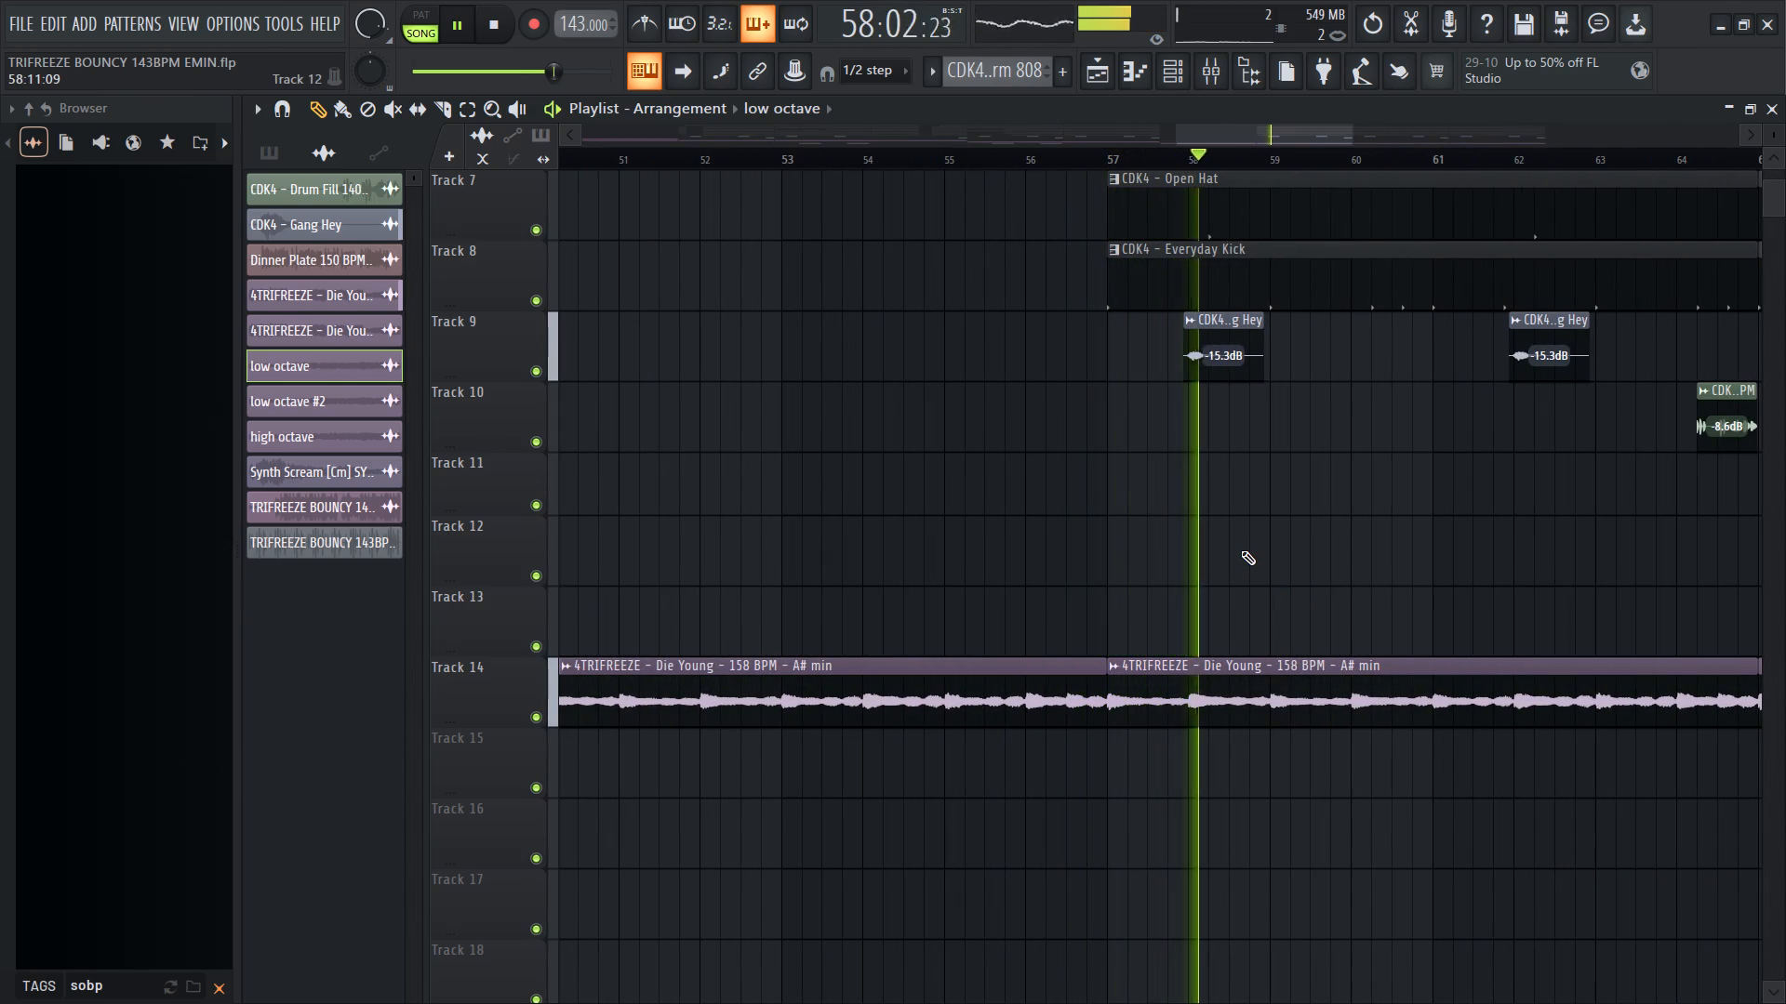
scroll(1241, 550, up, 8)
ctrl+scroll(1241, 550, down, 10)
alt+scroll(1241, 550, down, 5)
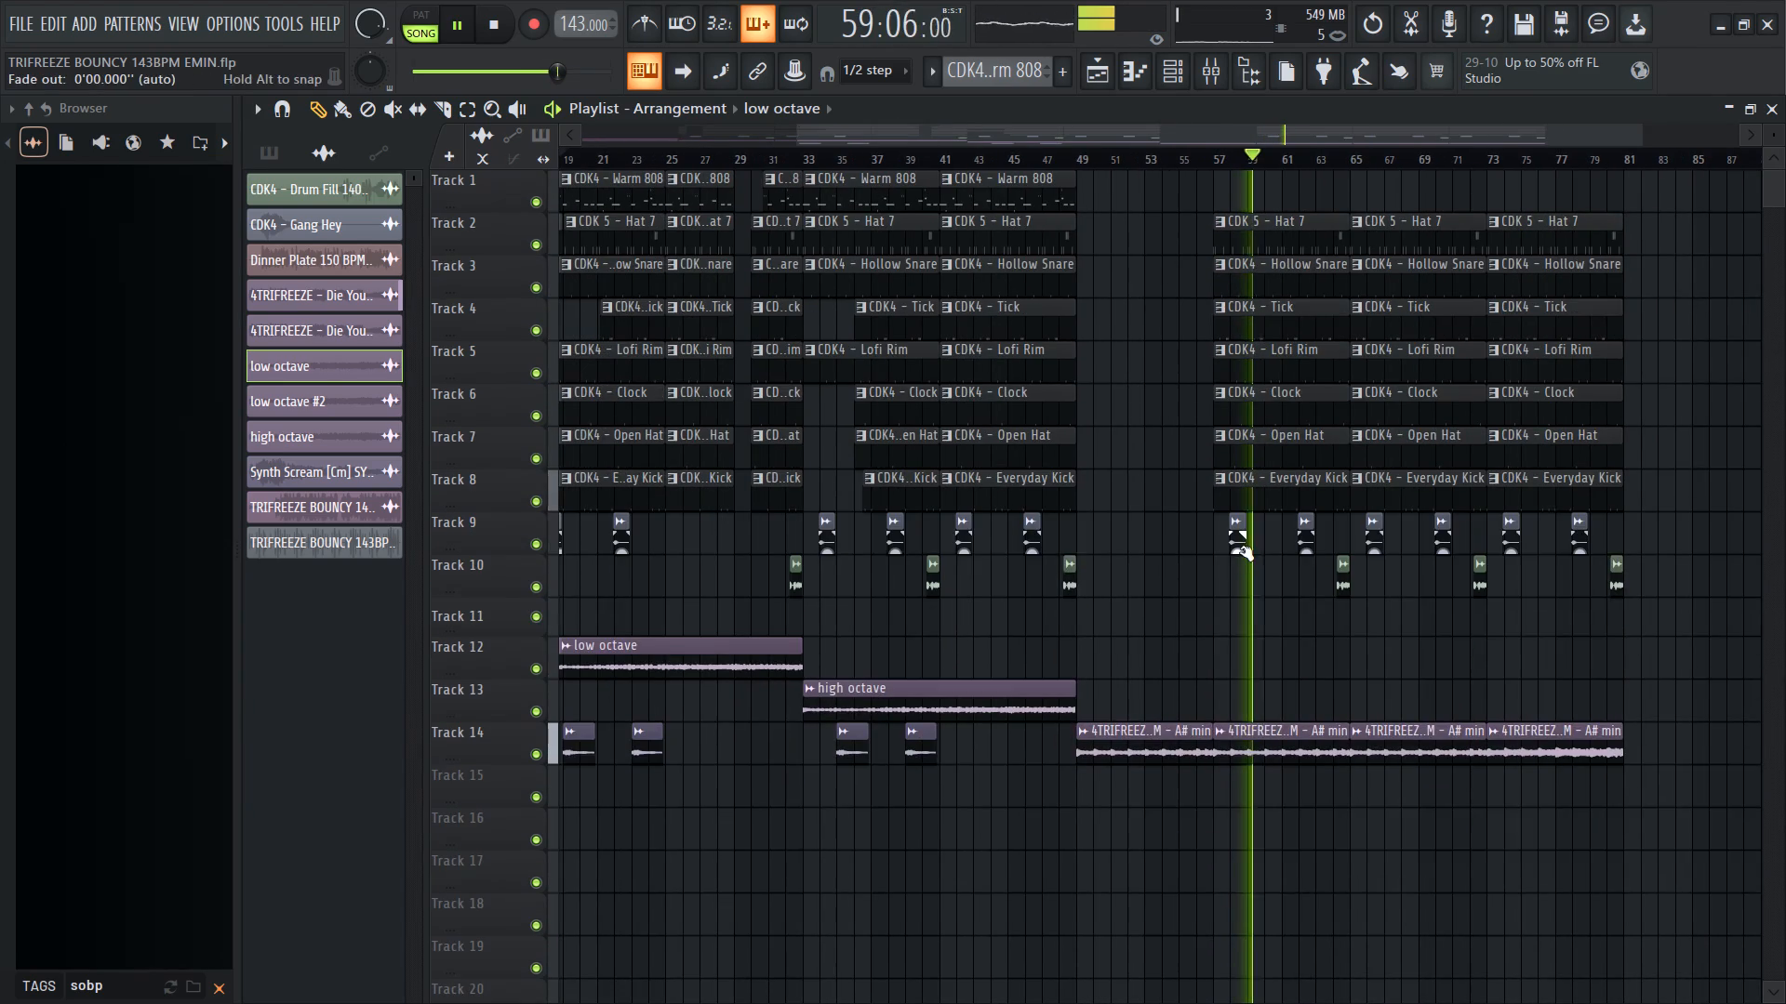
ctrl+scroll(1265, 626, up, 7)
double_click(1181, 739)
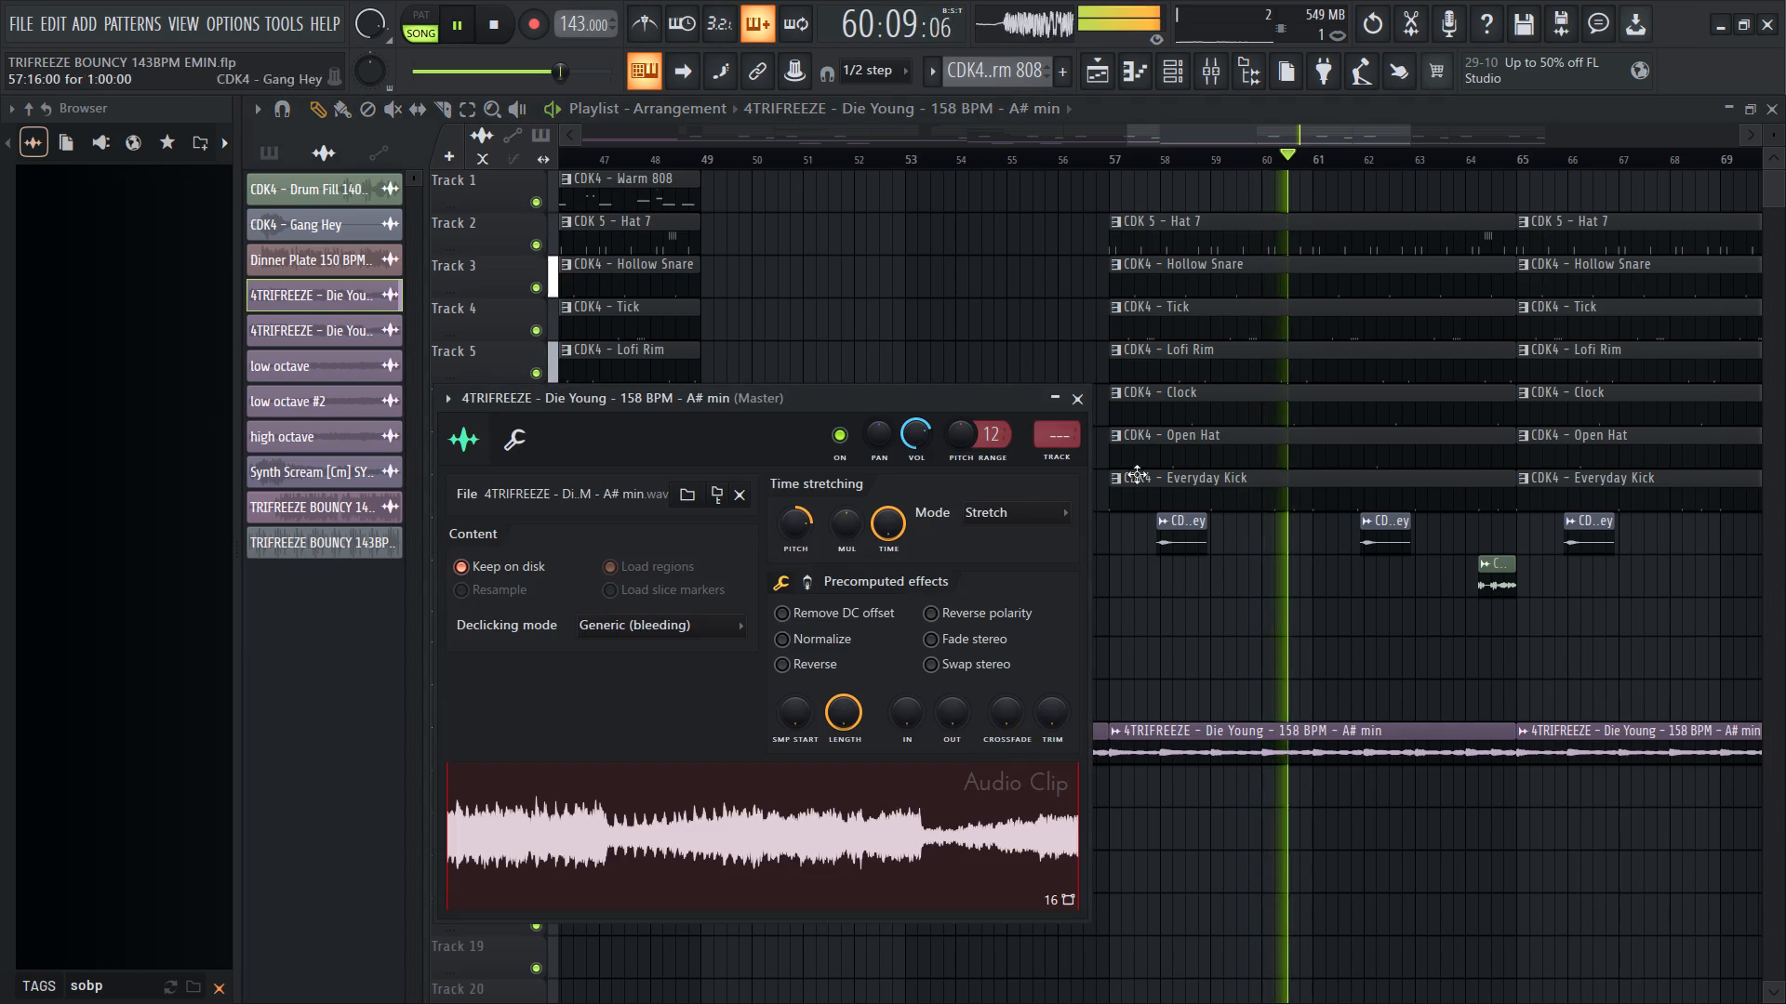
drag(1046, 437, 1039, 428)
right_click(1175, 623)
double_click(1061, 732)
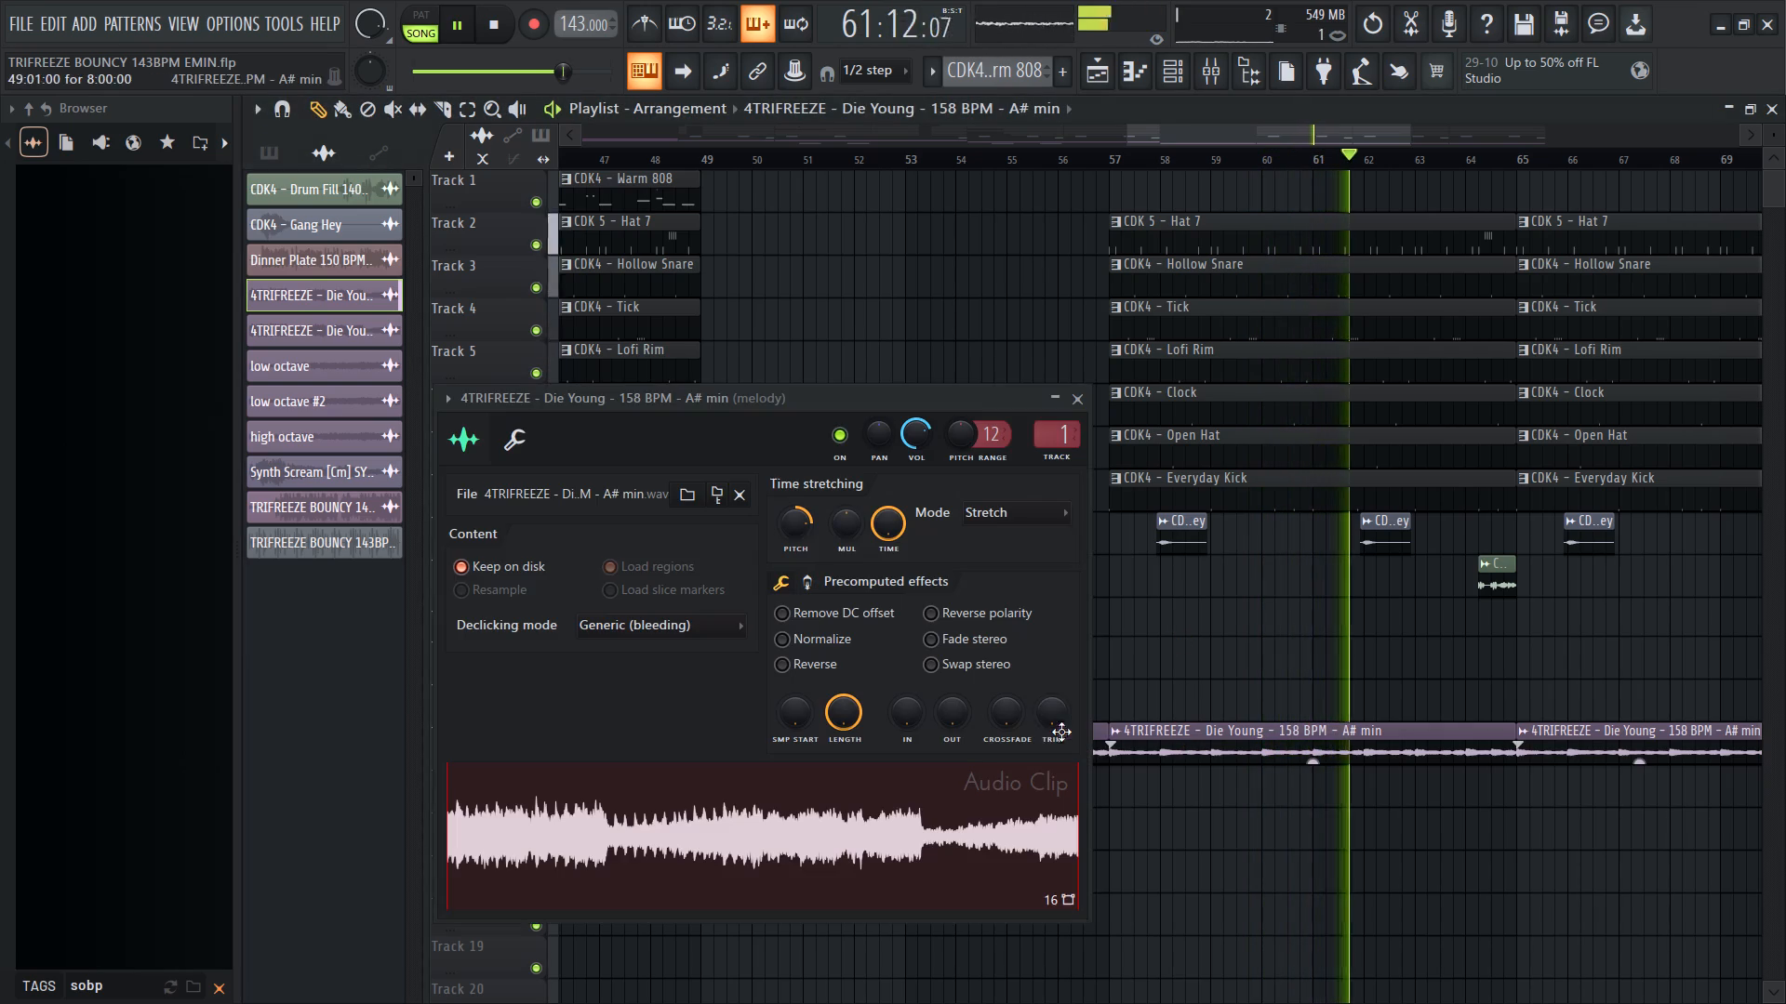
double_click(1592, 737)
right_click(1452, 679)
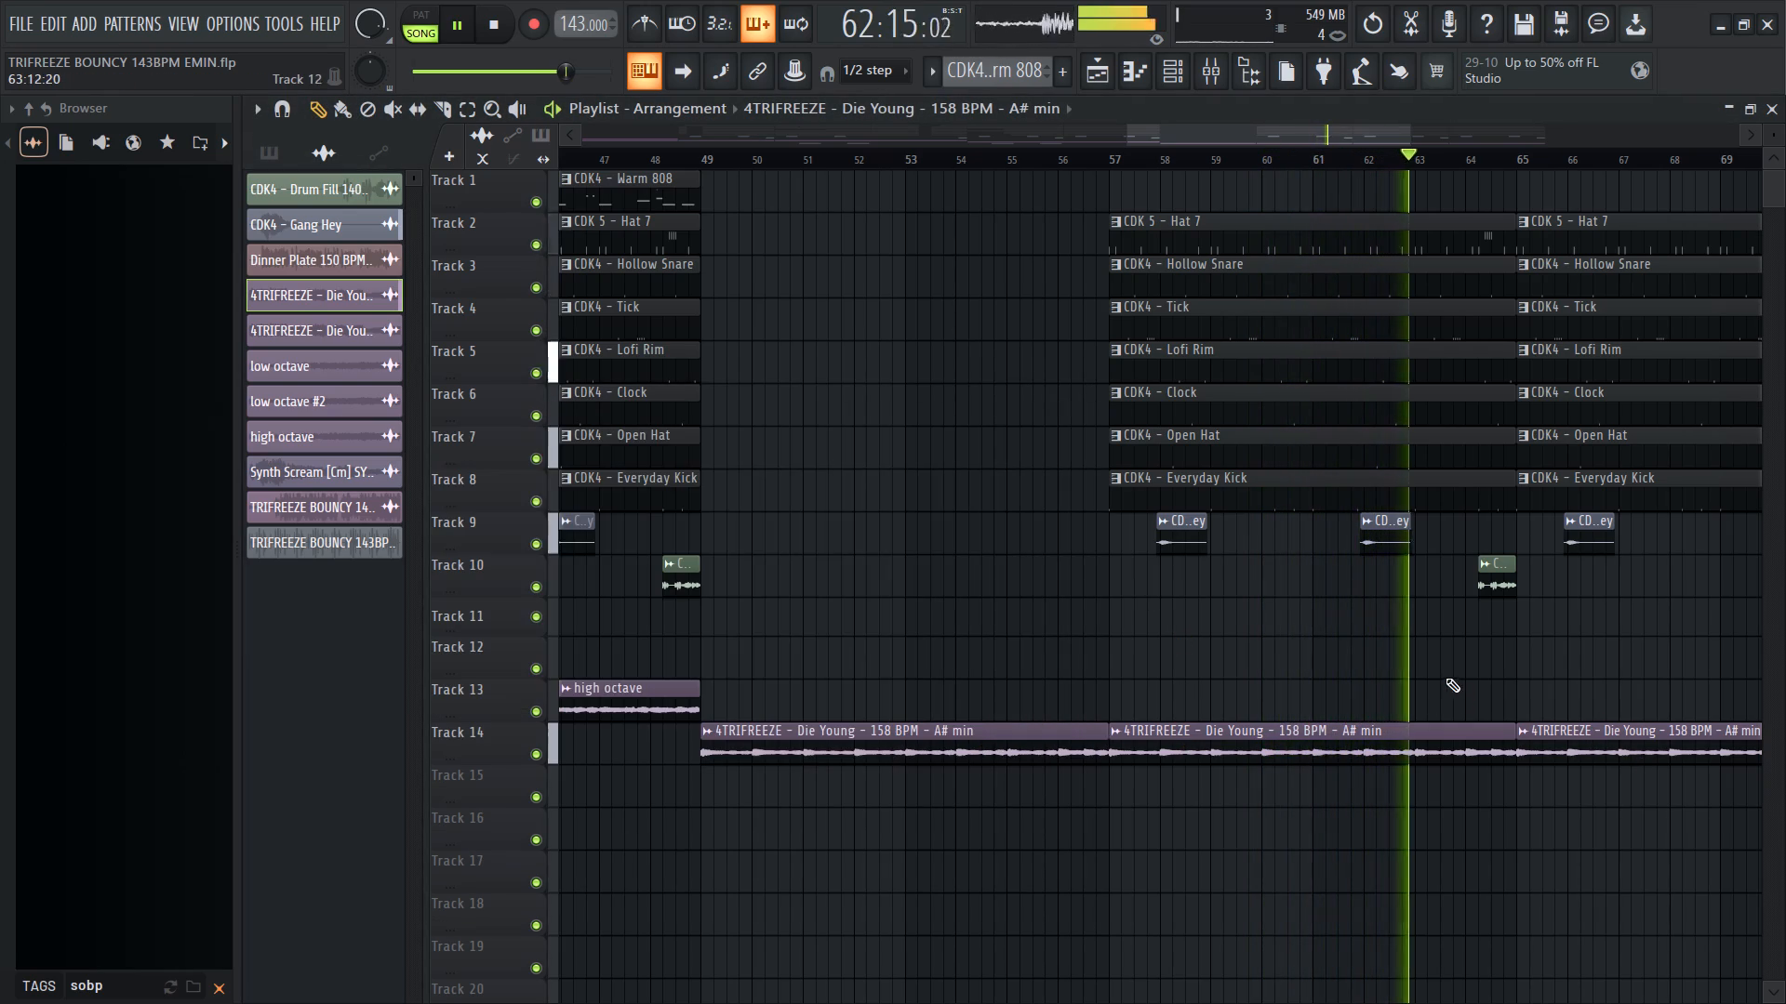
Review the arrangement during playback from about bar 62 to bar 70, including the Gang Hey clips on Track 9.
alt+scroll(1275, 632, down, 2)
alt+scroll(1275, 632, up, 1)
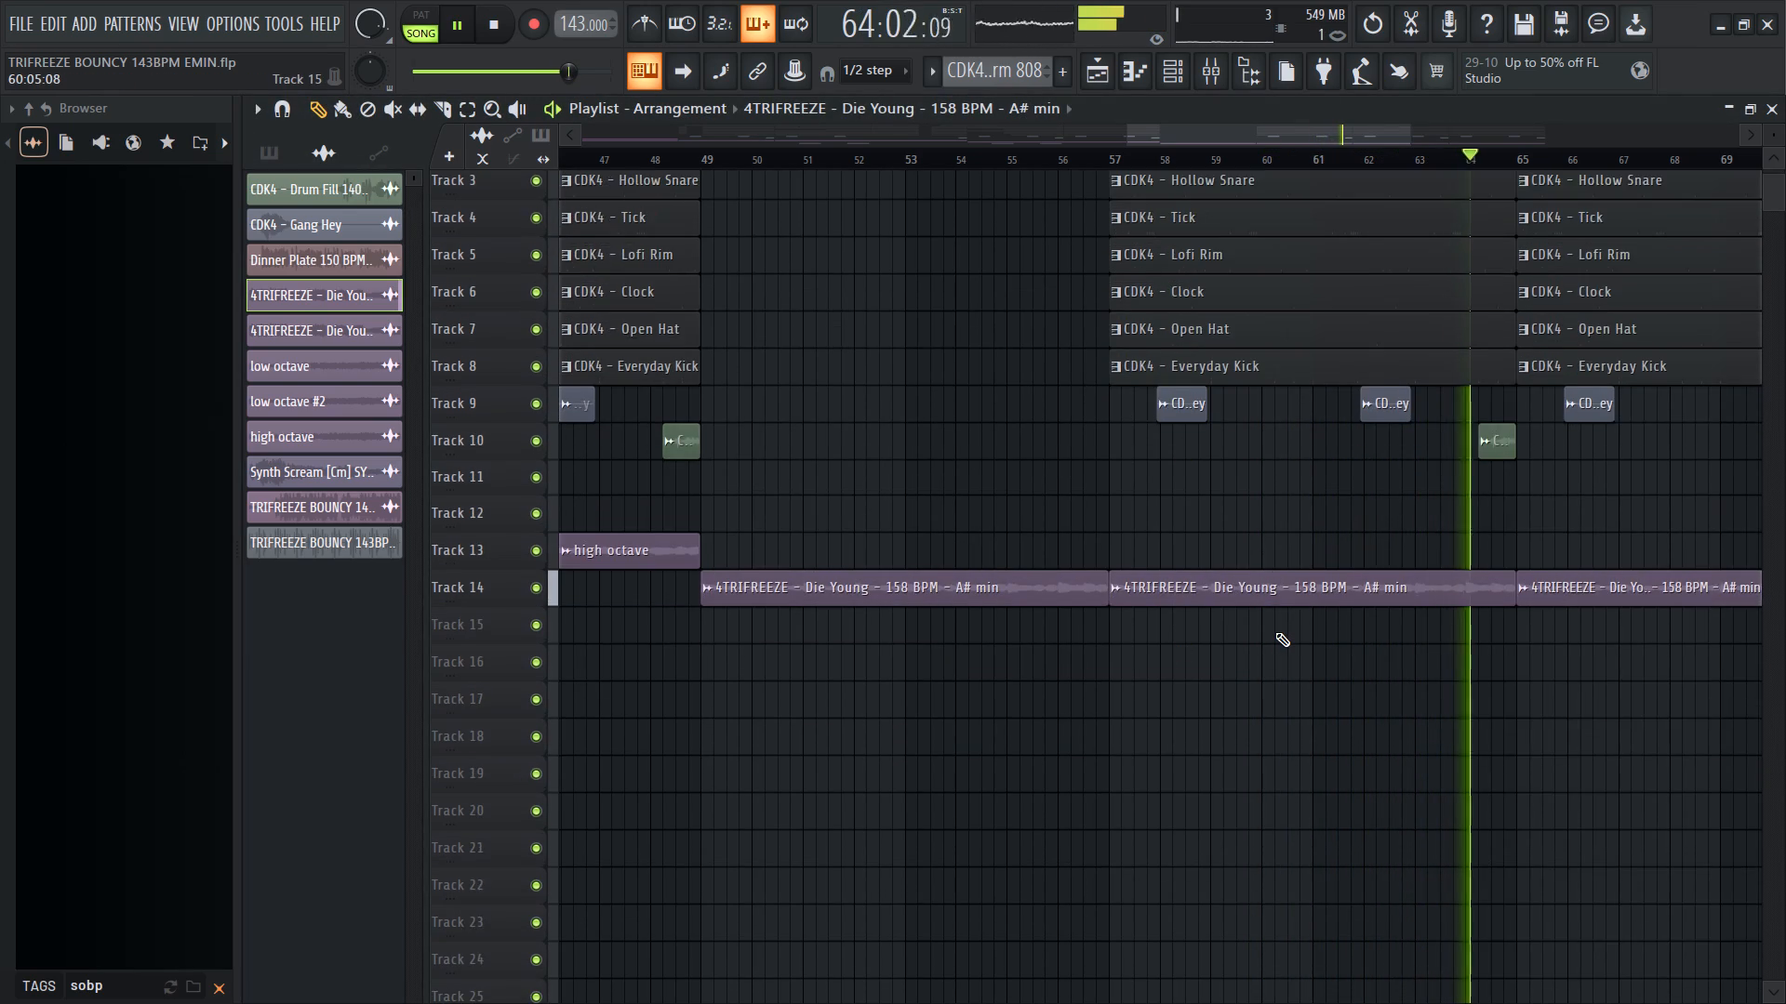
alt+scroll(1275, 632, up, 1)
scroll(1275, 632, up, 6)
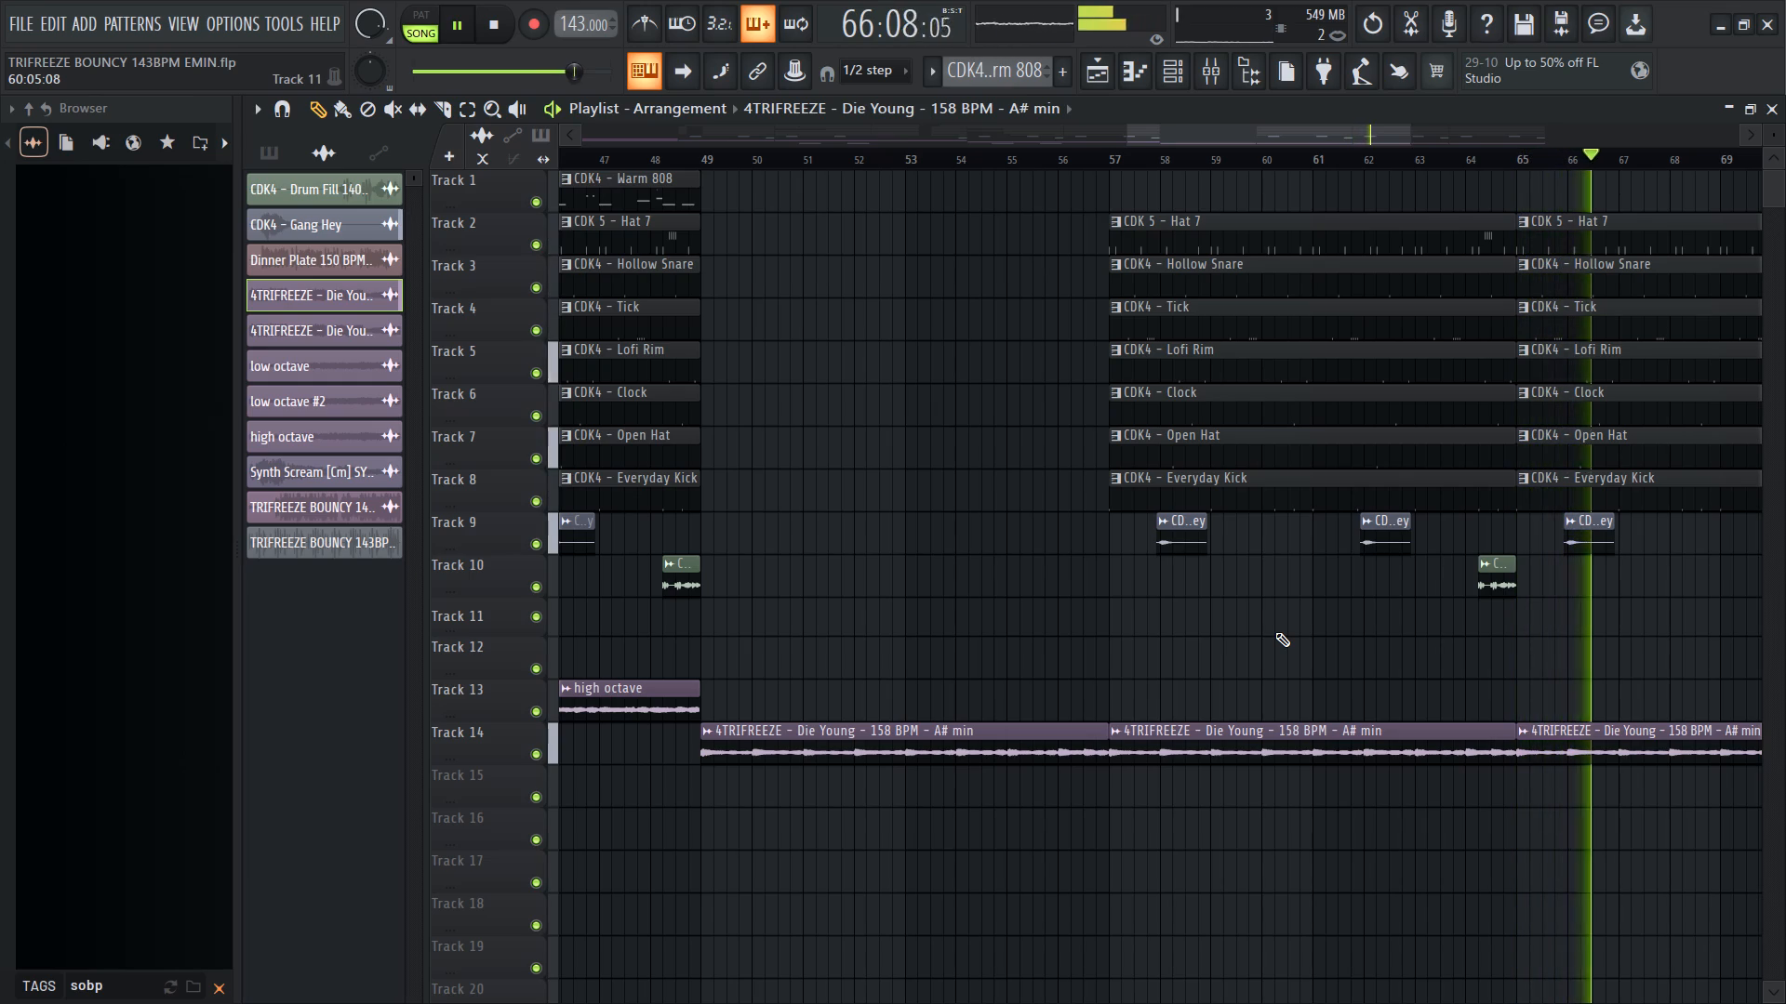
click(1177, 537)
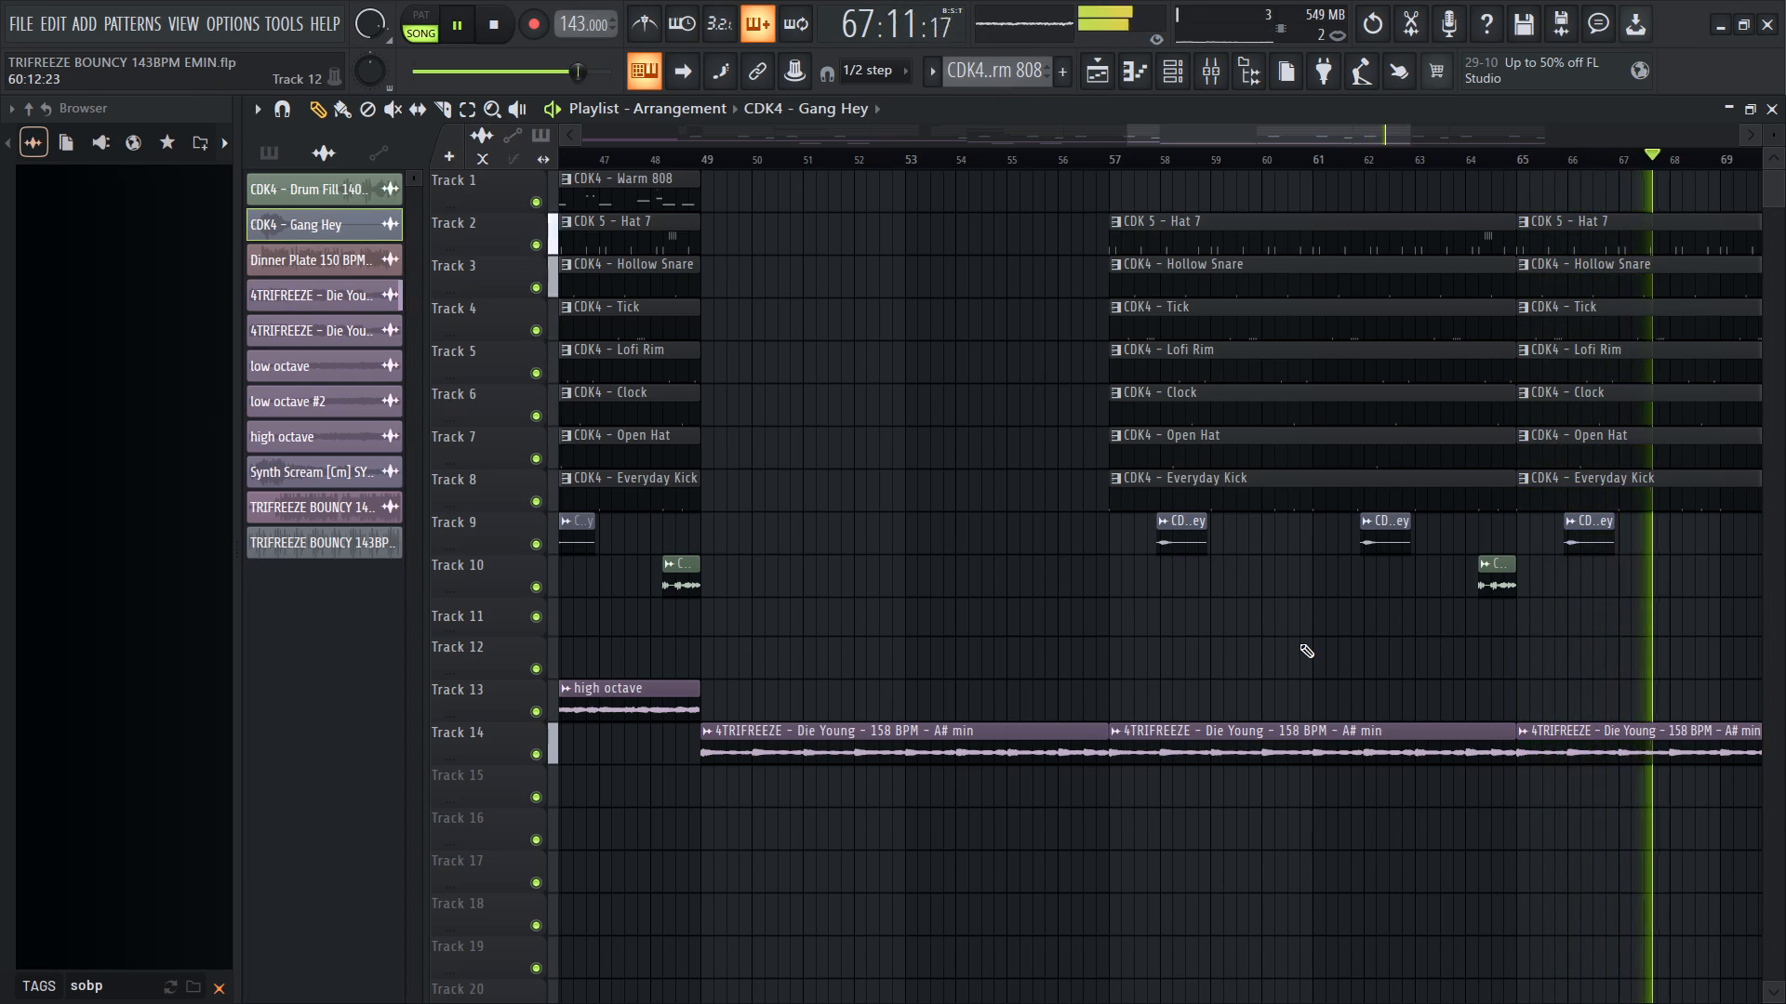
alt+scroll(1284, 634, down, 1)
alt+scroll(1283, 632, up, 1)
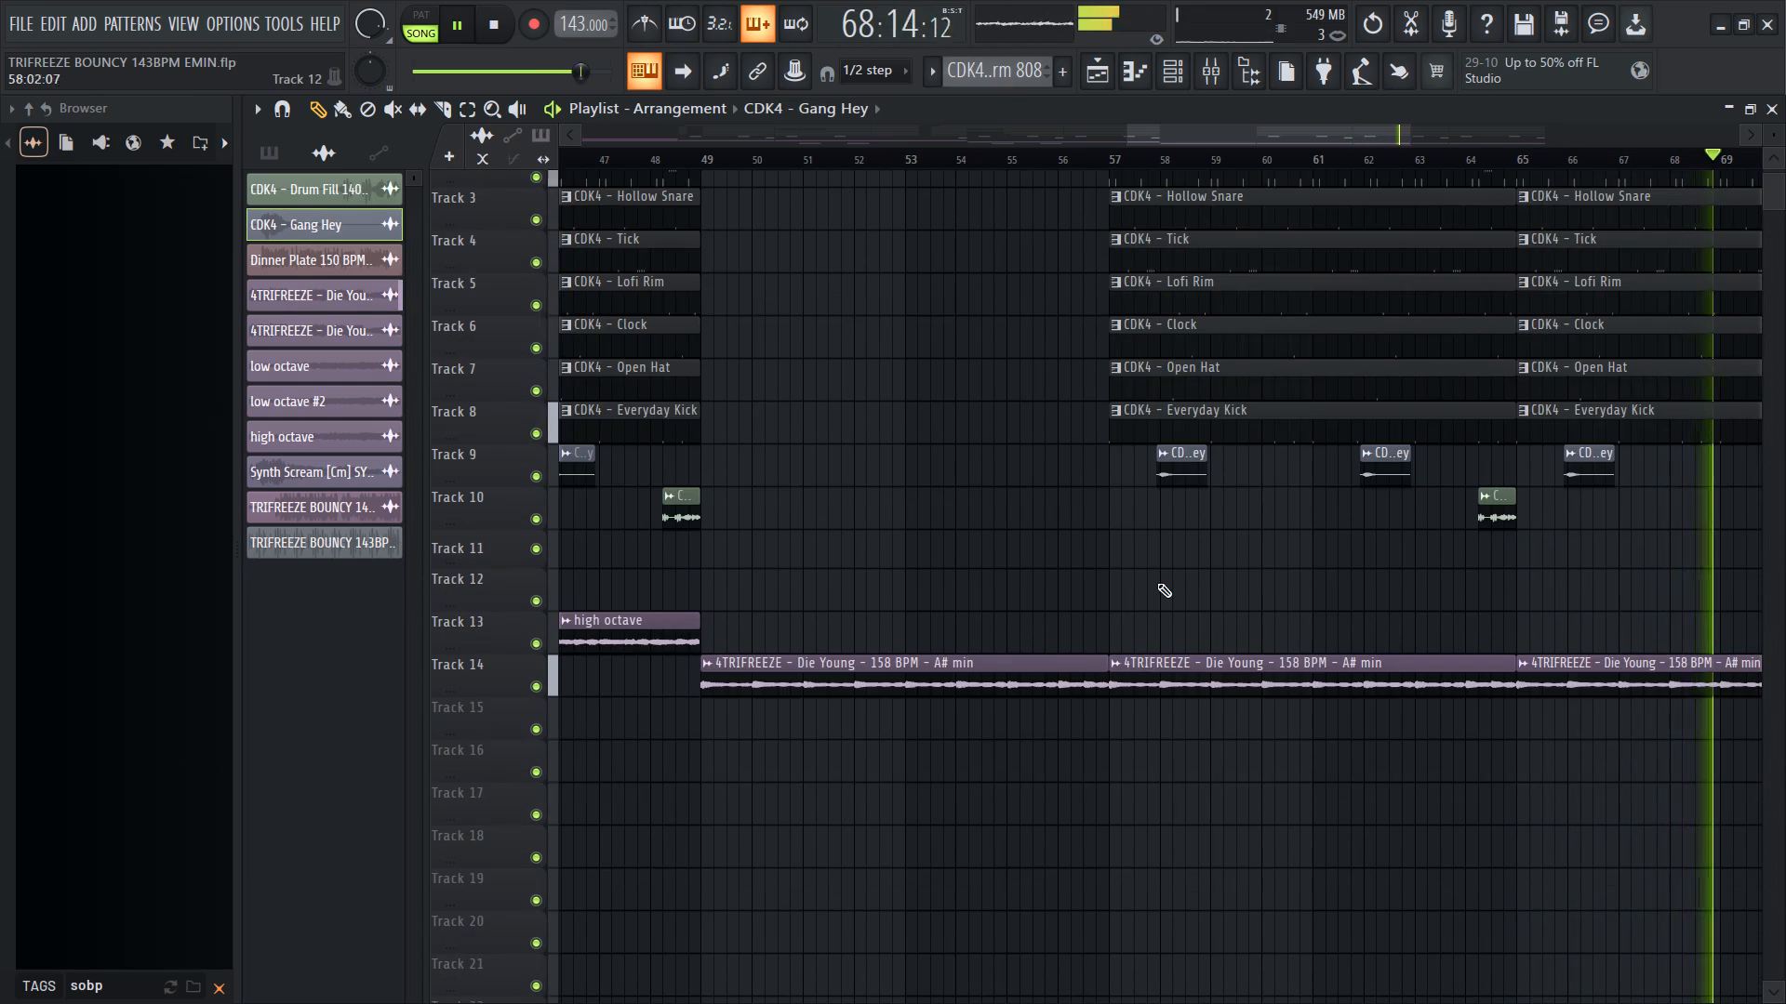
ctrl+scroll(1153, 583, down, 7)
scroll(1416, 621, up, 6)
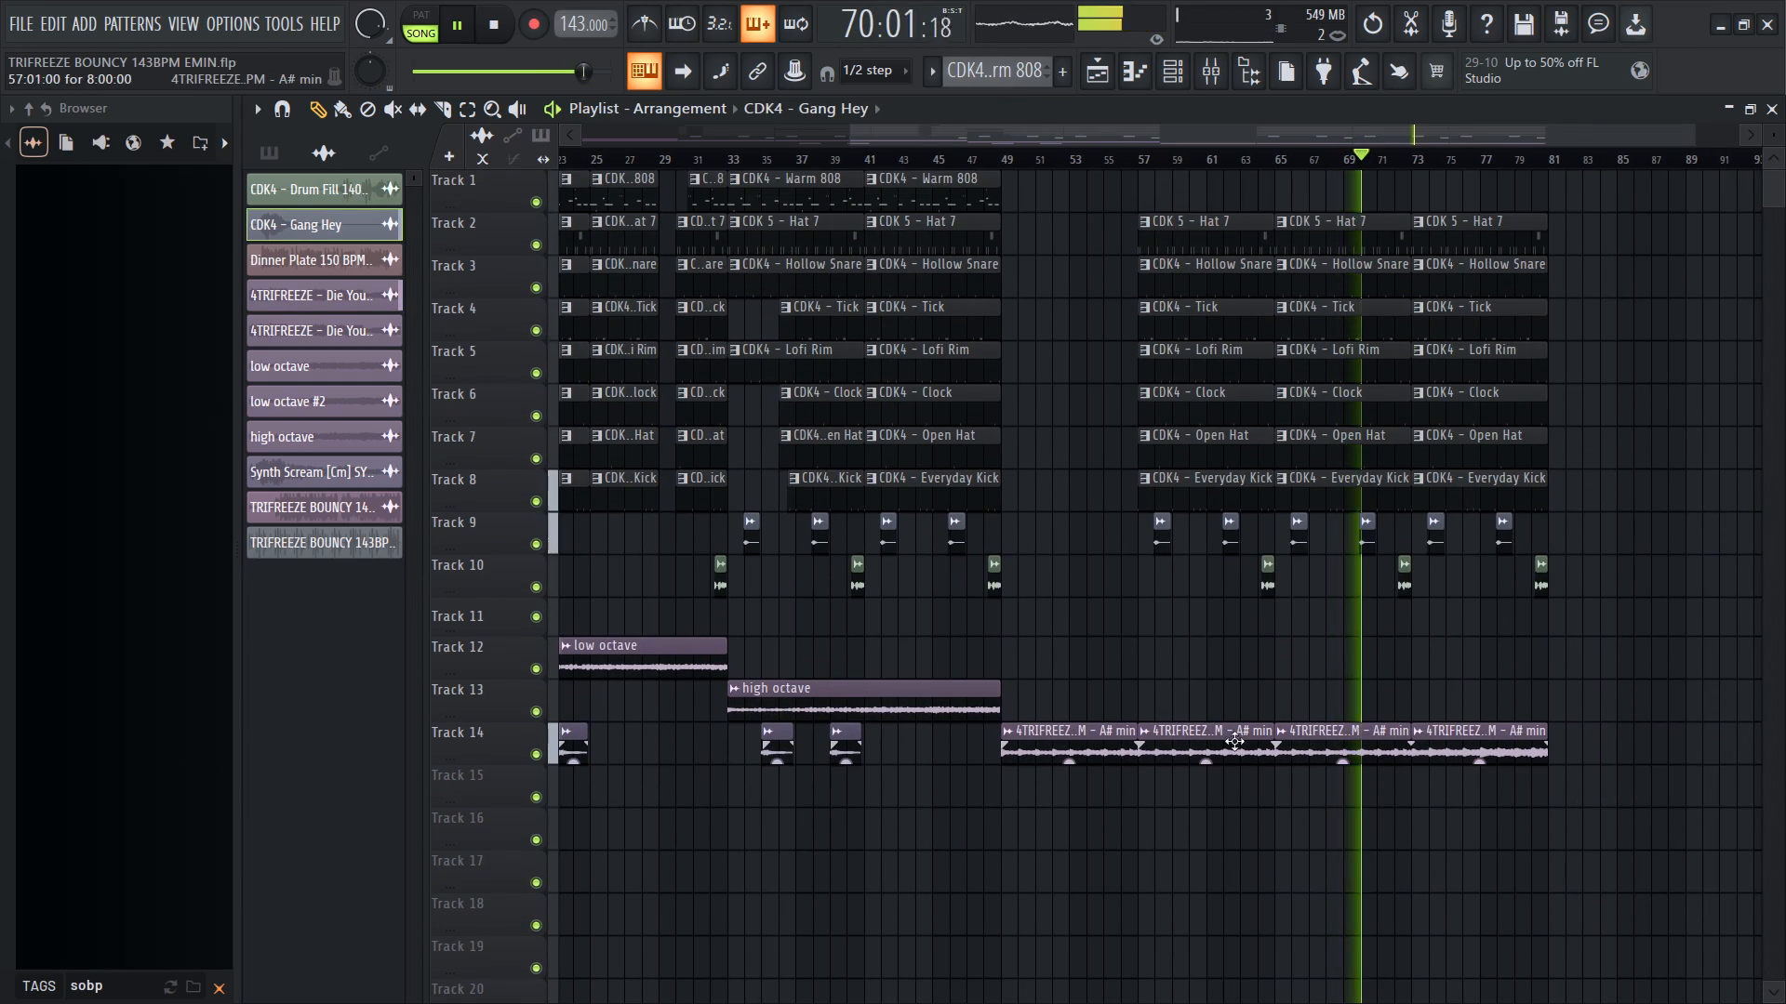
Solo Track 14 in the playlist.
right_click(541, 758)
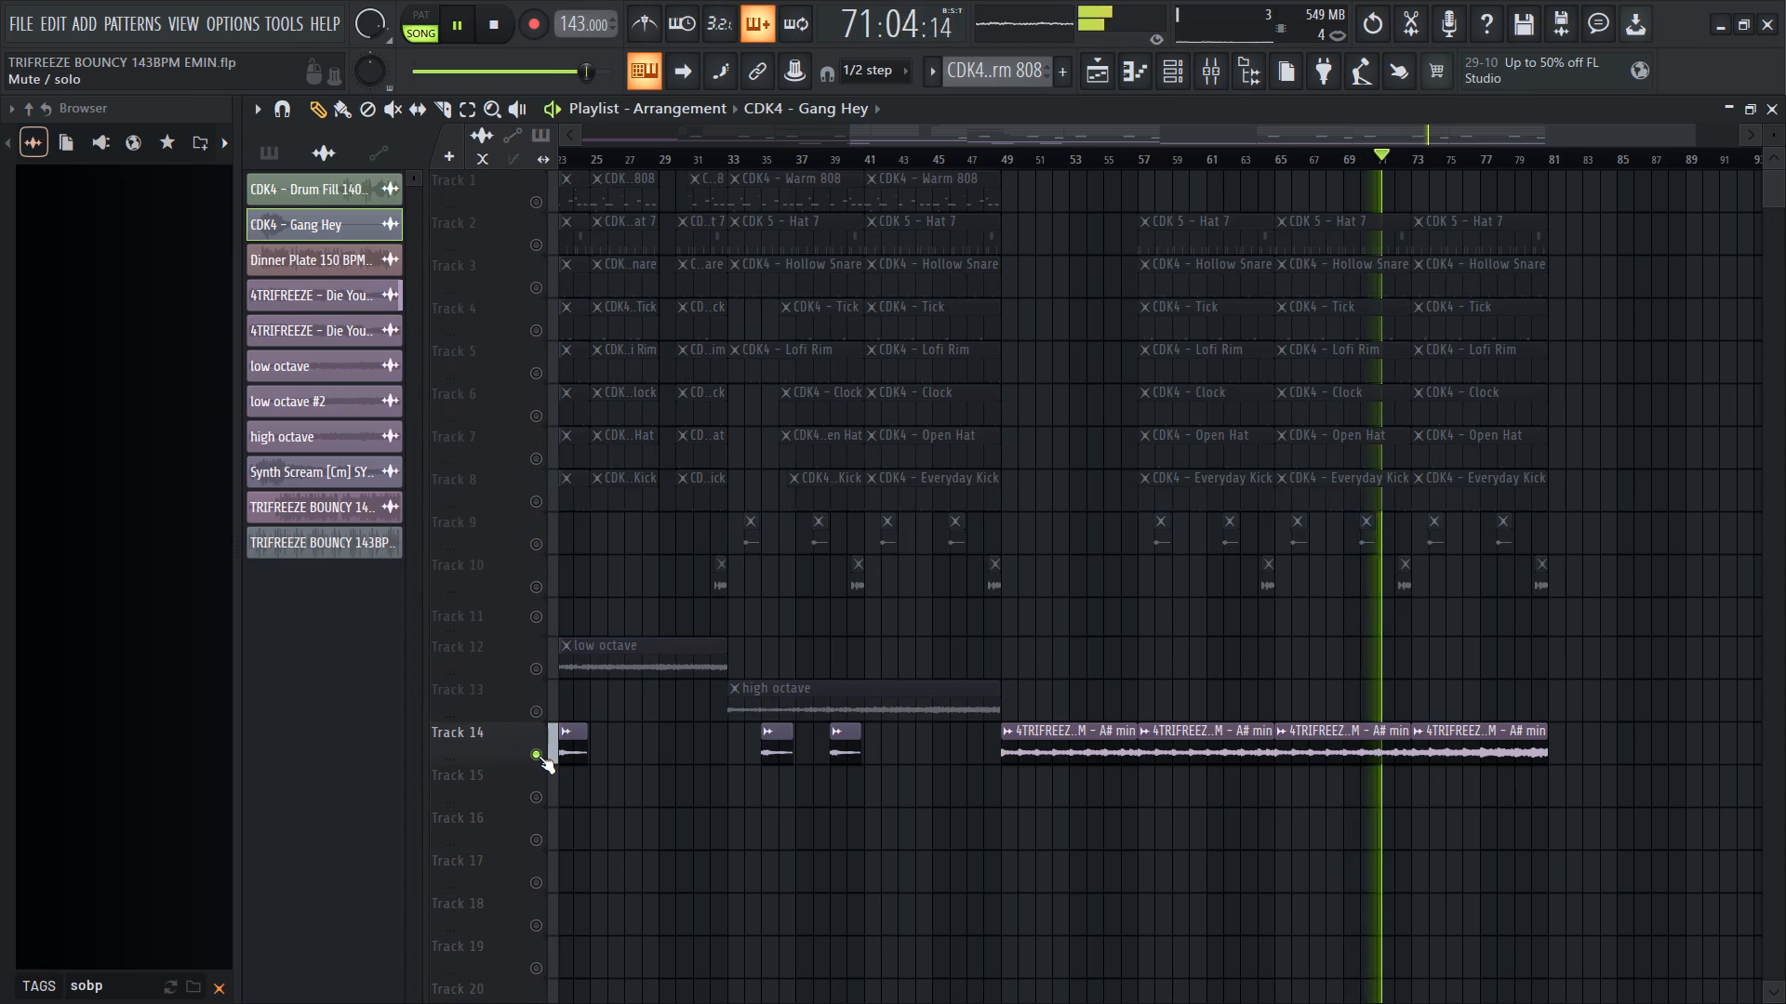
Unsolo Track 14 so all playlist tracks play again.
right_click(539, 755)
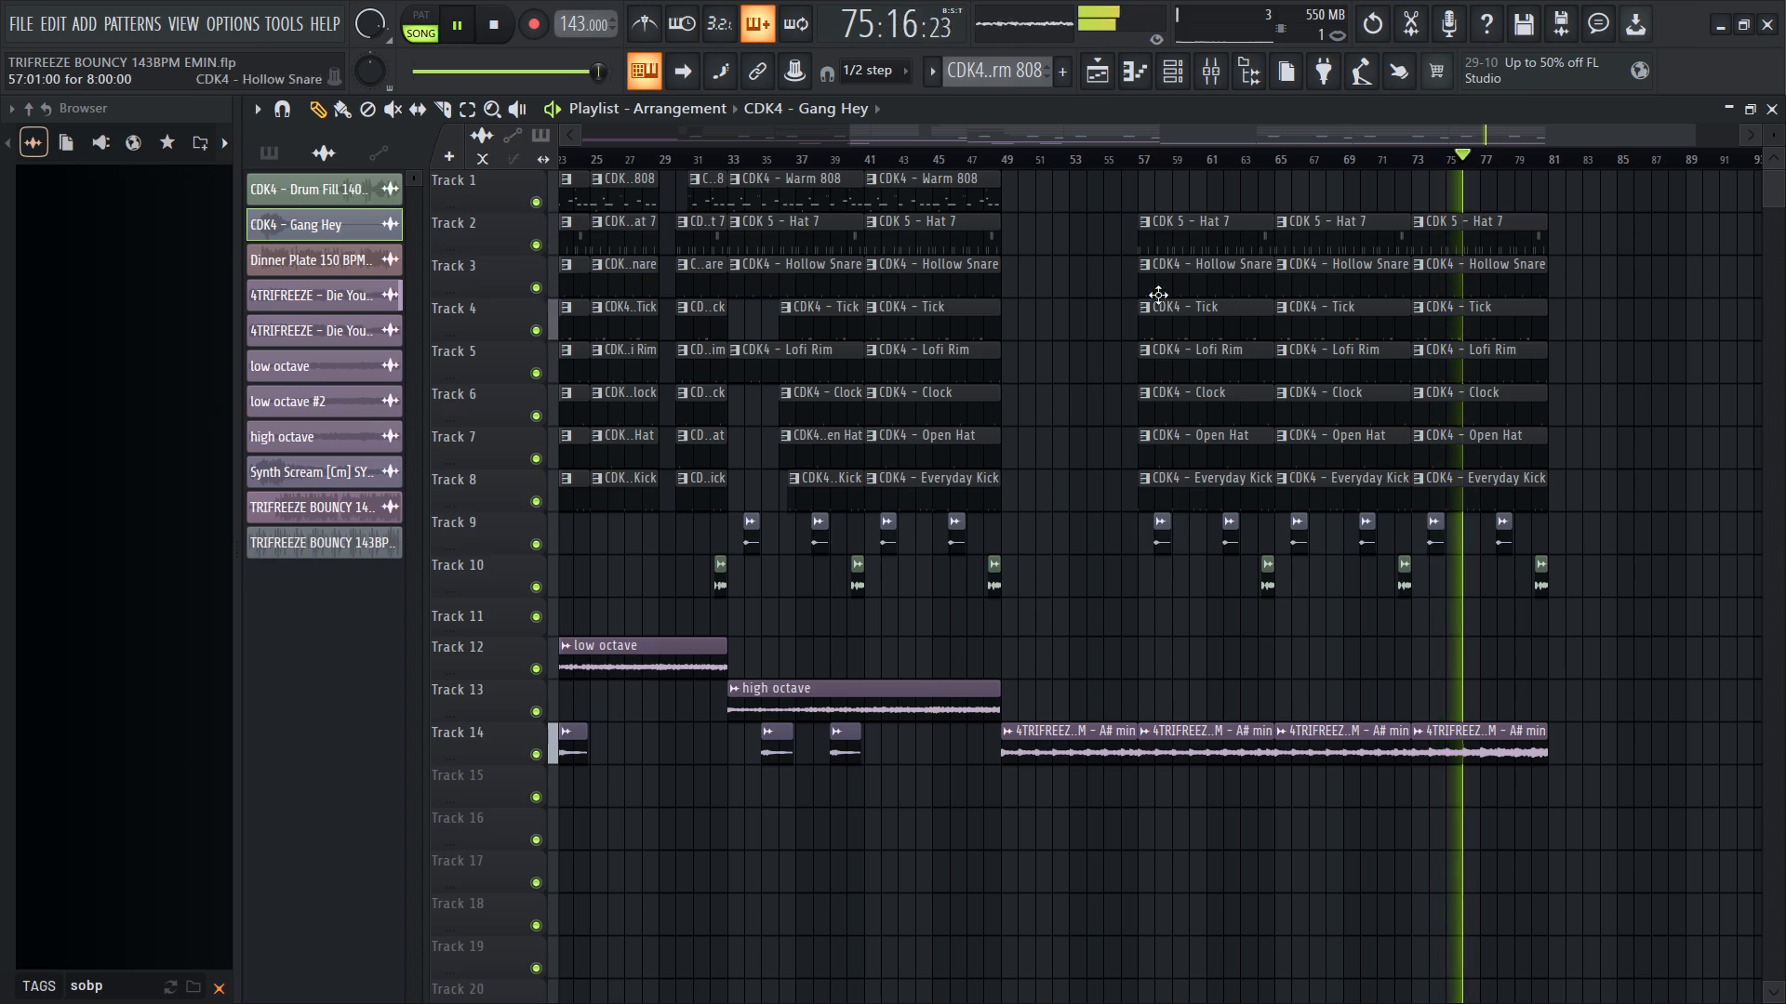
Review the arrangement during playback to its end, and restart listening from about bar 9.
ctrl+scroll(1118, 341, down, 4)
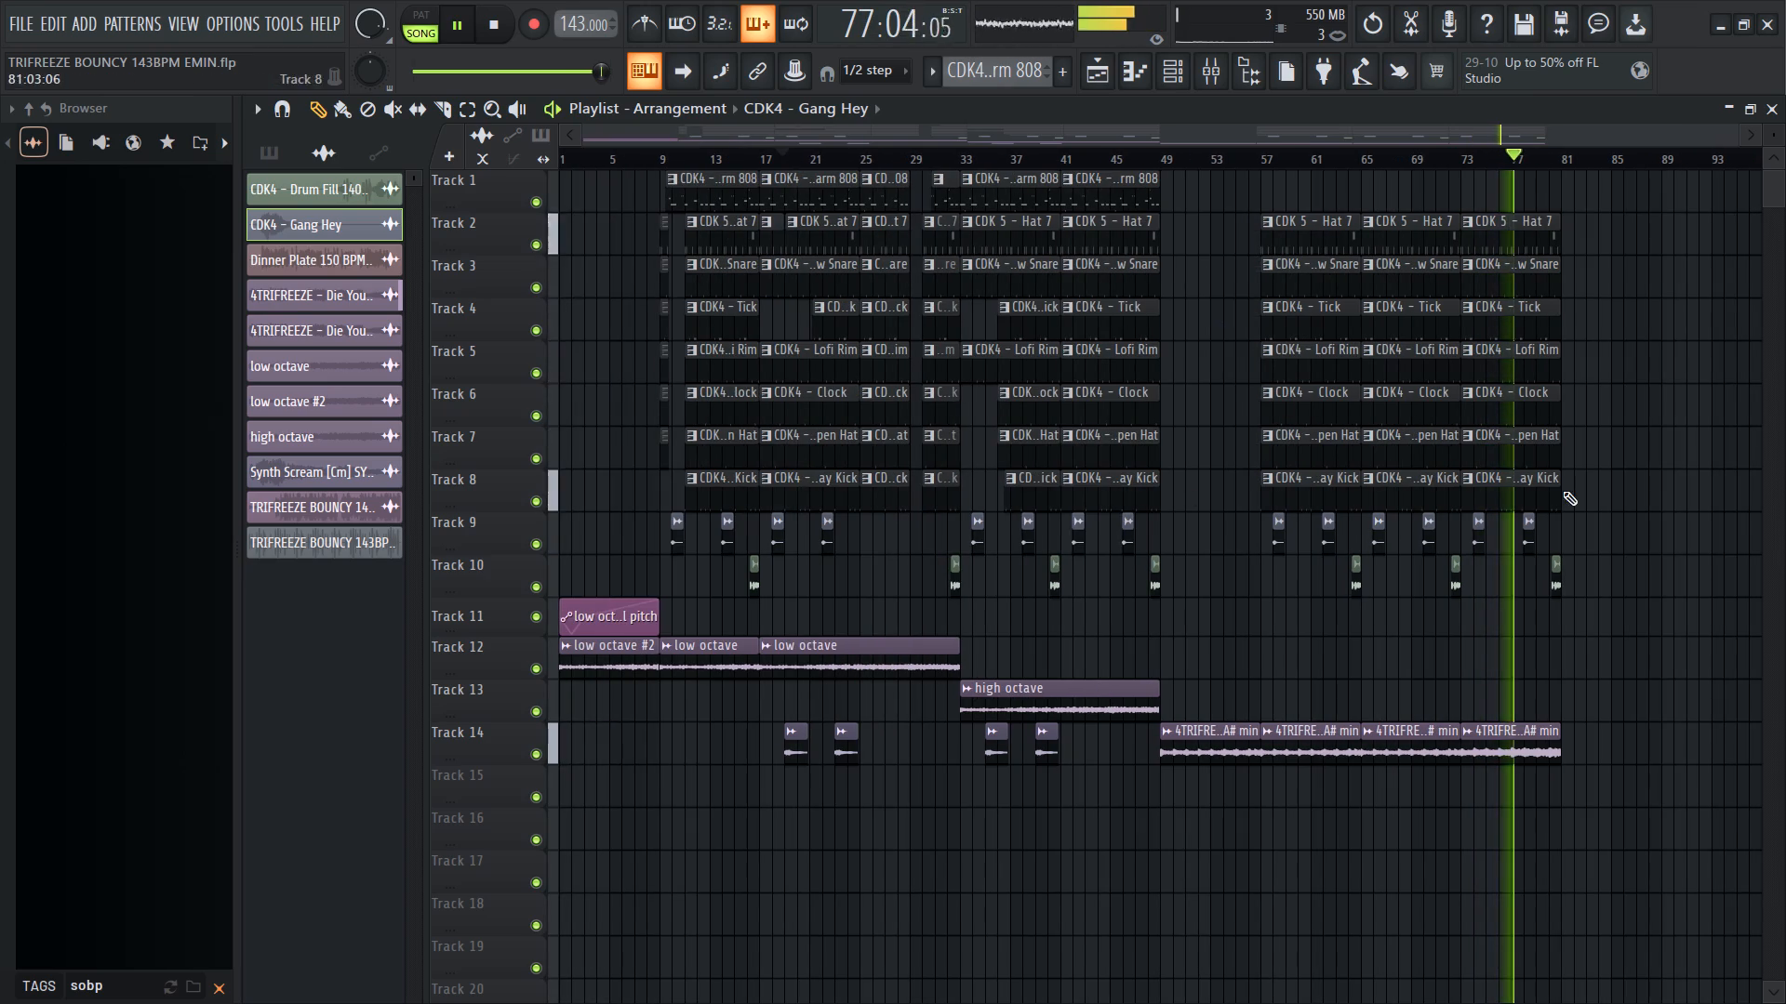
scroll(1237, 412, up, 2)
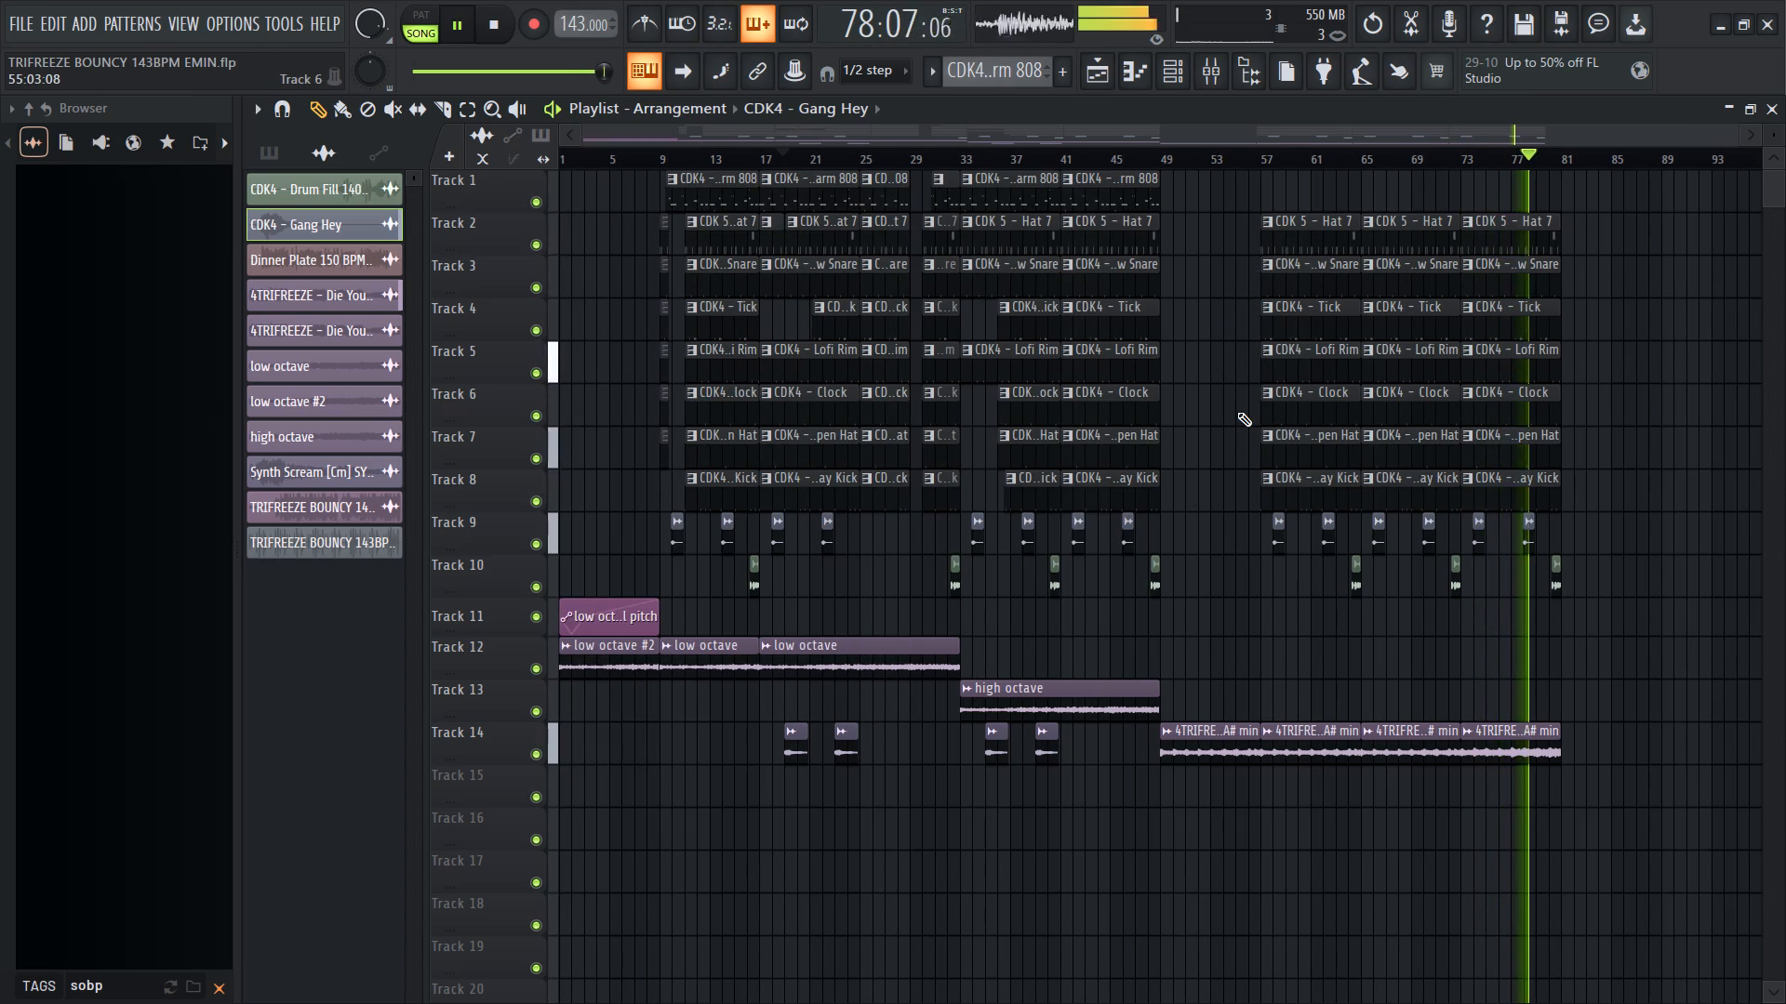
scroll(1237, 412, up, 2)
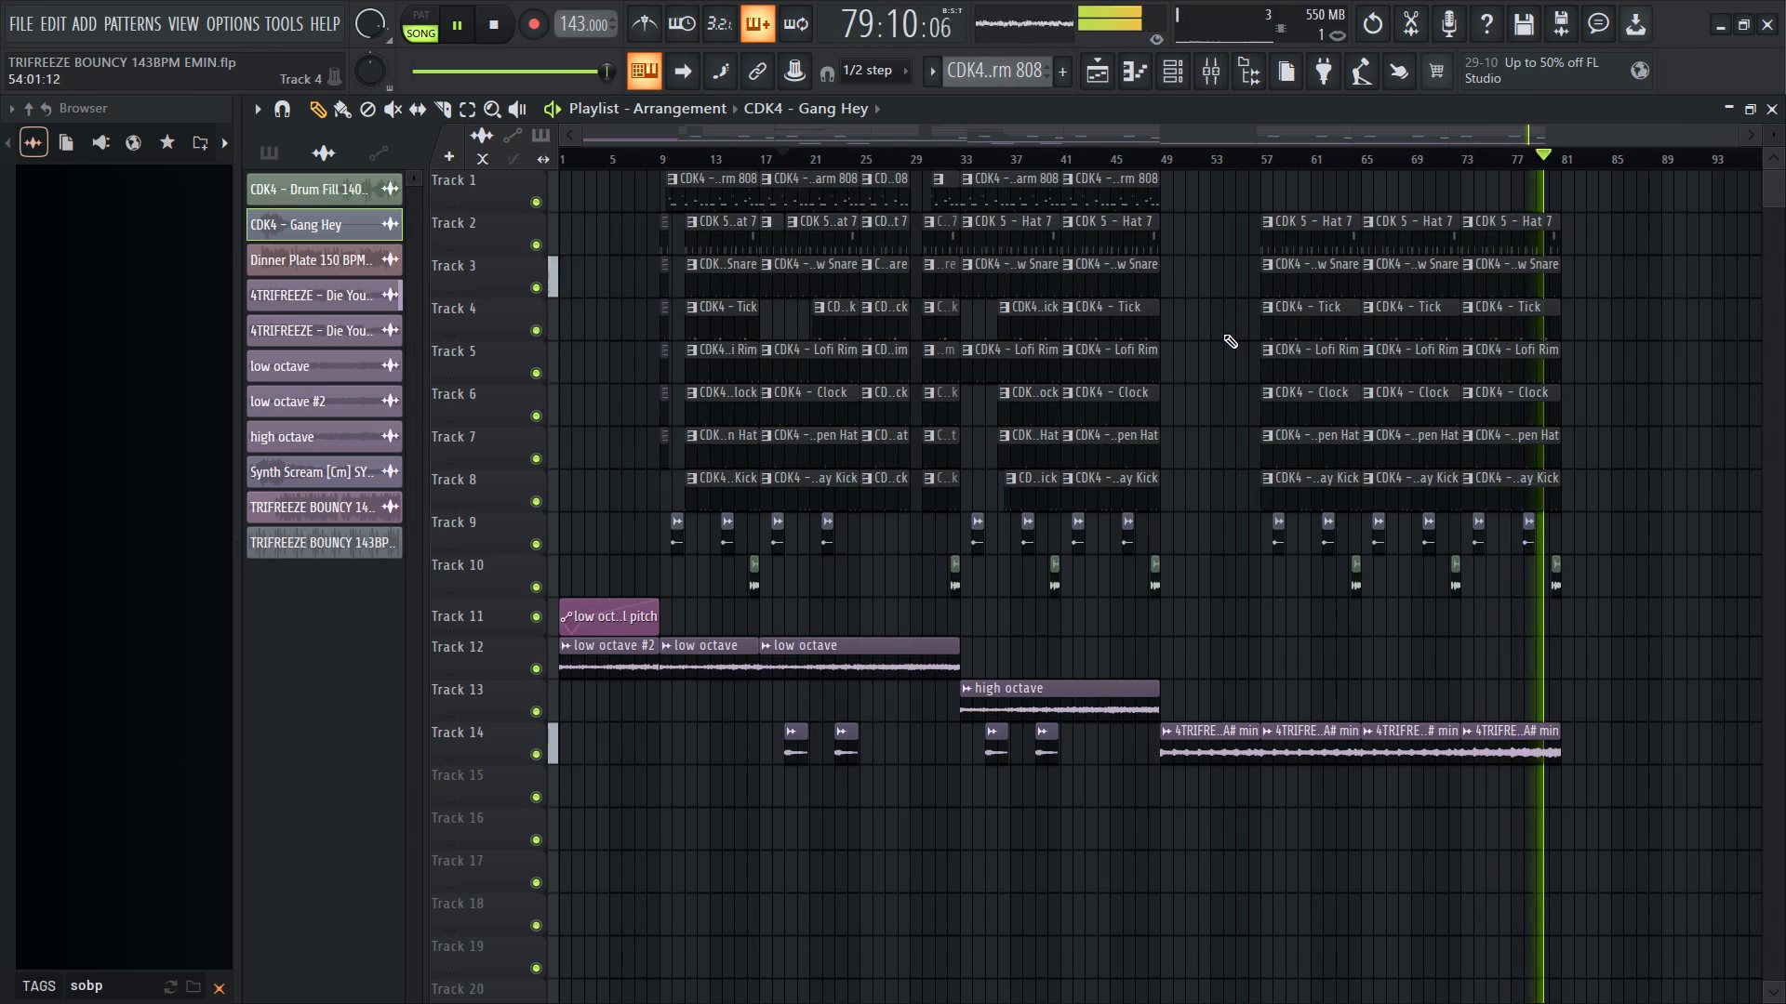
ctrl+scroll(1602, 702, up, 11)
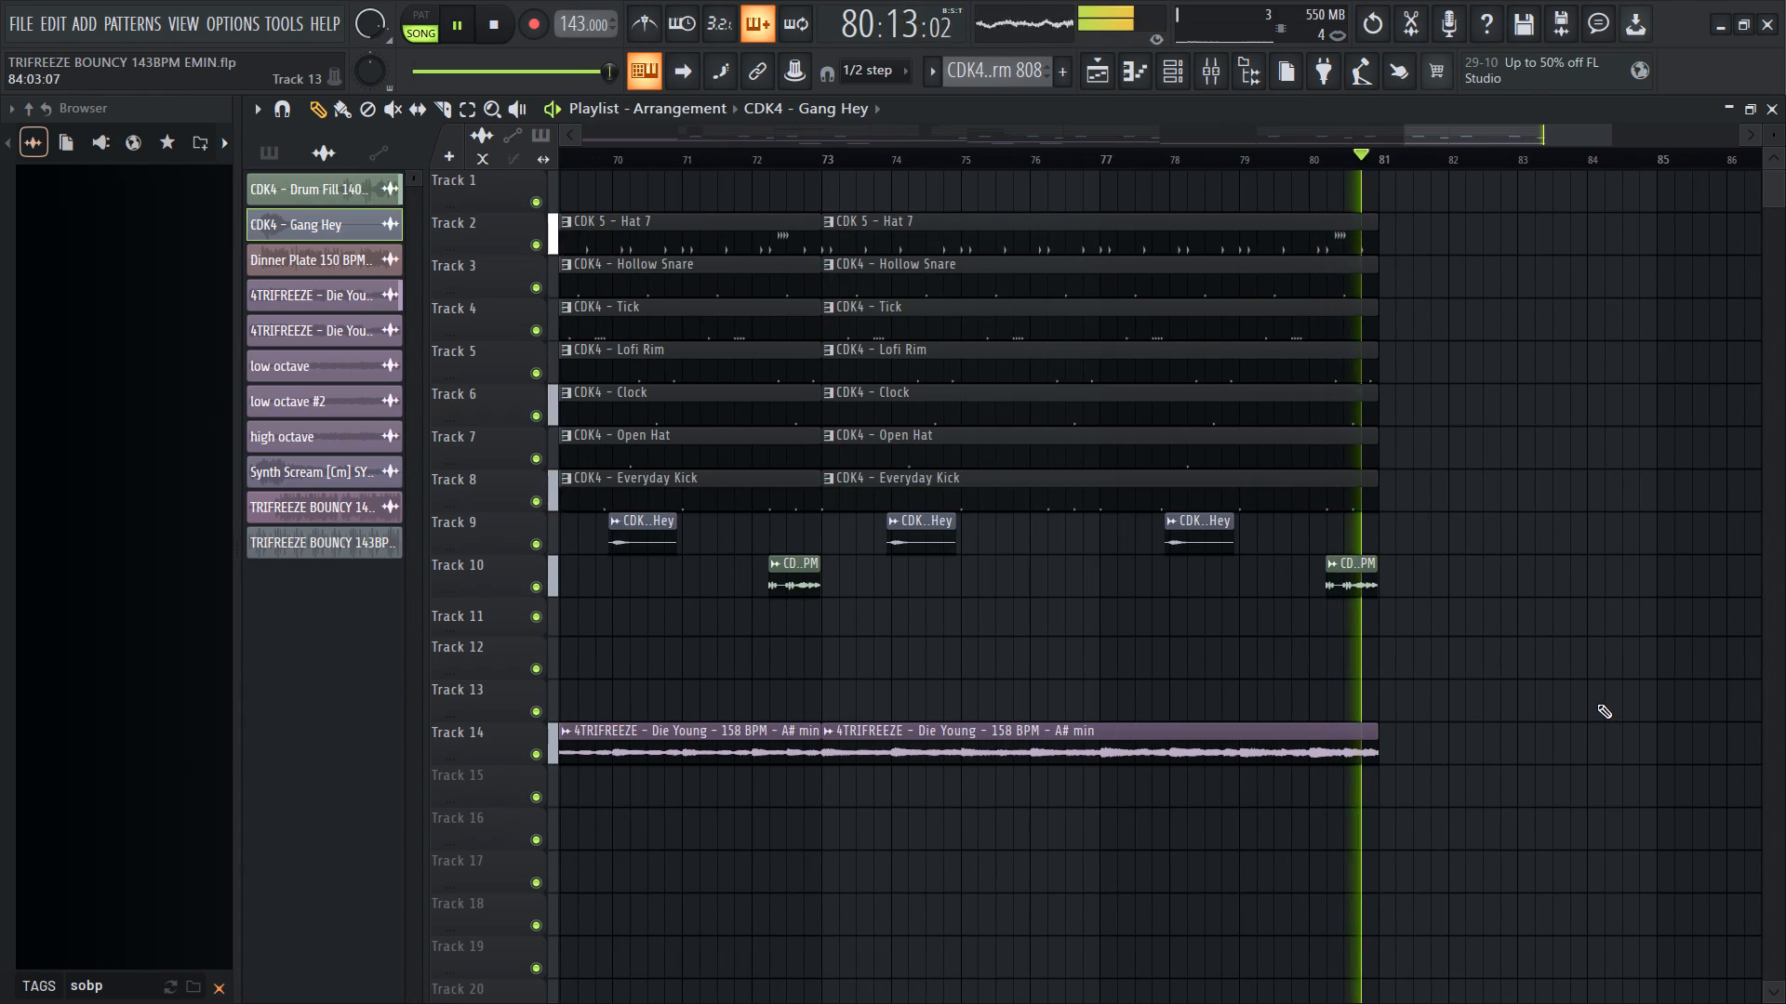
ctrl+scroll(1586, 694, down, 17)
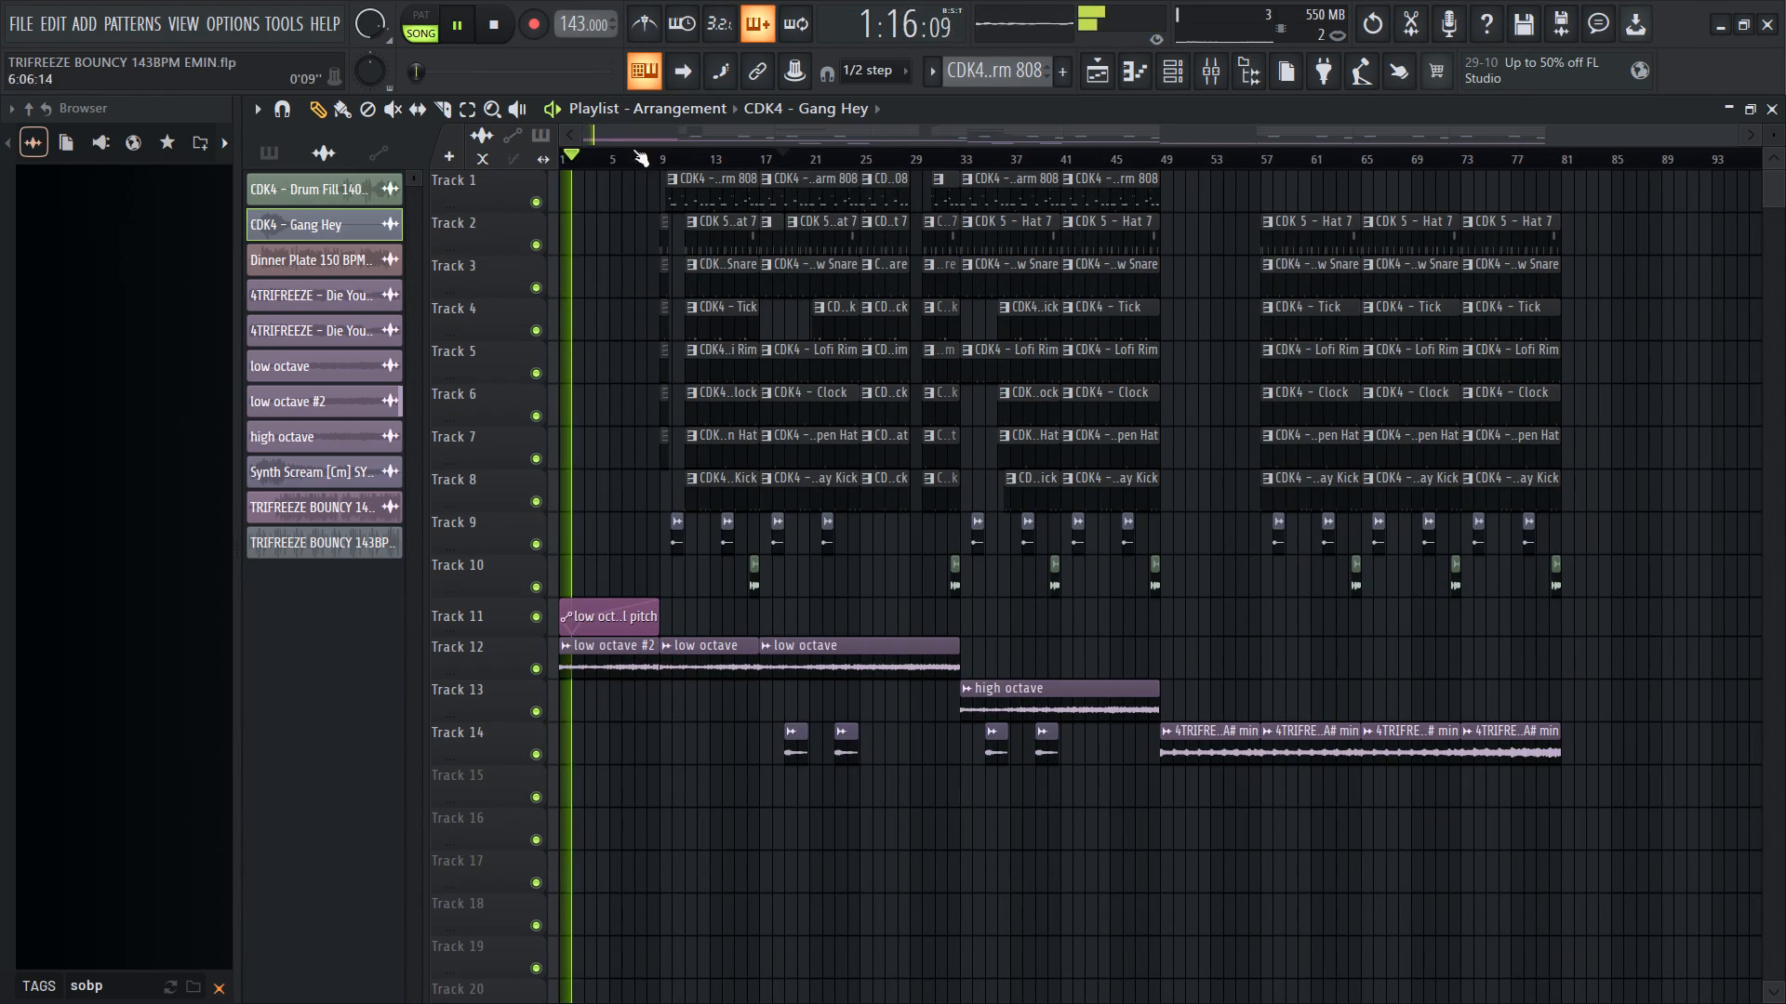
click(649, 141)
click(665, 150)
scroll(841, 367, up, 7)
scroll(860, 379, down, 6)
alt+scroll(860, 379, down, 4)
alt+scroll(860, 379, up, 1)
scroll(860, 379, up, 4)
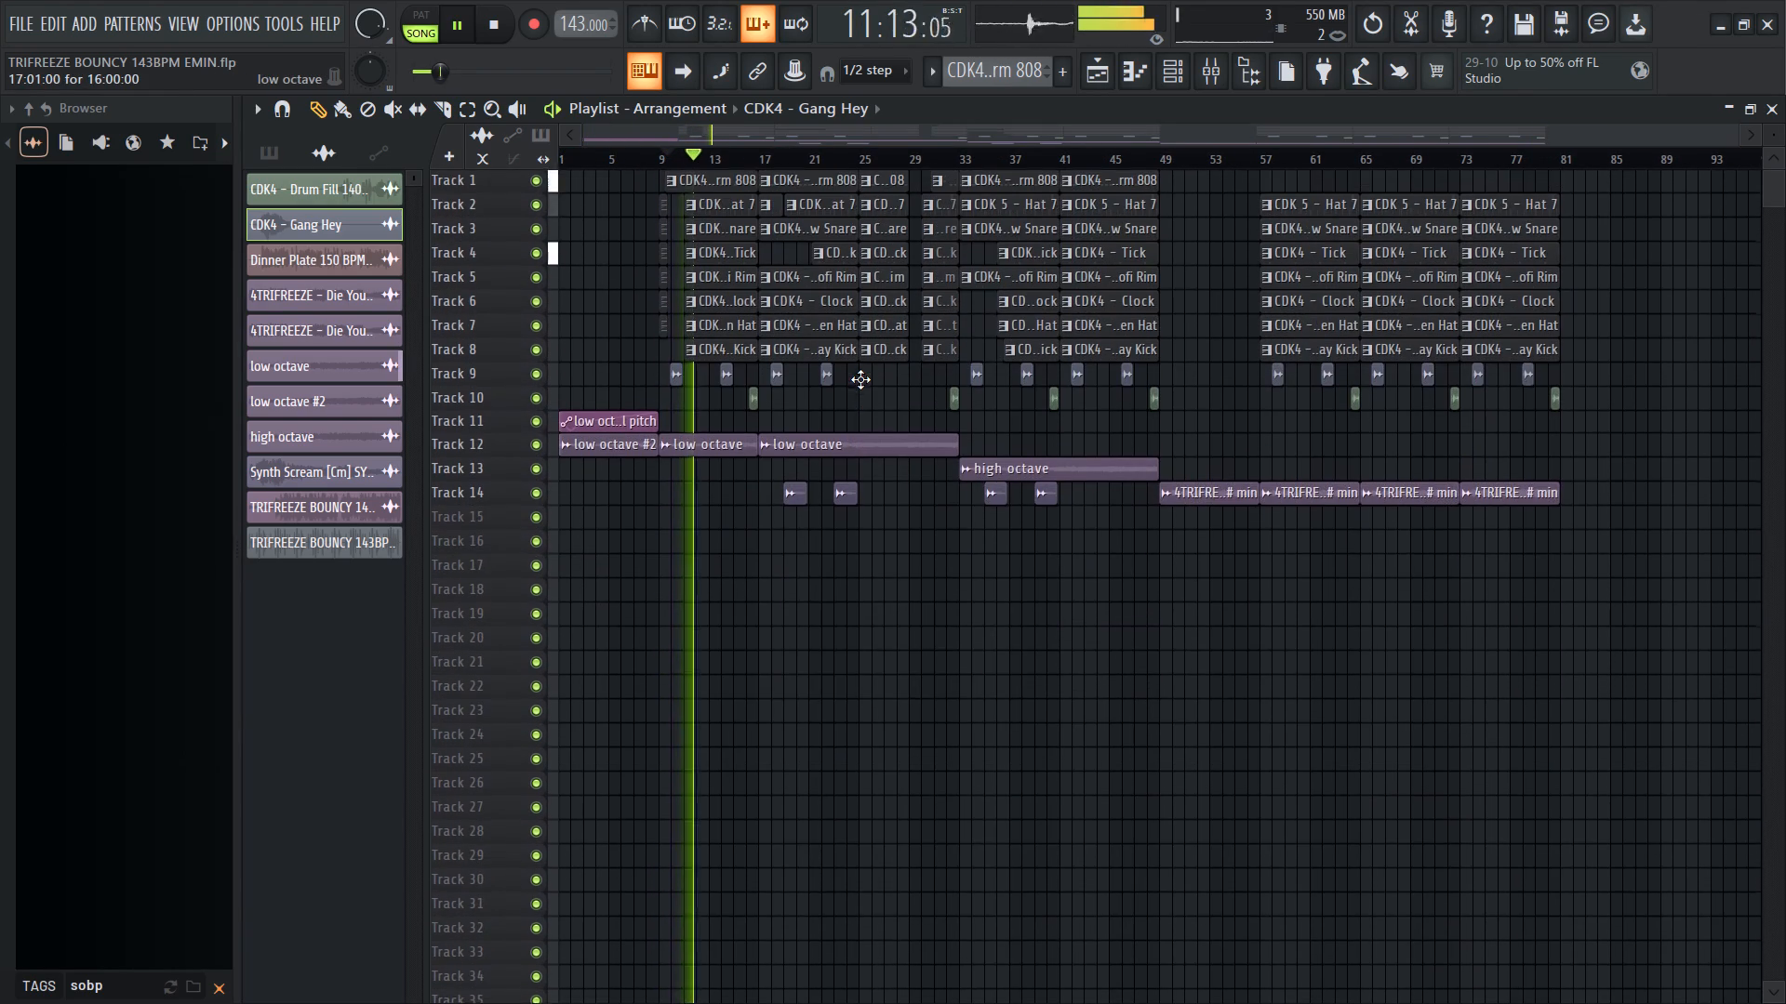
Slice the drum clips on Tracks 1 to 8 at about 19:13 and 20:01 and remove the section between the cuts.
scroll(860, 379, up, 3)
ctrl+scroll(806, 318, up, 7)
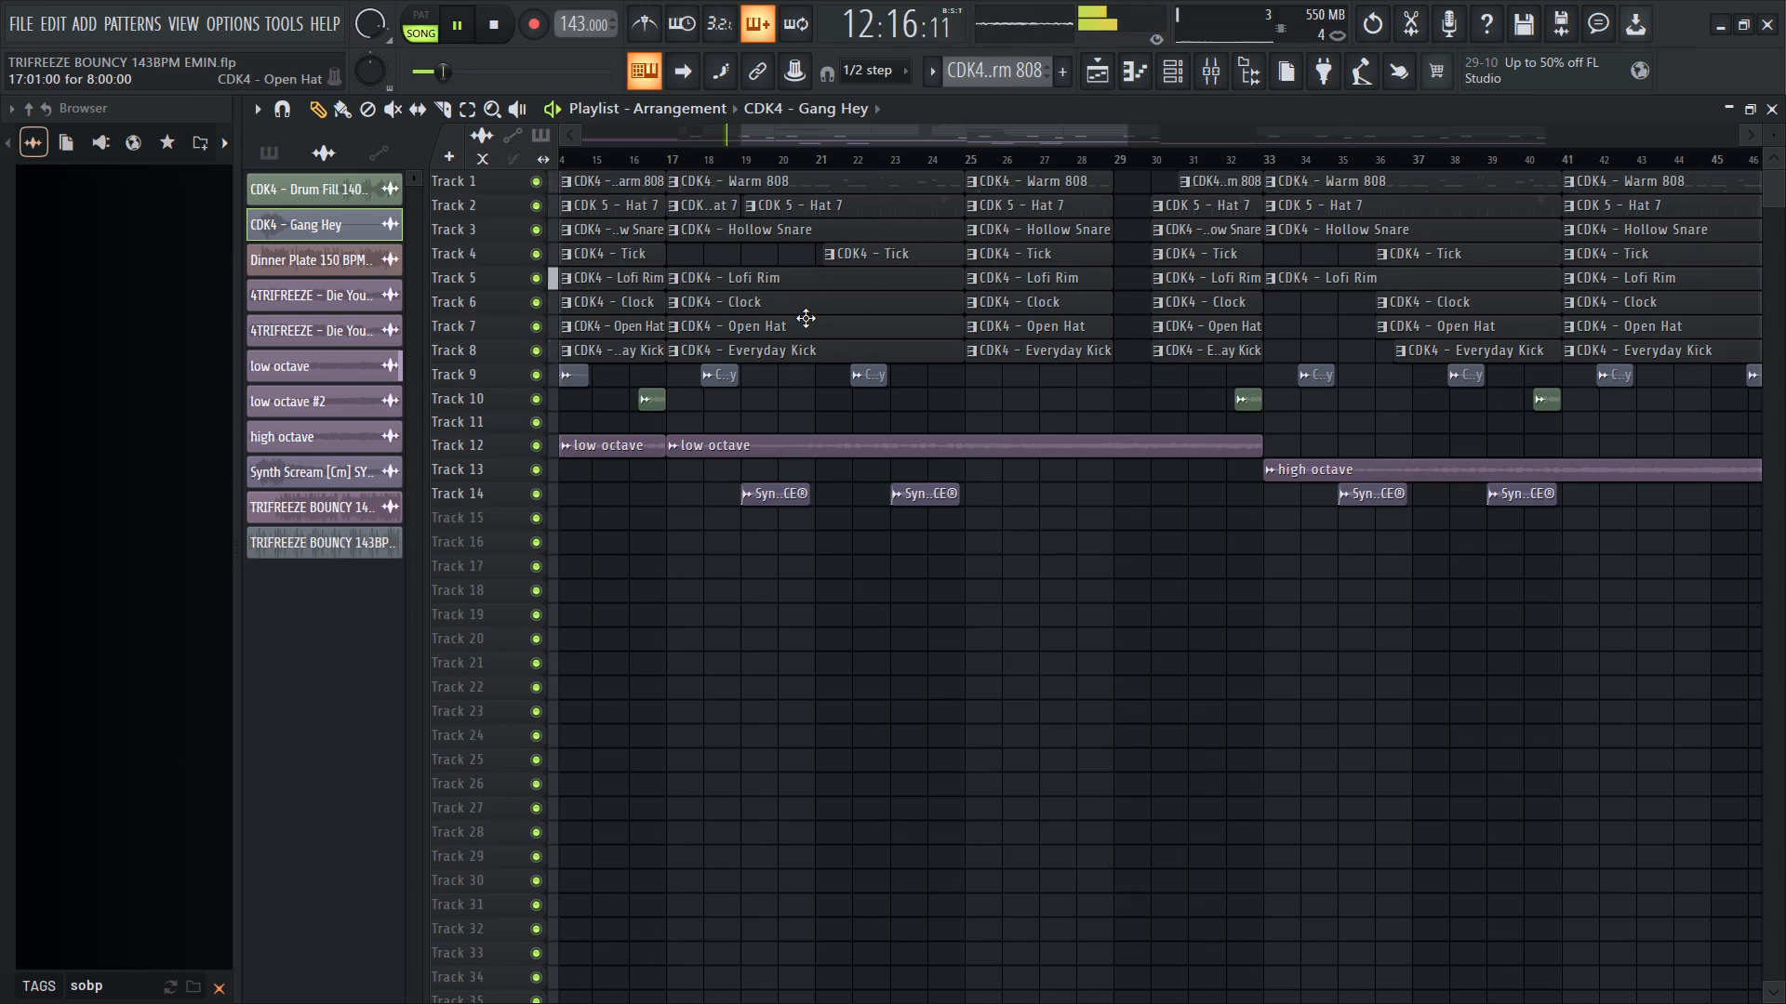
ctrl+scroll(806, 318, down, 2)
ctrl+scroll(678, 323, up, 9)
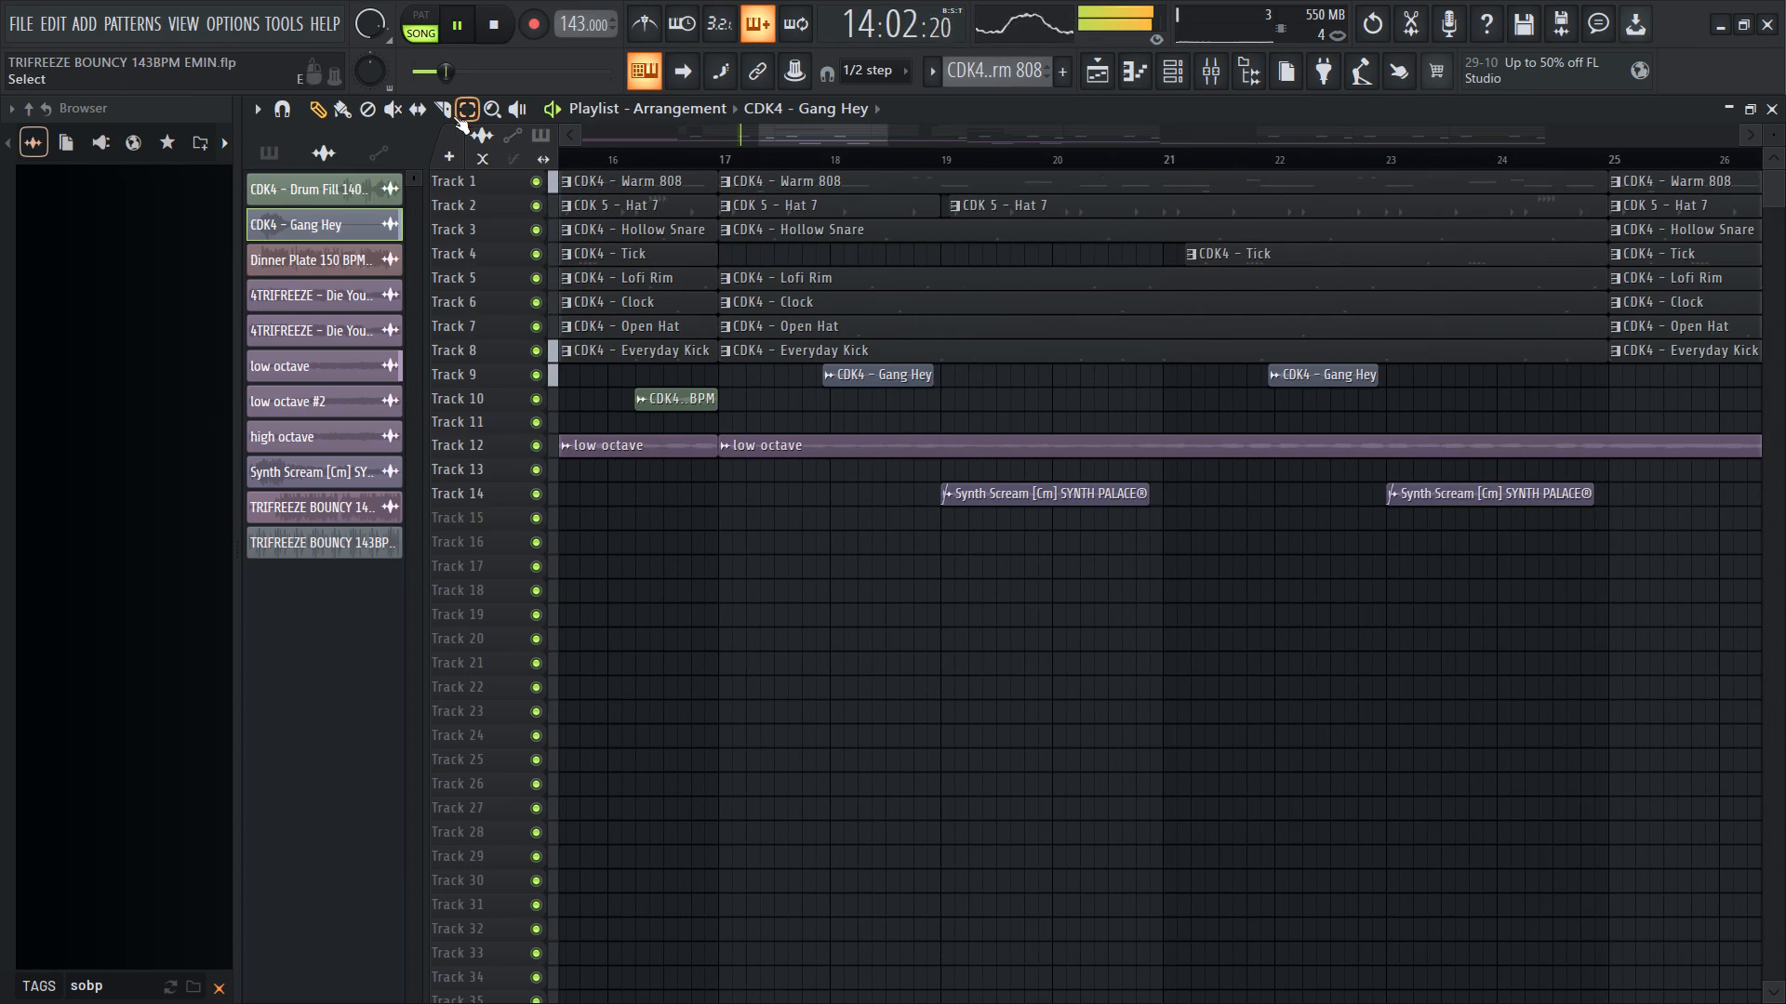
ctrl+click(452, 114)
ctrl+scroll(1225, 411, down, 6)
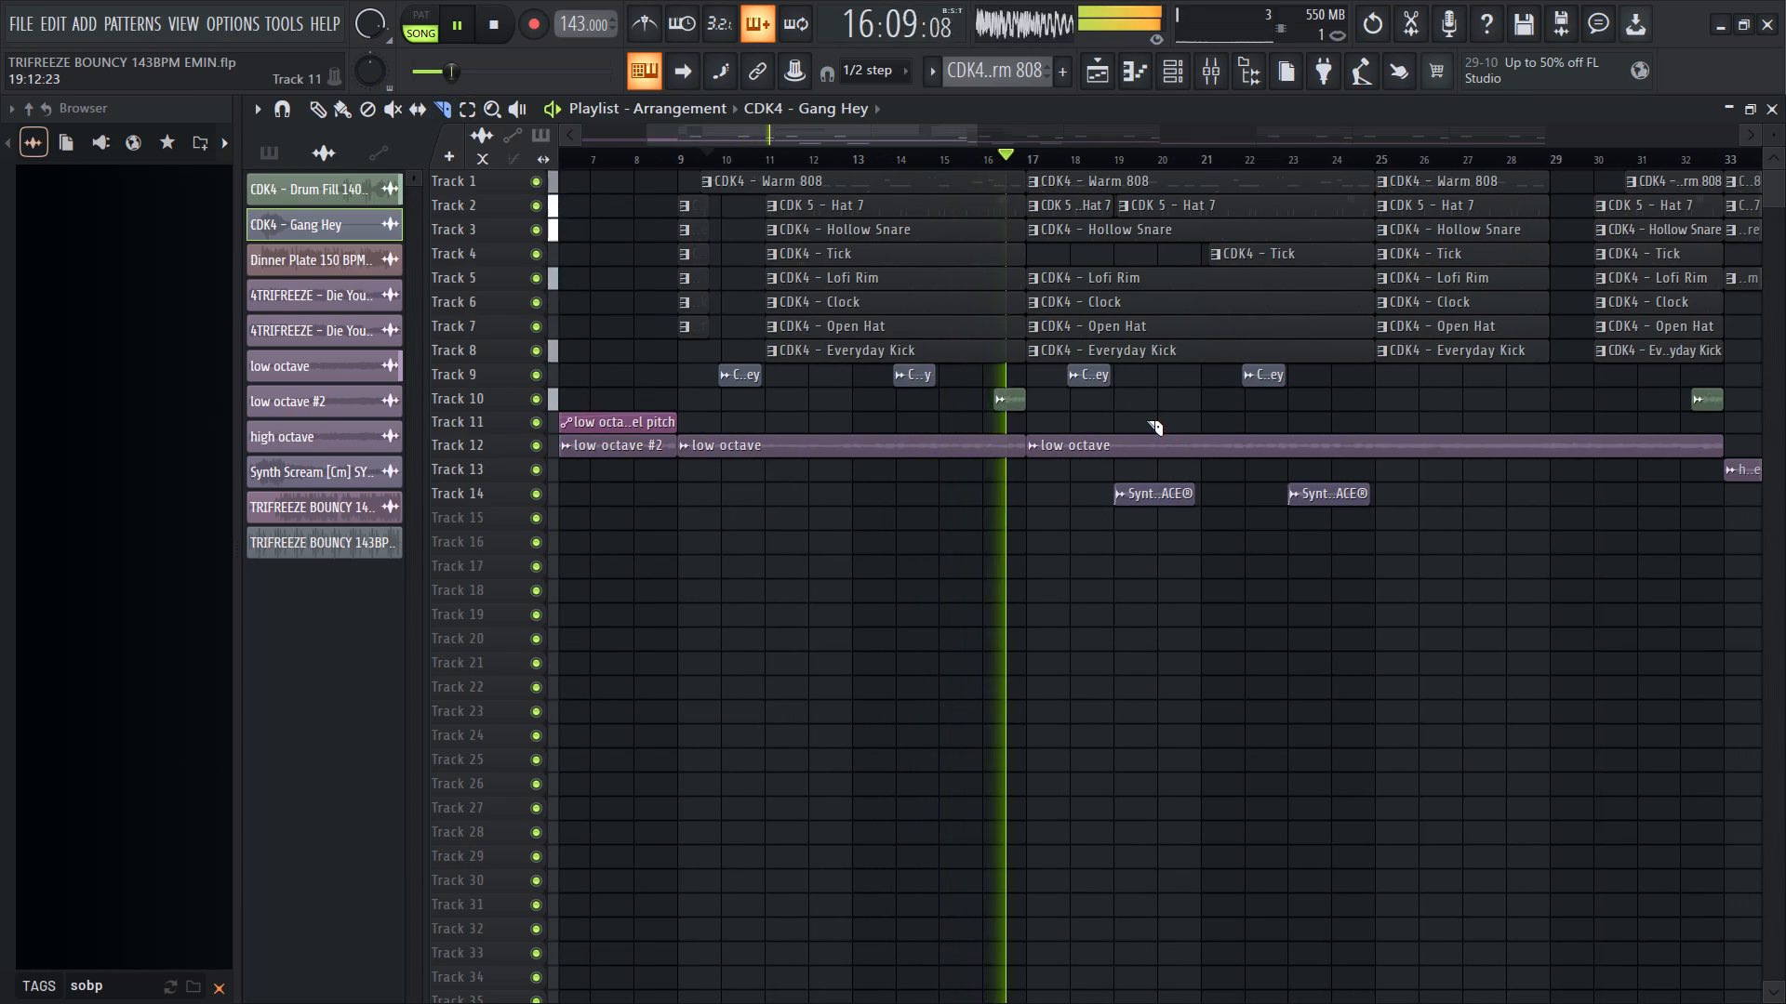
ctrl+scroll(1146, 420, up, 9)
ctrl+scroll(1020, 386, down, 5)
ctrl+scroll(1067, 398, up, 8)
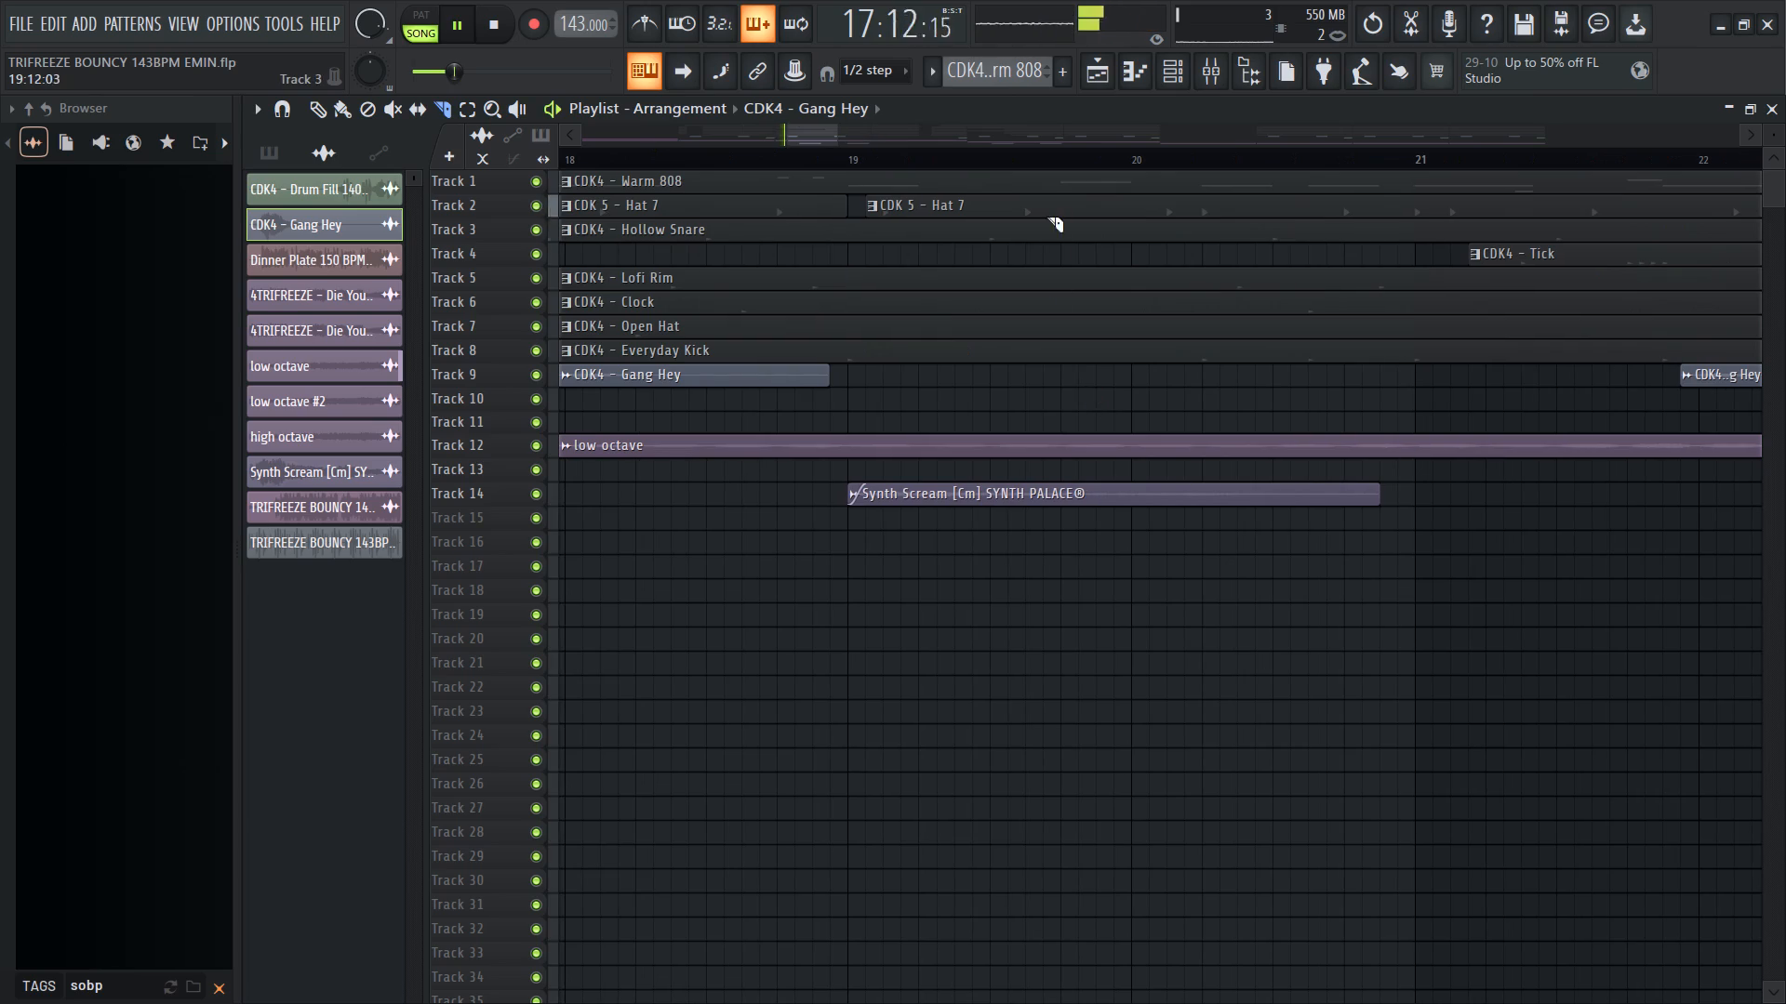
shift+drag(1051, 175, 1062, 363)
shift+right_drag(1143, 180, 1130, 286)
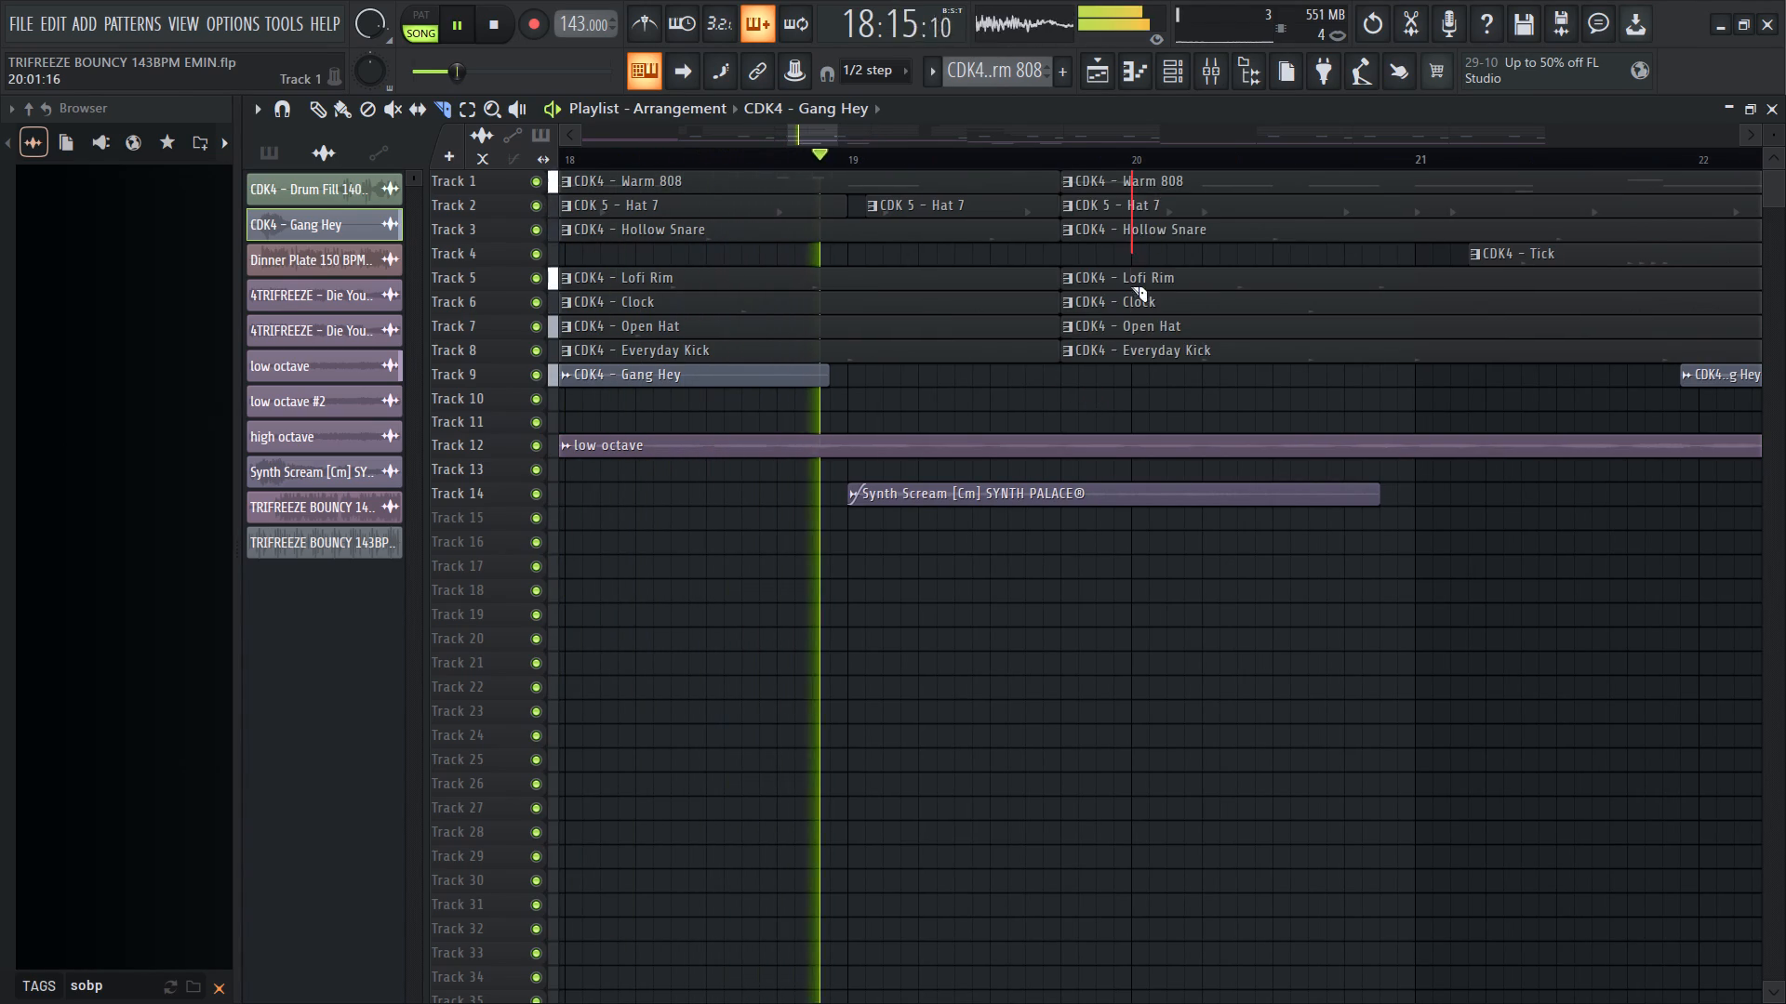
shift+right_drag(1130, 286, 1133, 376)
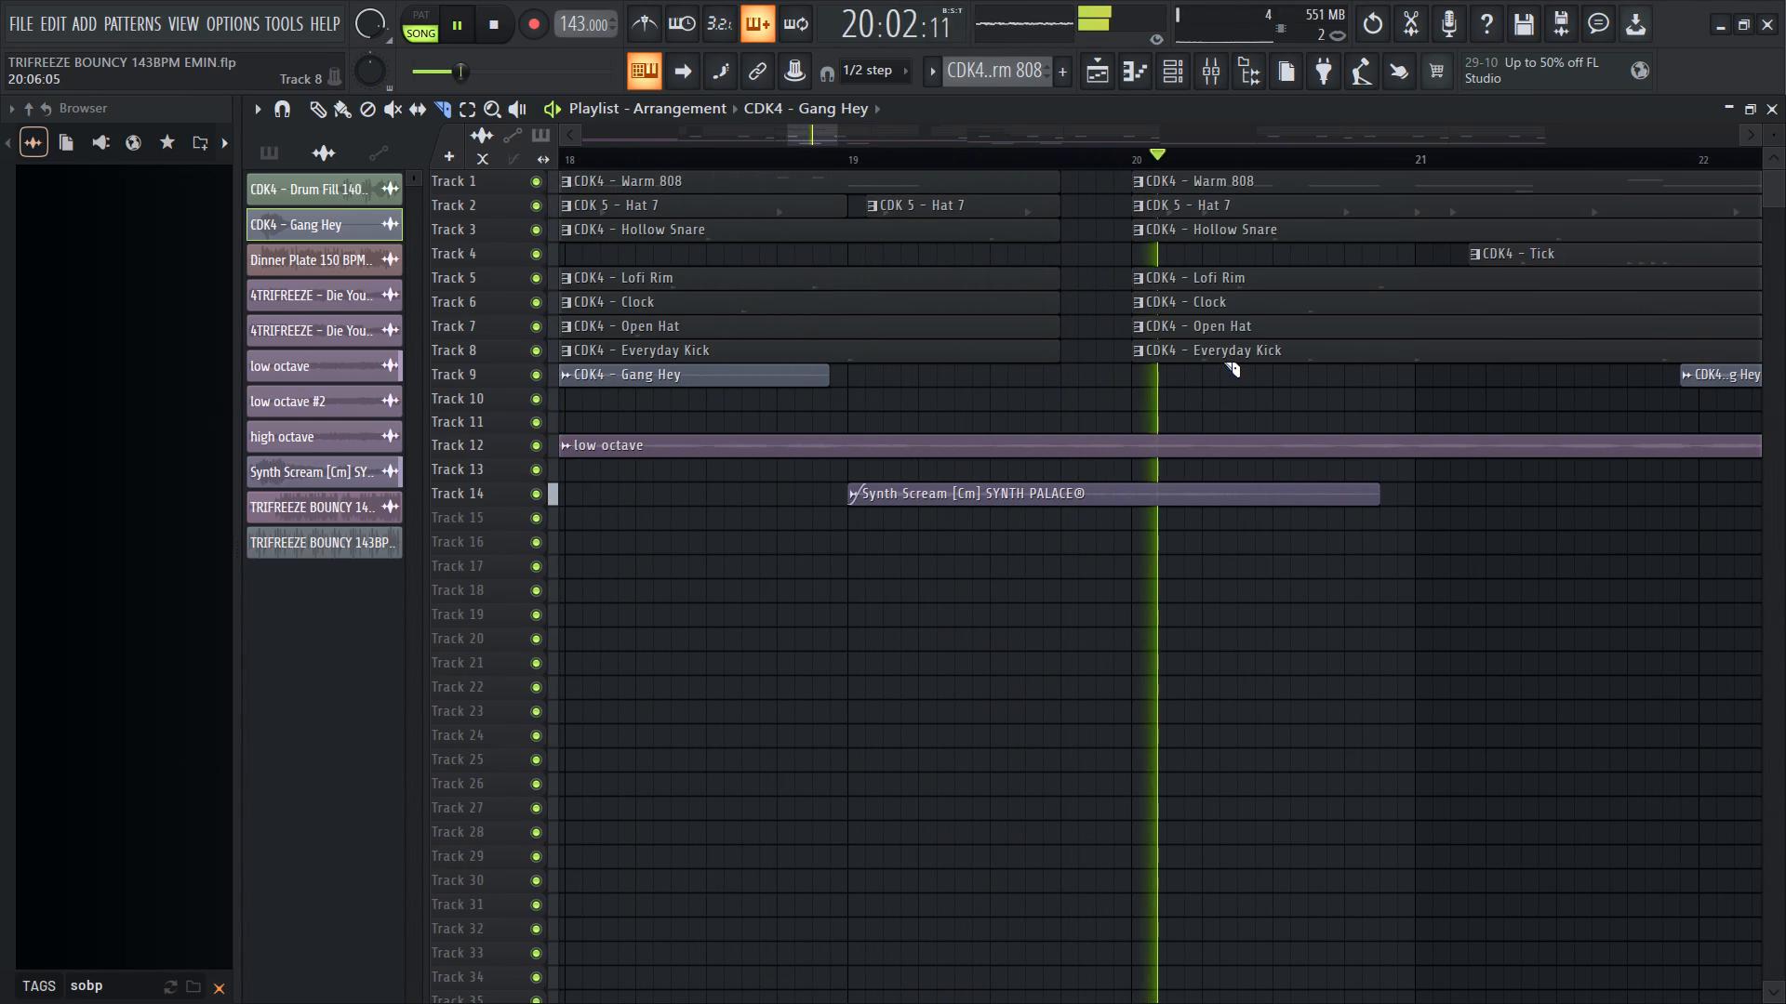
Cut the drum clips on Tracks 1 to 8 from 22:07 to 22:16, remove that section, and split the Gang Hey clip at 22:07.
ctrl+scroll(991, 289, down, 14)
ctrl+scroll(1042, 287, up, 14)
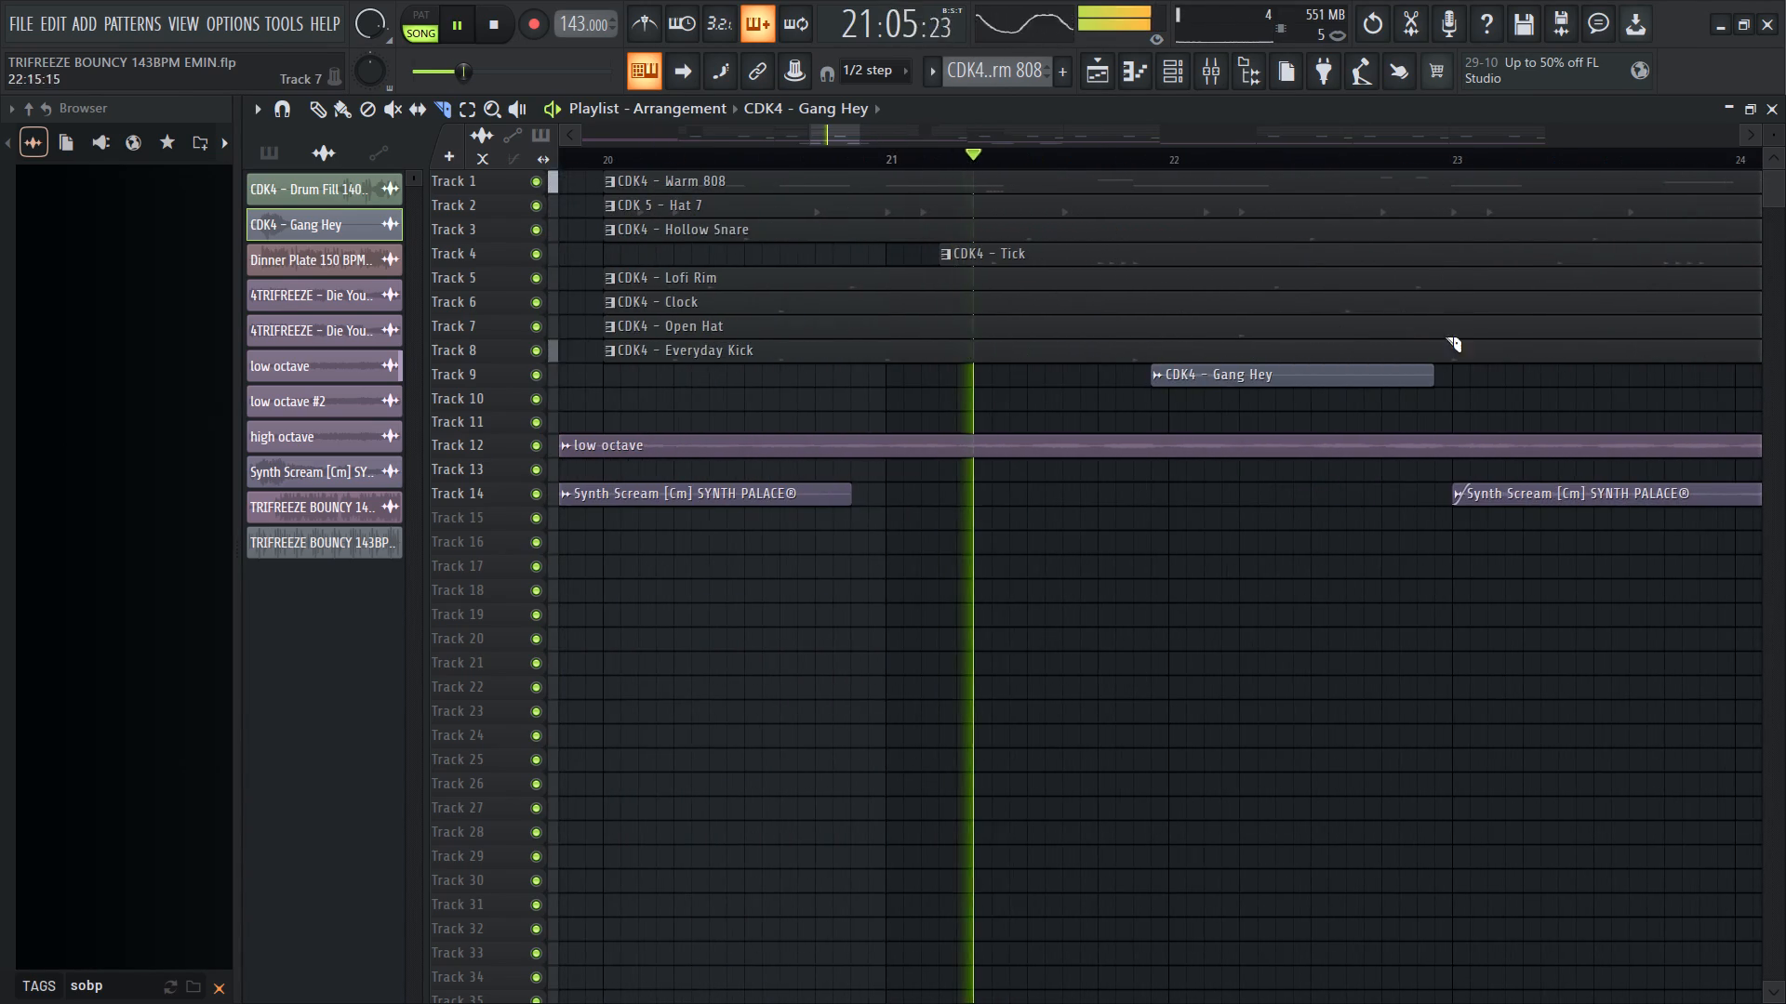
ctrl+scroll(1132, 308, down, 7)
ctrl+scroll(1369, 341, up, 6)
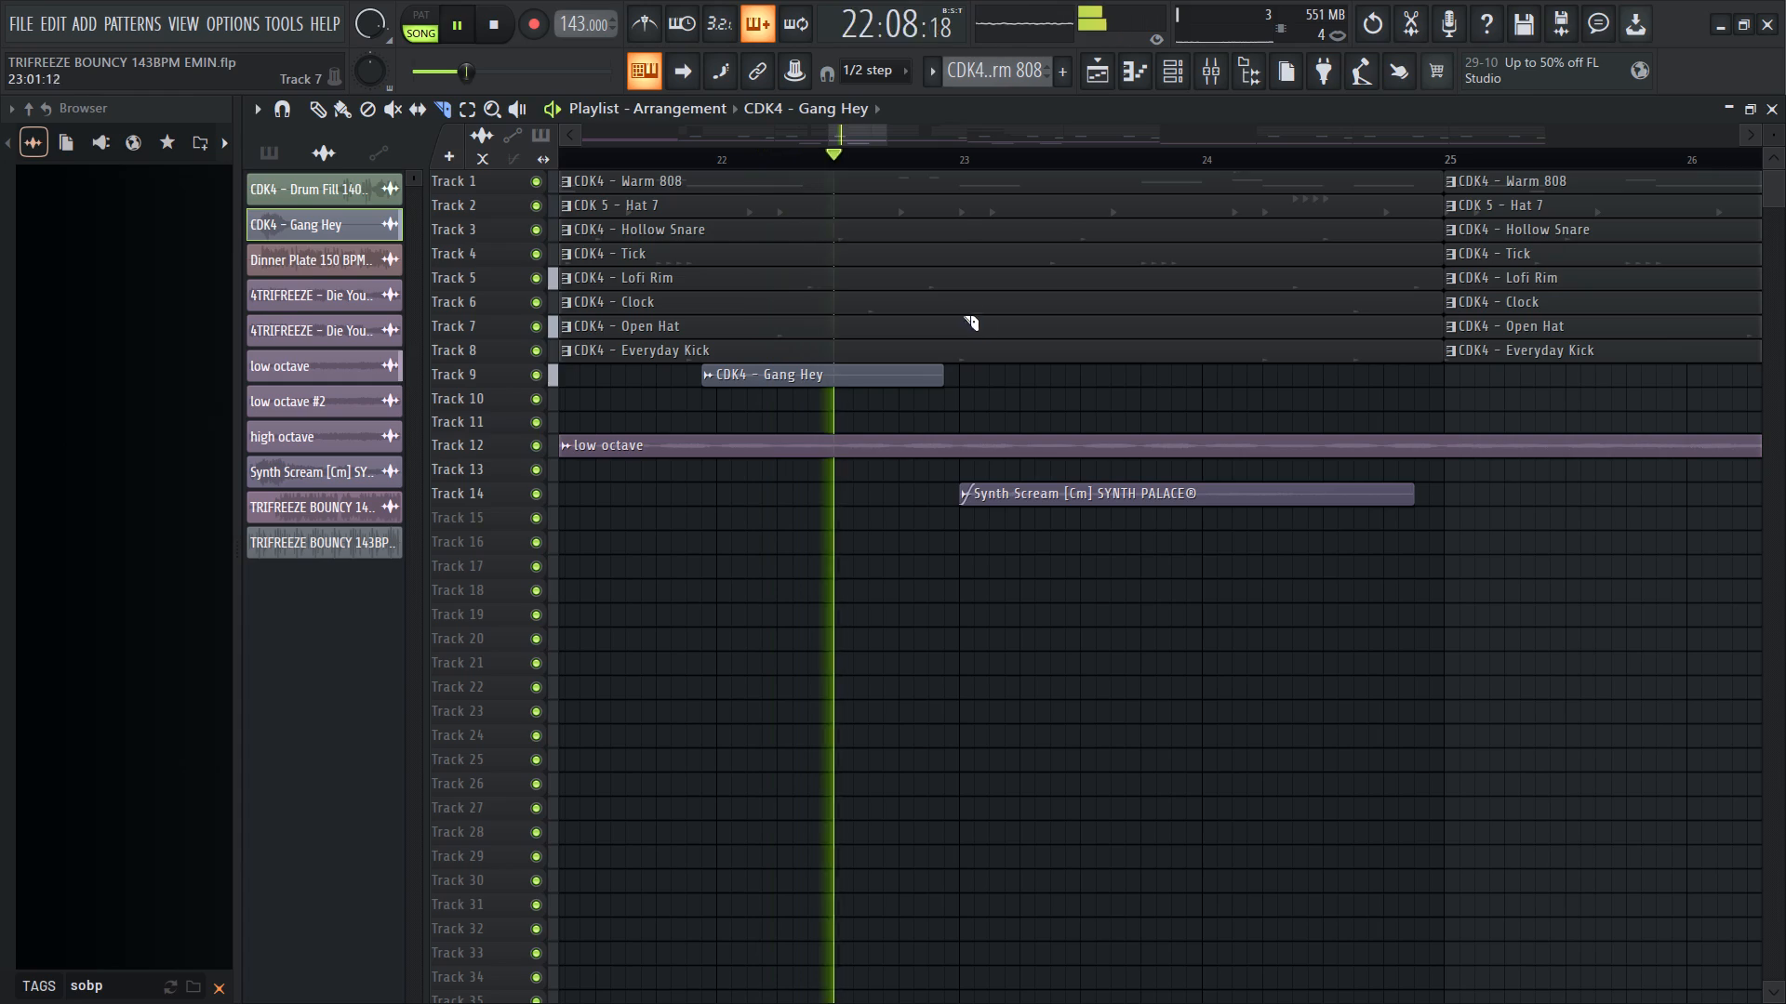
key(space)
shift+drag(813, 186, 820, 400)
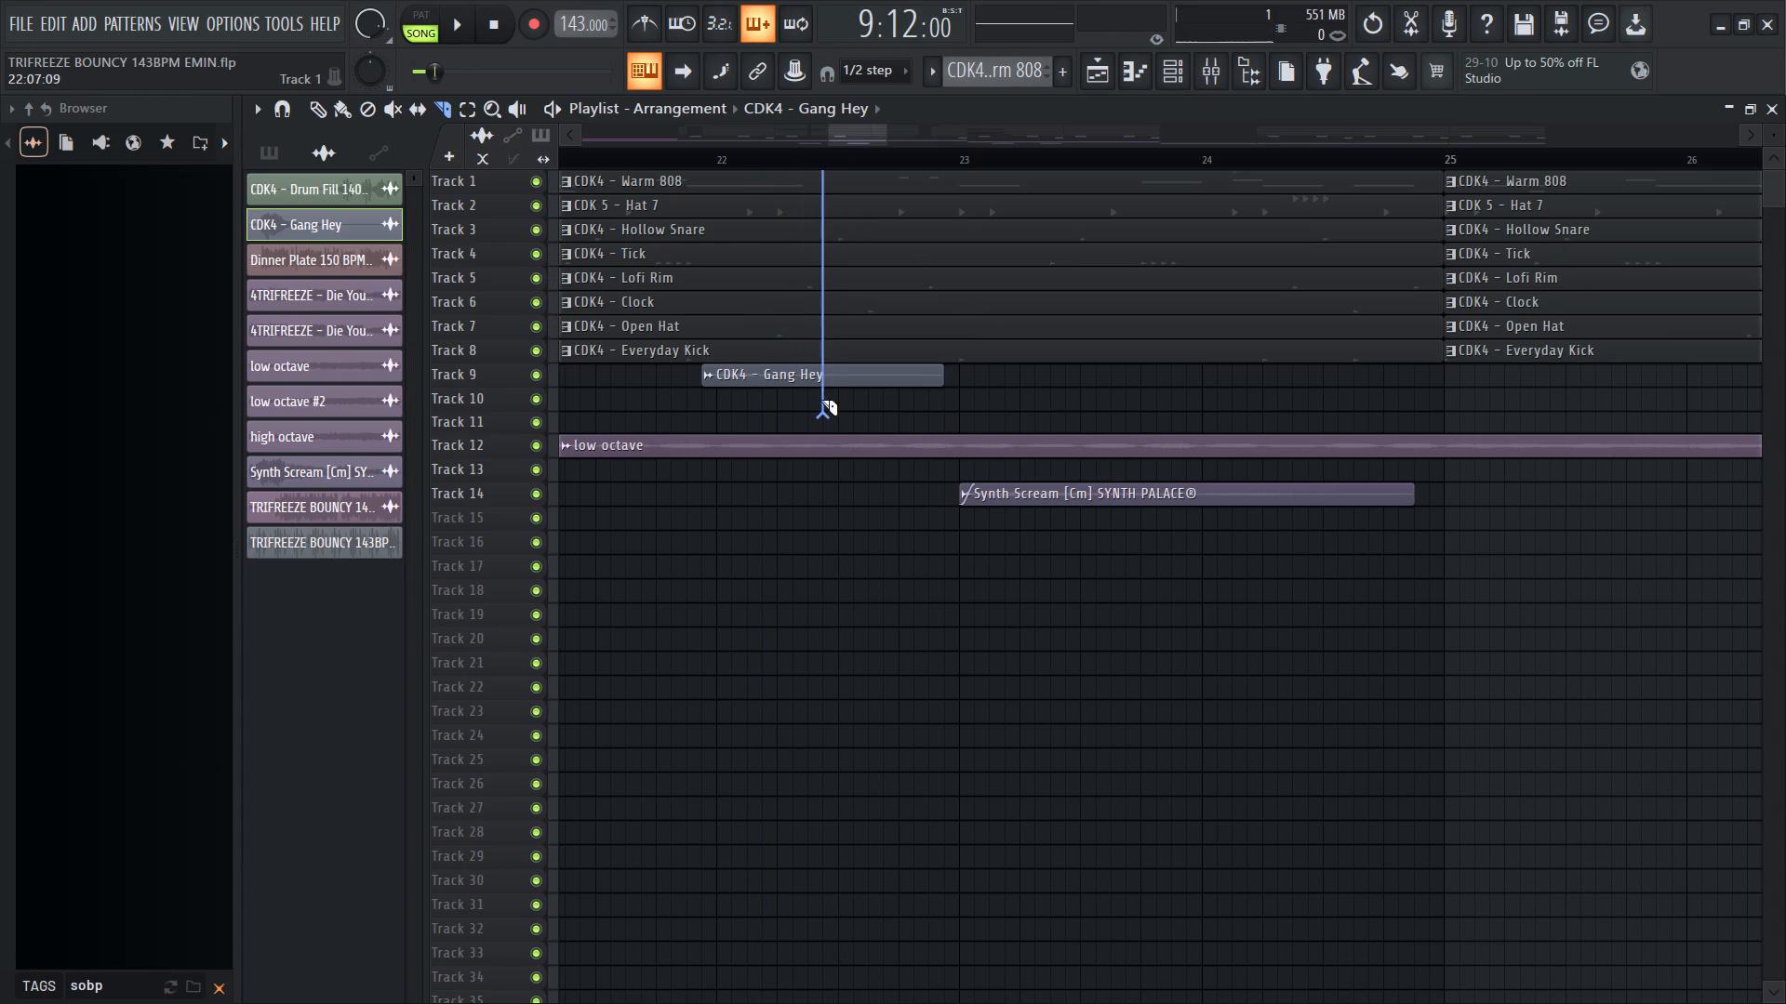
shift+drag(820, 400, 808, 395)
shift+right_drag(876, 180, 942, 407)
shift+drag(911, 396, 942, 407)
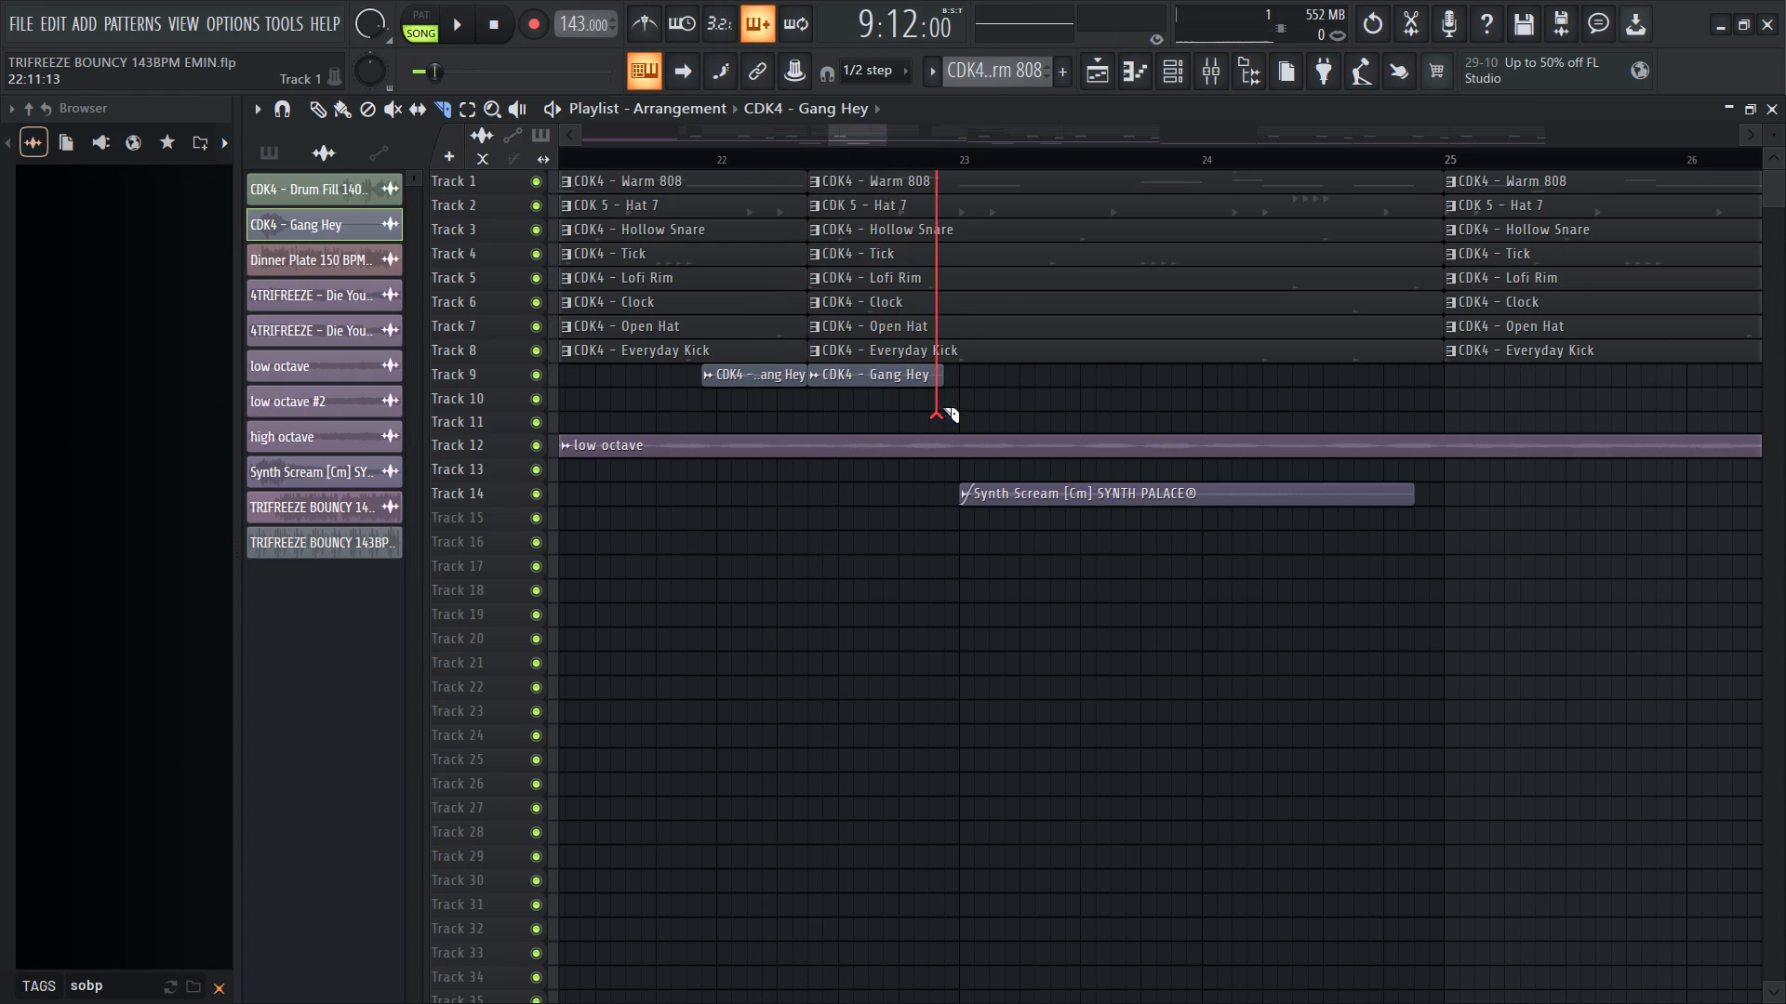
shift+drag(942, 407, 946, 411)
shift+right_drag(942, 407, 921, 412)
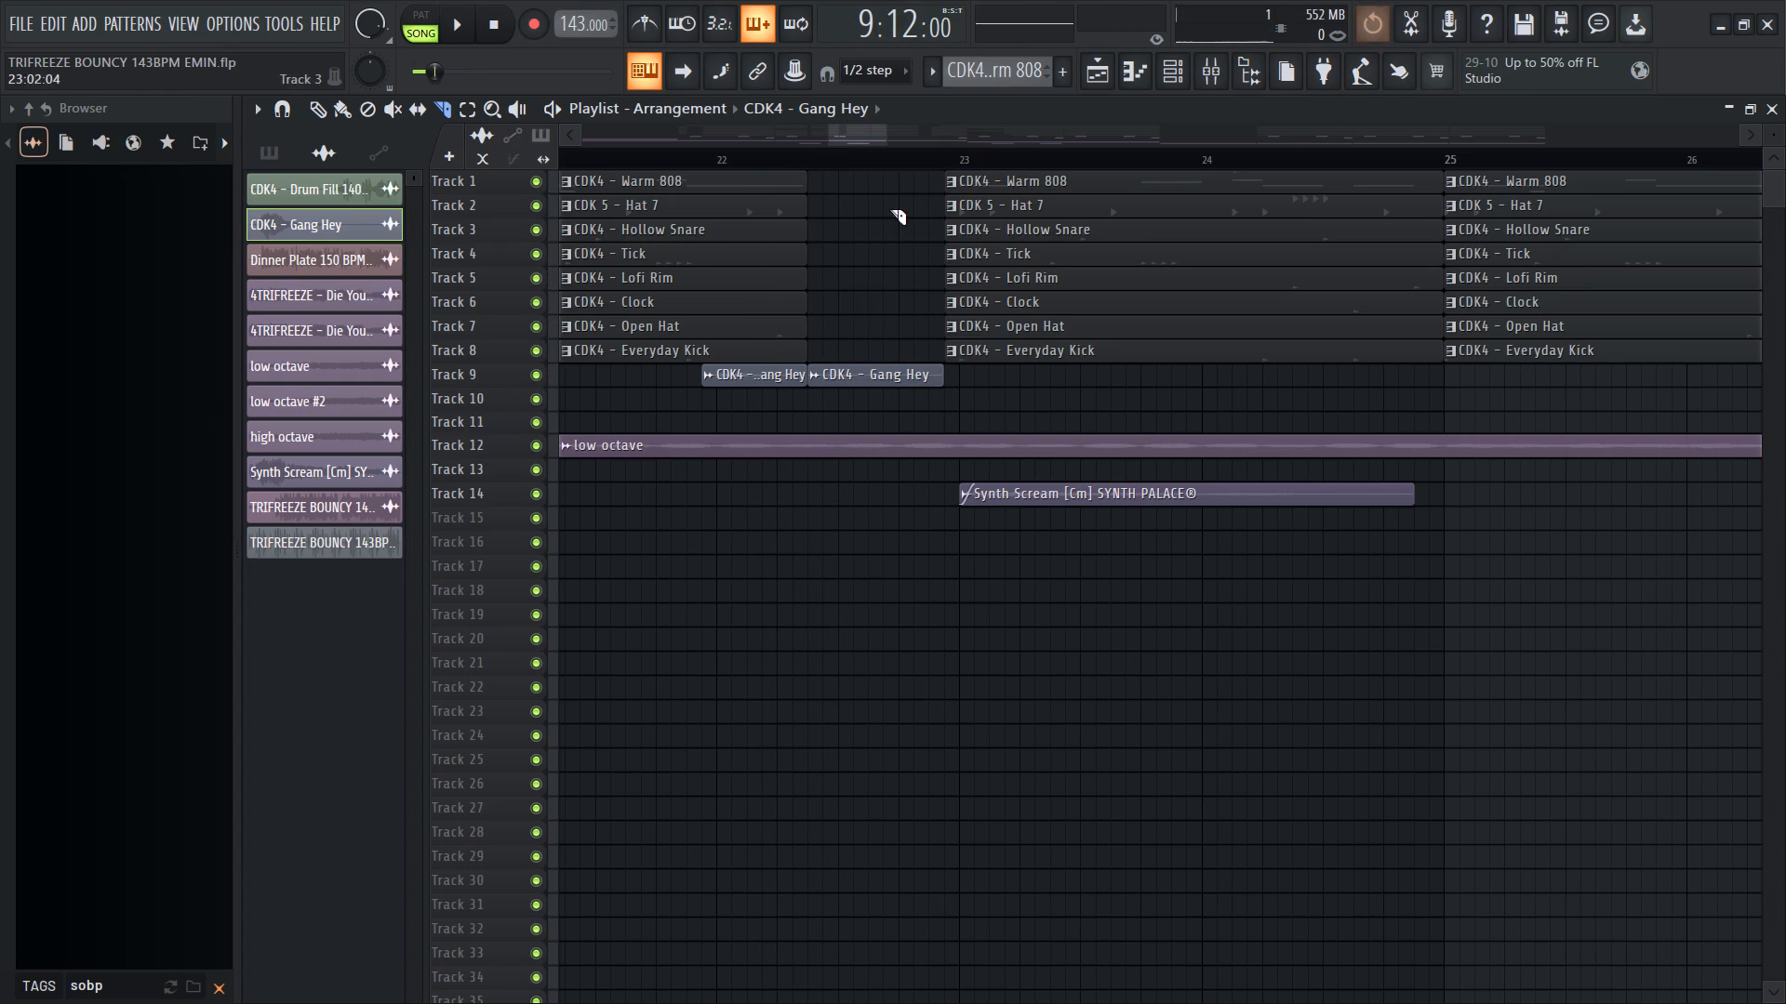
Play back the passage around the drum gap in bar 22 to check the cut.
key(space)
click(780, 153)
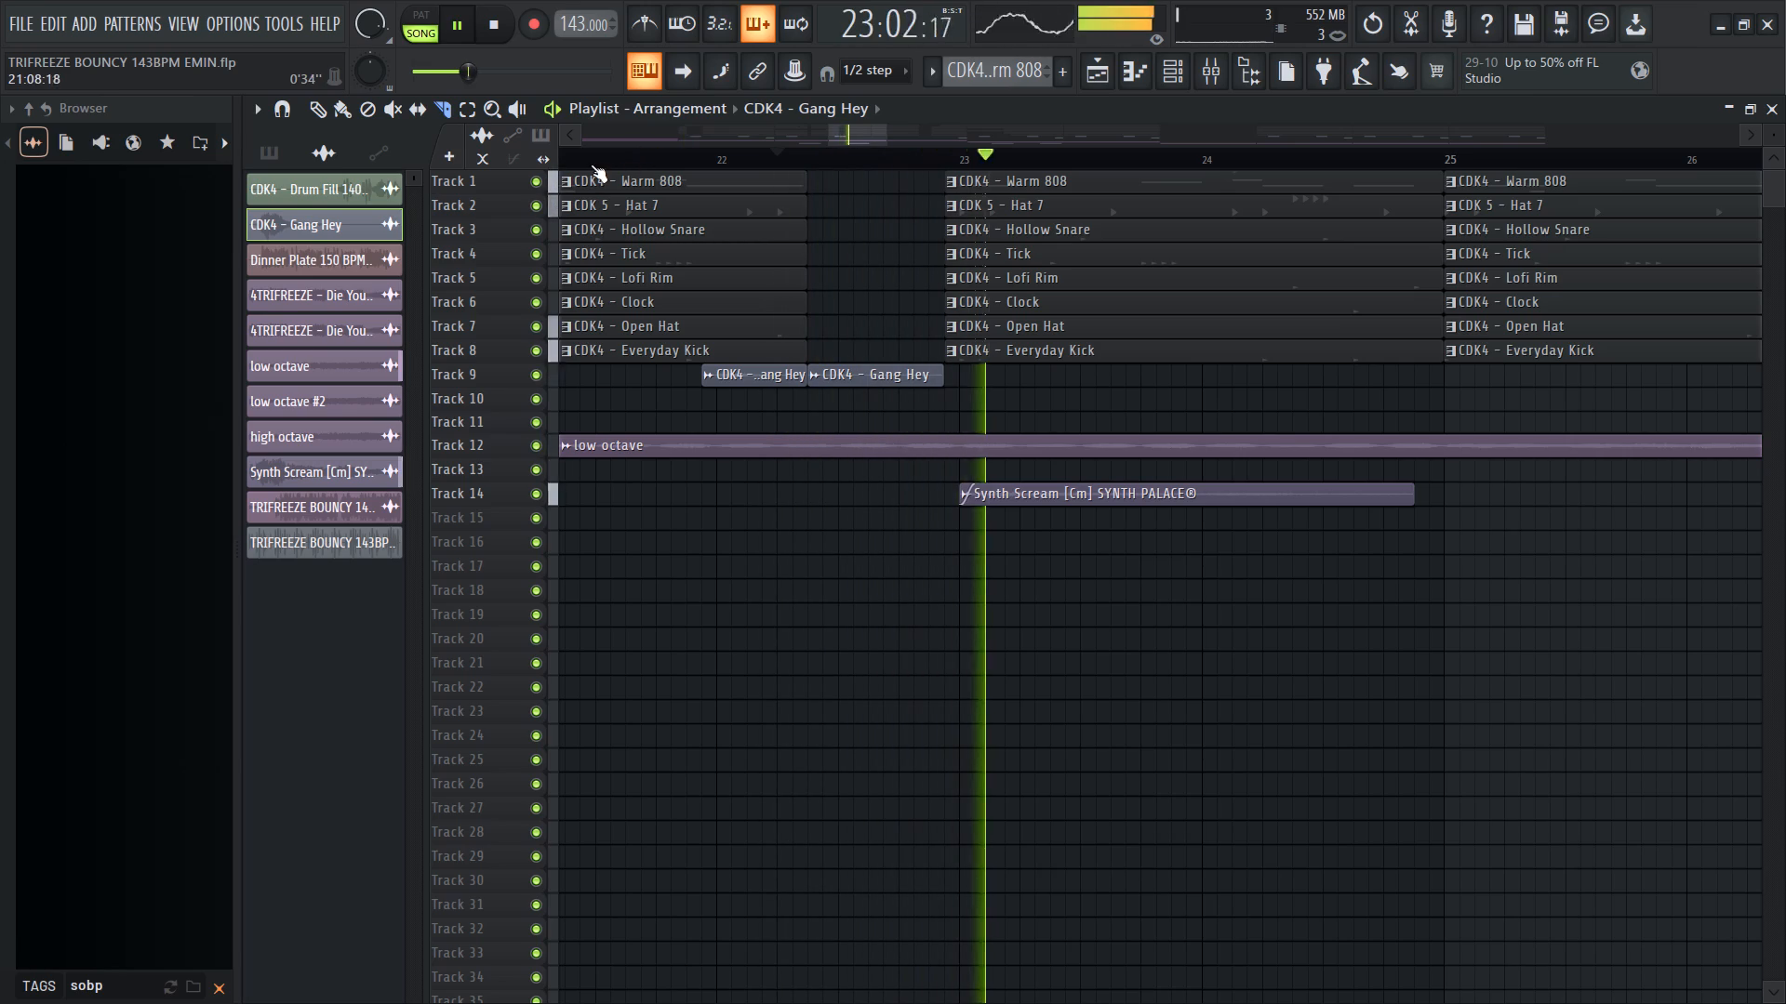
click(590, 165)
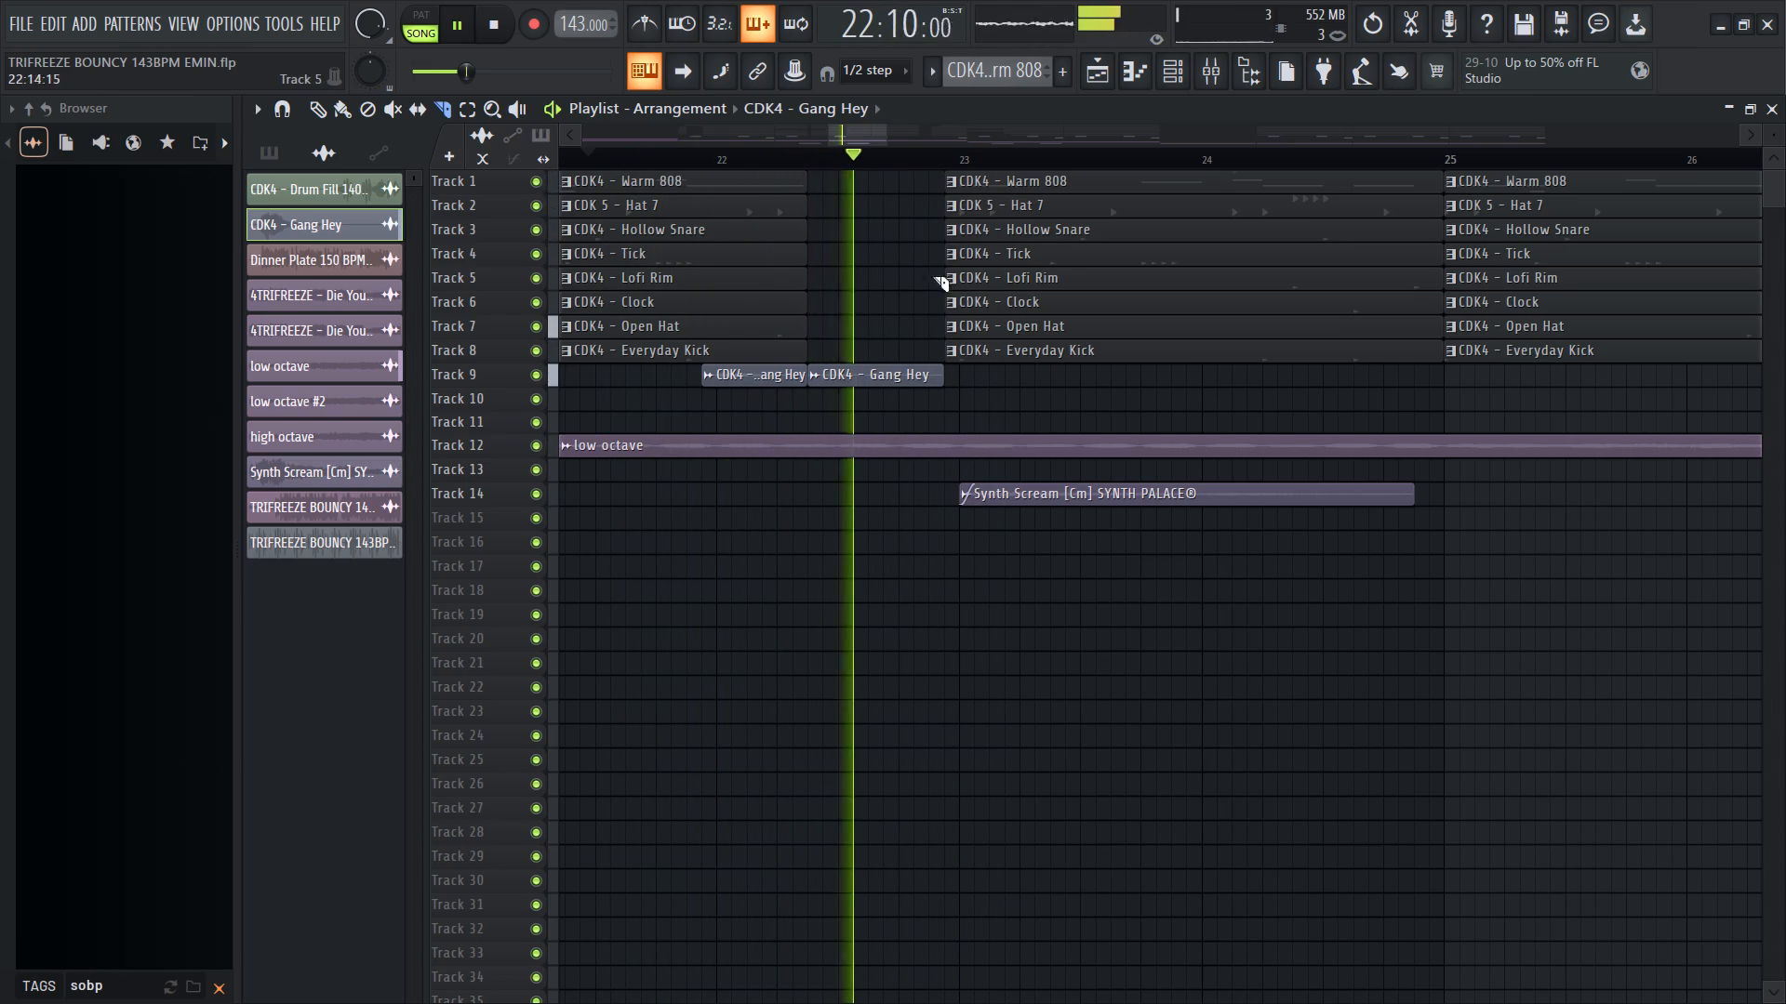
key(space)
ctrl+scroll(860, 270, up, 5)
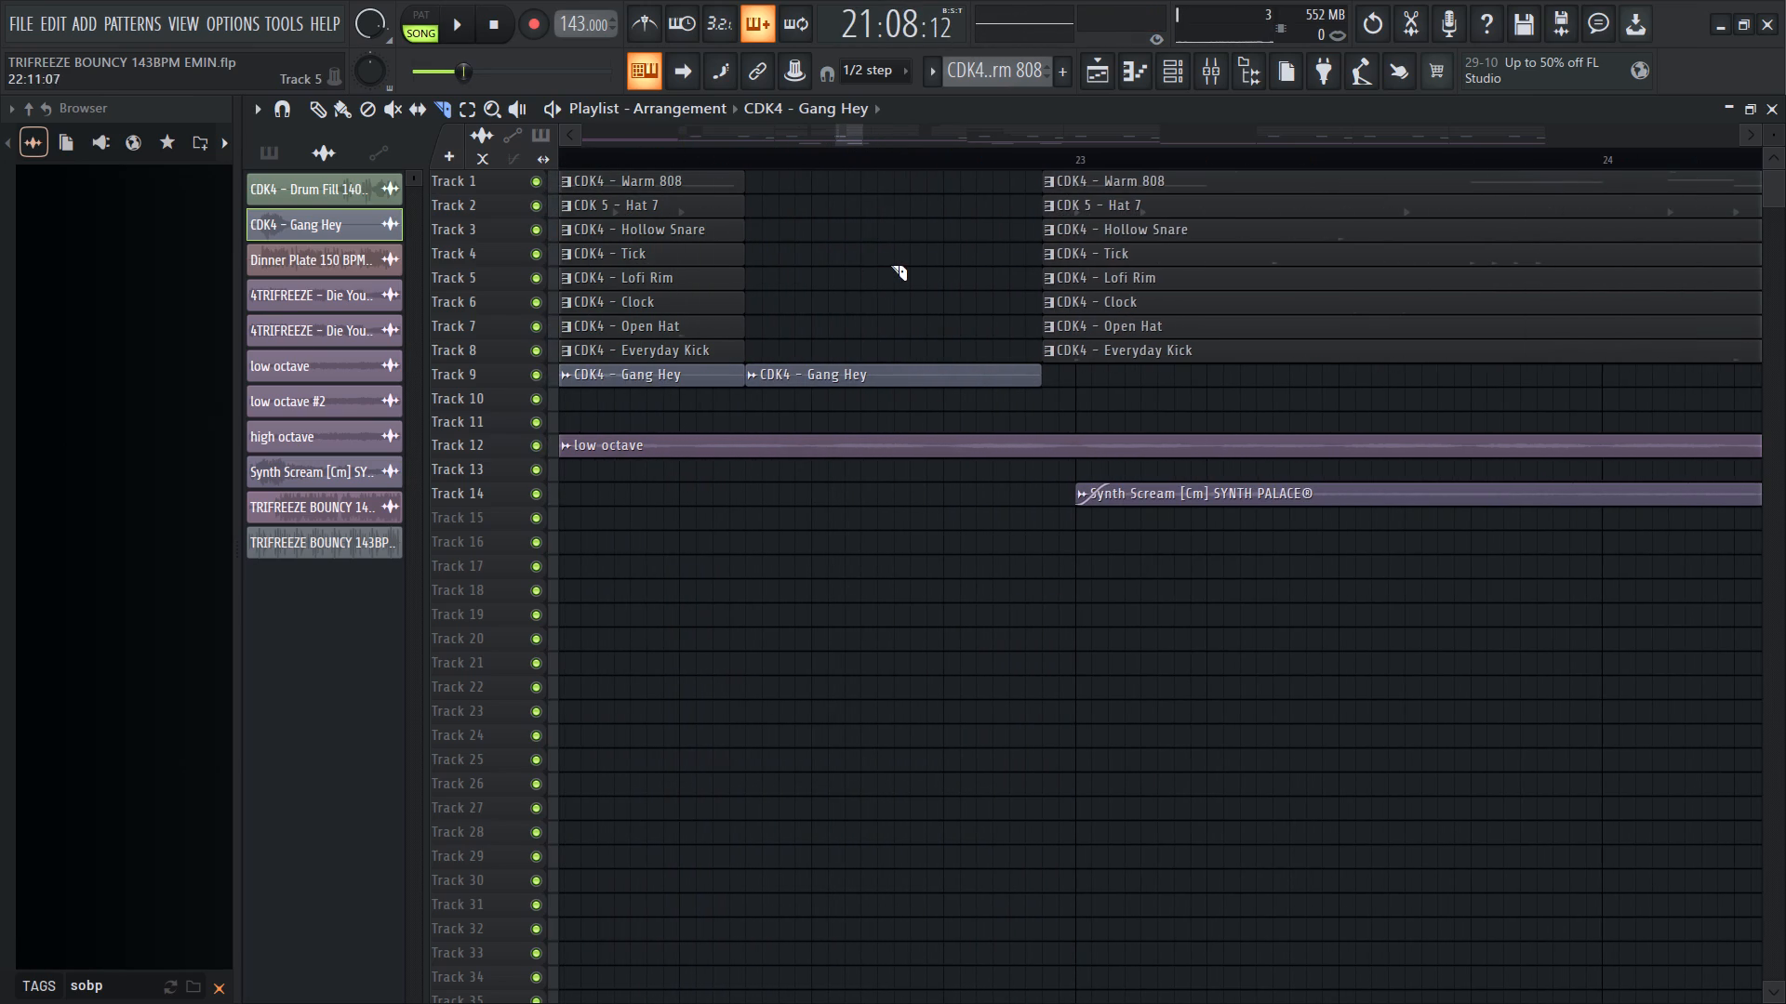
key(space)
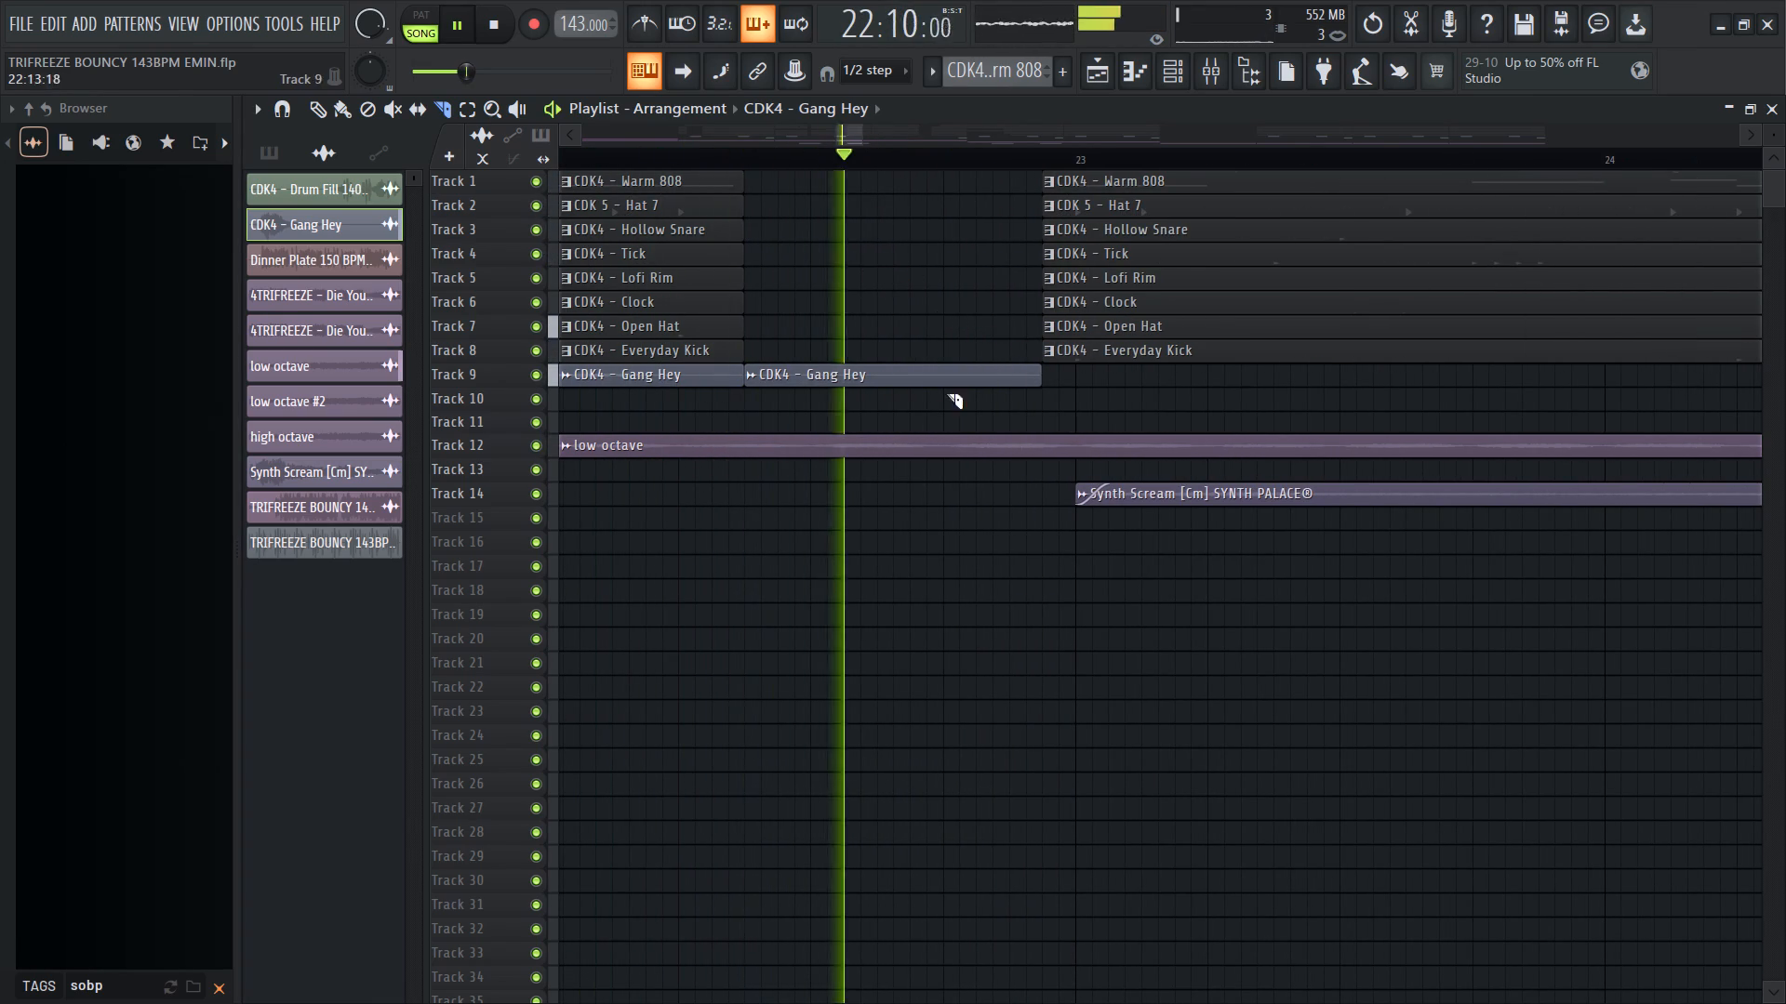
key(space)
Slice the low octave clip on Track 12 at 22:09, 22:11 and 22:13.
shift+drag(816, 443, 811, 460)
shift+drag(942, 443, 946, 451)
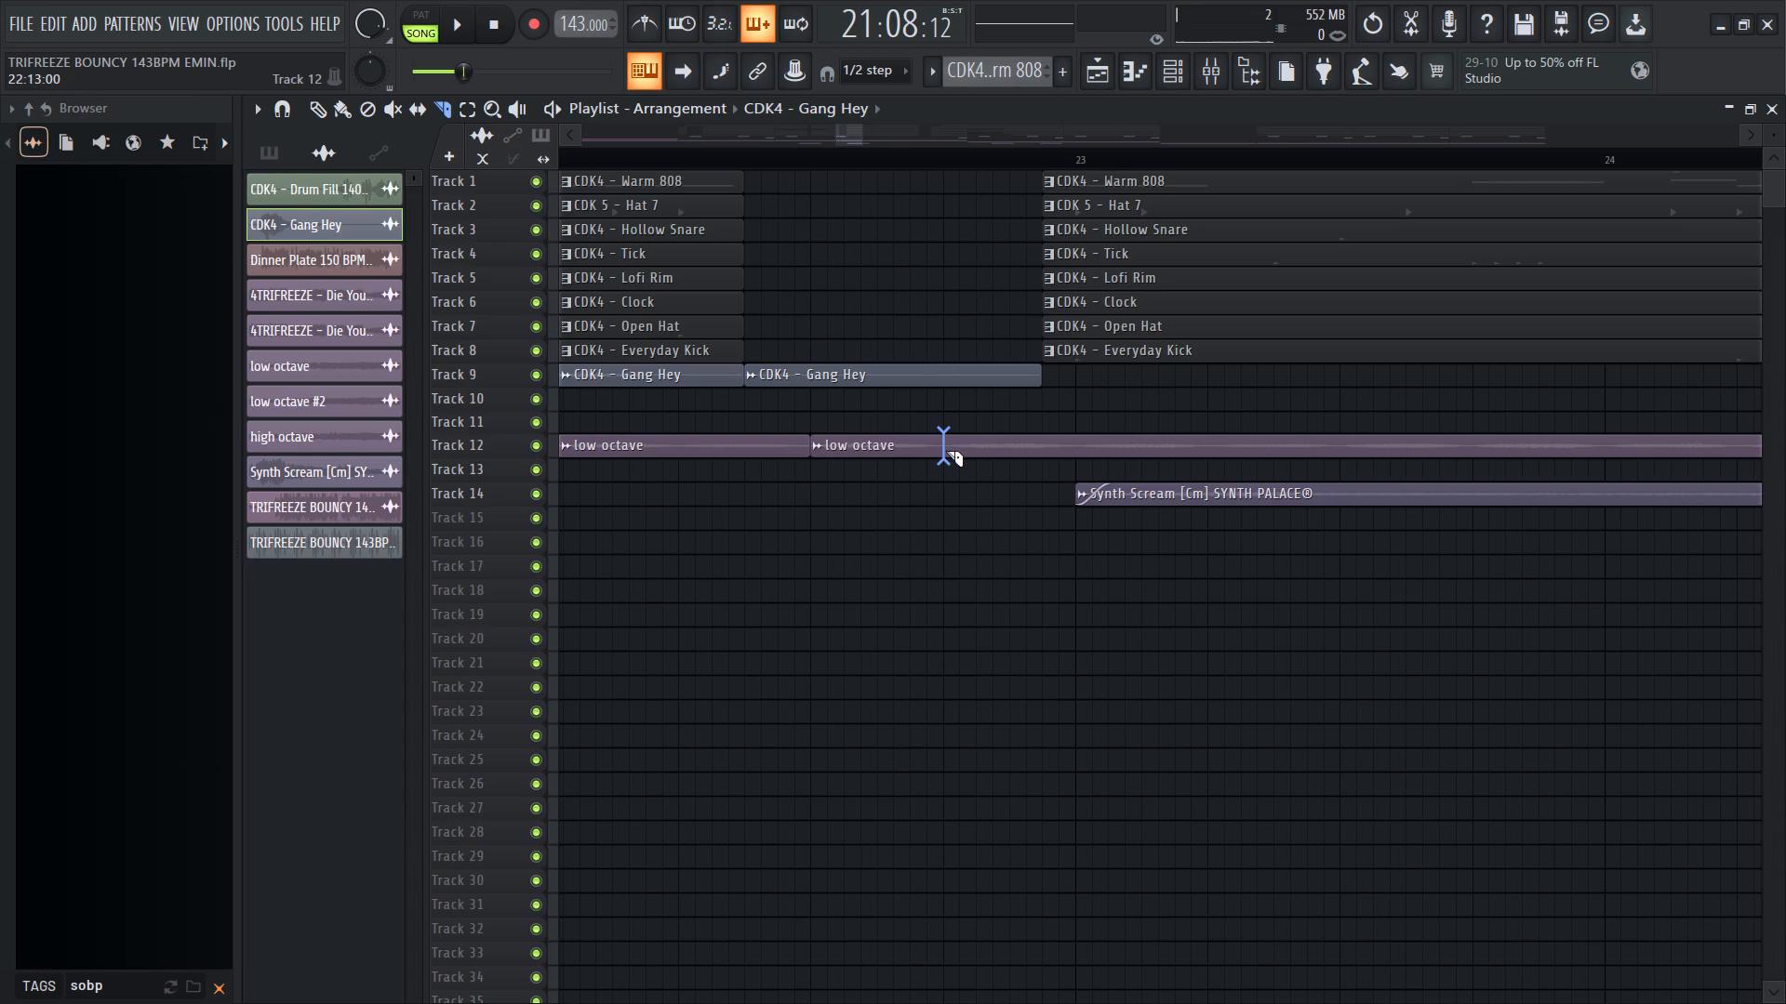
shift+drag(946, 451, 939, 413)
shift+drag(876, 443, 874, 465)
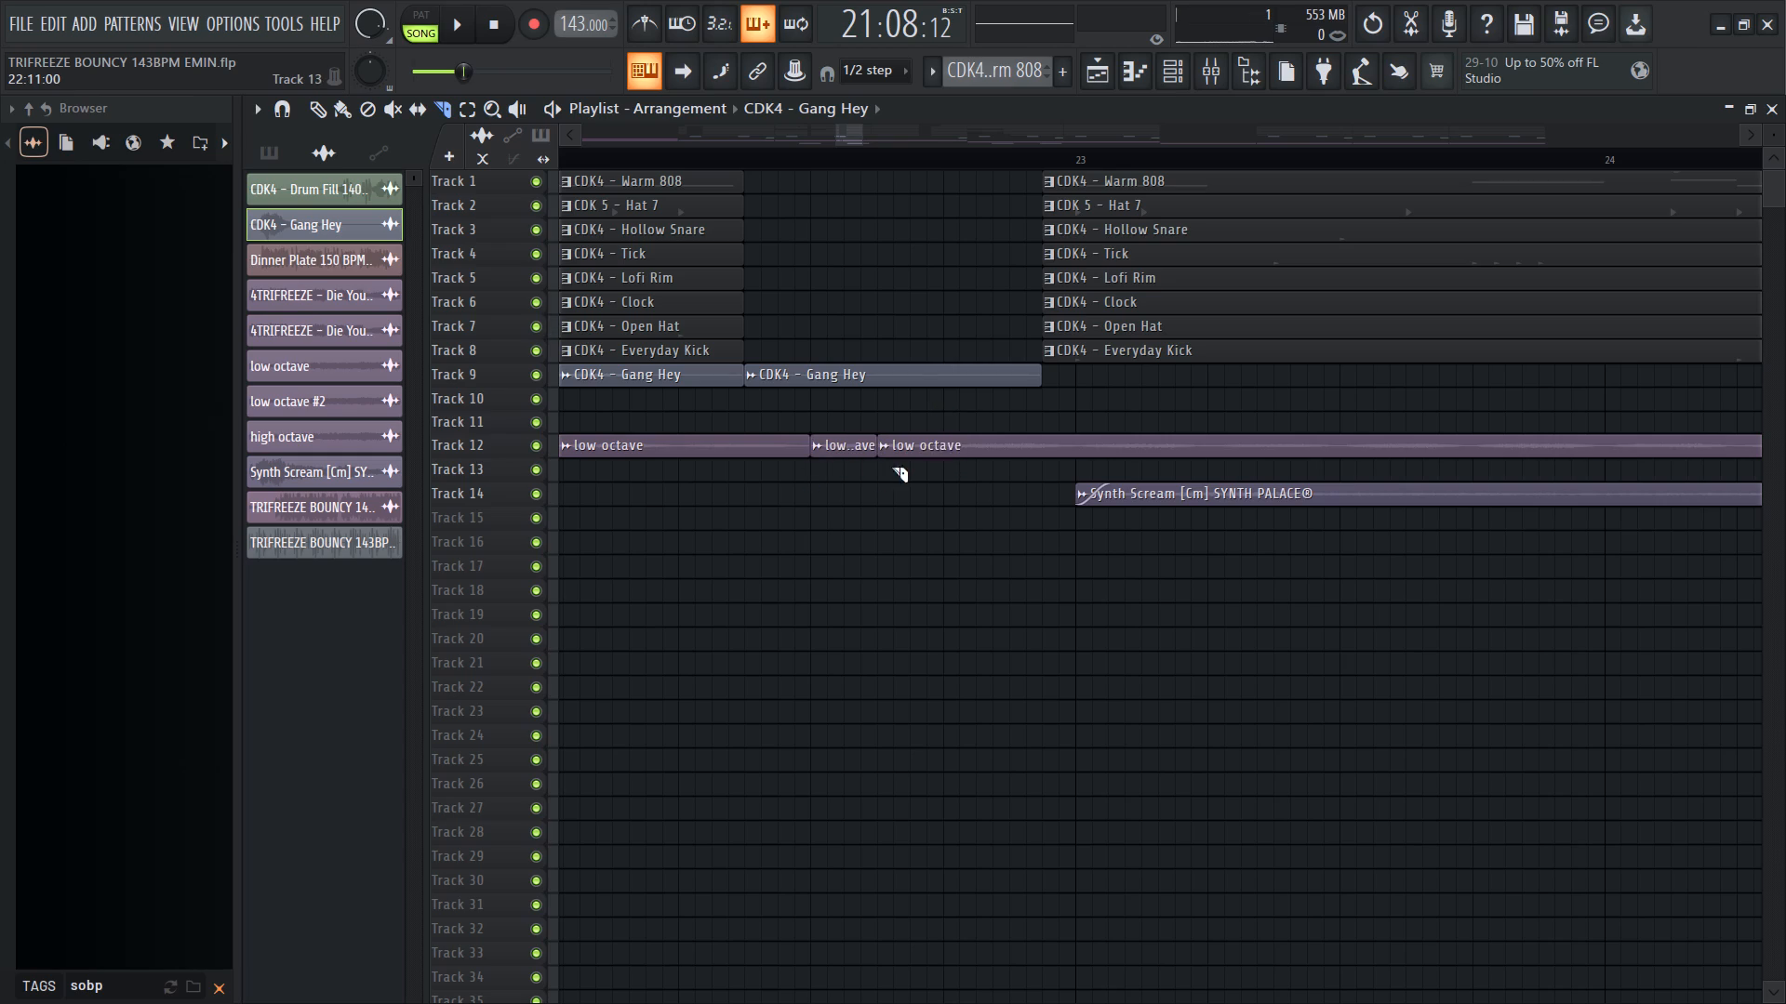
shift+drag(940, 440, 944, 456)
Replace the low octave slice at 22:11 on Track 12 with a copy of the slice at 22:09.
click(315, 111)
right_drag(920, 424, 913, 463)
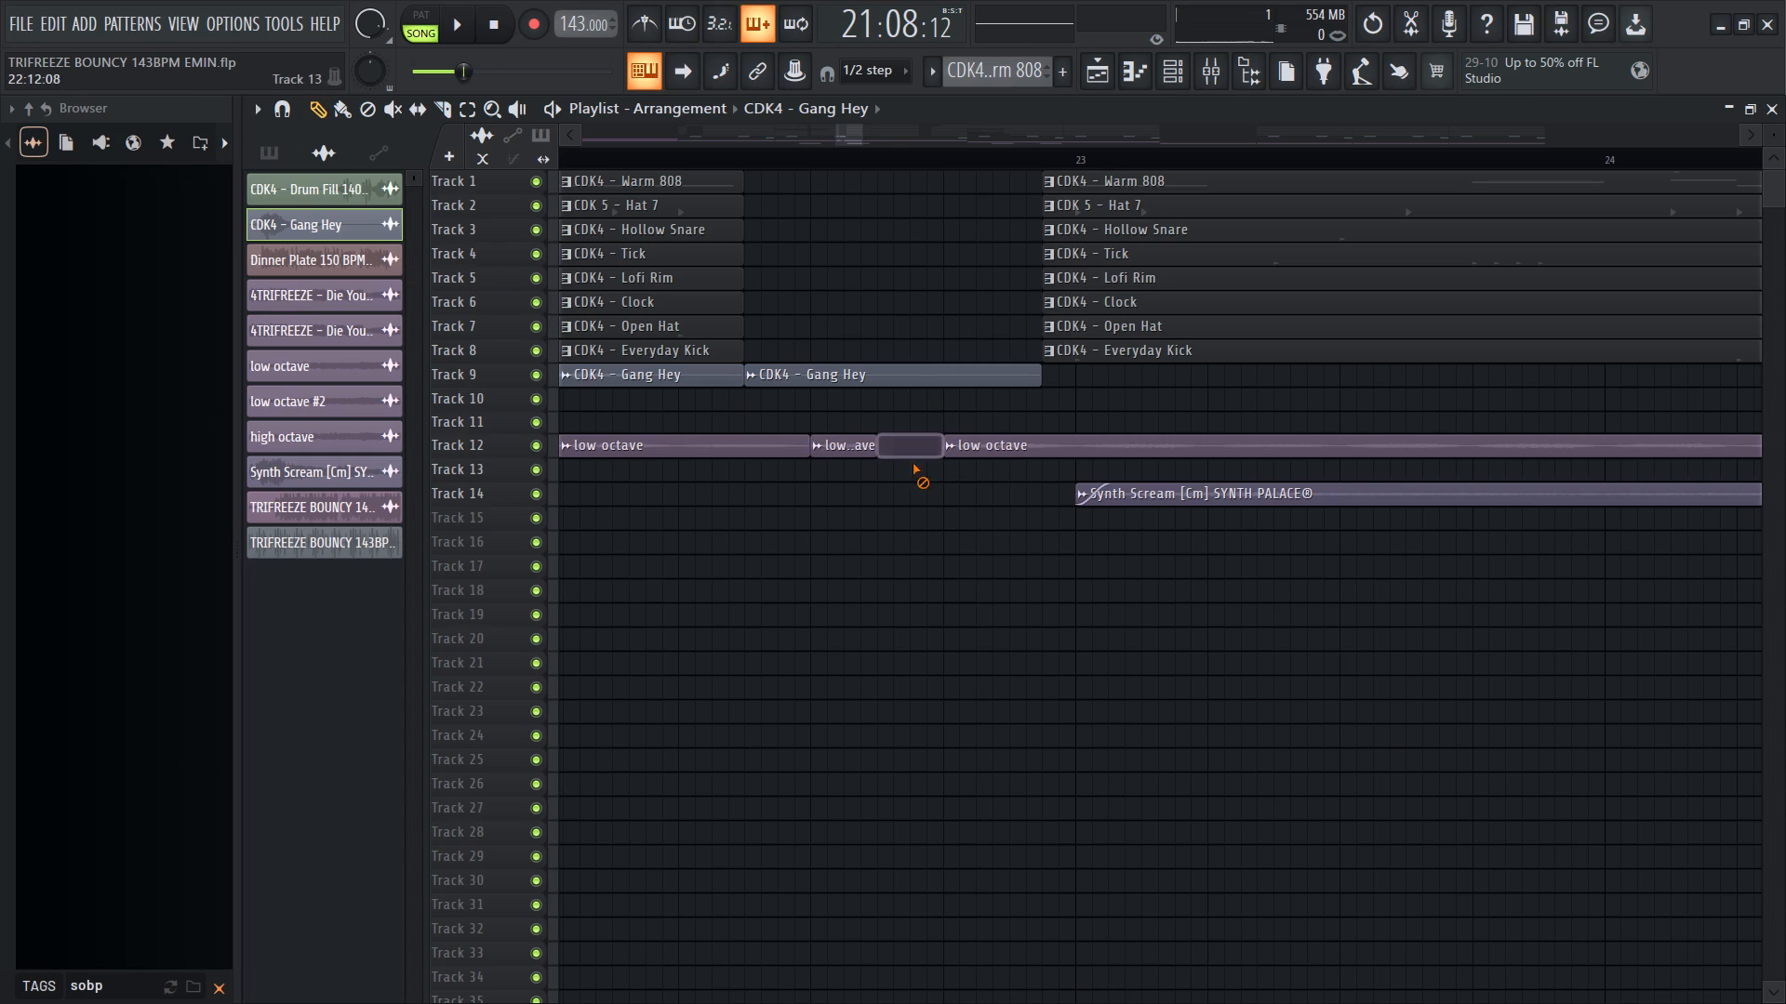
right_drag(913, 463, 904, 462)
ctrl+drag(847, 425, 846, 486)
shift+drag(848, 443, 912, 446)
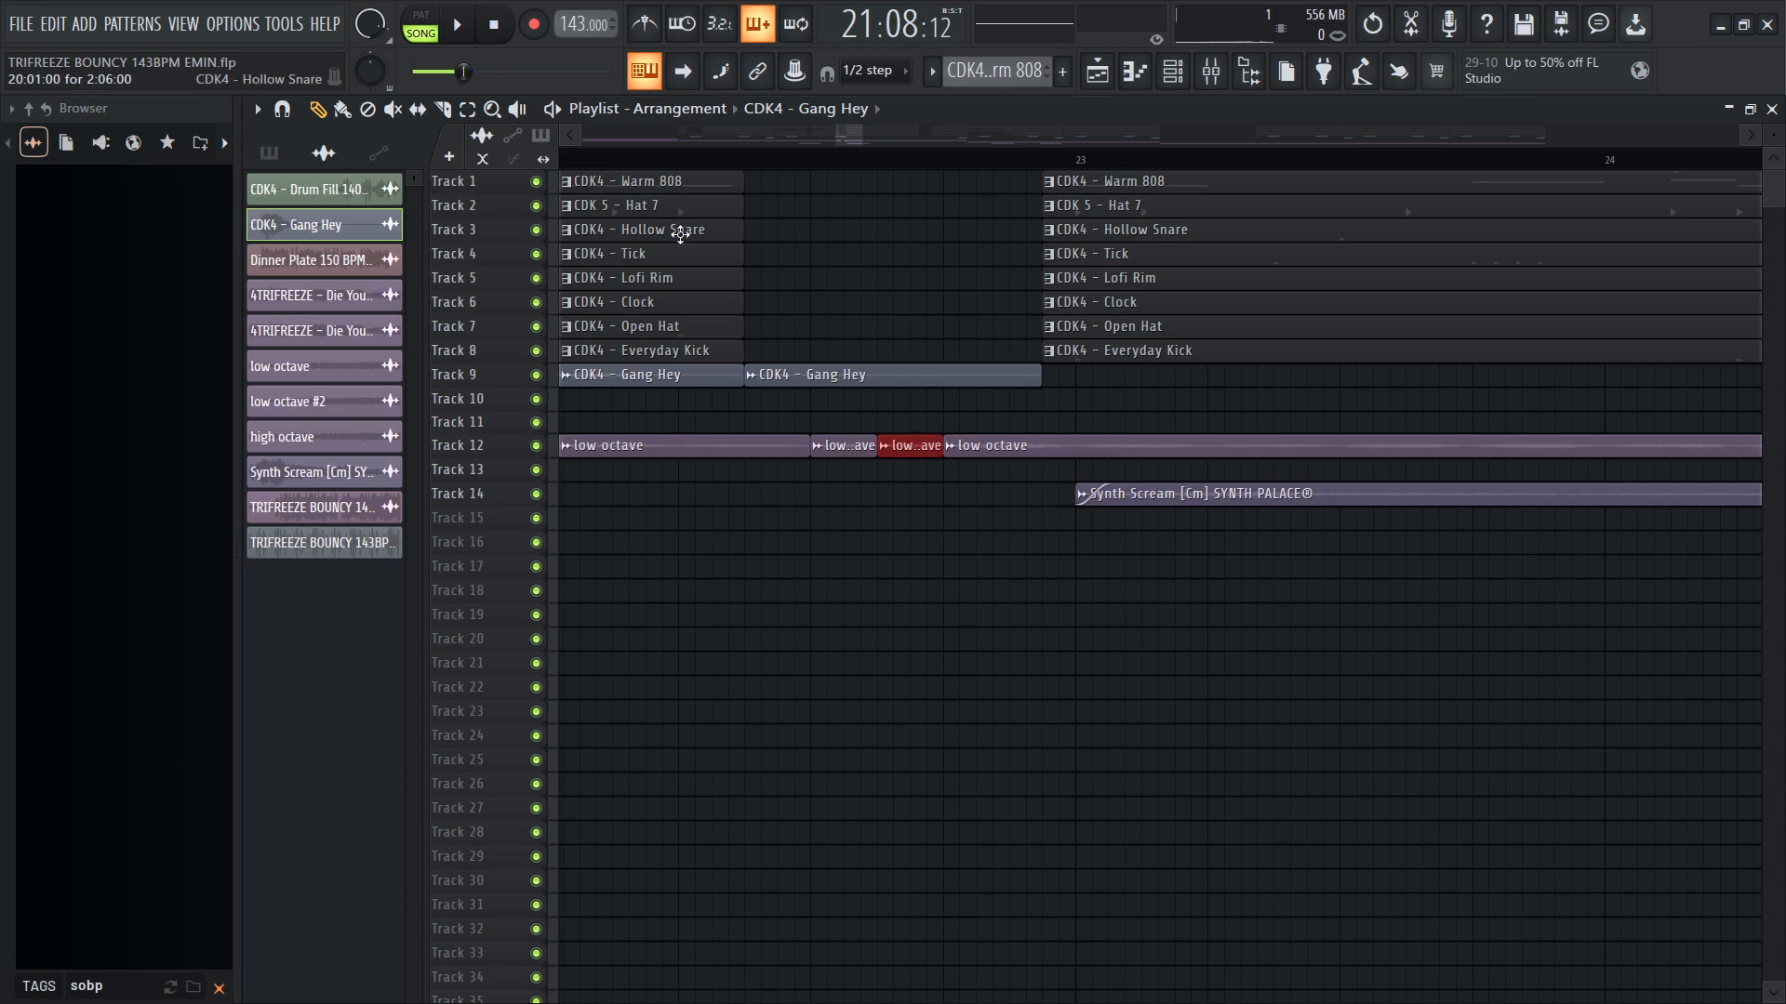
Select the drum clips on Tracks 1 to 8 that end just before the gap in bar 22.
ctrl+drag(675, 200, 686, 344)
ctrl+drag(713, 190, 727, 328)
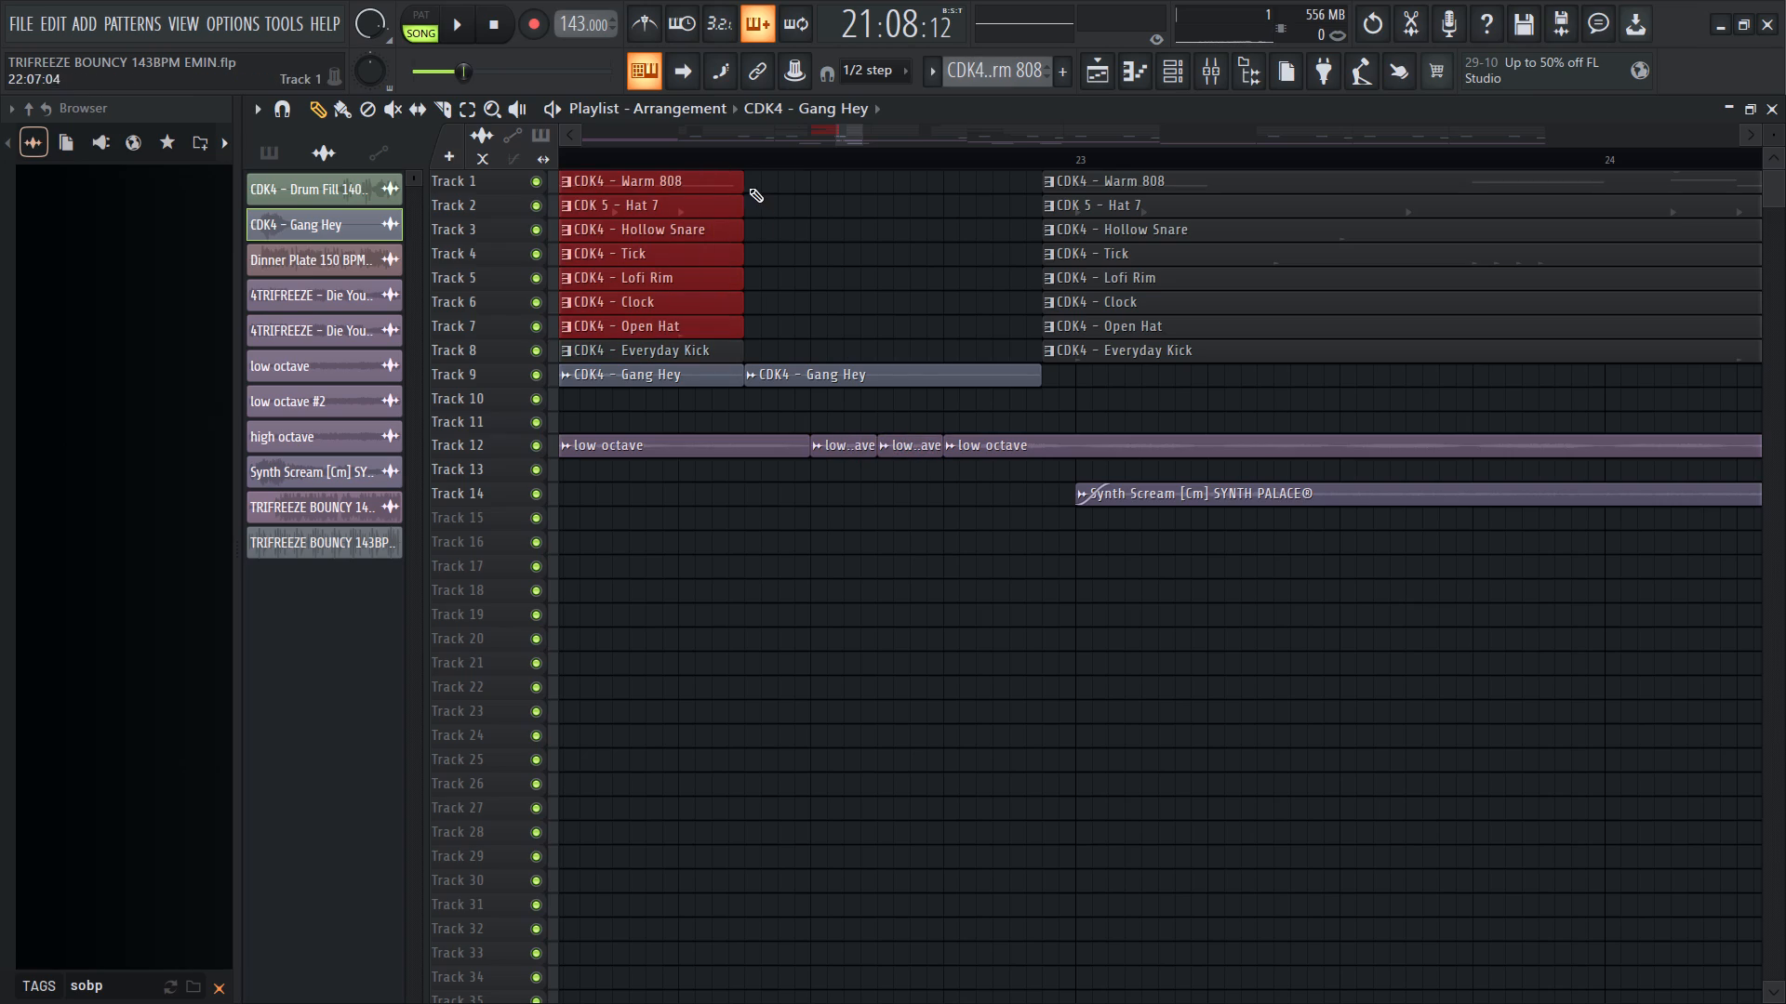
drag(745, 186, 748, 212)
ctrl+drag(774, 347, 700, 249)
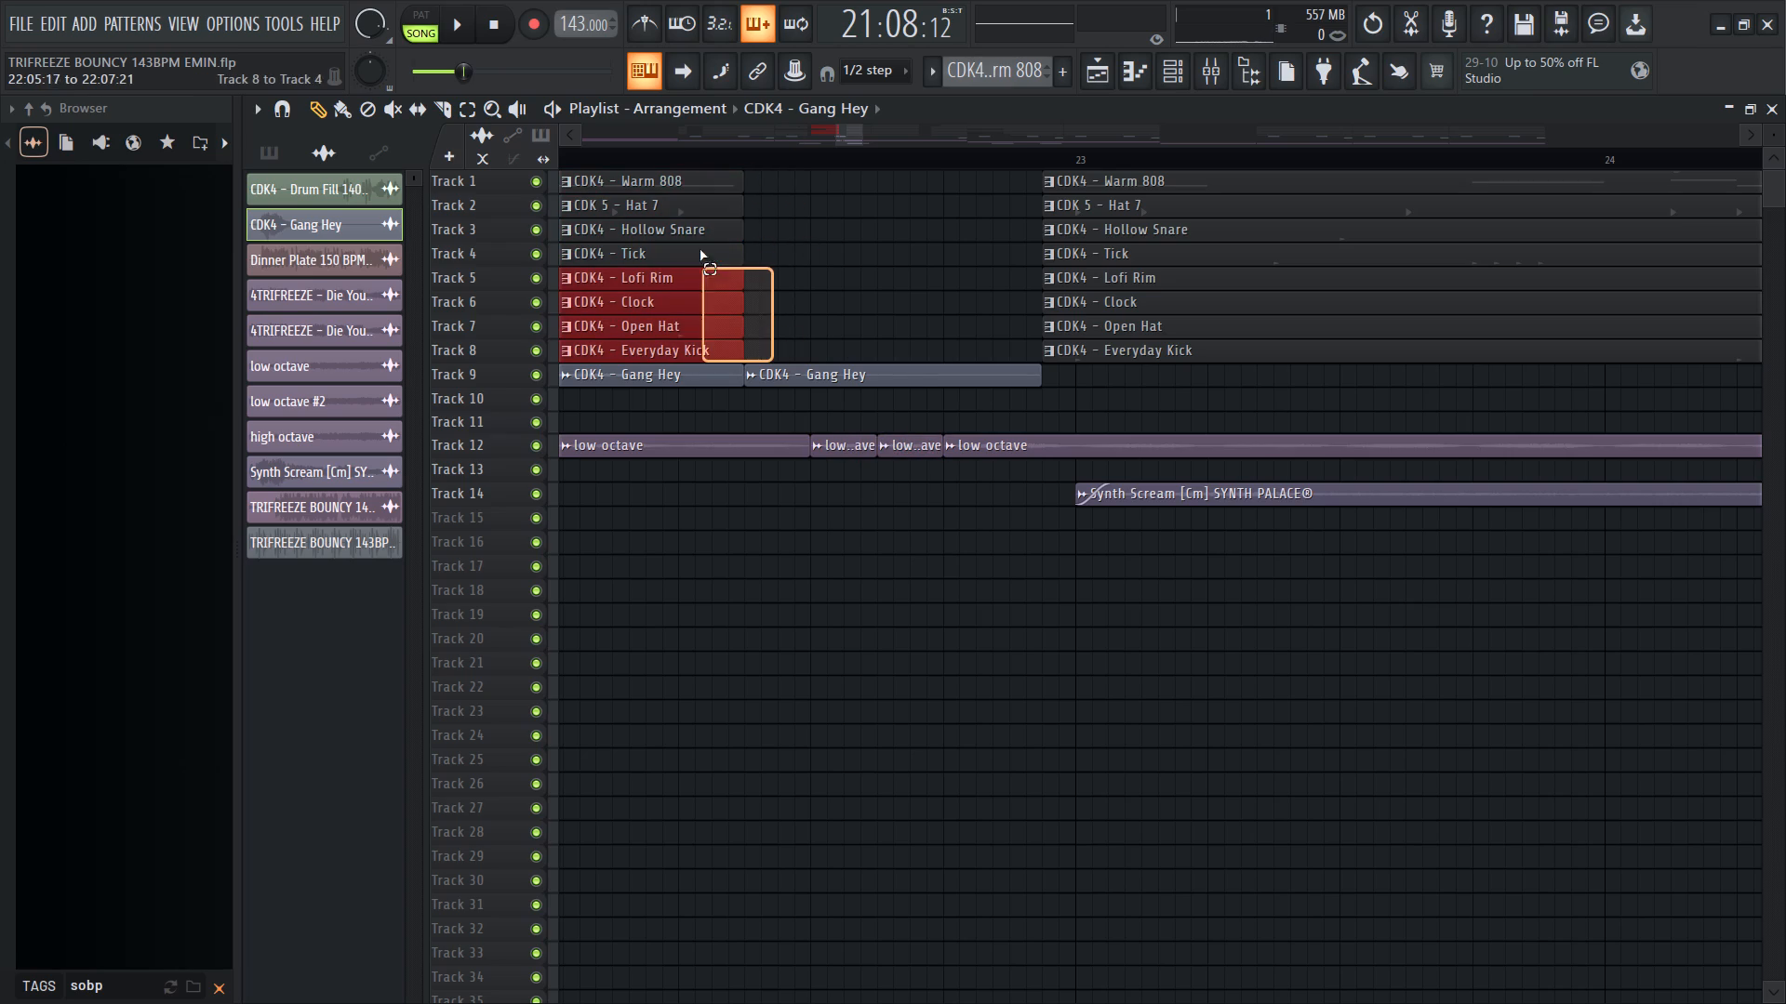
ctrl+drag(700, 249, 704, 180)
Play from bar 22:06 to check the repeated low octave slices on Track 12, and select both slices.
key(space)
click(704, 151)
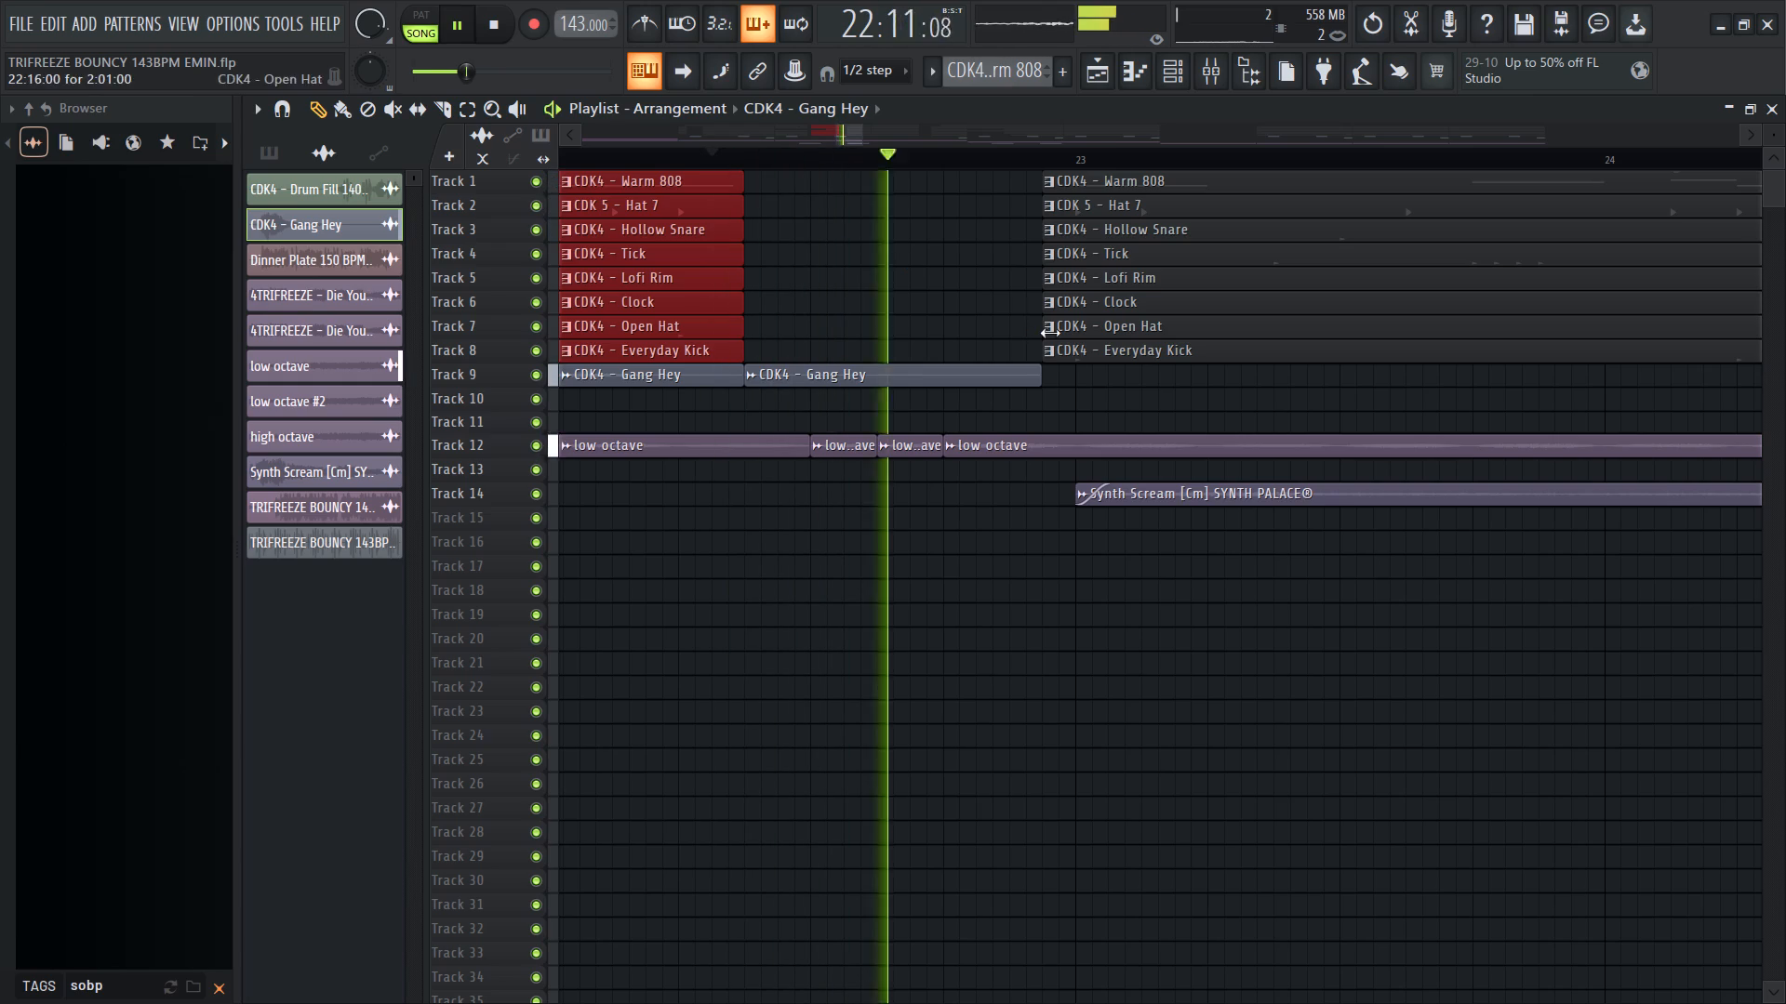
ctrl+drag(860, 416, 907, 515)
key(space)
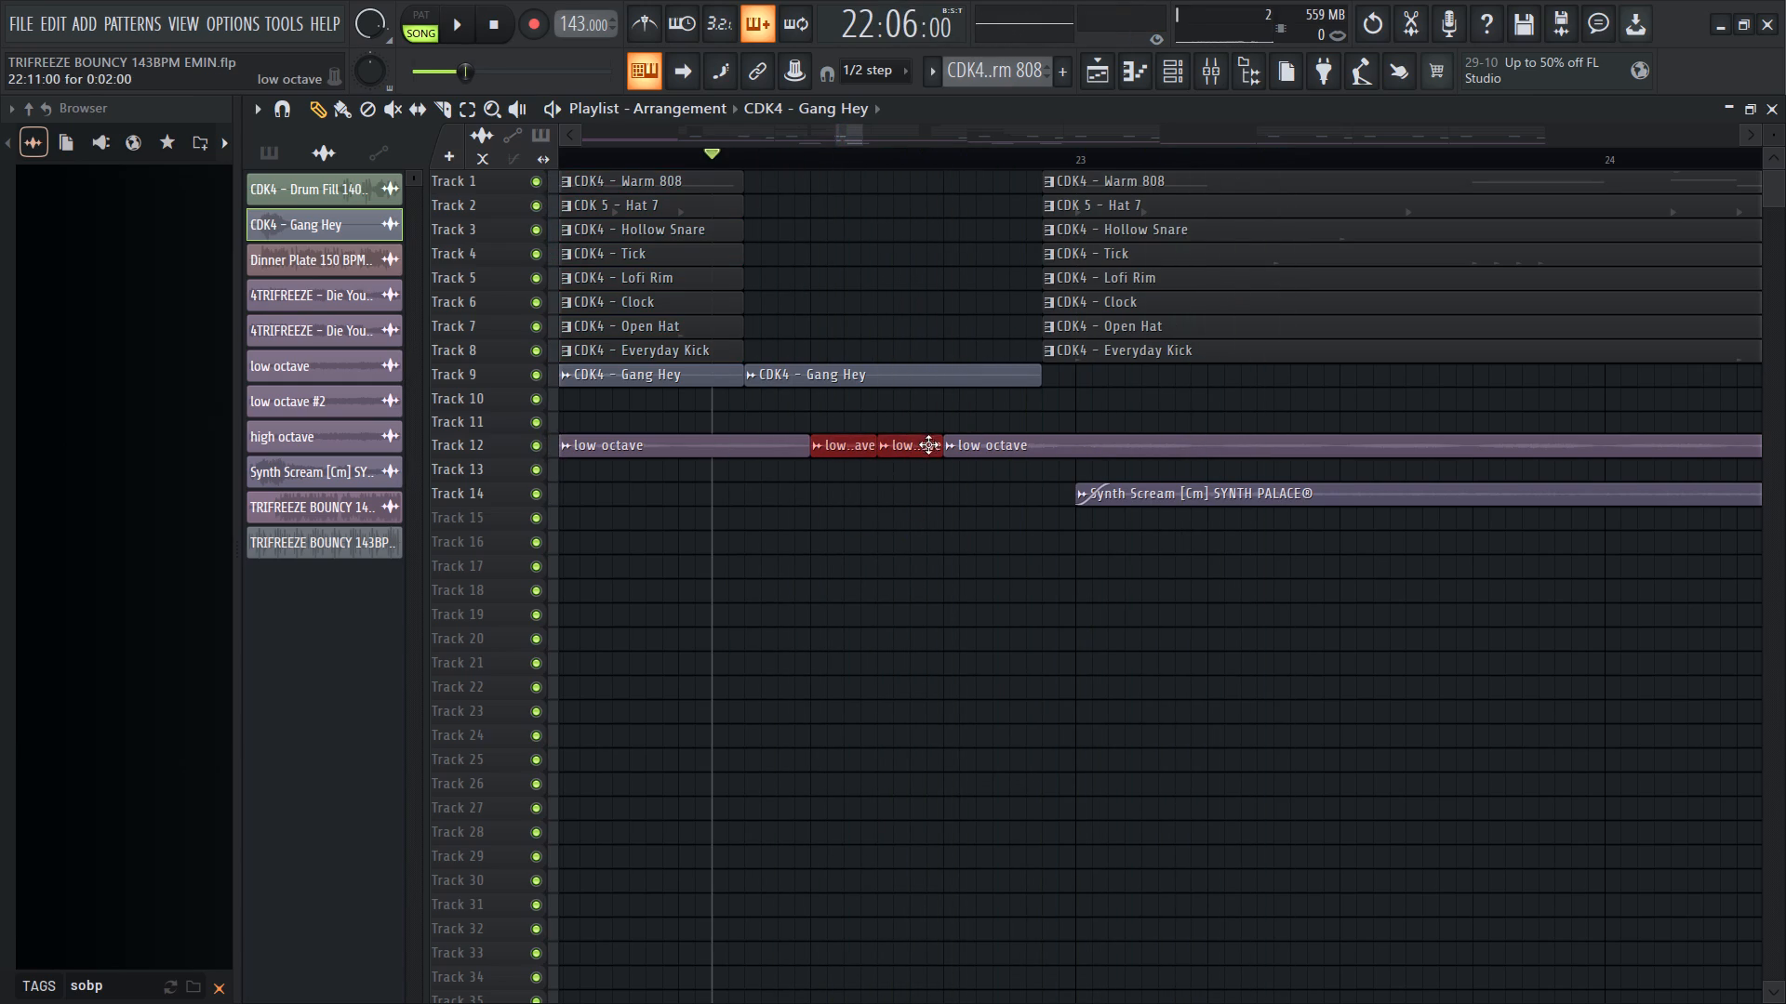
key(space)
key(space)
Delete the low octave slice at 22:11 on Track 12 and lengthen the 22:09 slice to reach 22:13.
right_click(899, 439)
drag(874, 449, 938, 454)
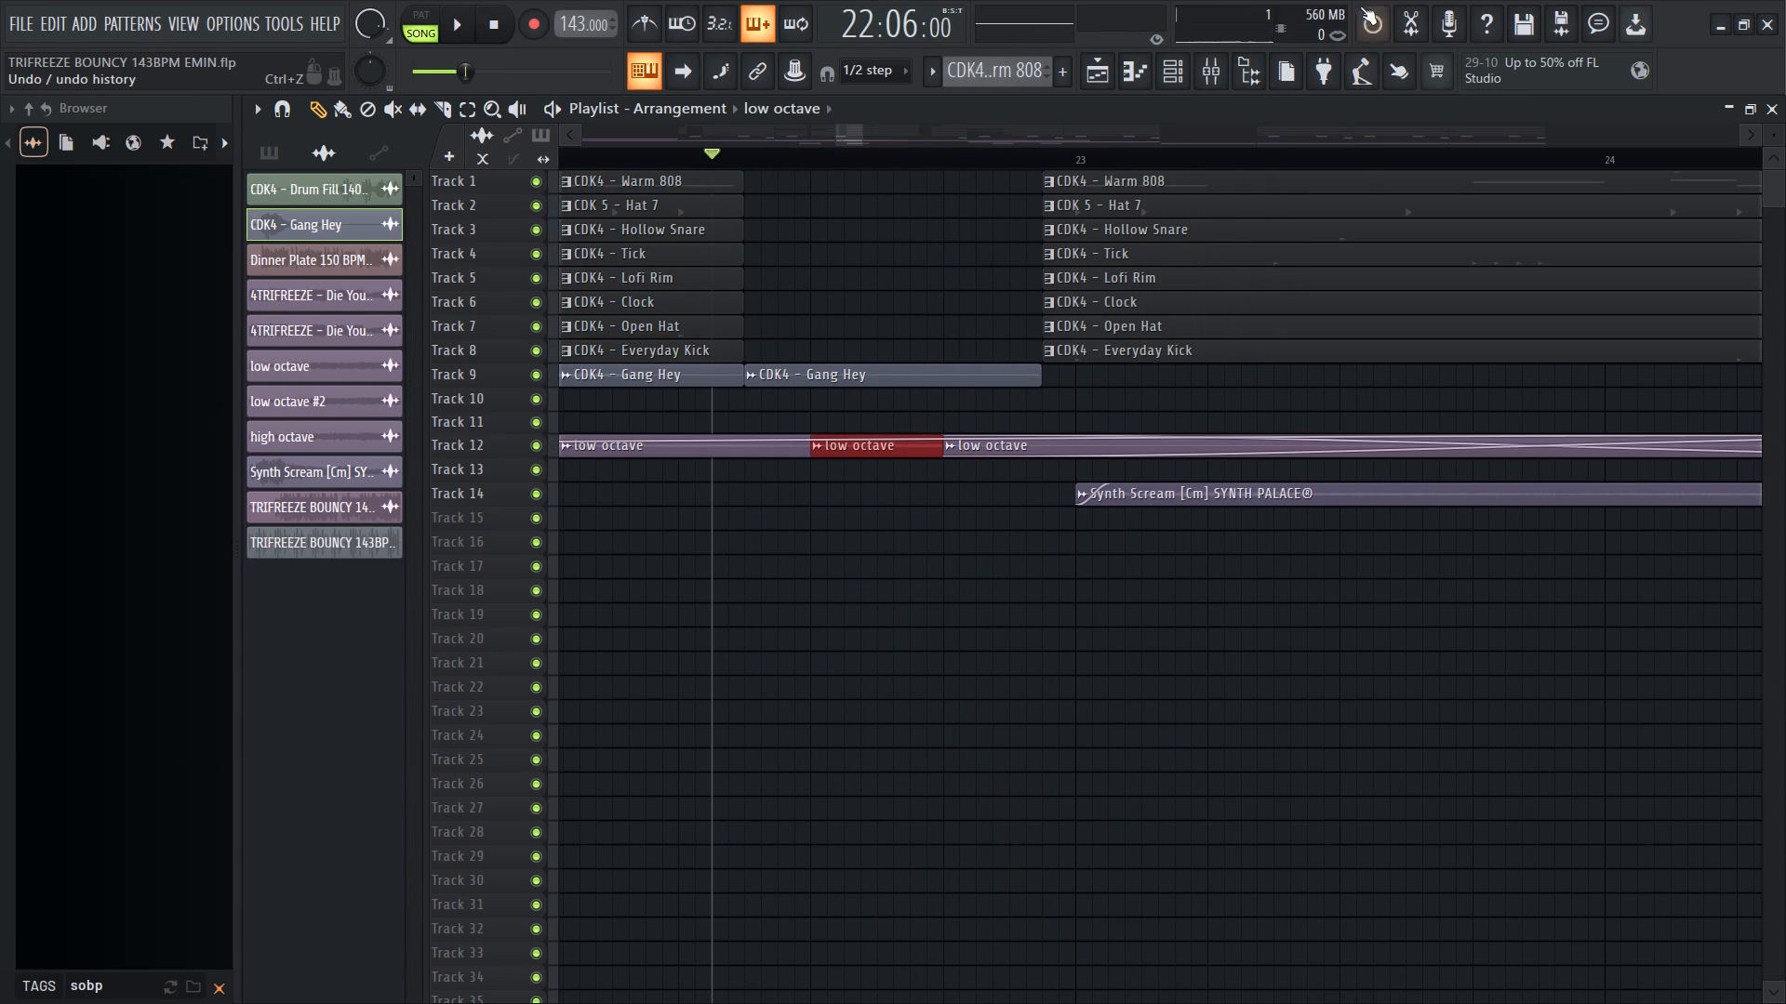
click(1381, 15)
click(553, 156)
drag(875, 445, 940, 458)
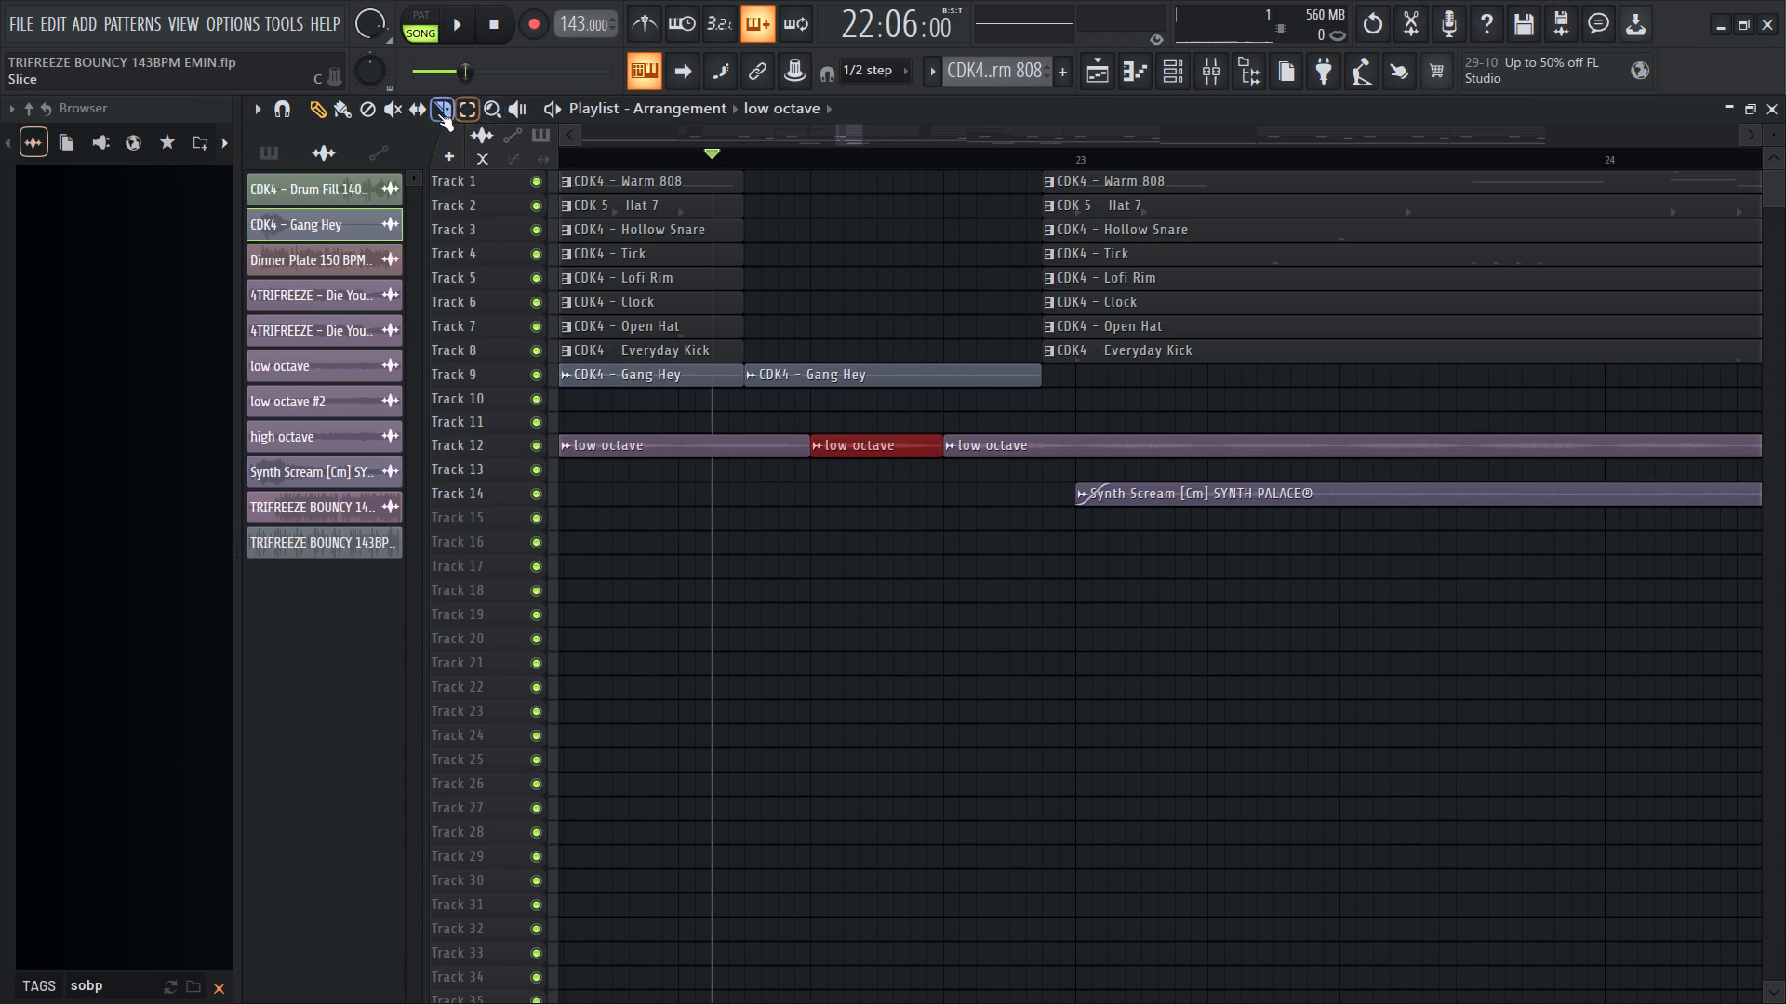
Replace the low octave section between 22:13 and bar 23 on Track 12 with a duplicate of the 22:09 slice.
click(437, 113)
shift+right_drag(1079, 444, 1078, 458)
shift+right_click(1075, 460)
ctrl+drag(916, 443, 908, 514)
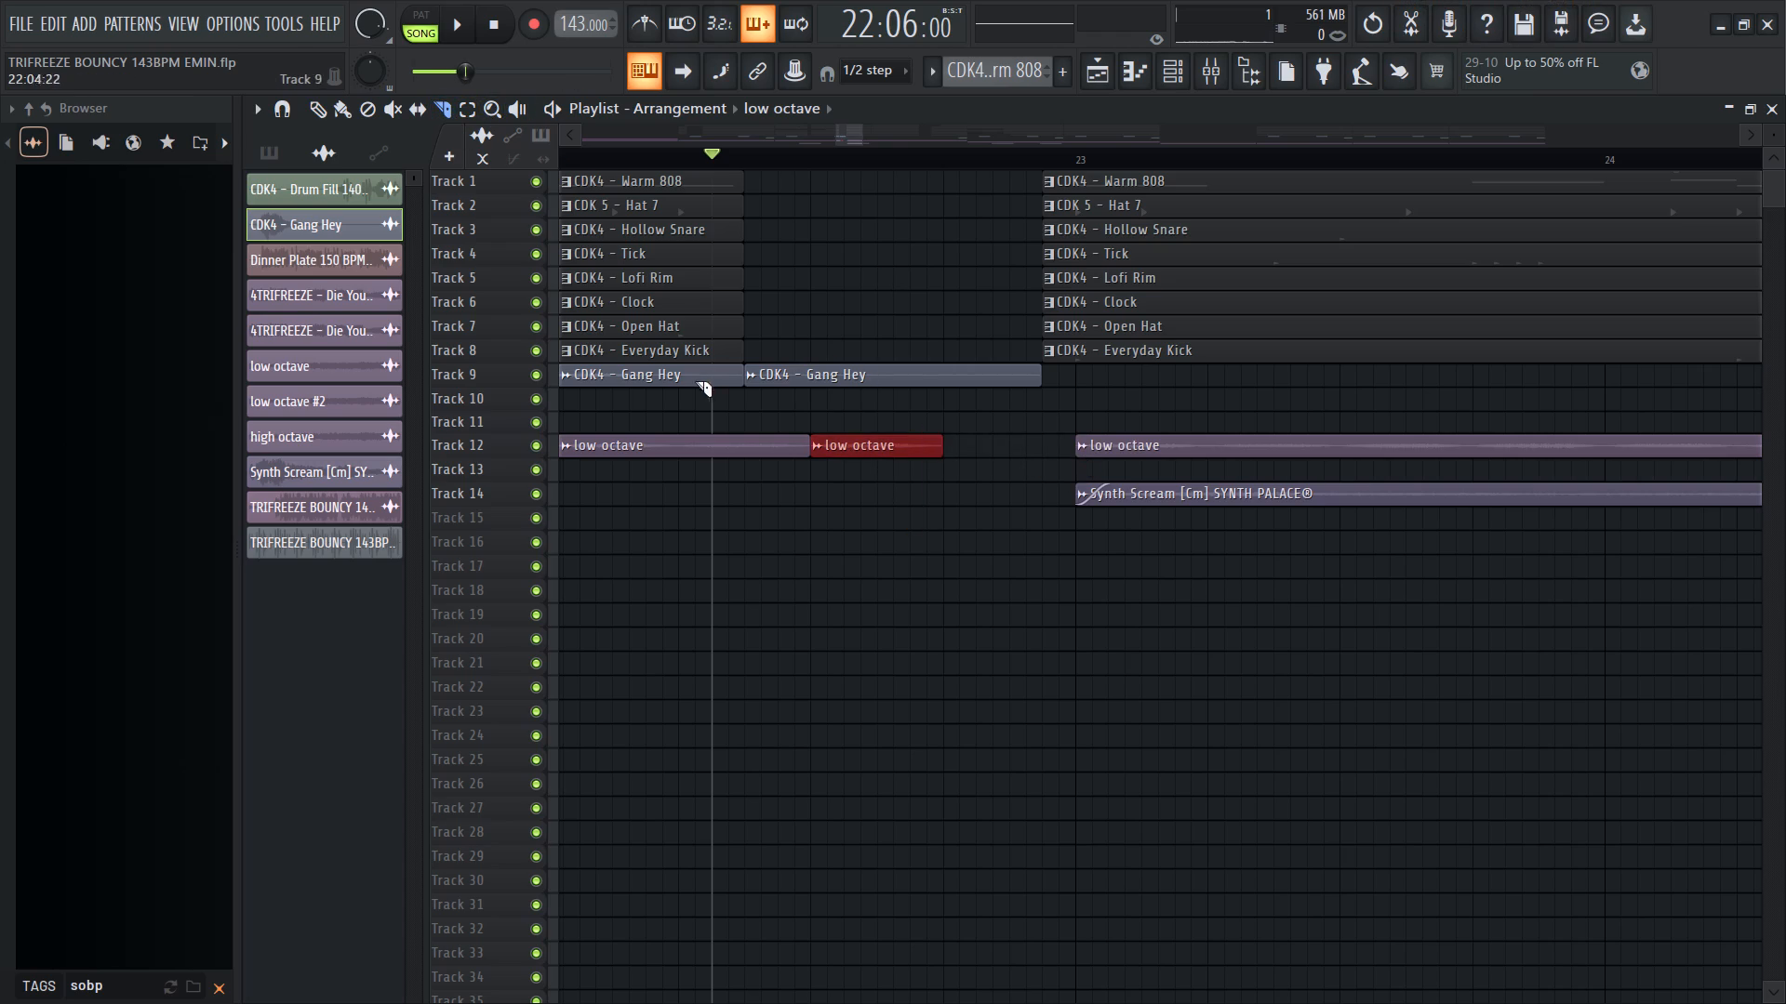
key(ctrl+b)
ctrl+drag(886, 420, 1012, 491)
Set the declicking mode of the low octave audio clip to Generic (bleeding).
click(330, 112)
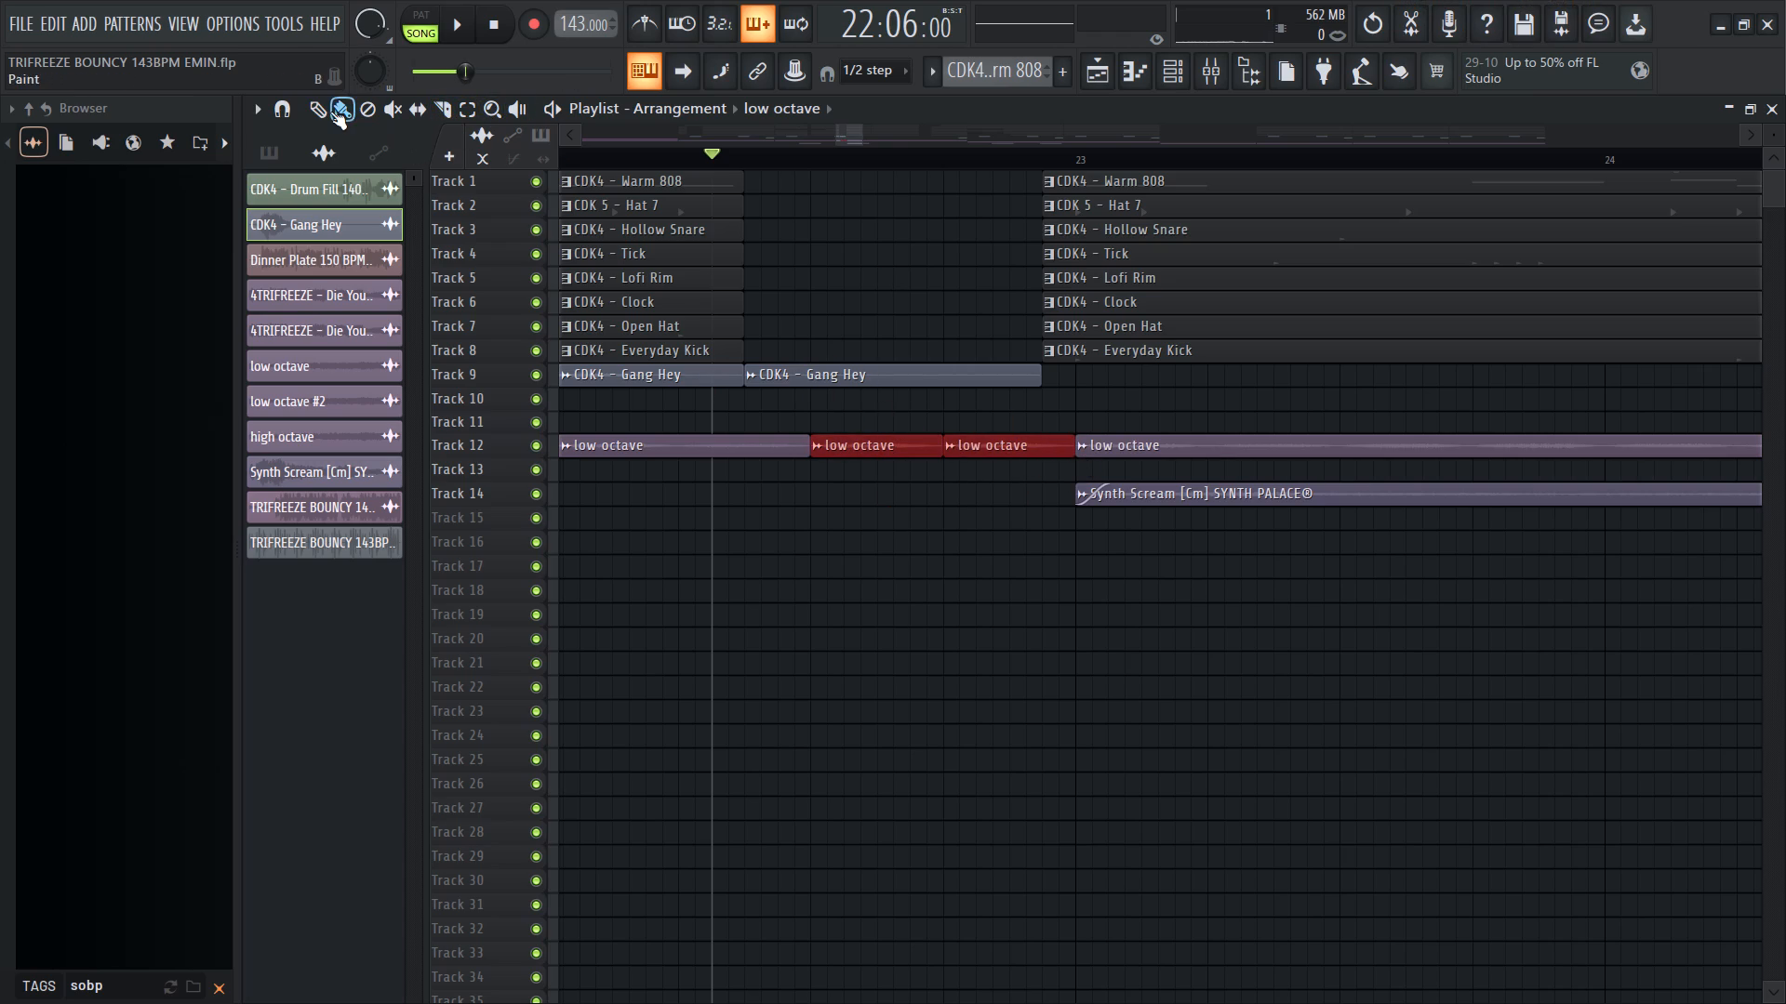
click(323, 112)
double_click(859, 450)
click(502, 450)
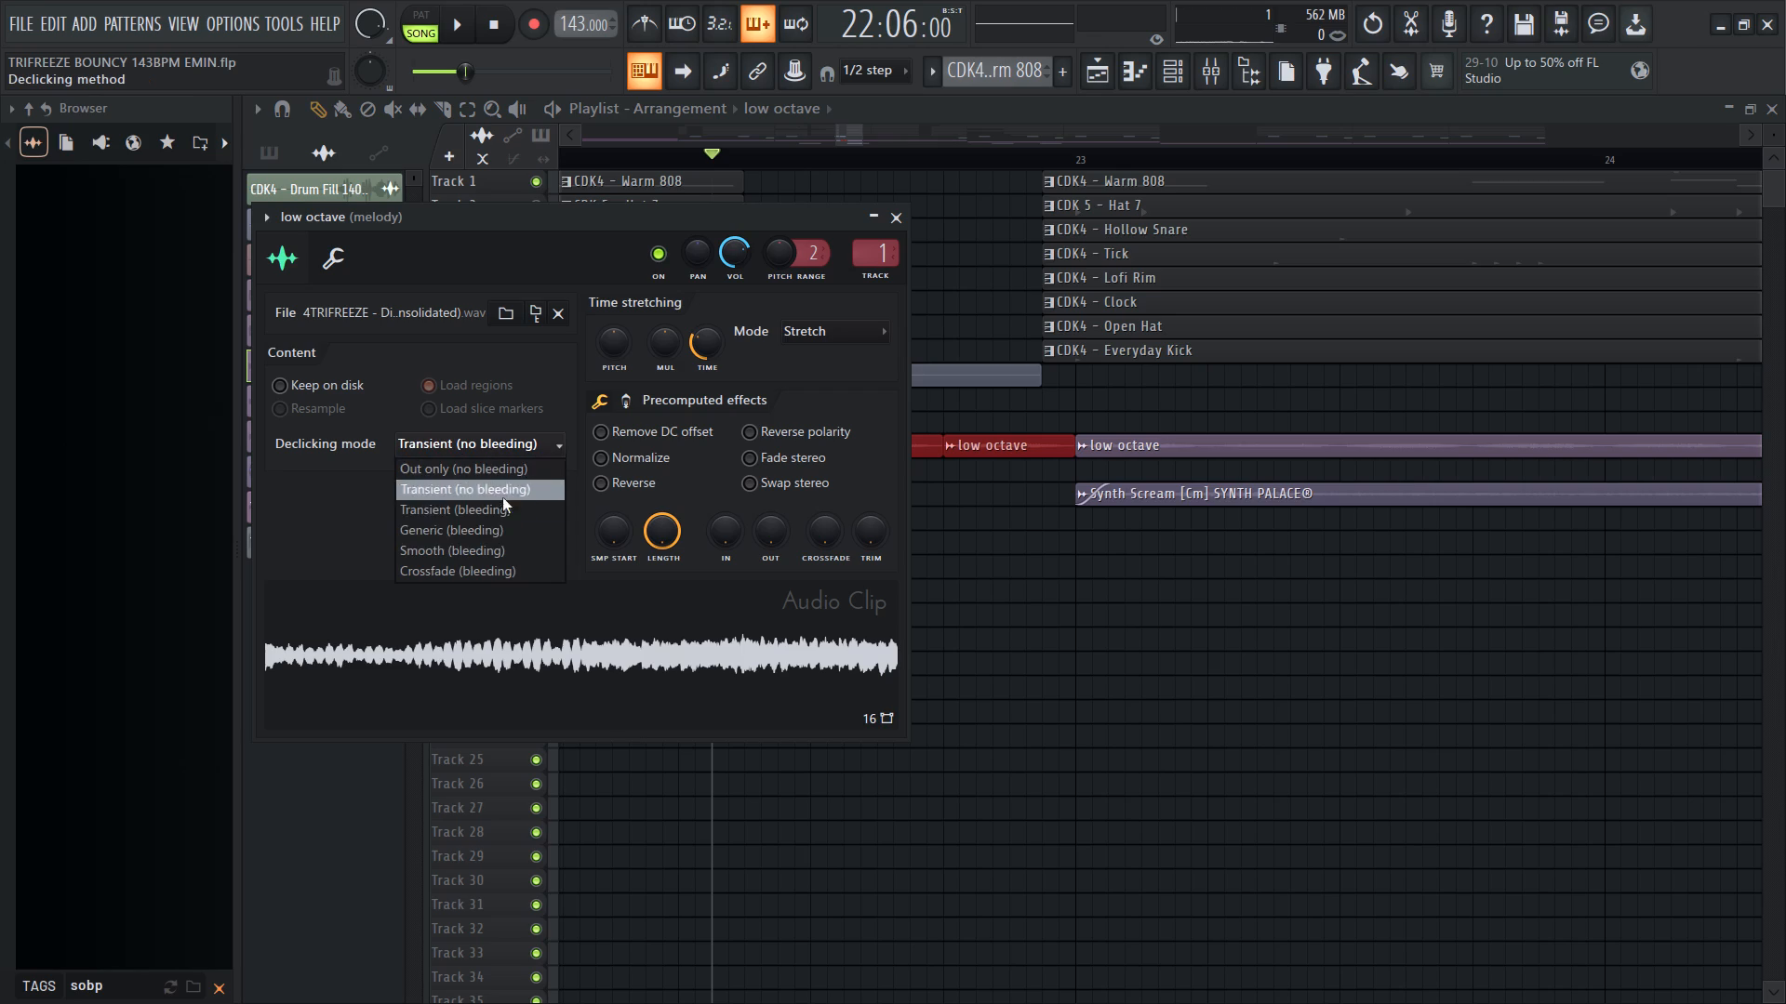
click(504, 522)
Shorten both selected low octave slices in bar 22 to end at 22:12:12 and 22:16:12, and play them back.
drag(1070, 451, 1058, 452)
key(space)
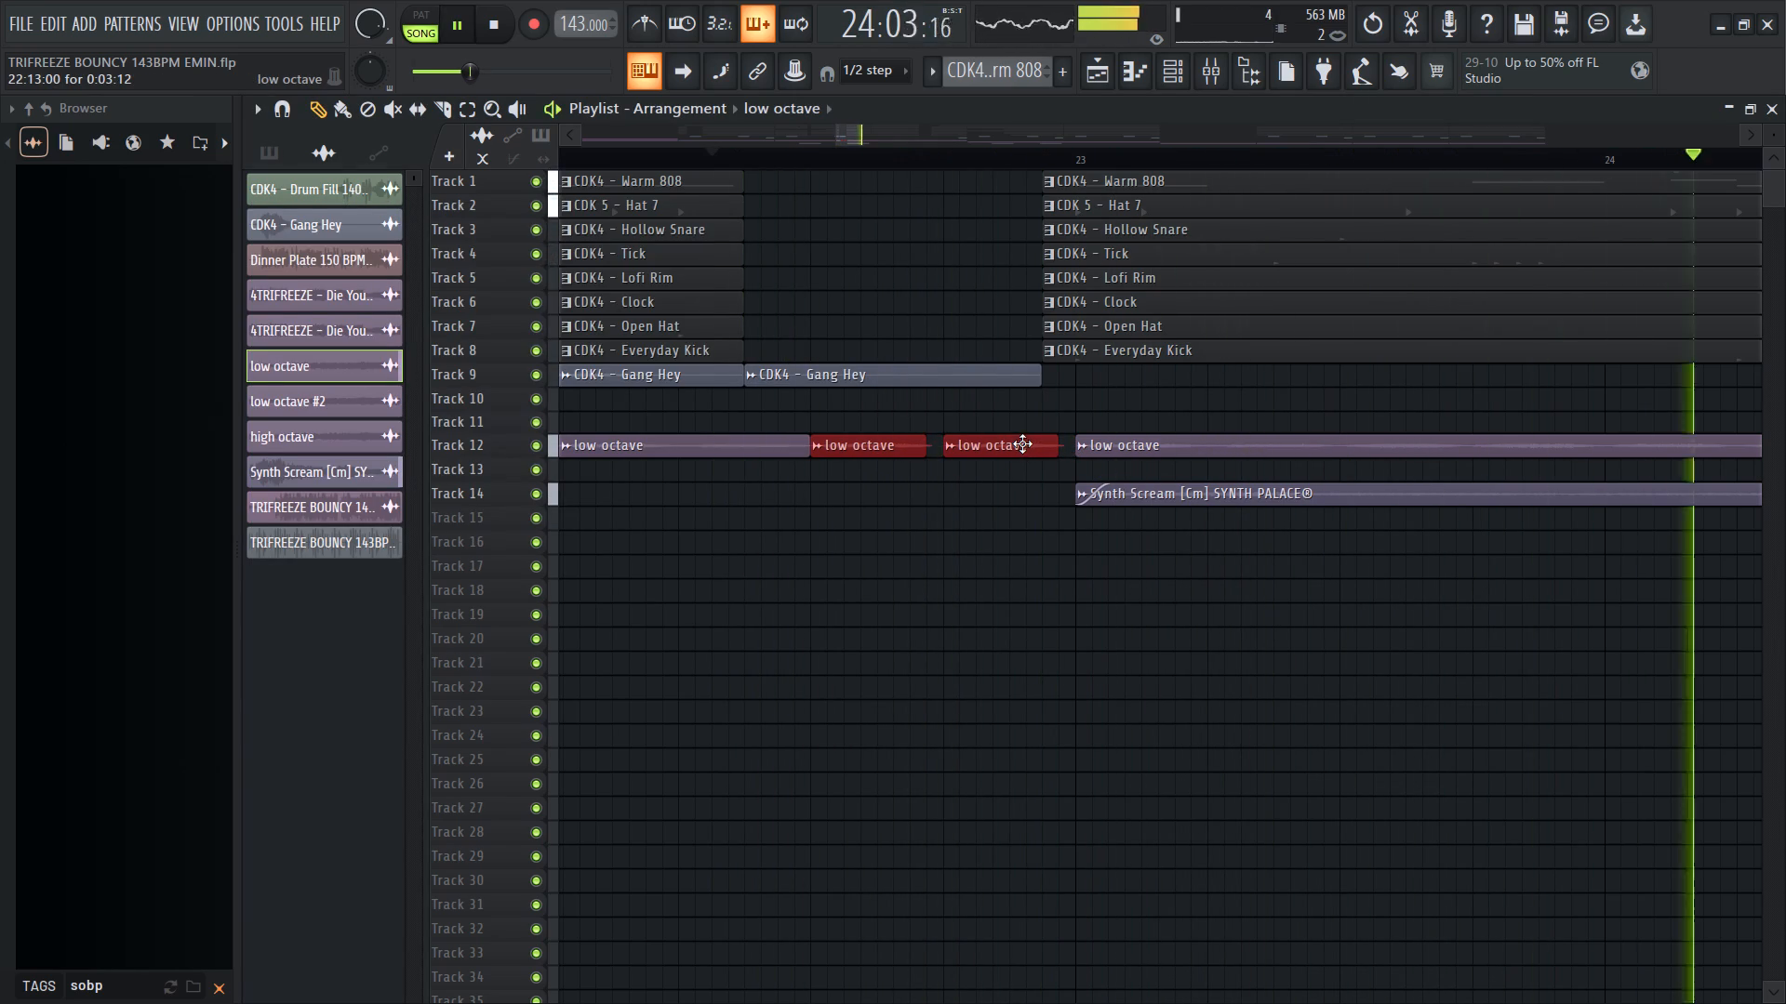
Delete the duplicated low octave slice at 22:13 on Track 12 and extend the following clip's start back to 22:13.
right_click(1022, 443)
key(space)
drag(1076, 443, 1042, 448)
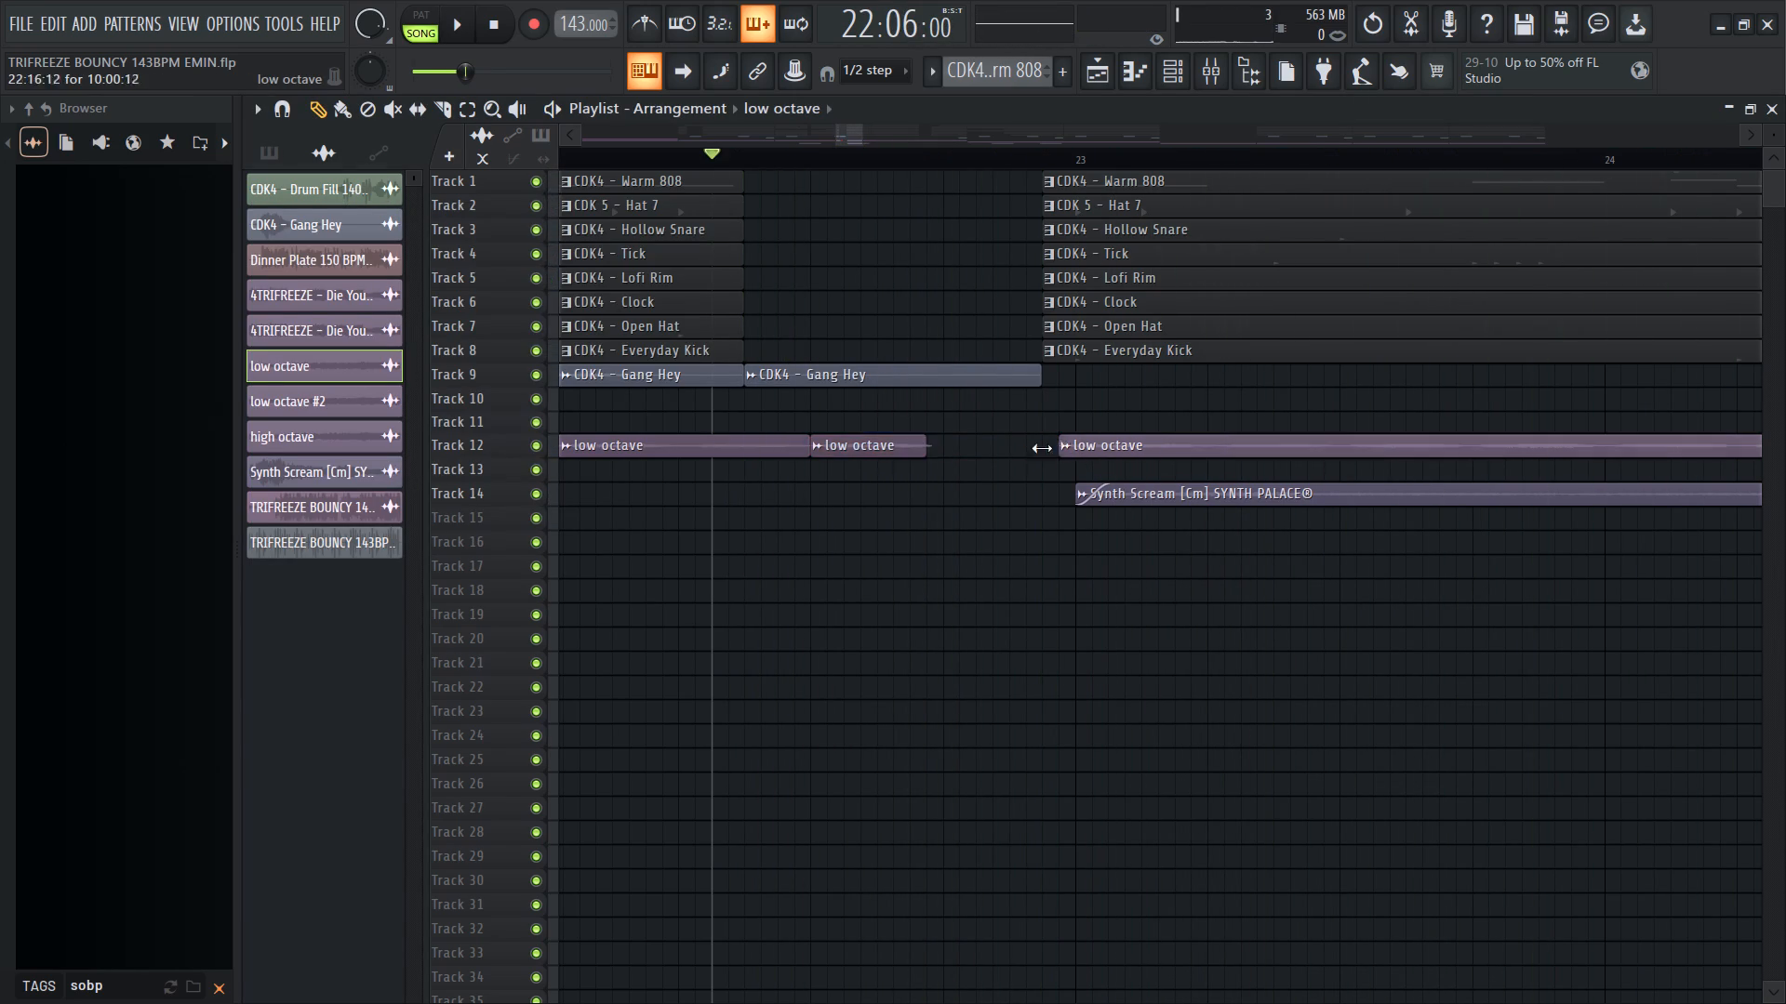
drag(1042, 448, 950, 457)
Slice the low octave clip near bar 23, leaving a gap from 22:16:12 to bar 23, and play from 22:06.
click(448, 110)
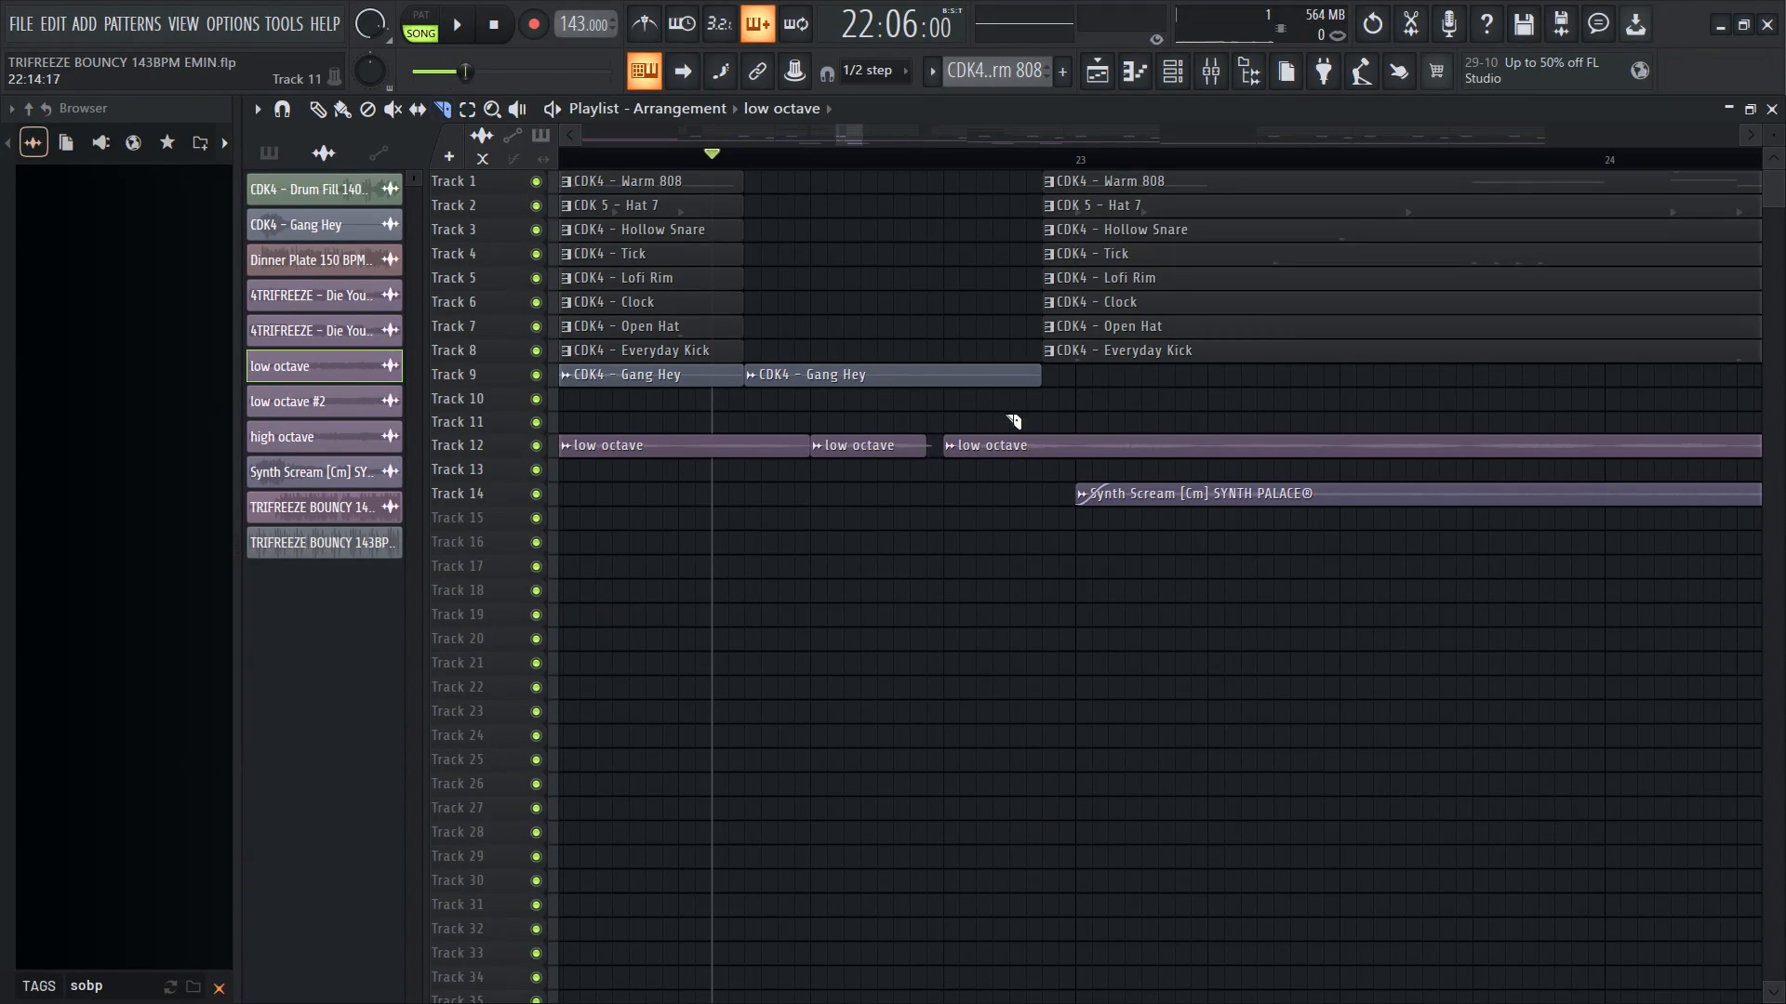
shift+drag(1012, 420, 1068, 469)
shift+right_click(1060, 445)
key(space)
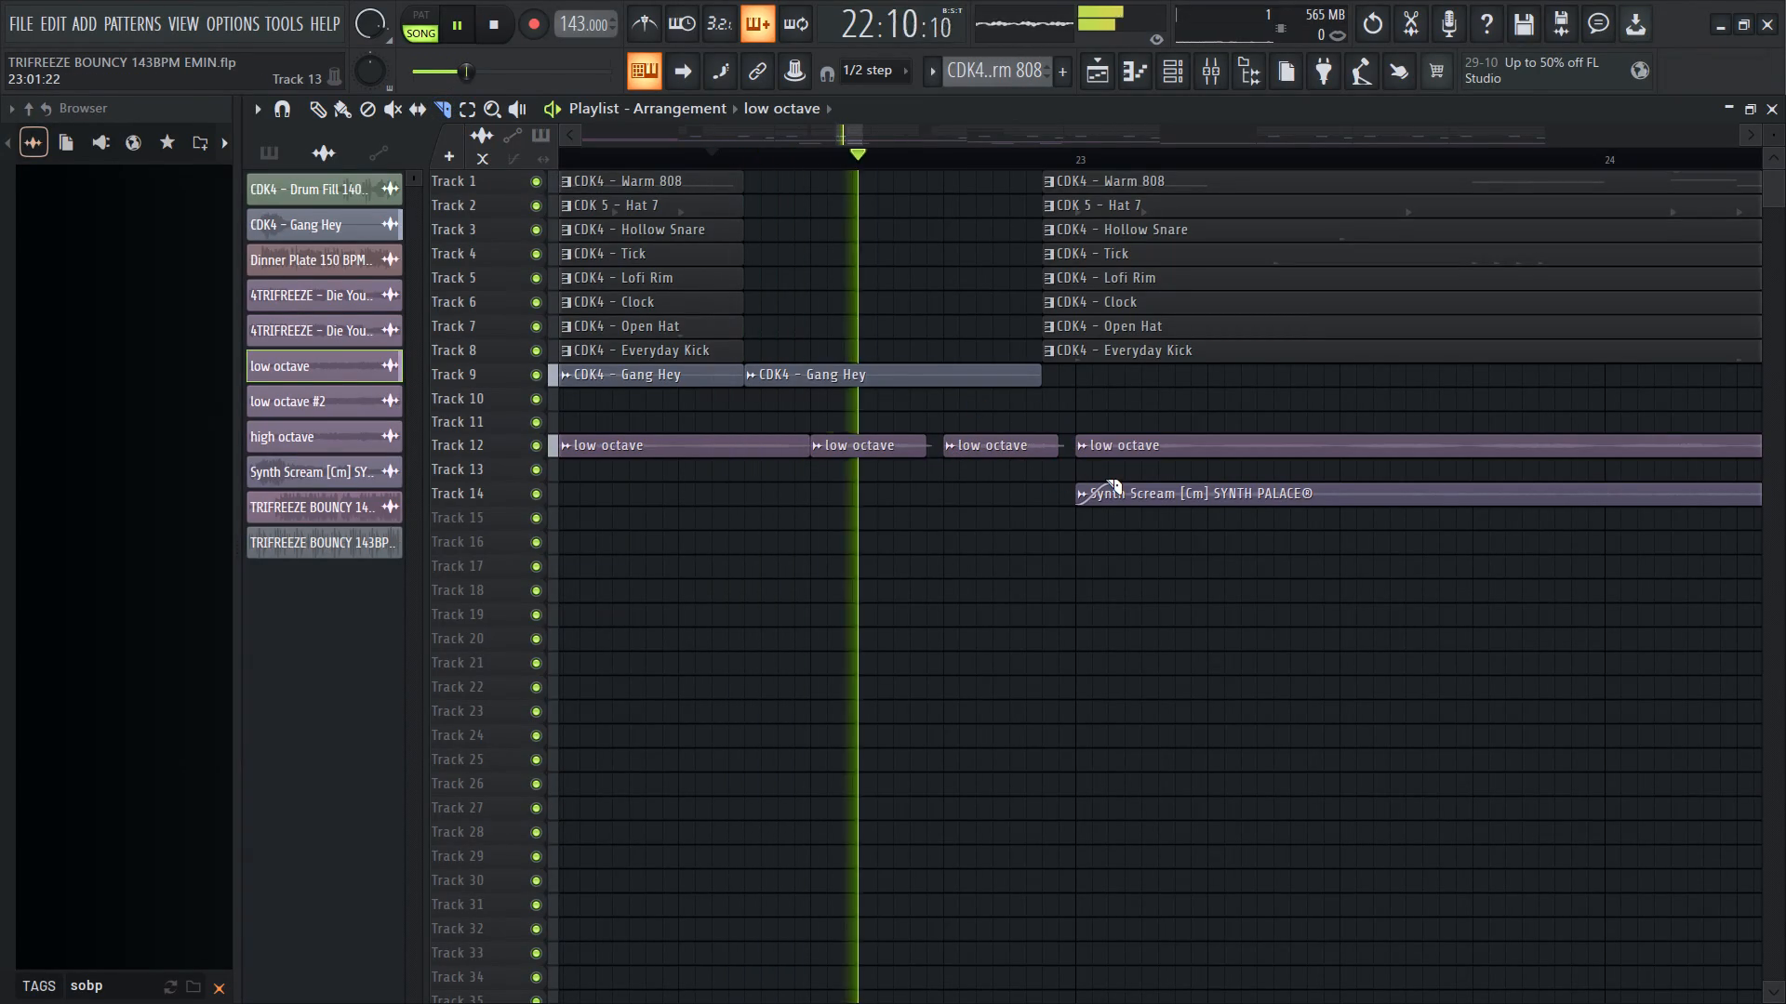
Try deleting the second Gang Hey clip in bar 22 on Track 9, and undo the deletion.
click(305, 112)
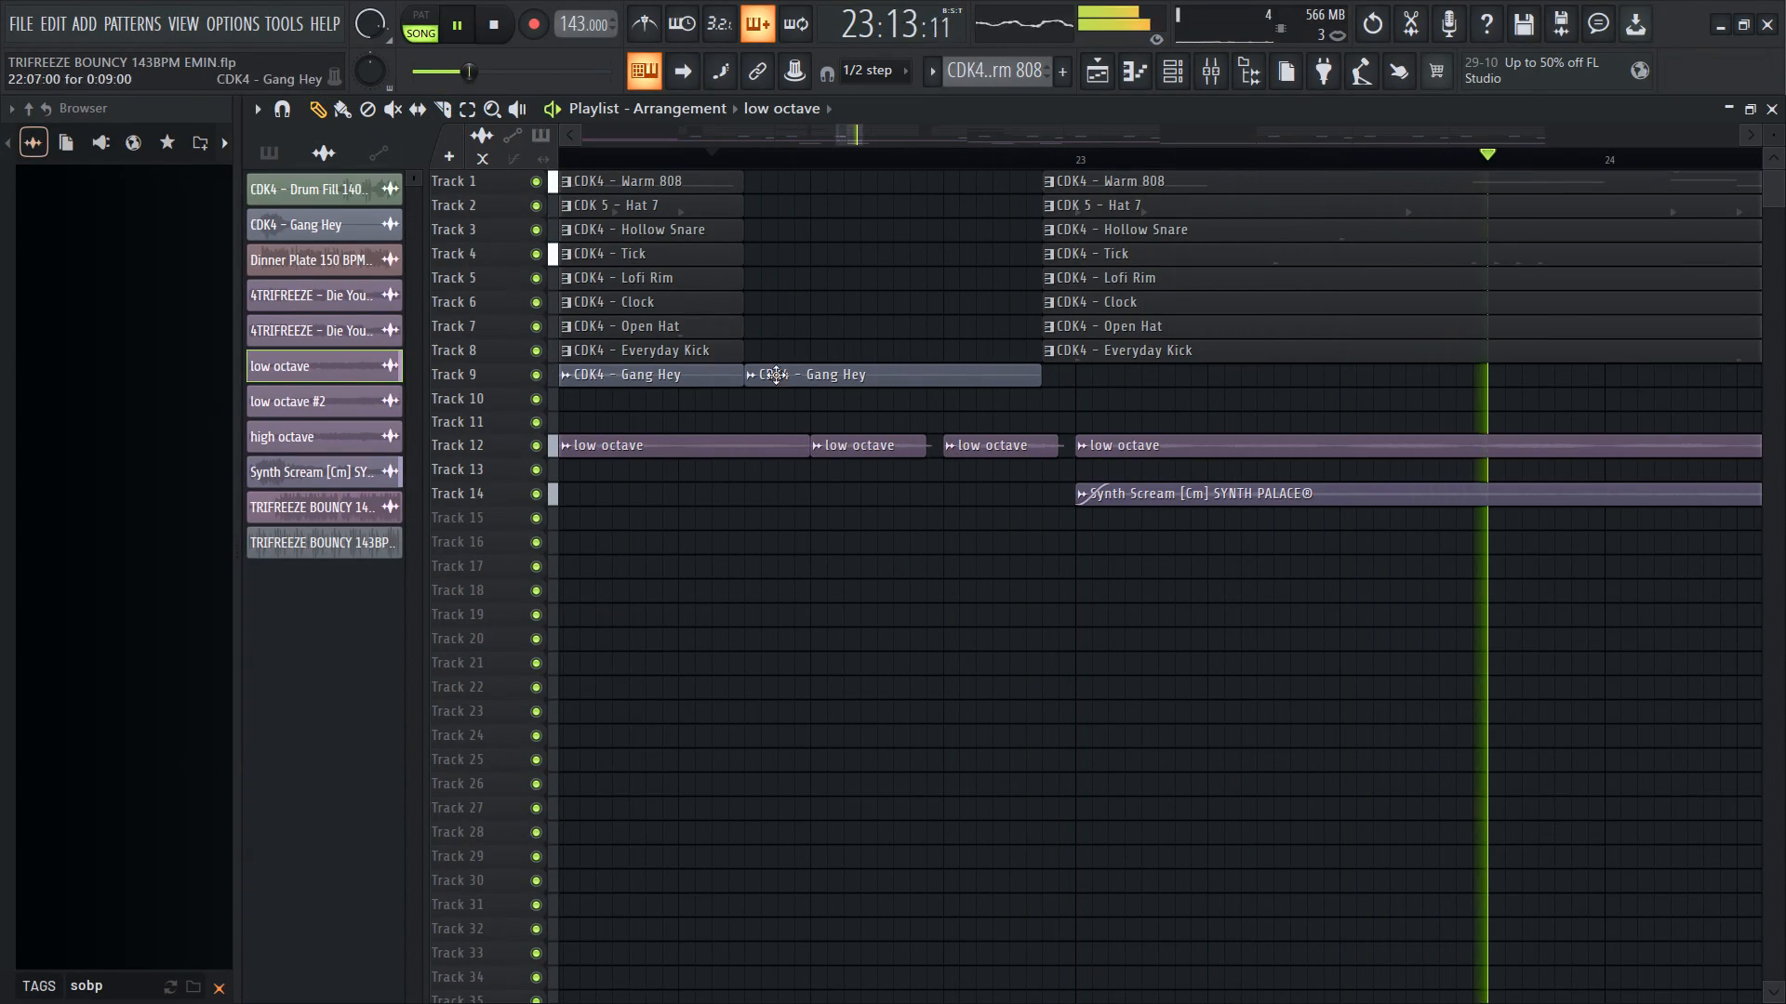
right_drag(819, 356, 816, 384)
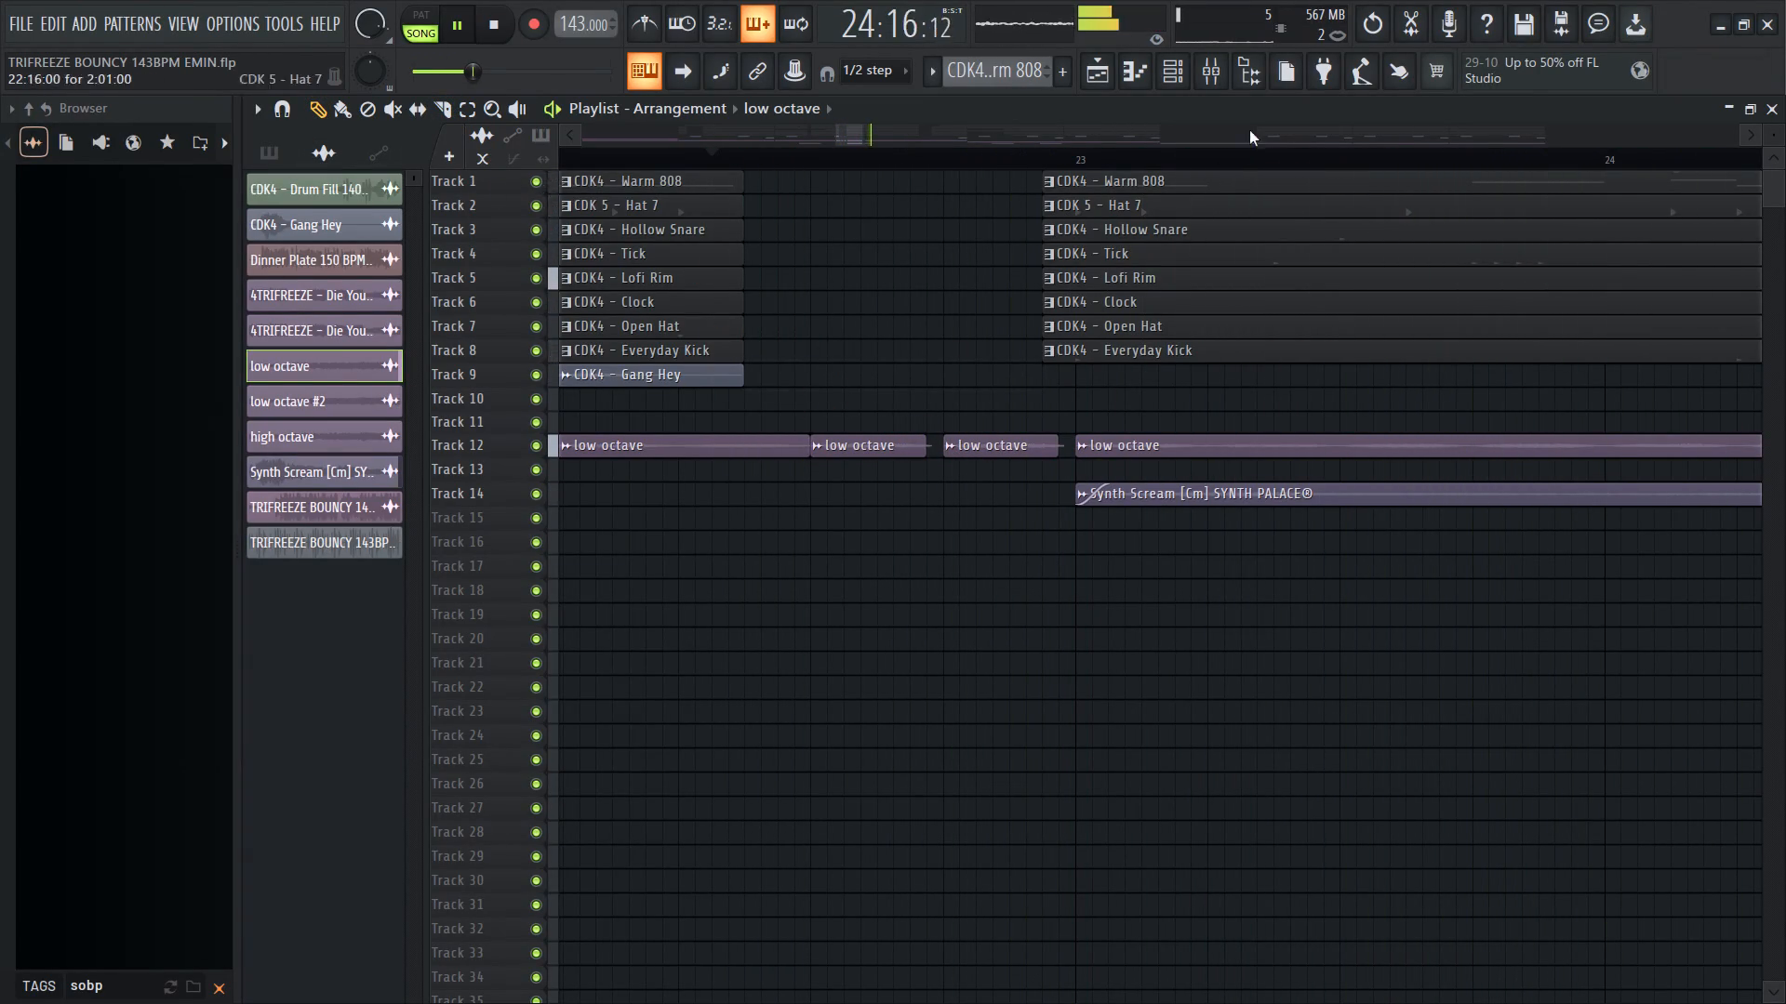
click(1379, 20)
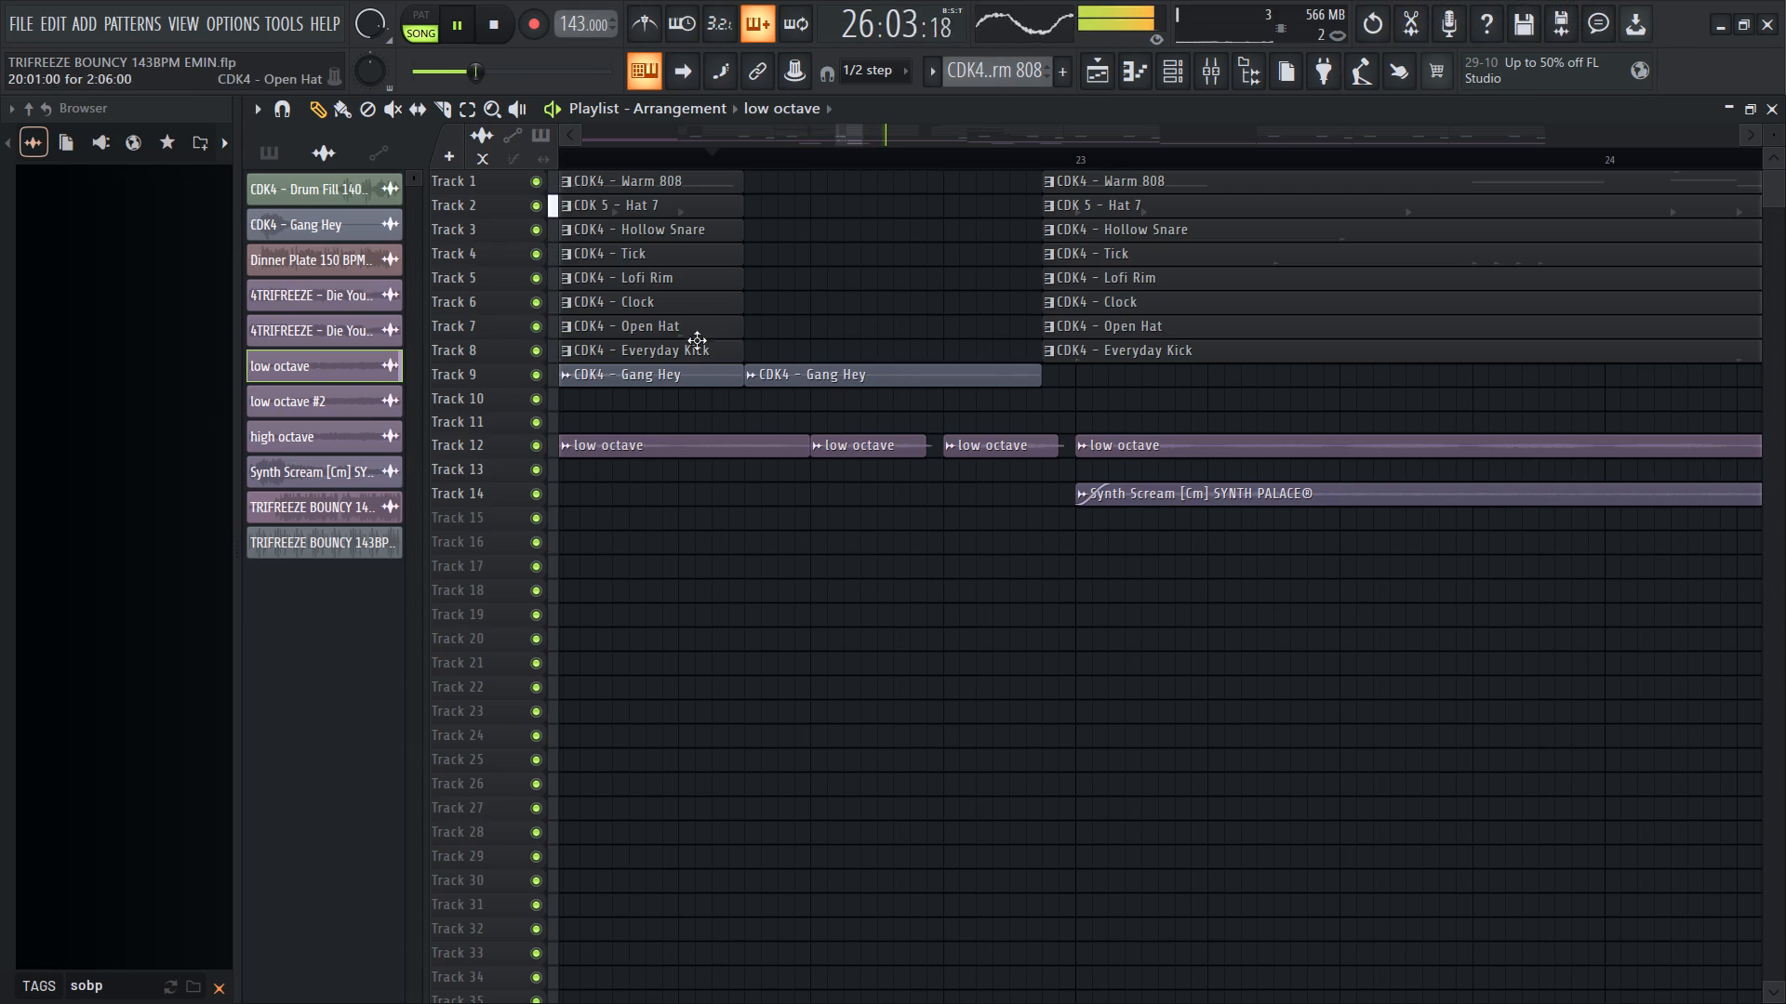
Select the drum clips on Tracks 1 to 8 before the gap in bar 22 and lengthen them to 22:13.
ctrl+drag(695, 340, 718, 180)
key(space)
drag(739, 184, 800, 195)
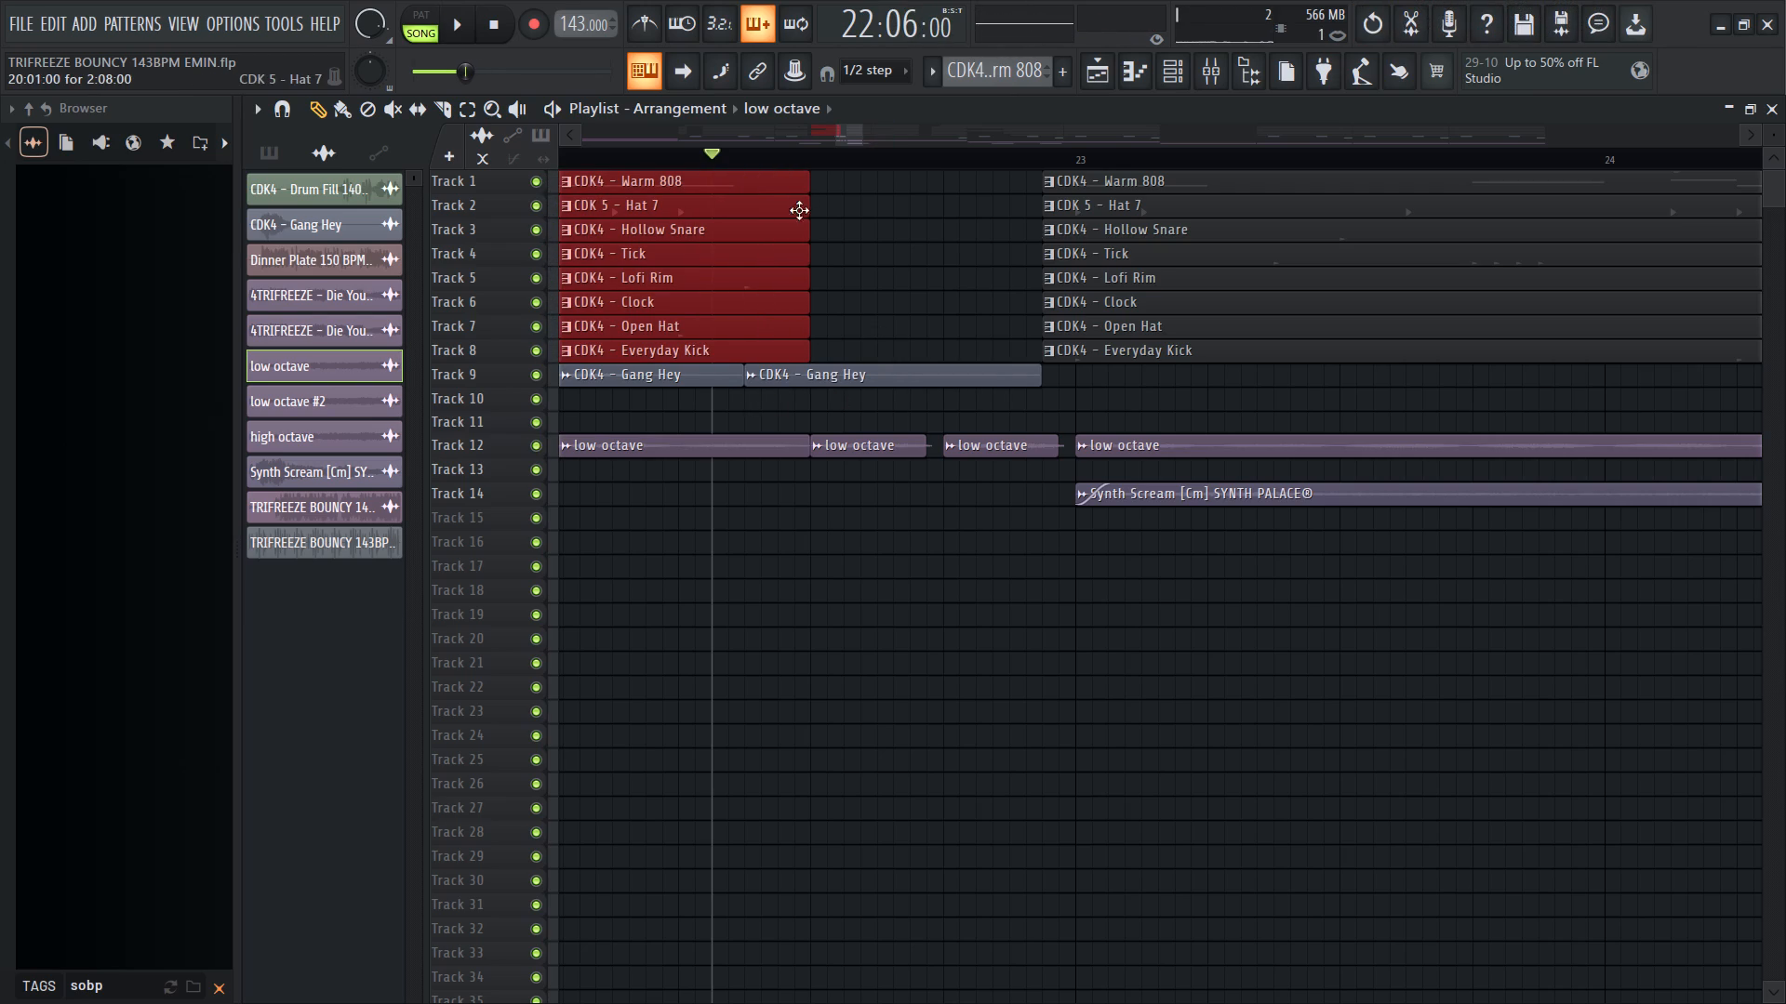
drag(806, 188, 937, 202)
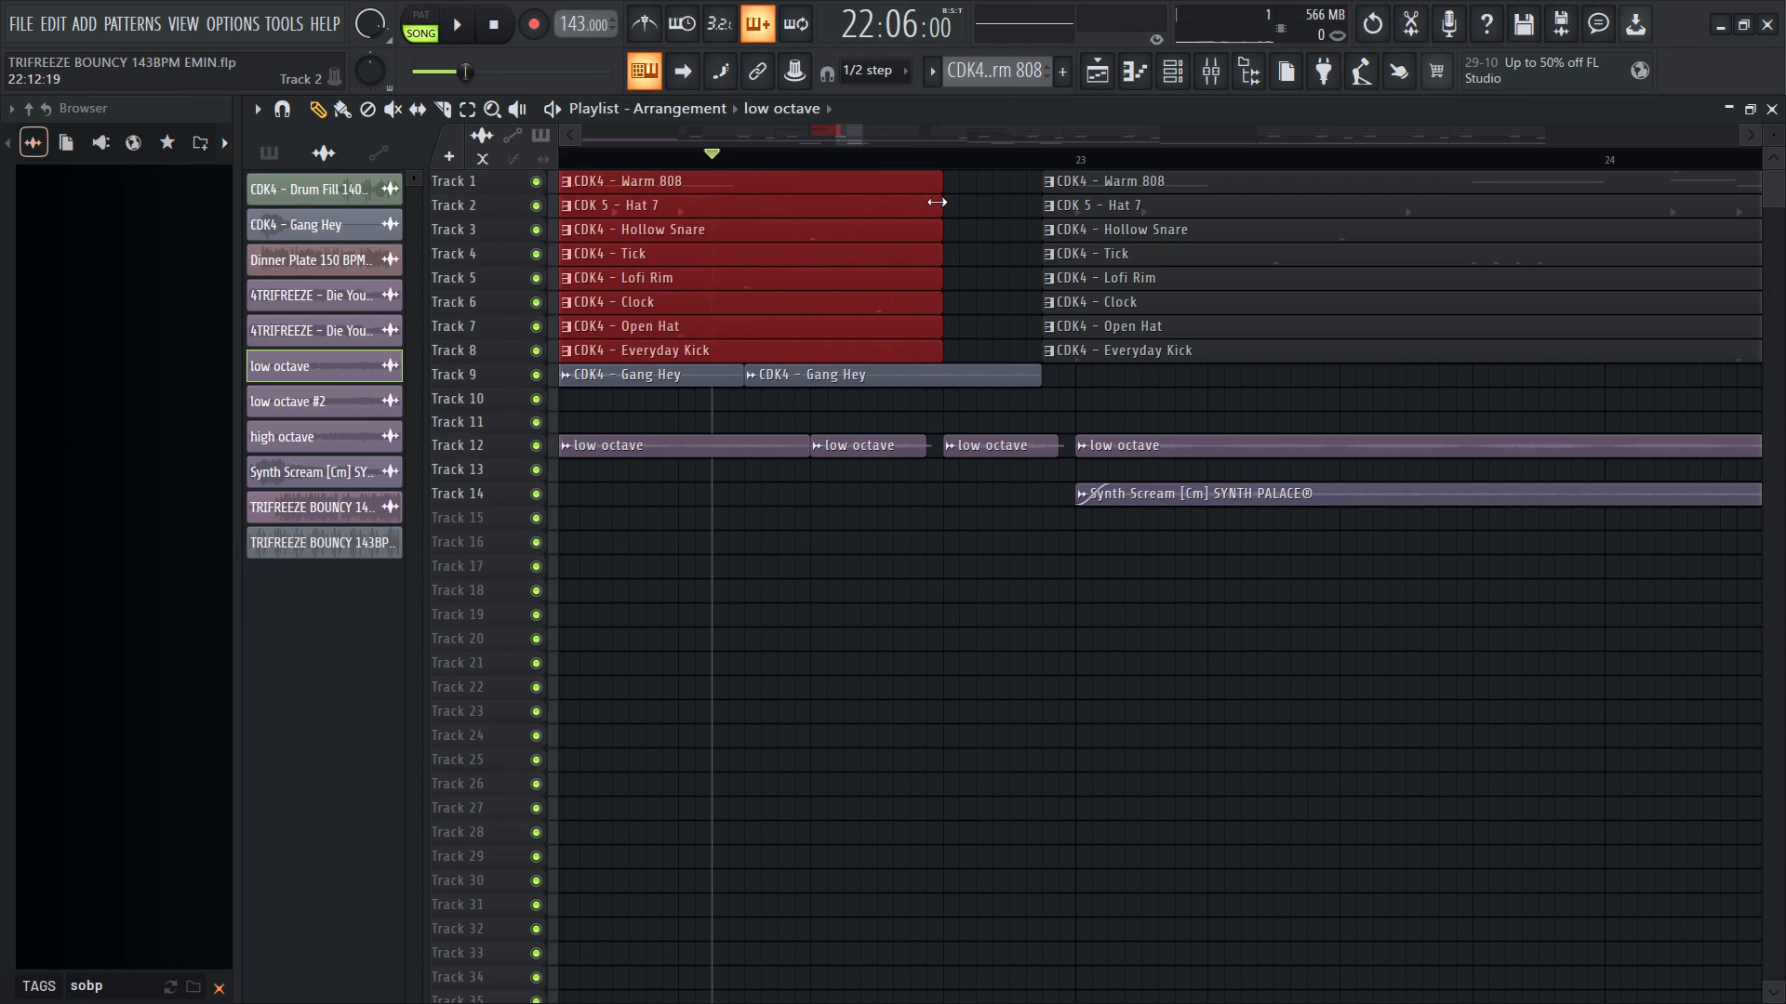
drag(937, 202, 930, 211)
drag(930, 211, 929, 211)
Slice the drum clips on Tracks 1 to 8 at 22:09.
drag(457, 103, 447, 109)
click(446, 109)
shift+drag(839, 195, 788, 322)
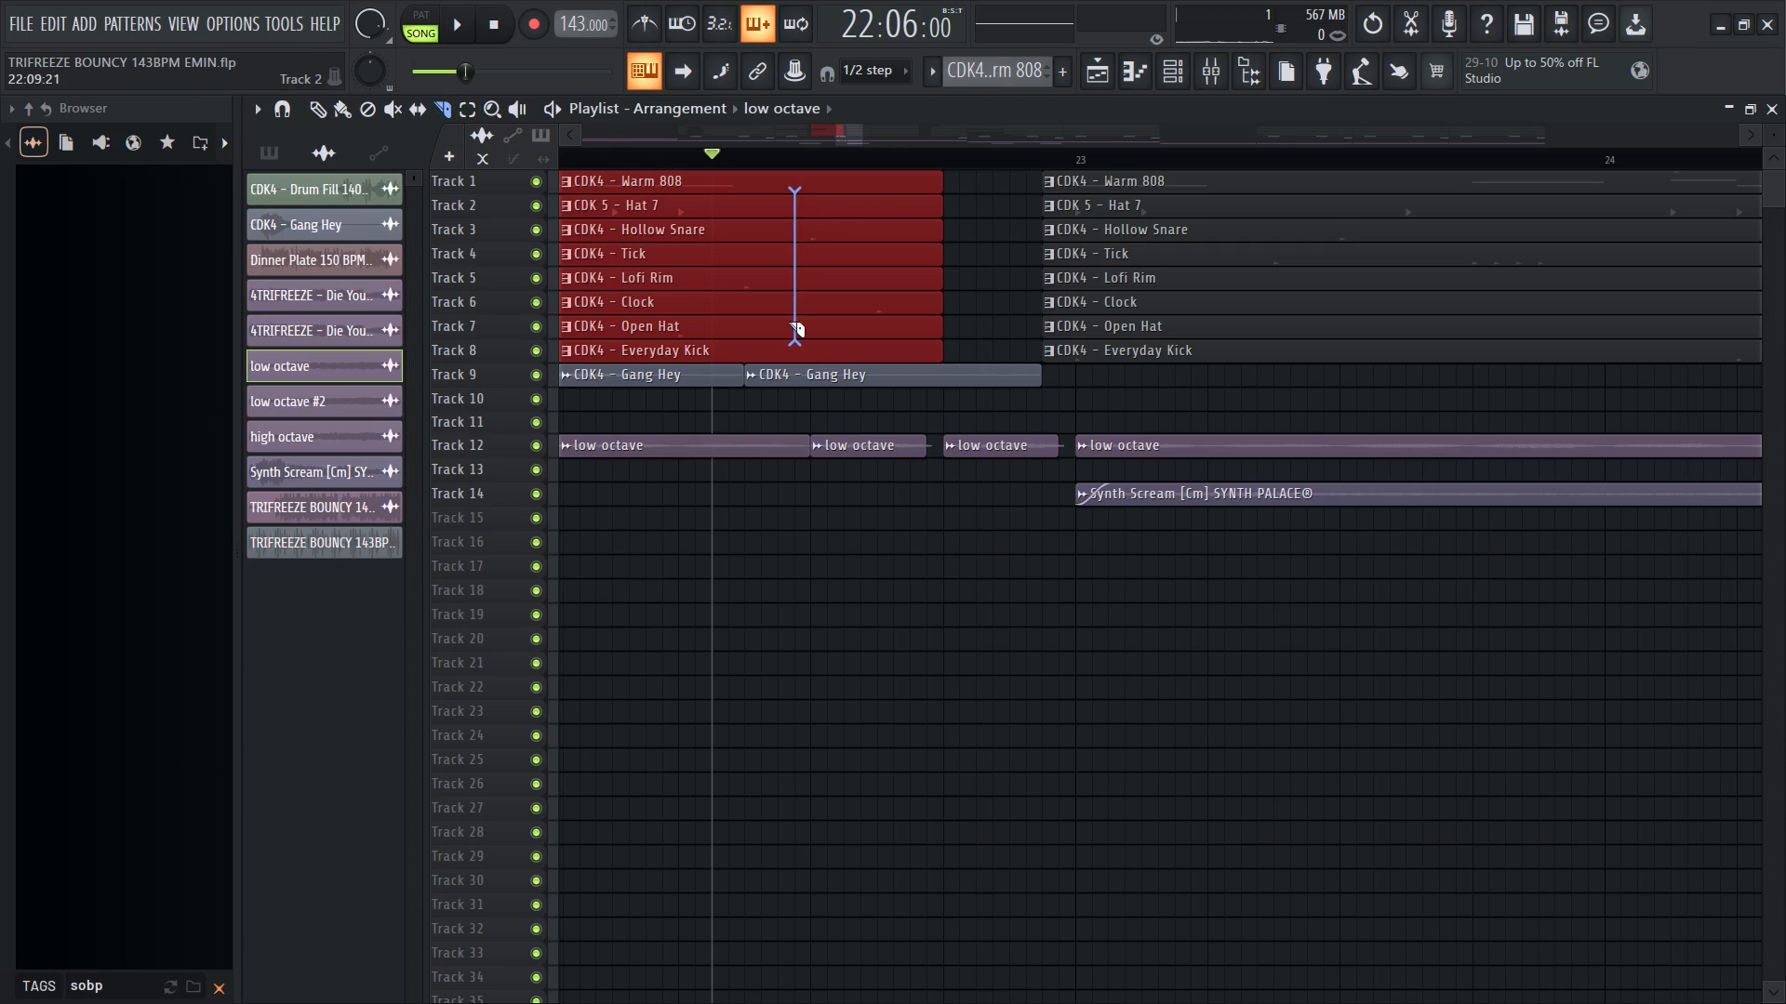
shift+drag(788, 322, 808, 355)
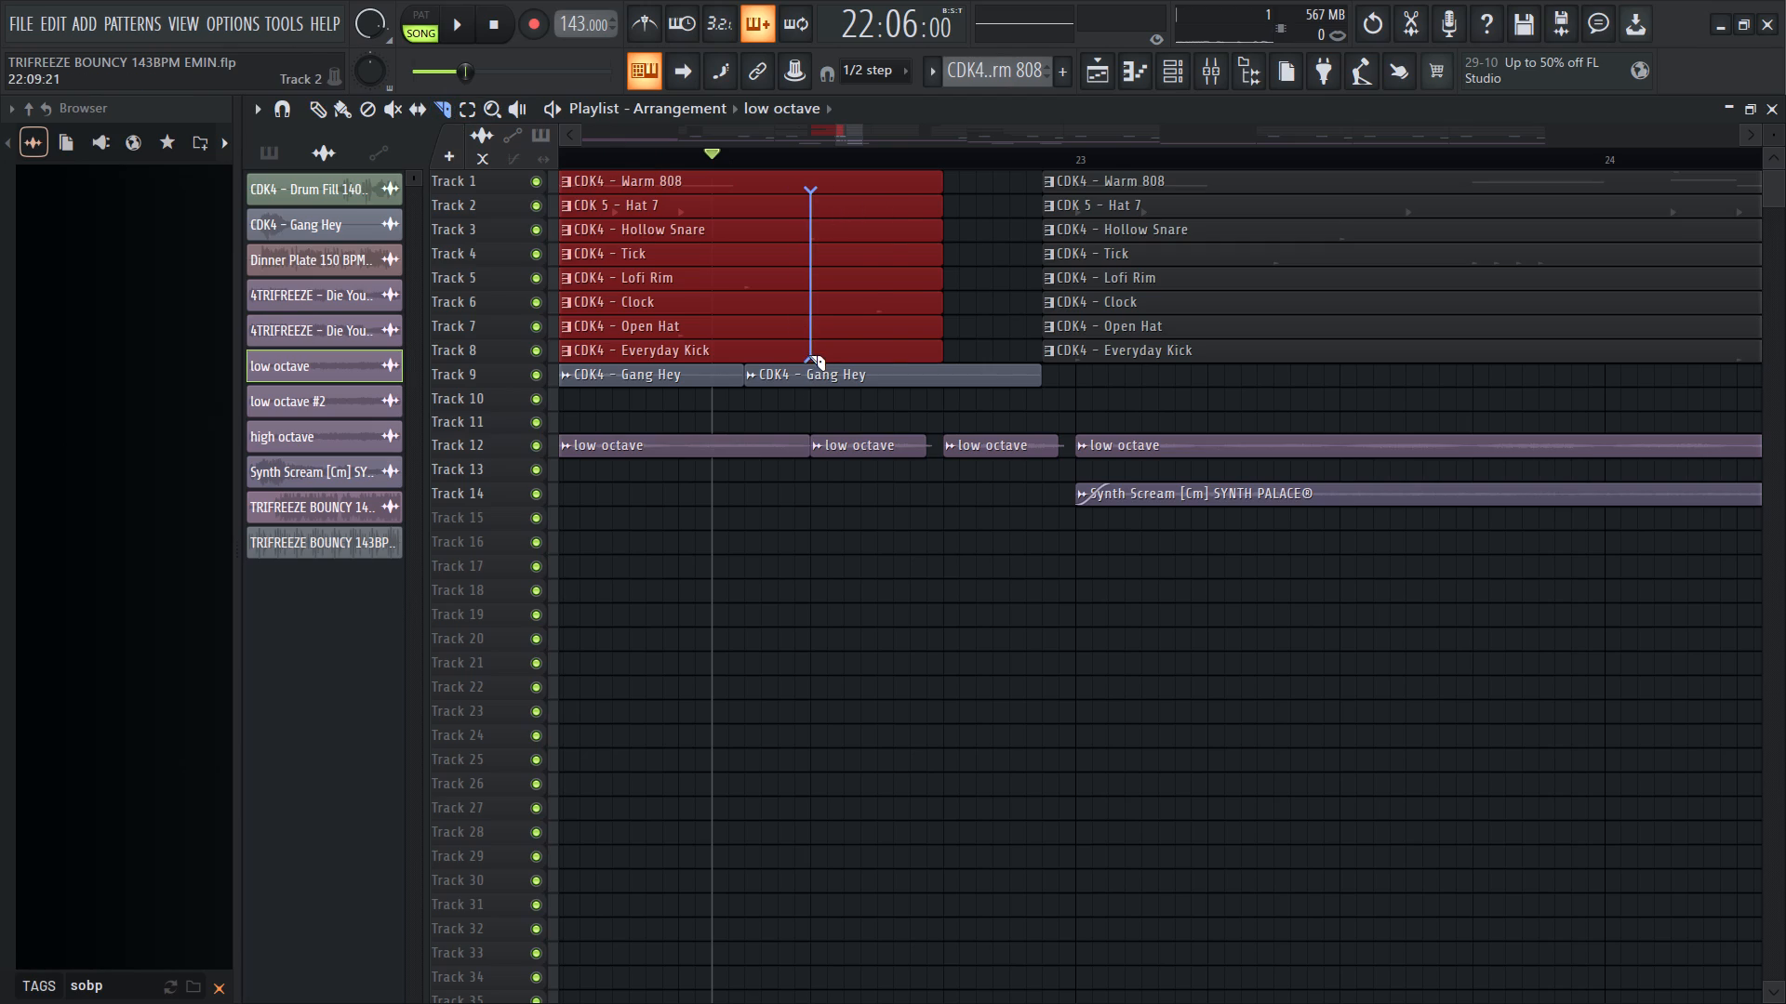
shift+drag(808, 355, 808, 353)
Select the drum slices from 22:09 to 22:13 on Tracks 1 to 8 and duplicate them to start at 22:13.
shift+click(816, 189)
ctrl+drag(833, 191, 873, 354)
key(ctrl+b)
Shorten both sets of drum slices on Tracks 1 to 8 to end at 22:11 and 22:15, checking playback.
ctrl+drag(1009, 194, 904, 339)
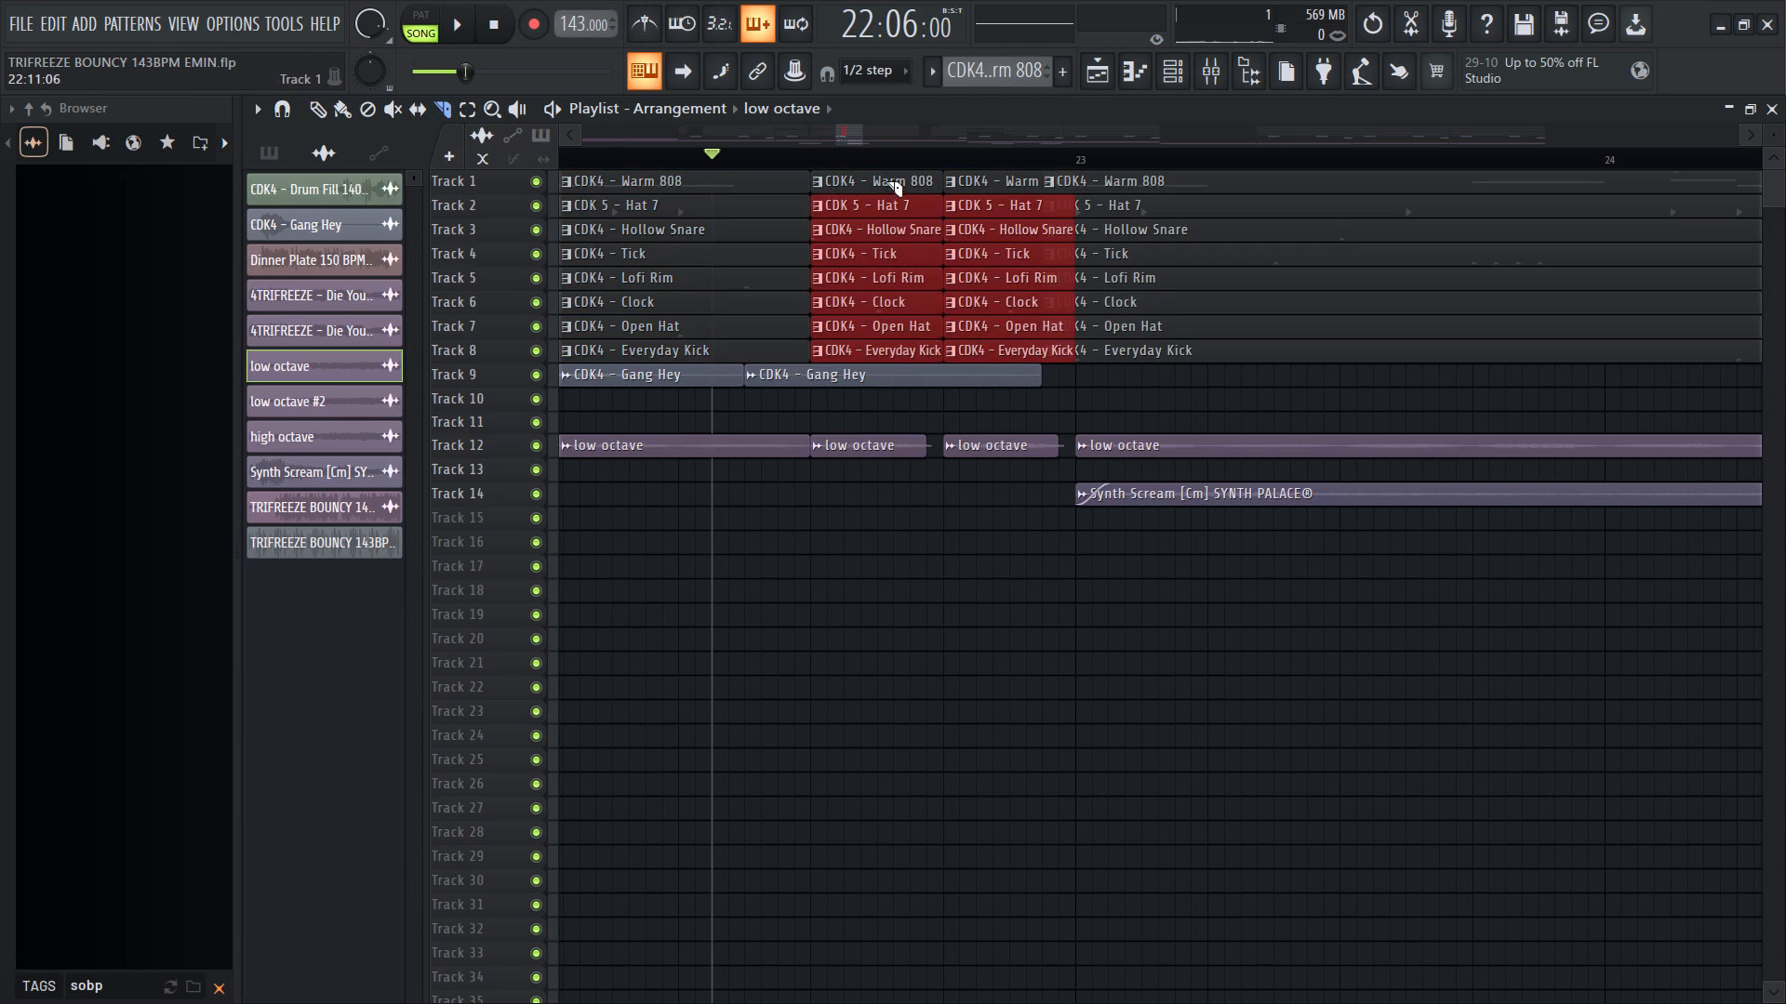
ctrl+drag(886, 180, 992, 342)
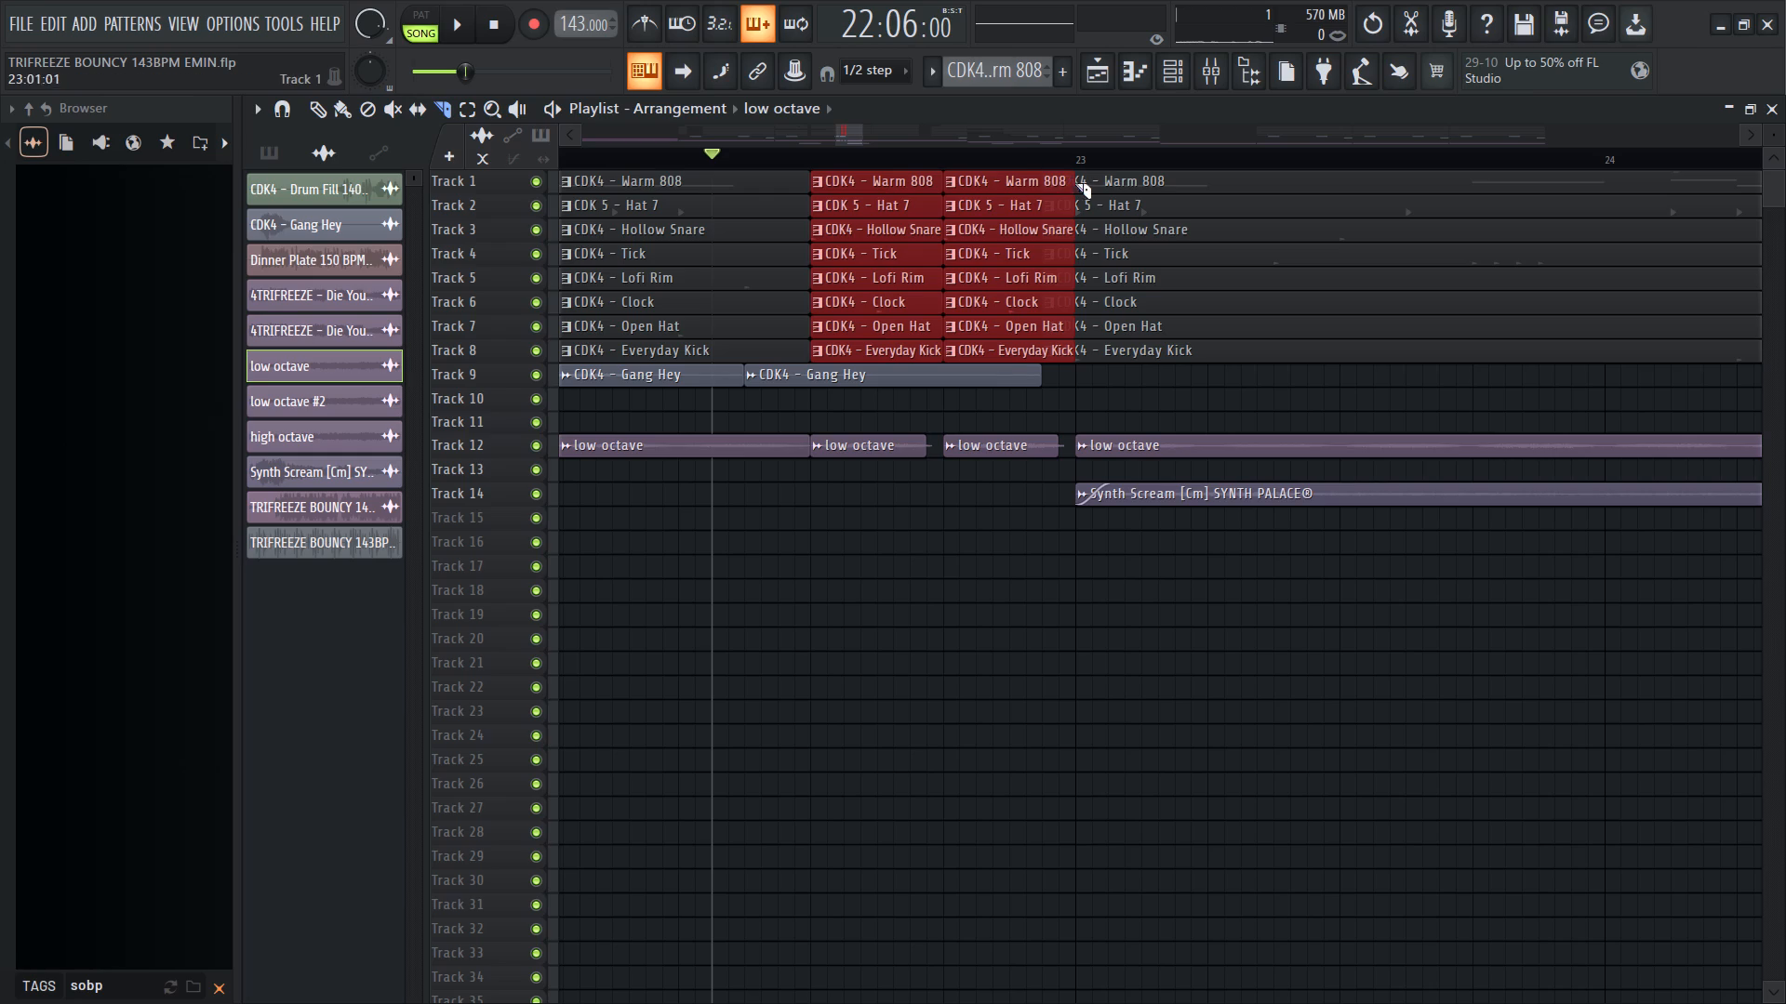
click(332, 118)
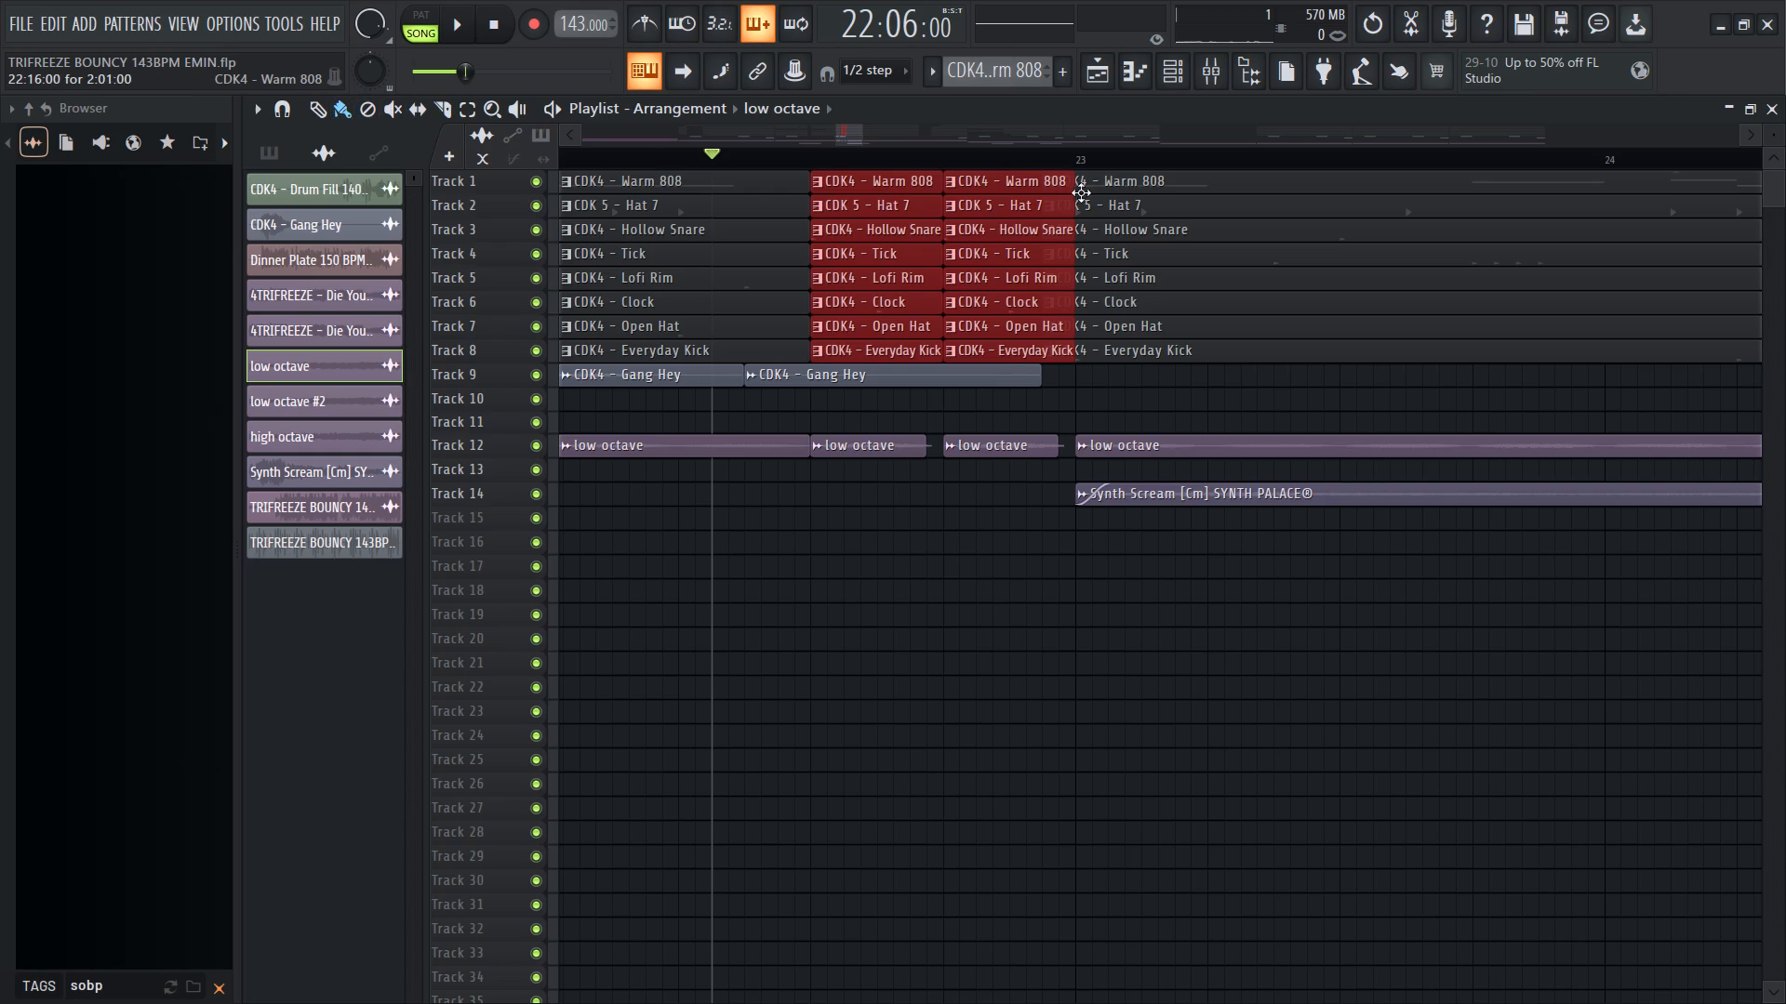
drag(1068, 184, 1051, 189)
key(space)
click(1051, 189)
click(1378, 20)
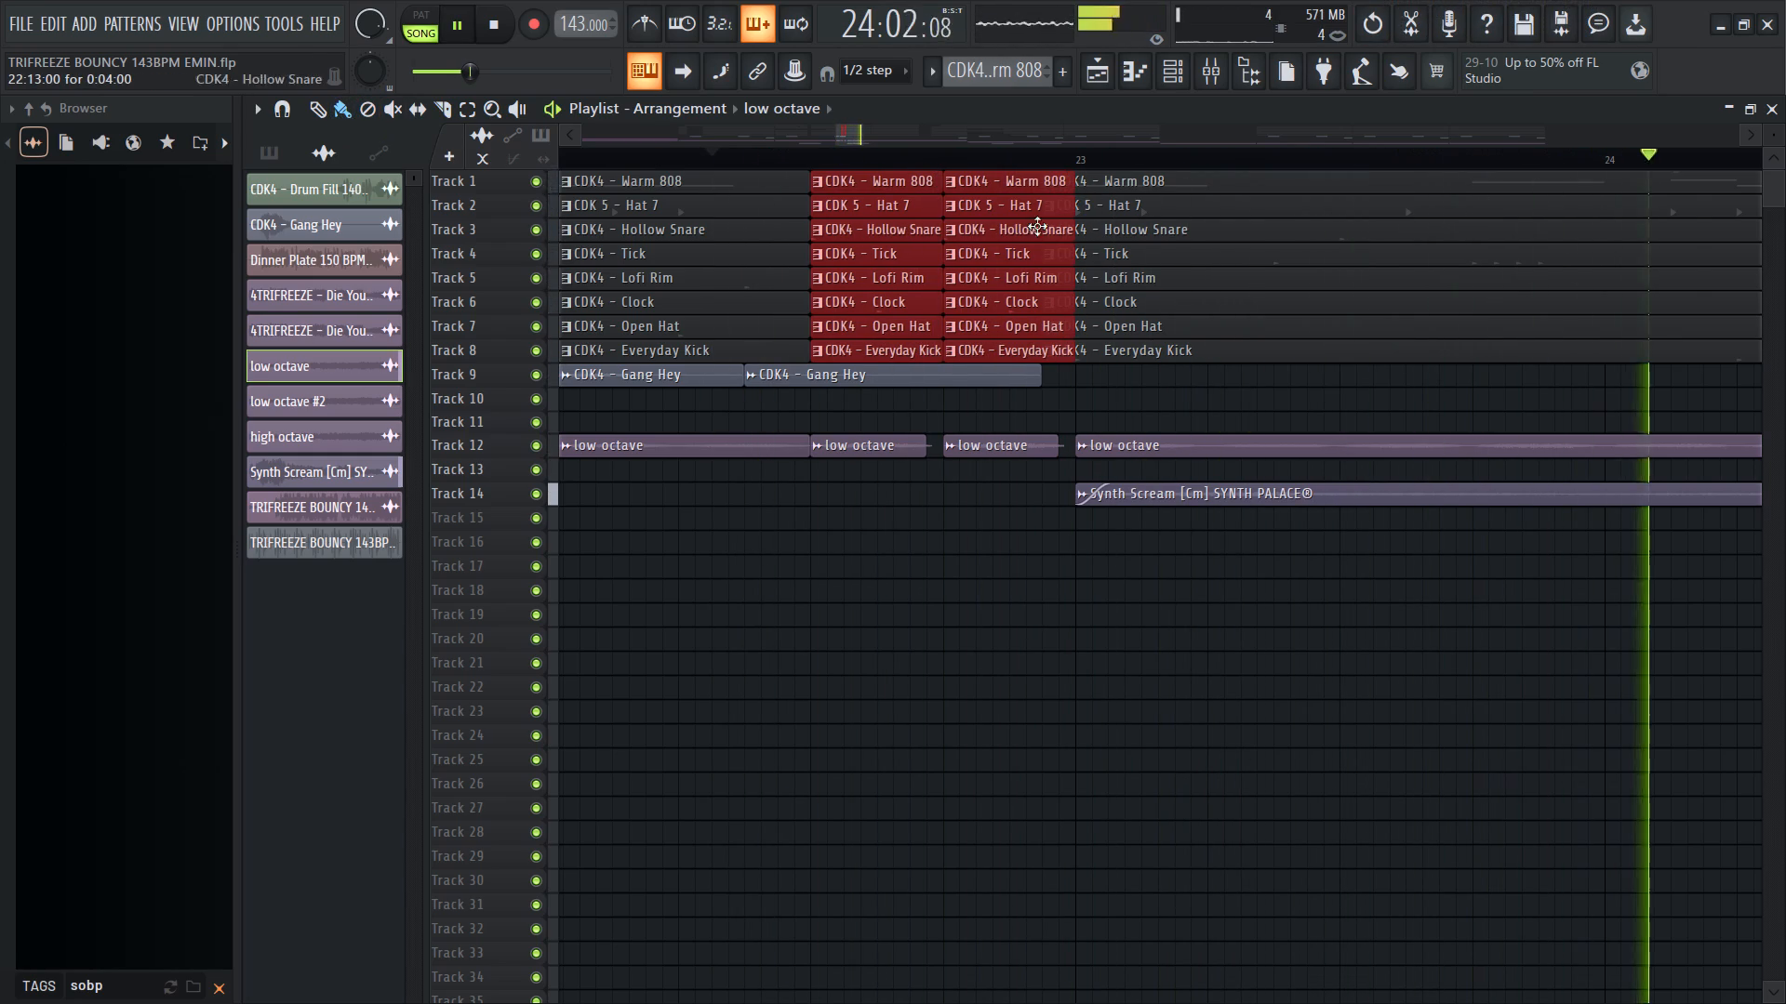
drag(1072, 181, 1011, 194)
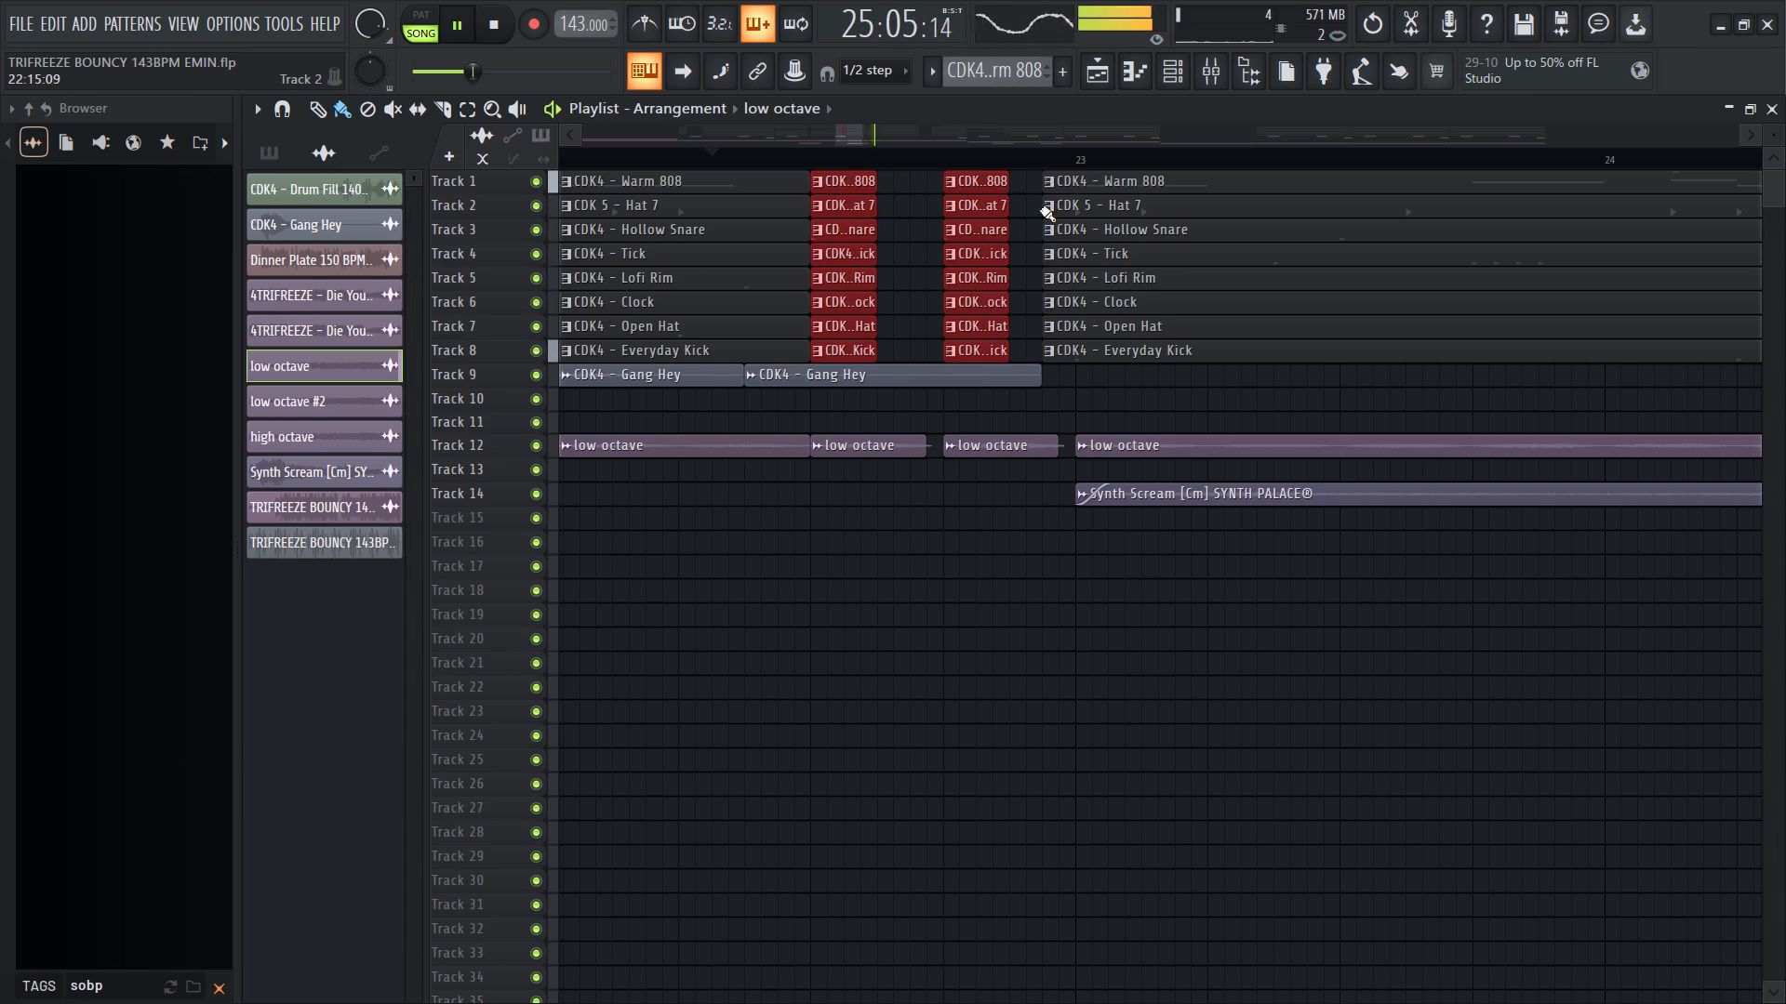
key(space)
Trim the start of the drum clips following the gap on Tracks 1 to 8 to bar 23.
ctrl+drag(1064, 380, 1081, 176)
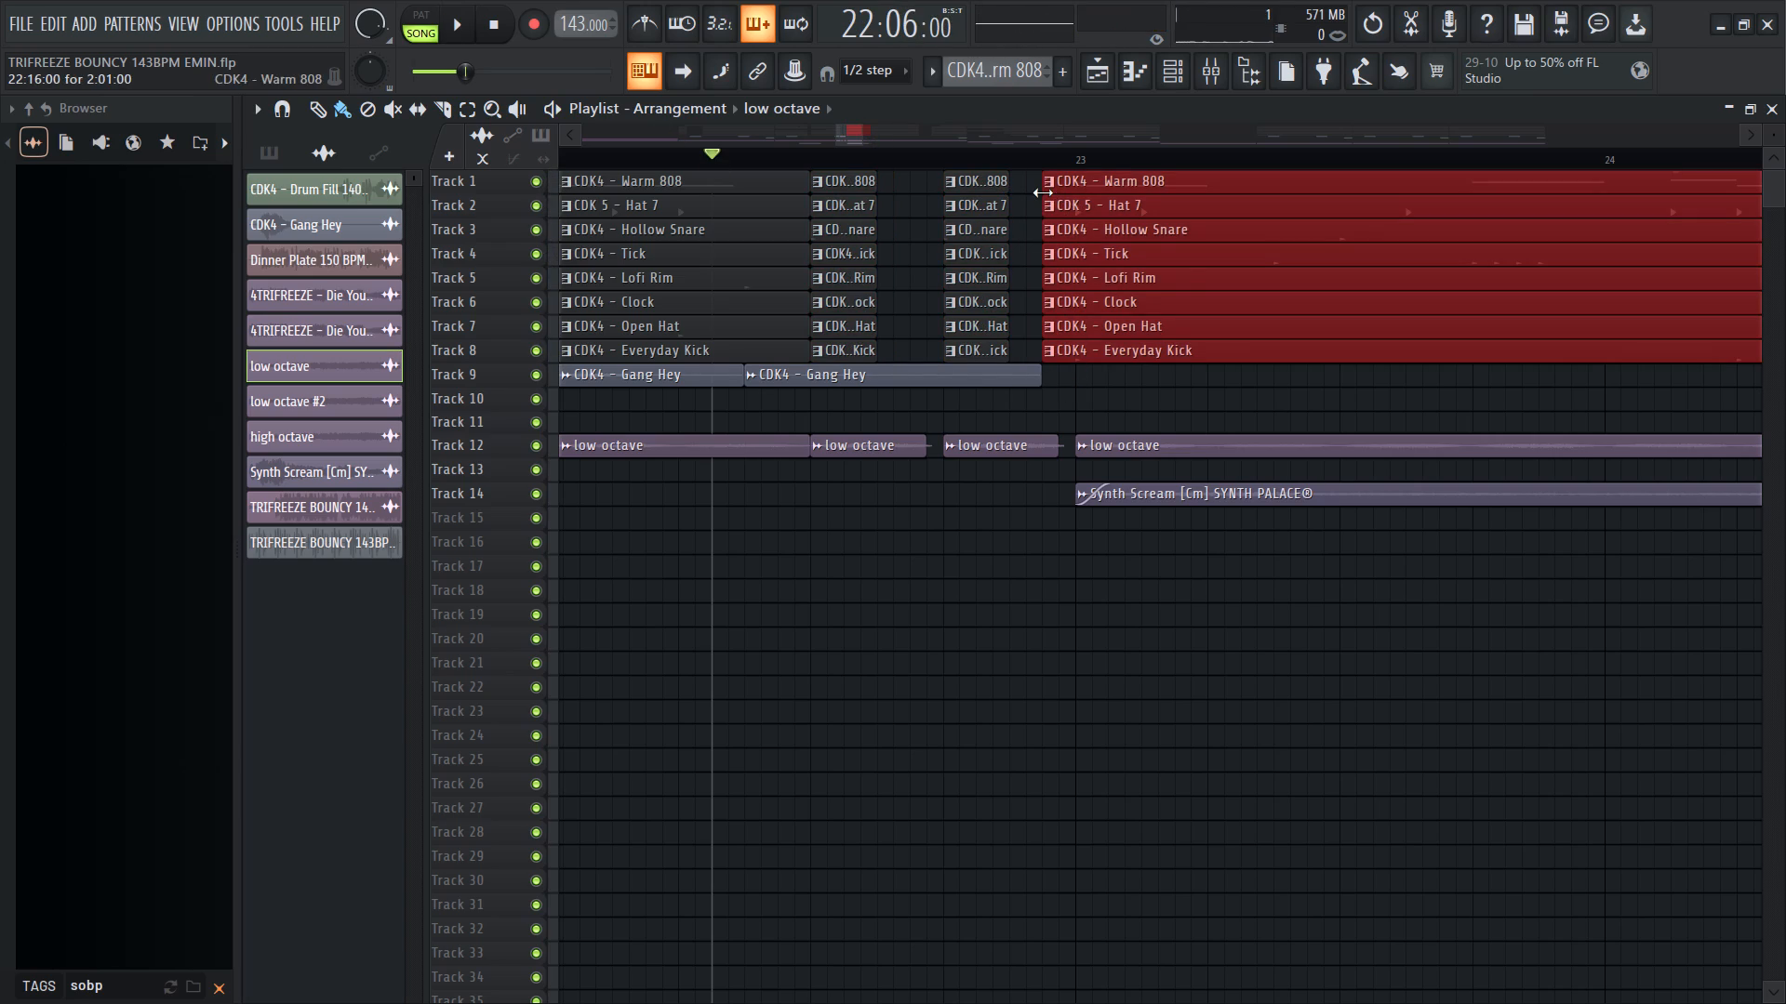
drag(1043, 192, 1077, 199)
Clear the time selection in bar 22 and set the playback start to 22:04.
ctrl+drag(1045, 336, 849, 168)
ctrl+drag(846, 164, 987, 333)
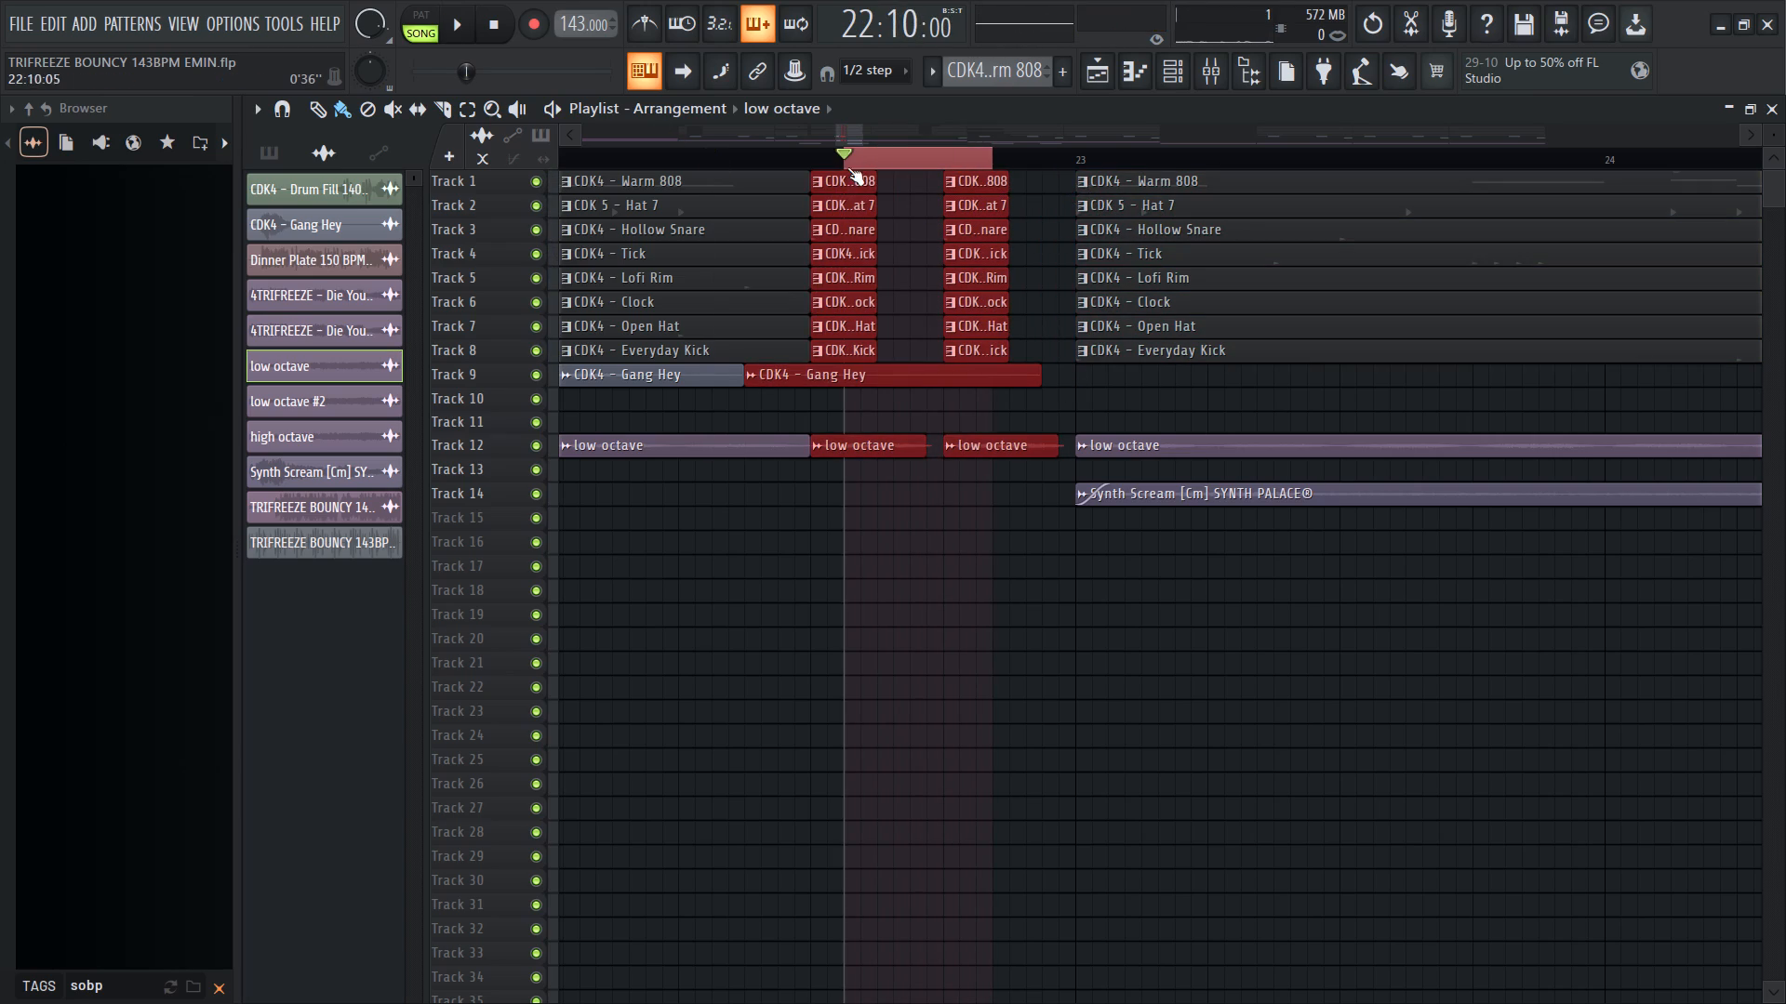
click(828, 165)
click(805, 165)
click(793, 165)
click(706, 159)
drag(674, 159, 664, 161)
triple_click(653, 162)
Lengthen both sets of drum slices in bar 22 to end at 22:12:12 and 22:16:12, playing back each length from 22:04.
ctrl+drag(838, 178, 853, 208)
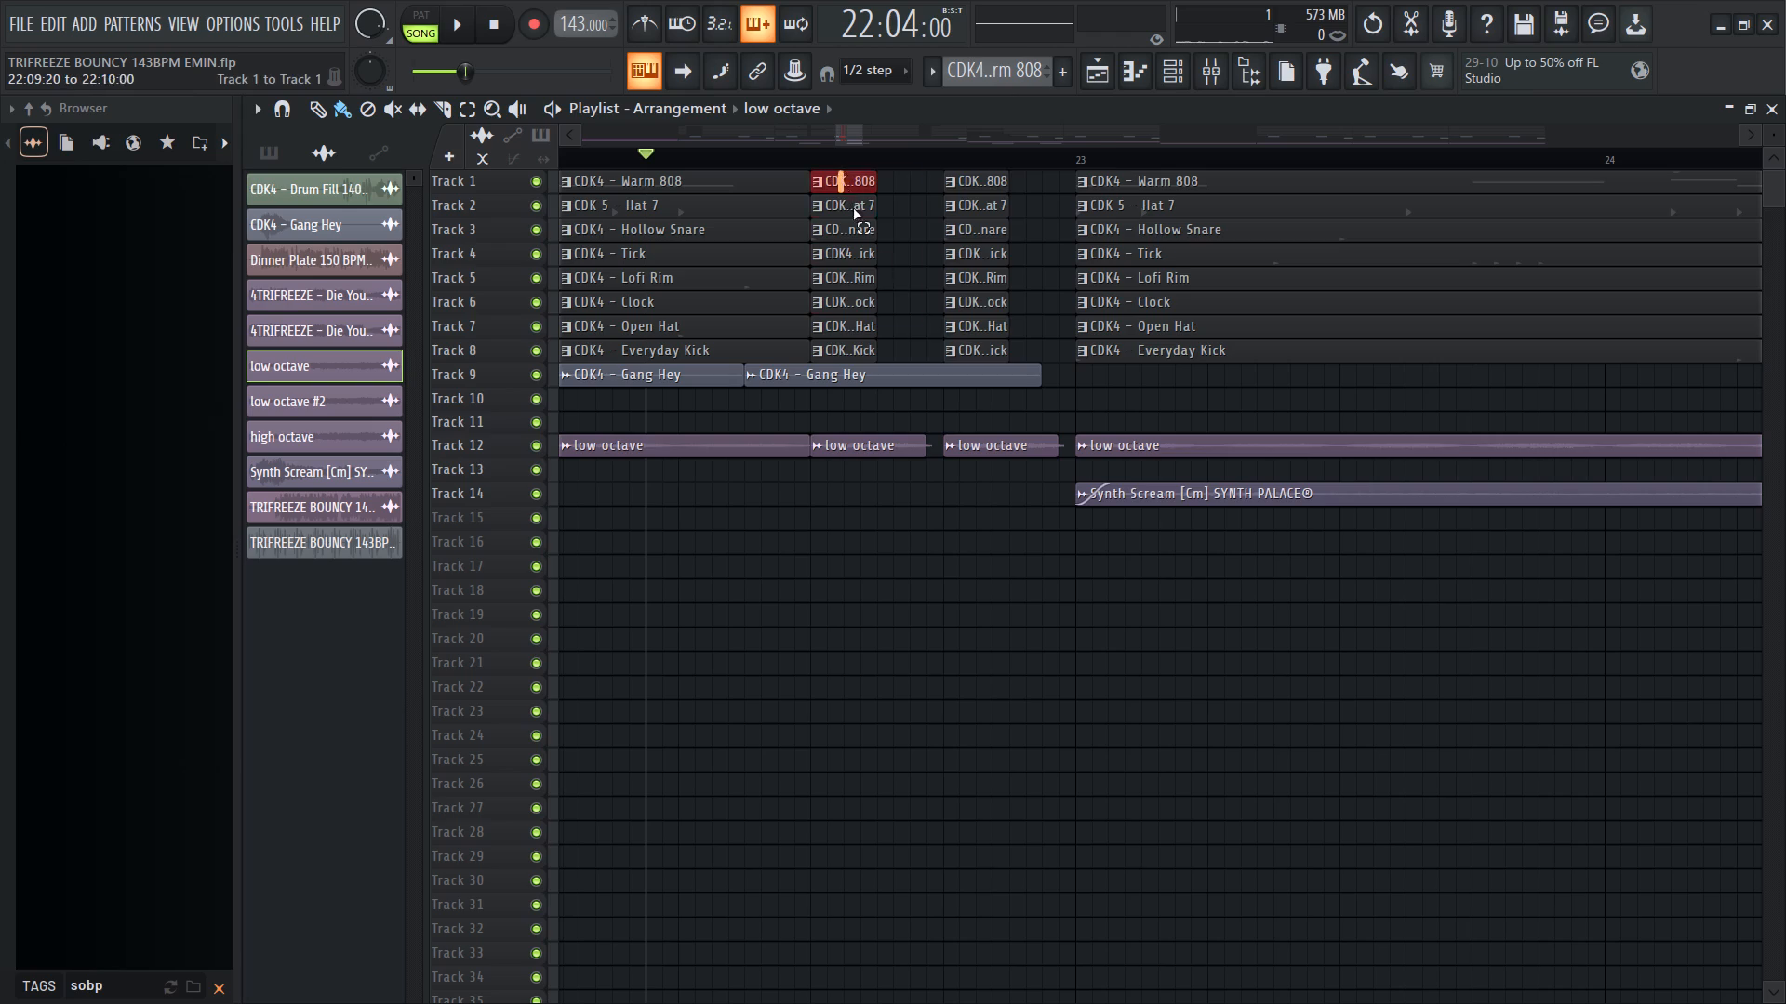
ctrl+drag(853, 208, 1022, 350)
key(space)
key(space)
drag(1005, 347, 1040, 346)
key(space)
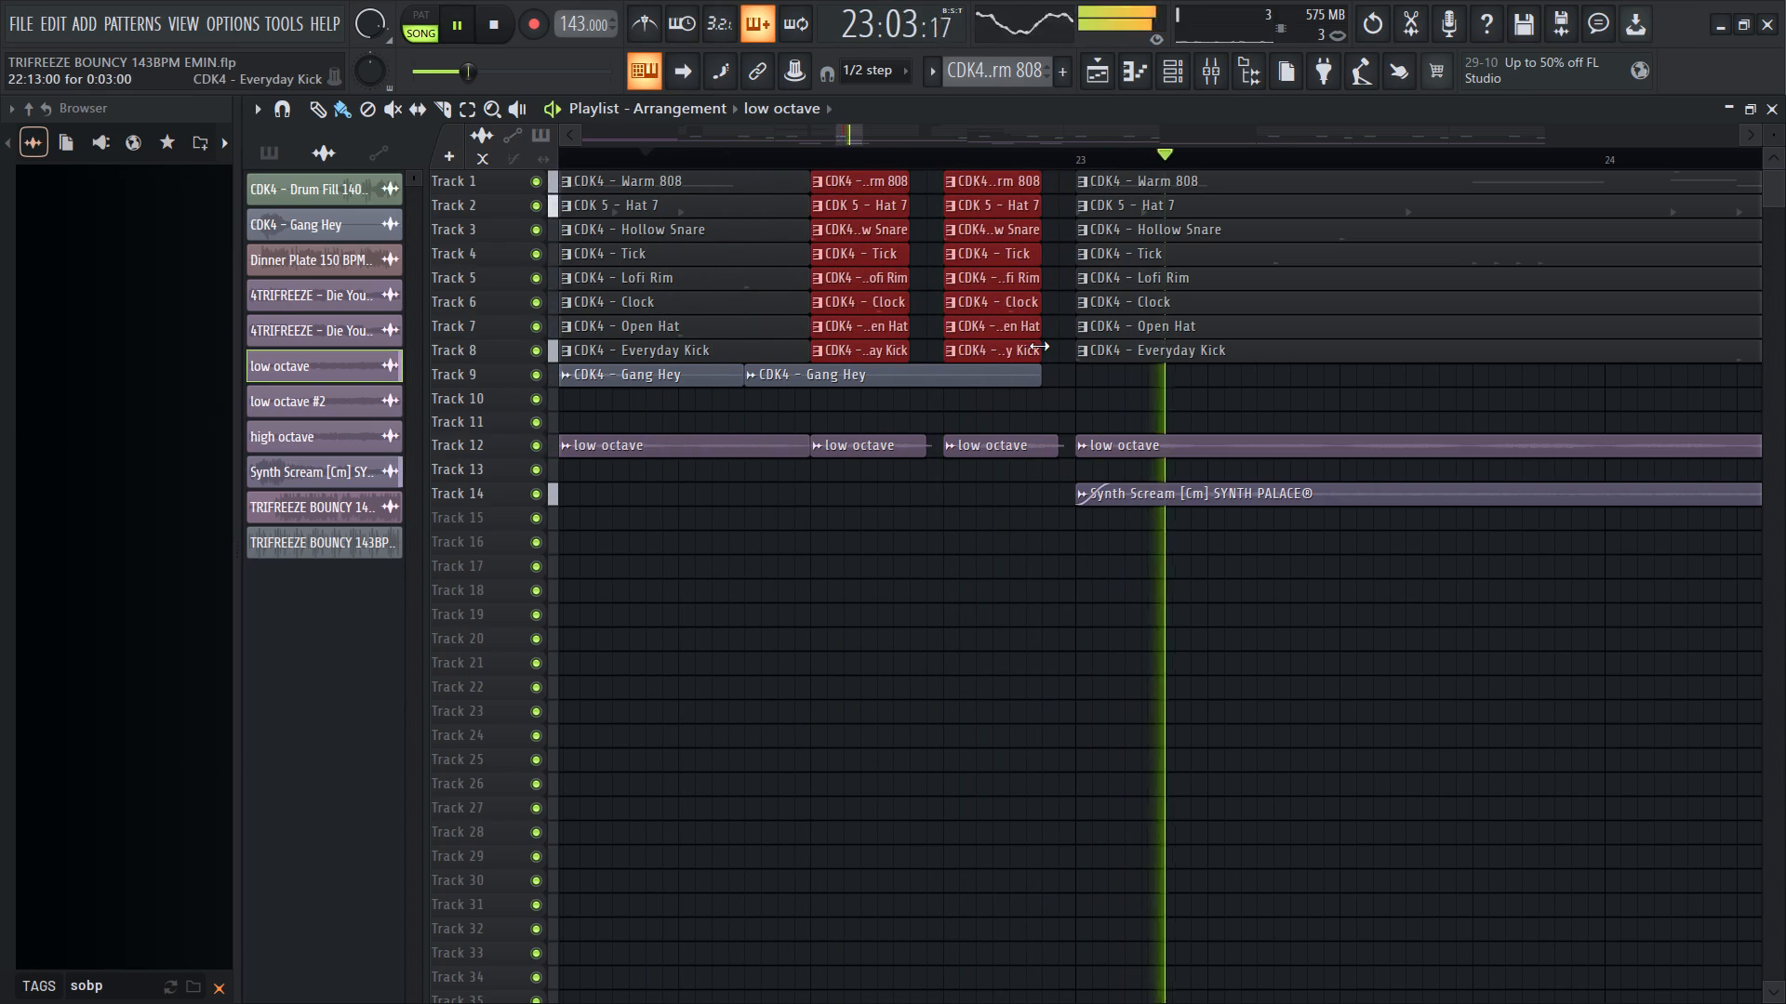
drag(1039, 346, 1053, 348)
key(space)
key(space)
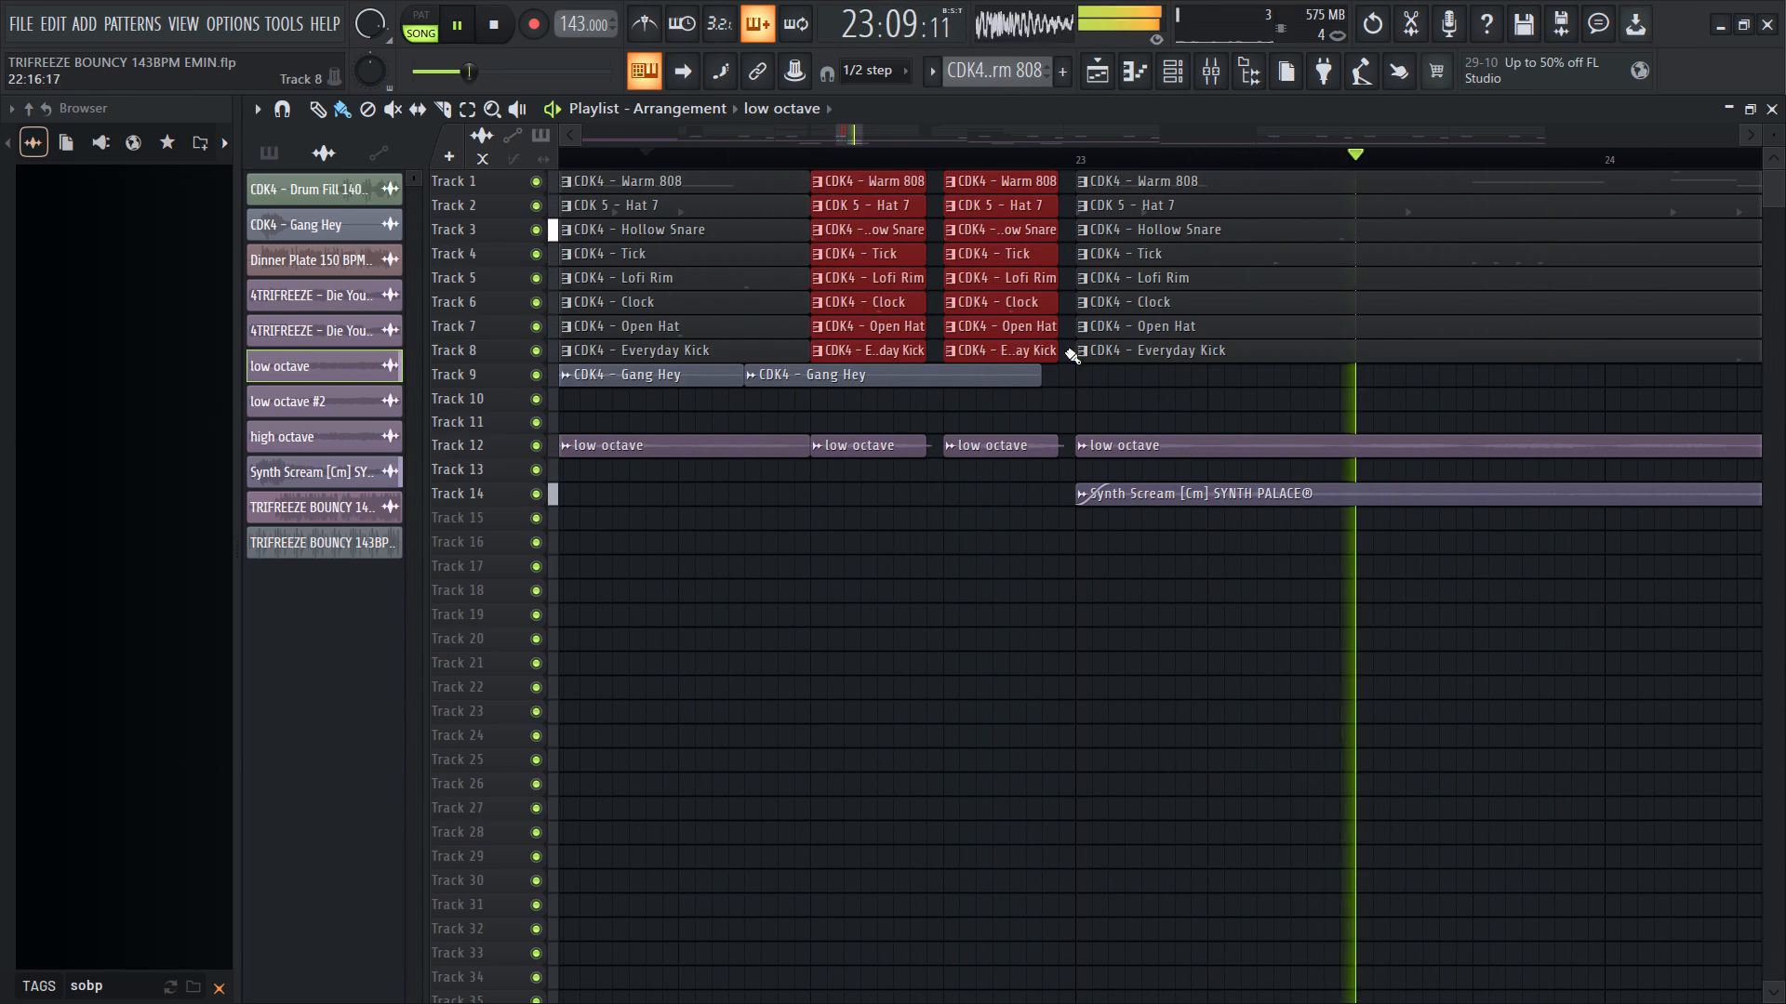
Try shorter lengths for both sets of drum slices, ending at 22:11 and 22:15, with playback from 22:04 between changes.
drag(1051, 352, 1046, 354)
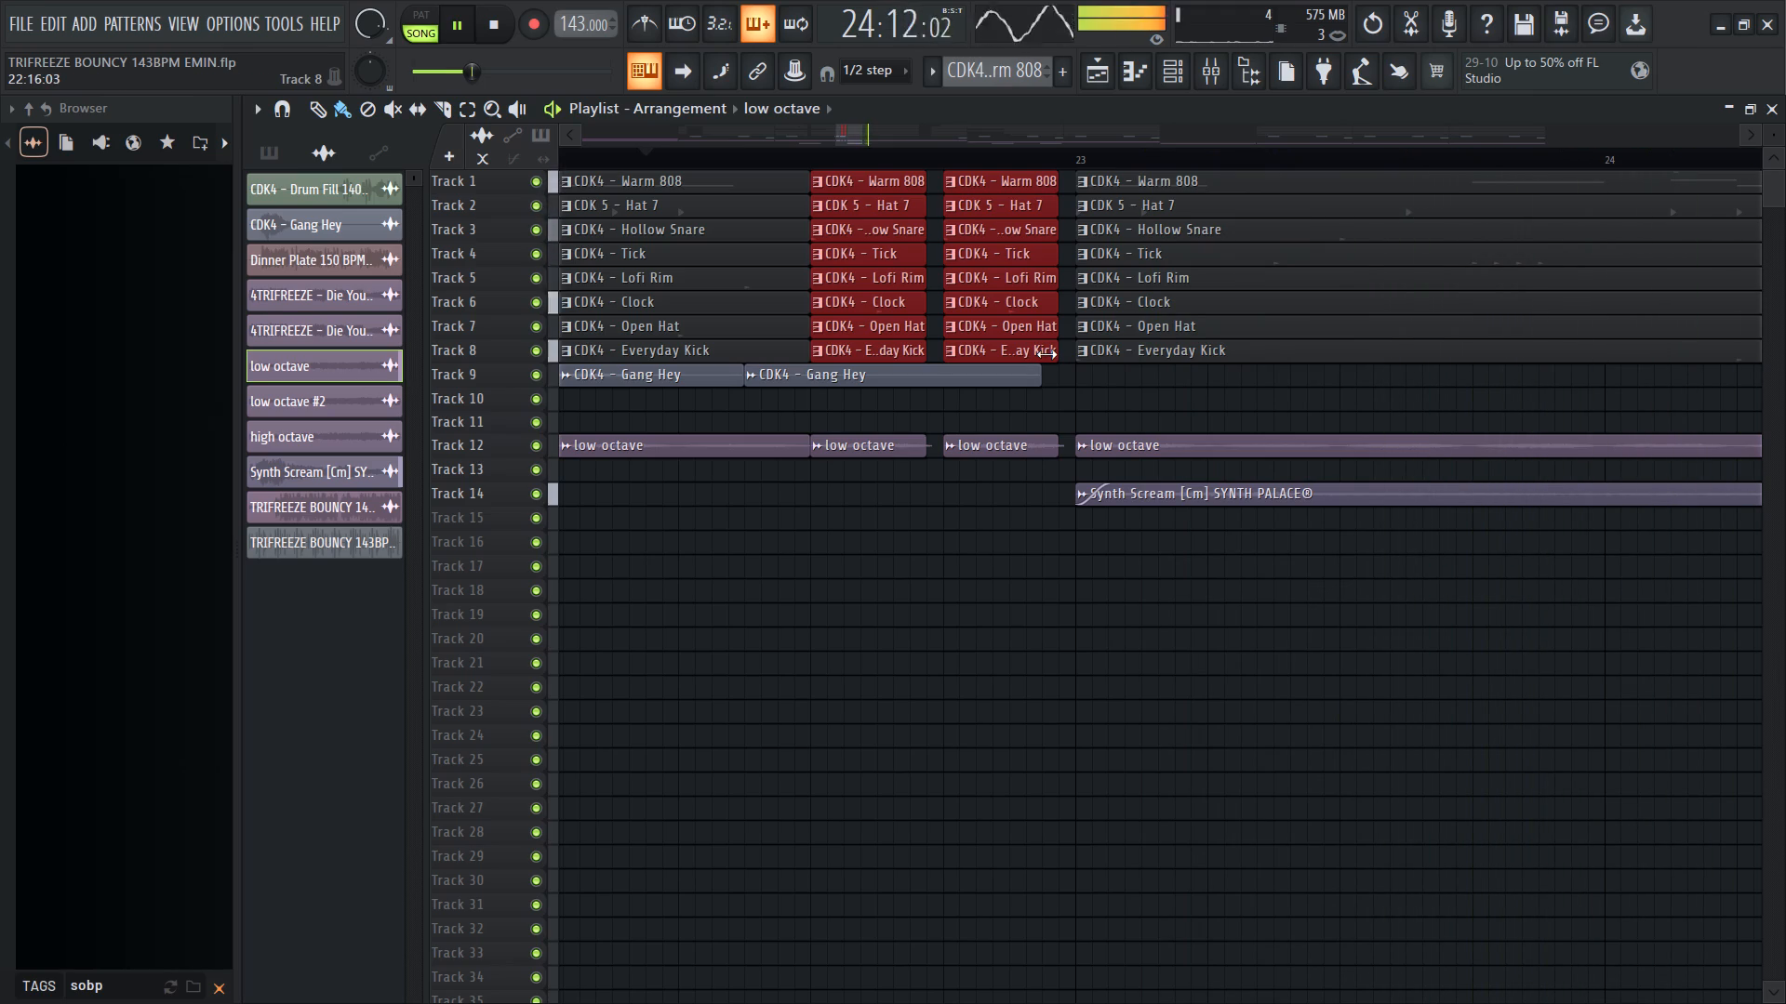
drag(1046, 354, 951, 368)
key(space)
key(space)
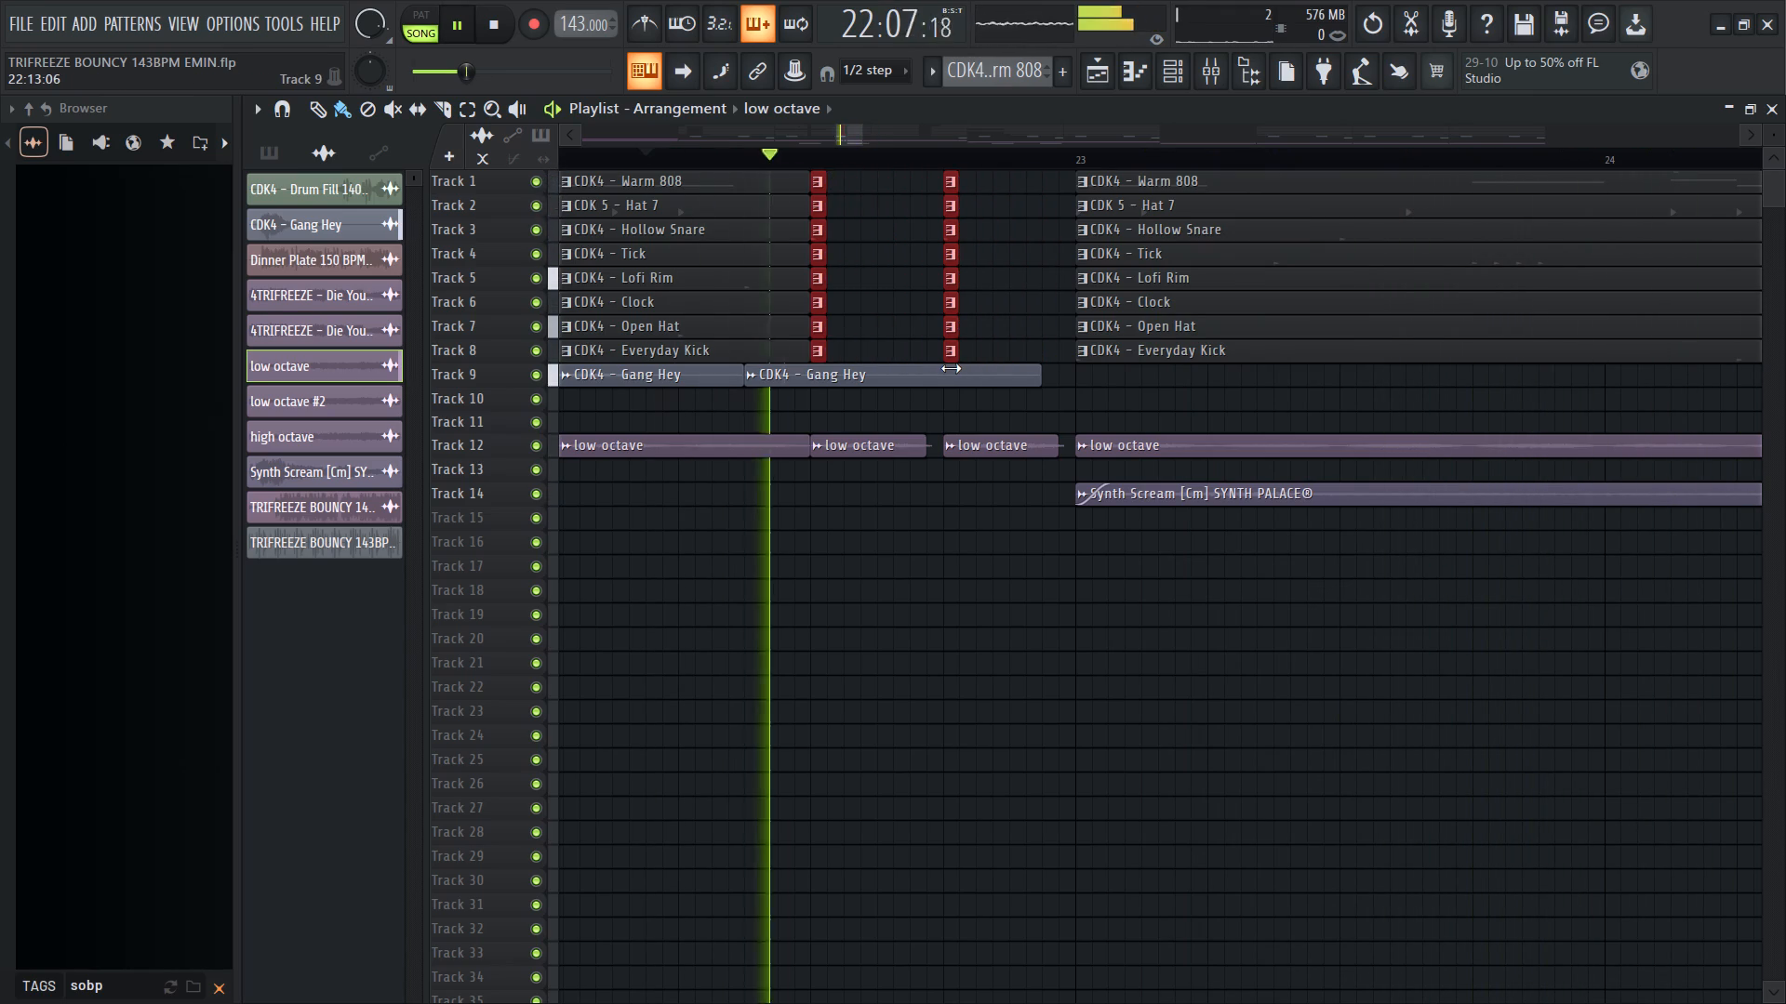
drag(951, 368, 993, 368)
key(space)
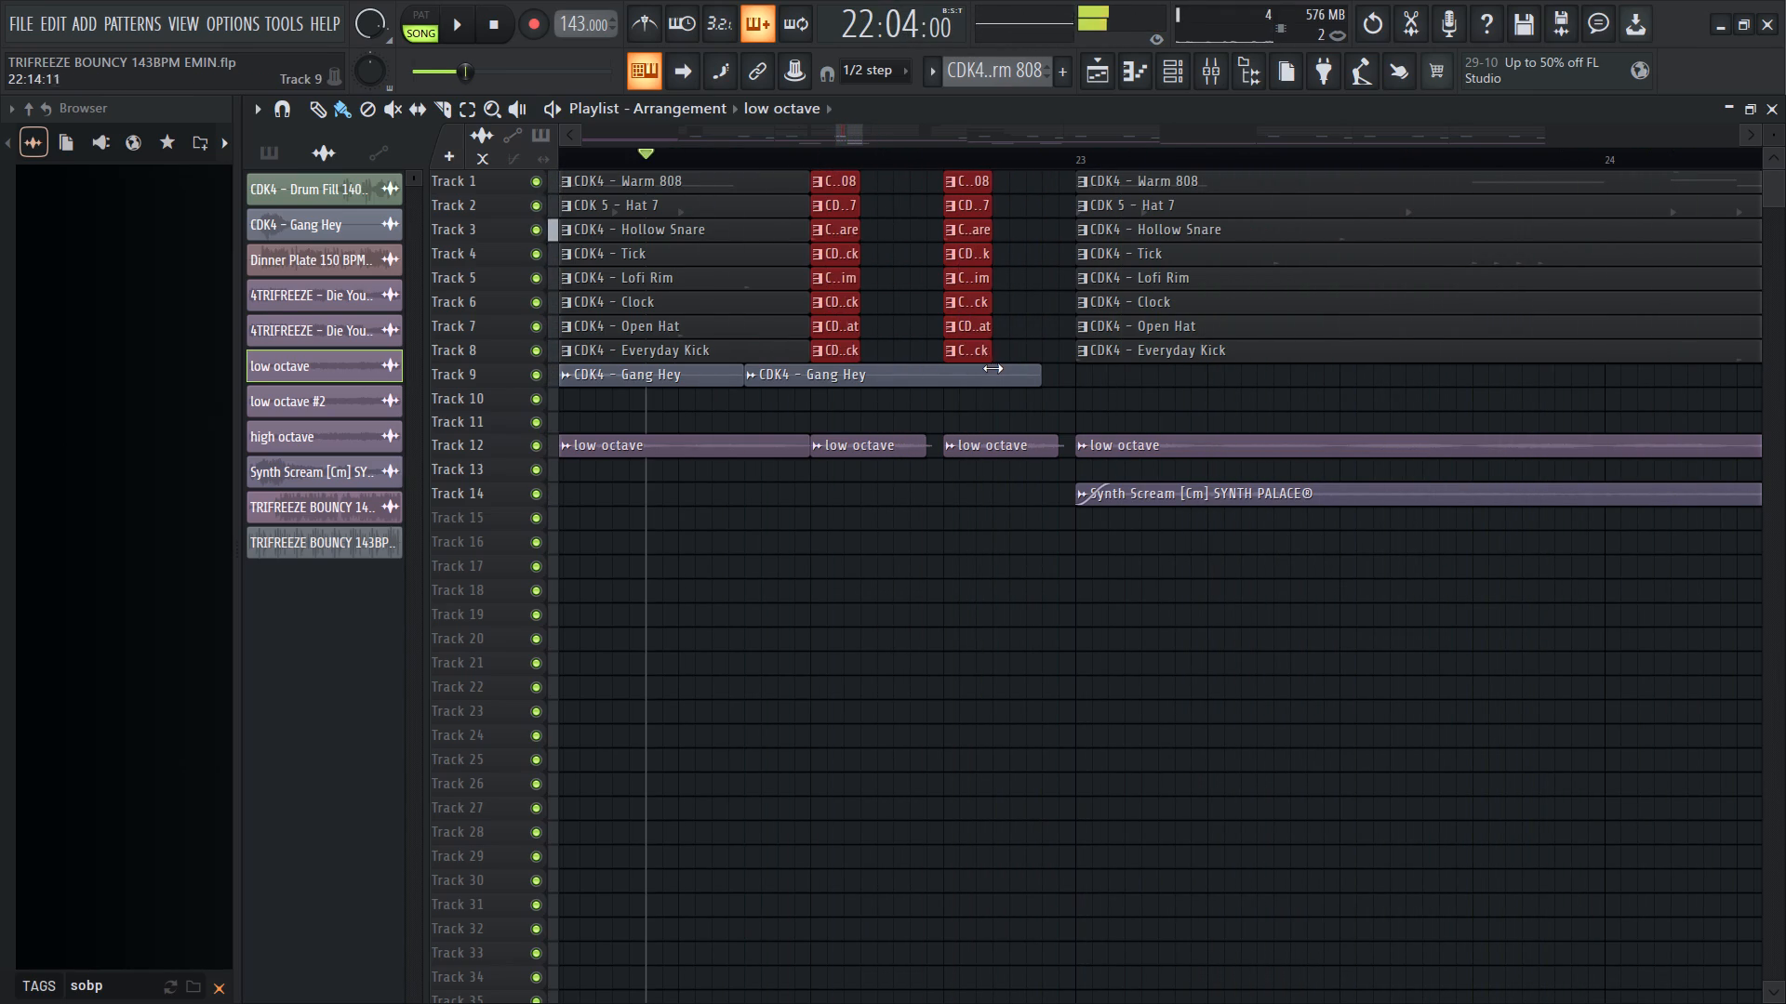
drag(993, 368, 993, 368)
Cut out both sets of selected drum slices between 22:09 and bar 23 on Tracks 1 to 8.
key(ctrl+x)
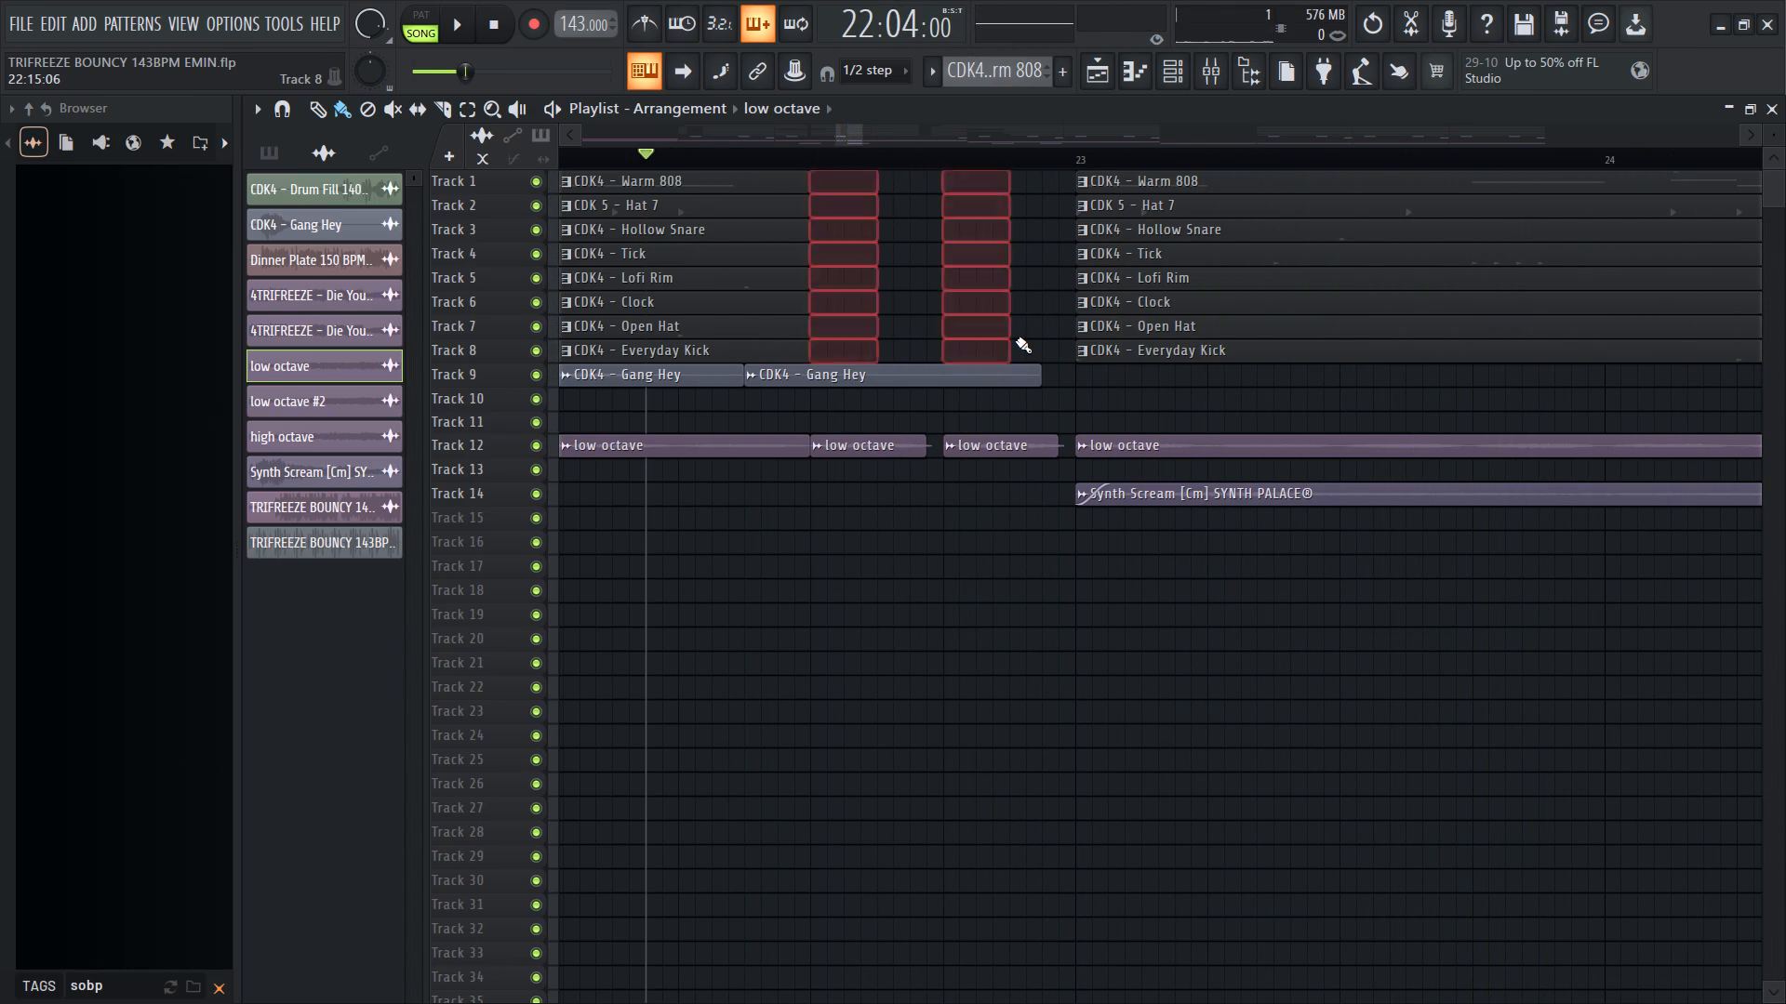
Play from 22:04 to check the bar 22 drum break and low octave slices, and examine the arrangement back to bars 11 to 16.
ctrl+scroll(766, 443, up, 3)
key(alt+space)
key(space)
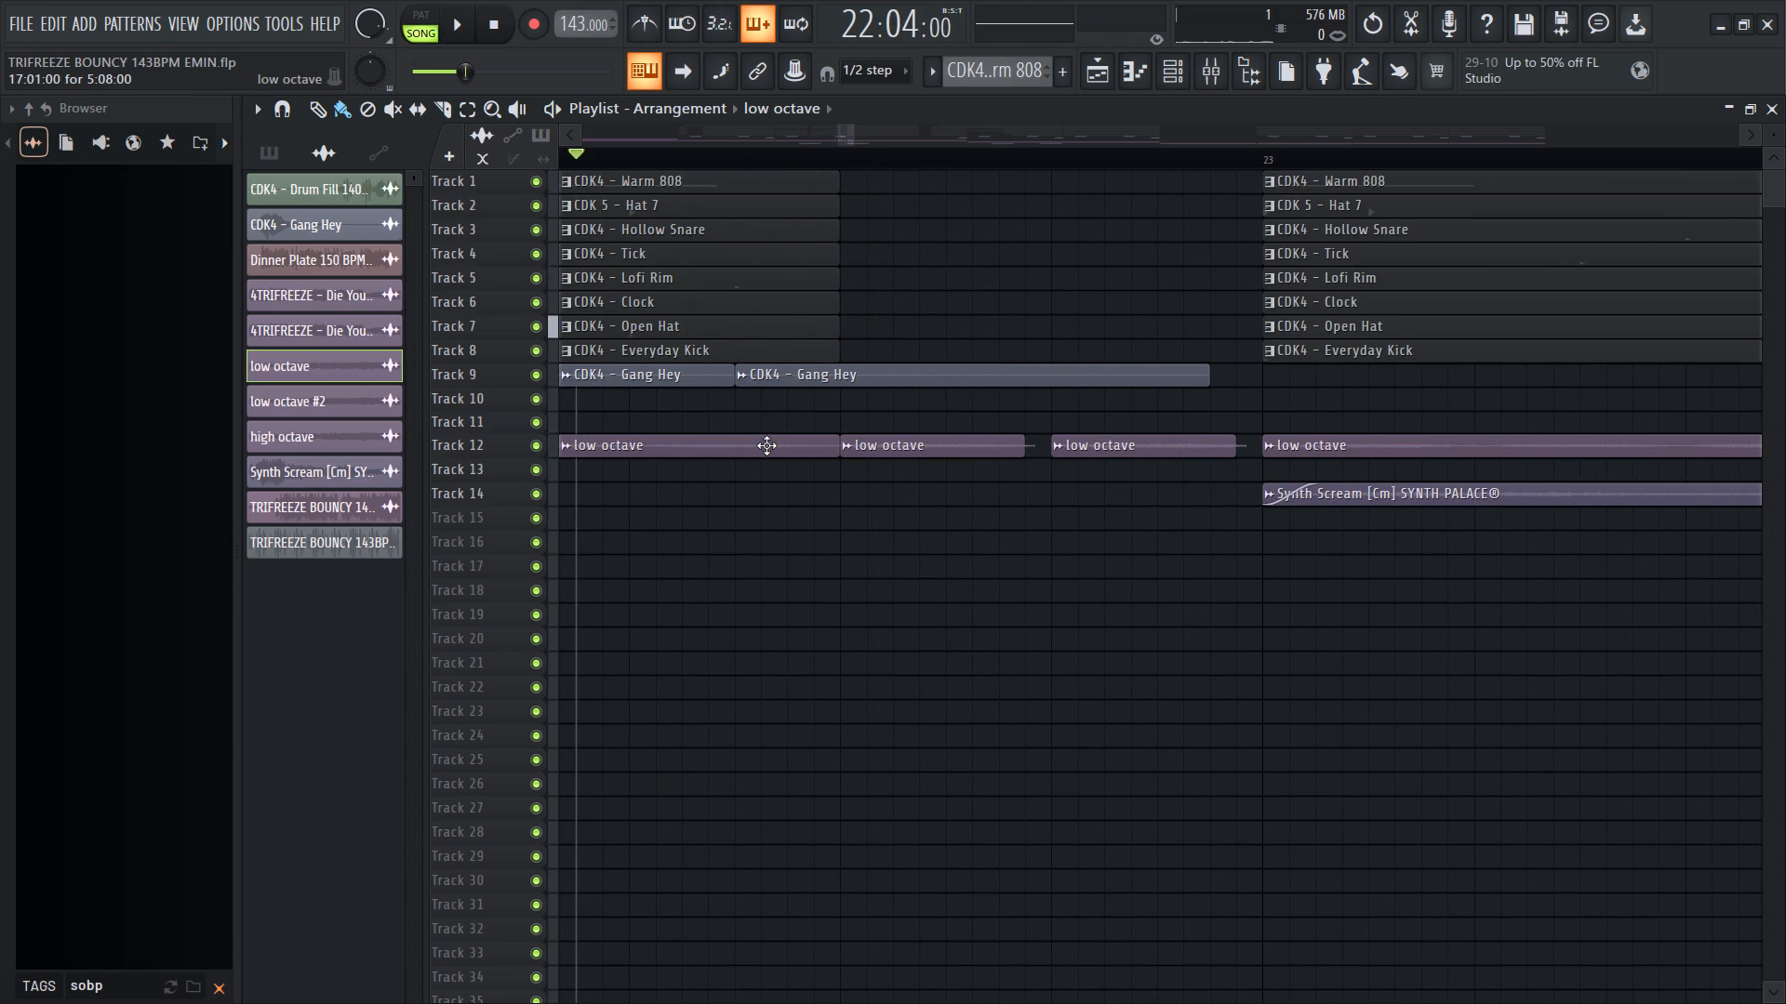
alt+scroll(766, 445, up, 6)
key(space)
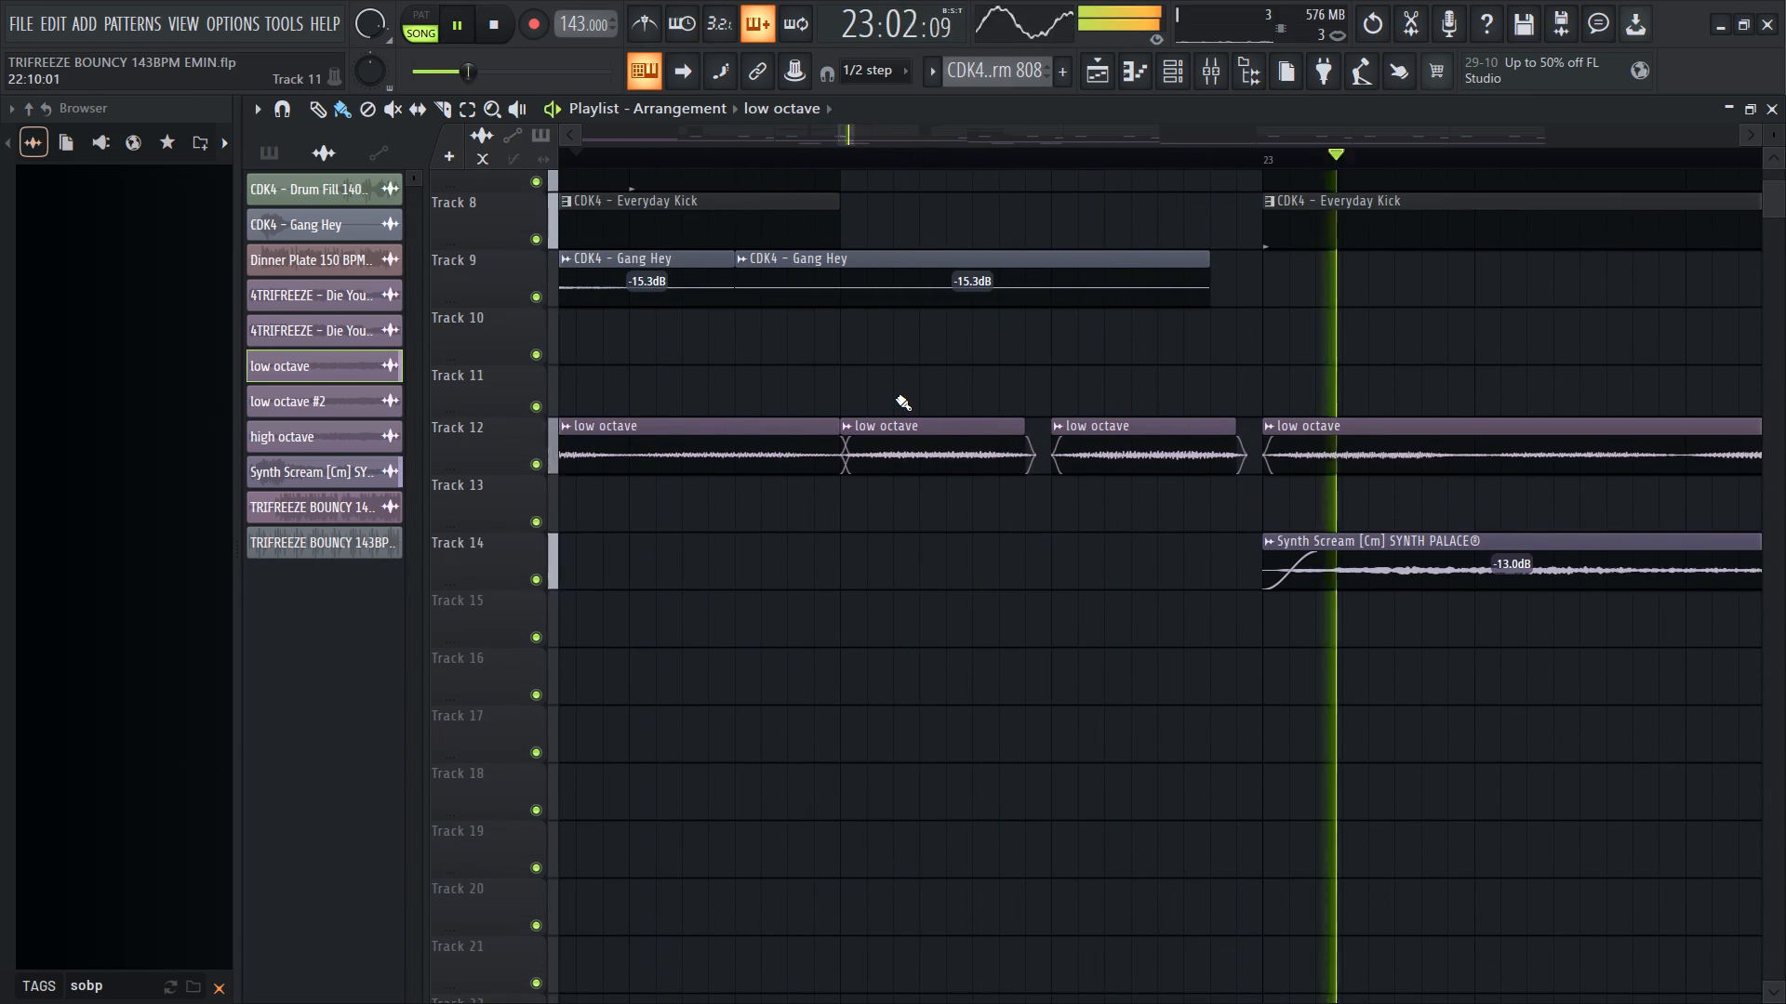
scroll(896, 398, up, 6)
ctrl+scroll(896, 398, down, 6)
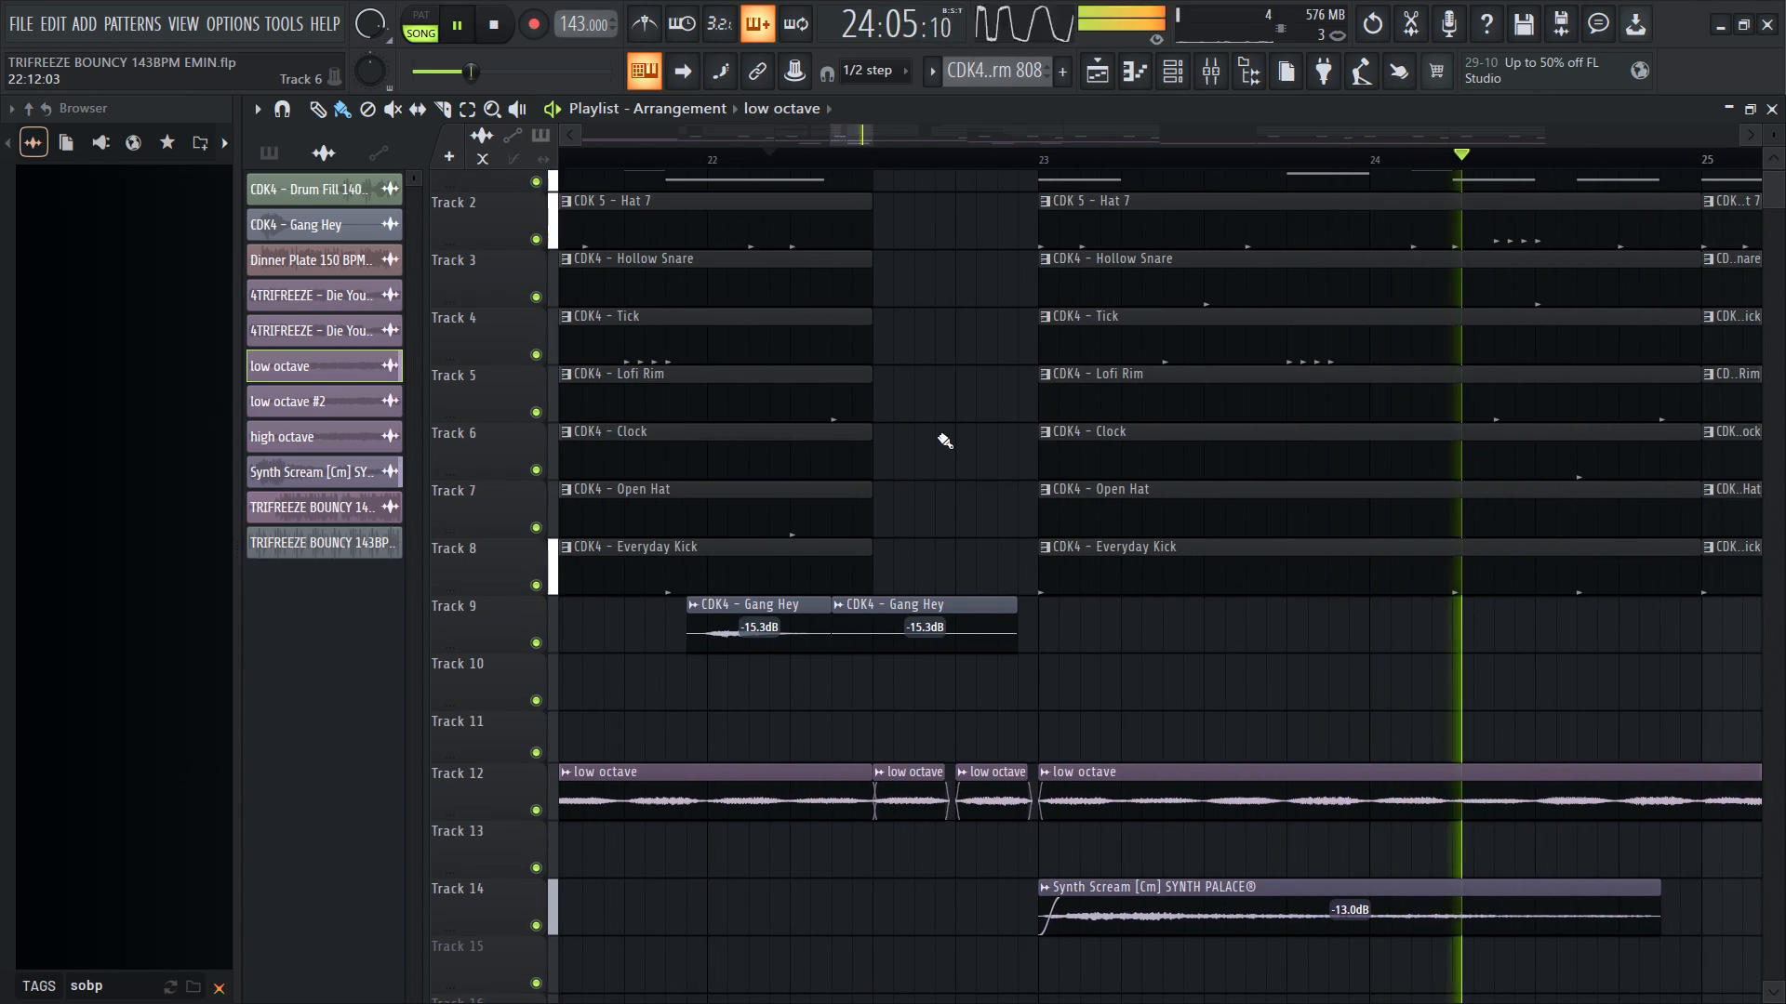
ctrl+scroll(938, 436, up, 1)
ctrl+scroll(938, 437, down, 10)
ctrl+scroll(745, 443, up, 6)
ctrl+scroll(743, 443, down, 5)
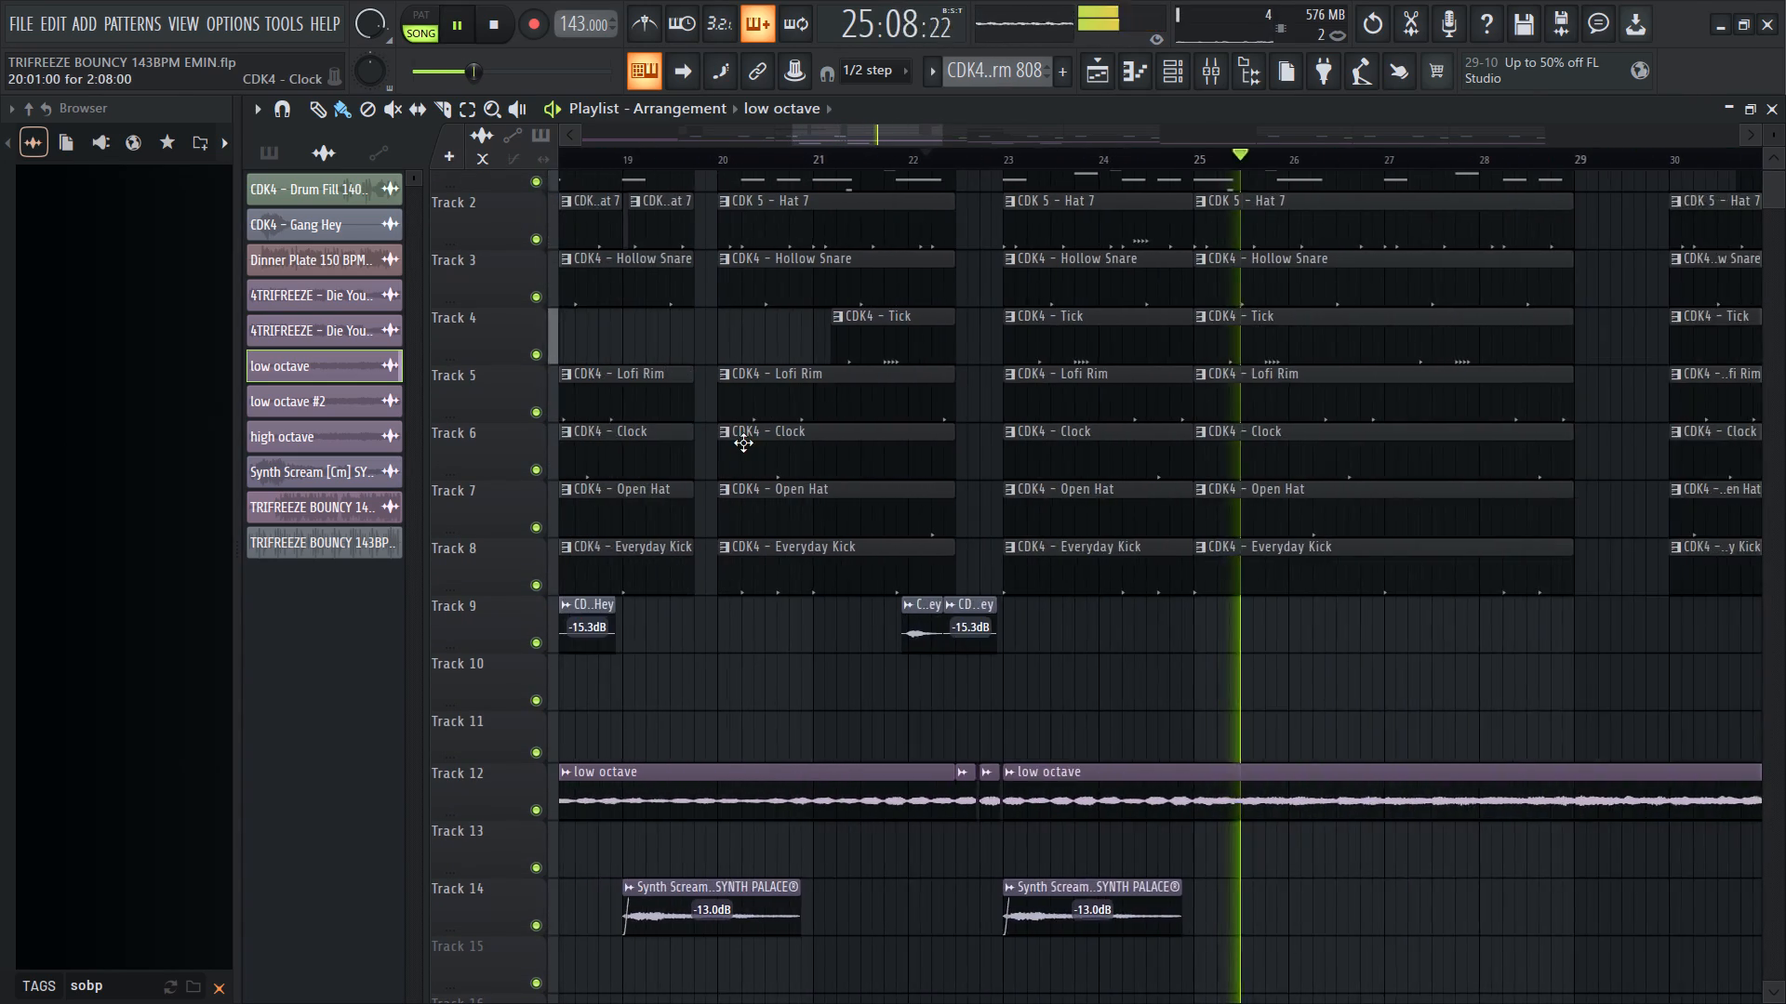
ctrl+scroll(743, 443, down, 7)
ctrl+scroll(643, 435, down, 6)
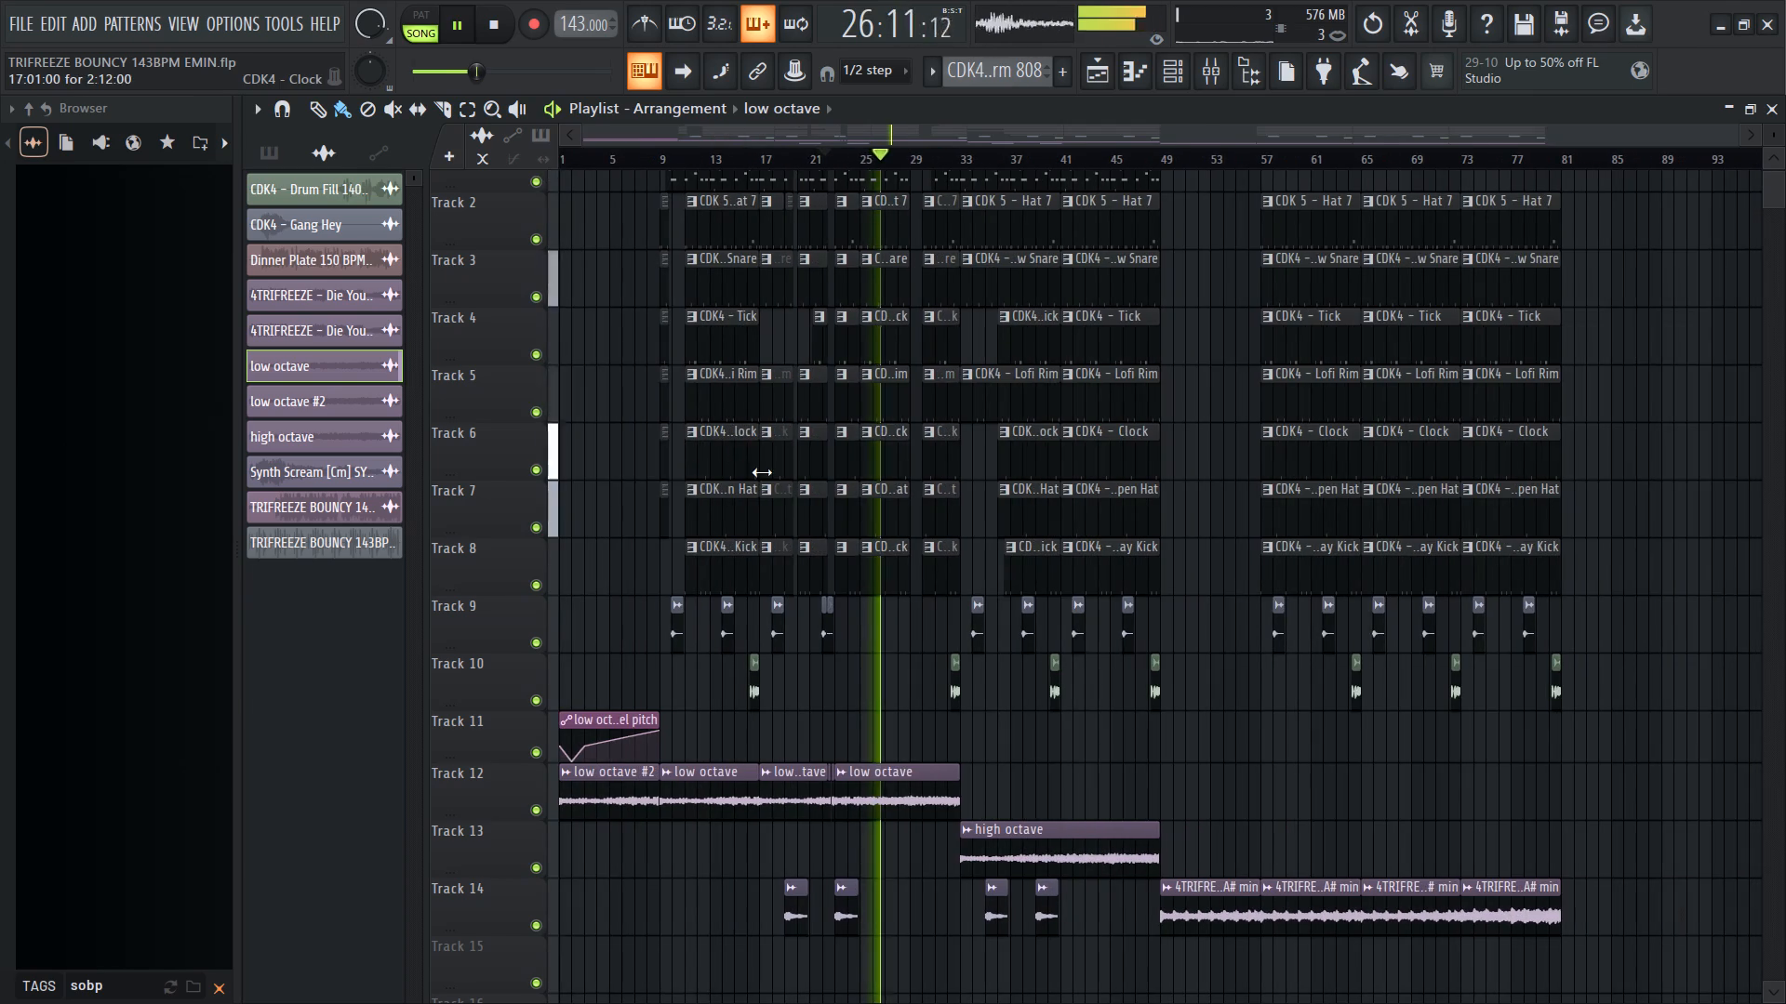
ctrl+scroll(684, 467, up, 17)
key(space)
scroll(818, 468, up, 6)
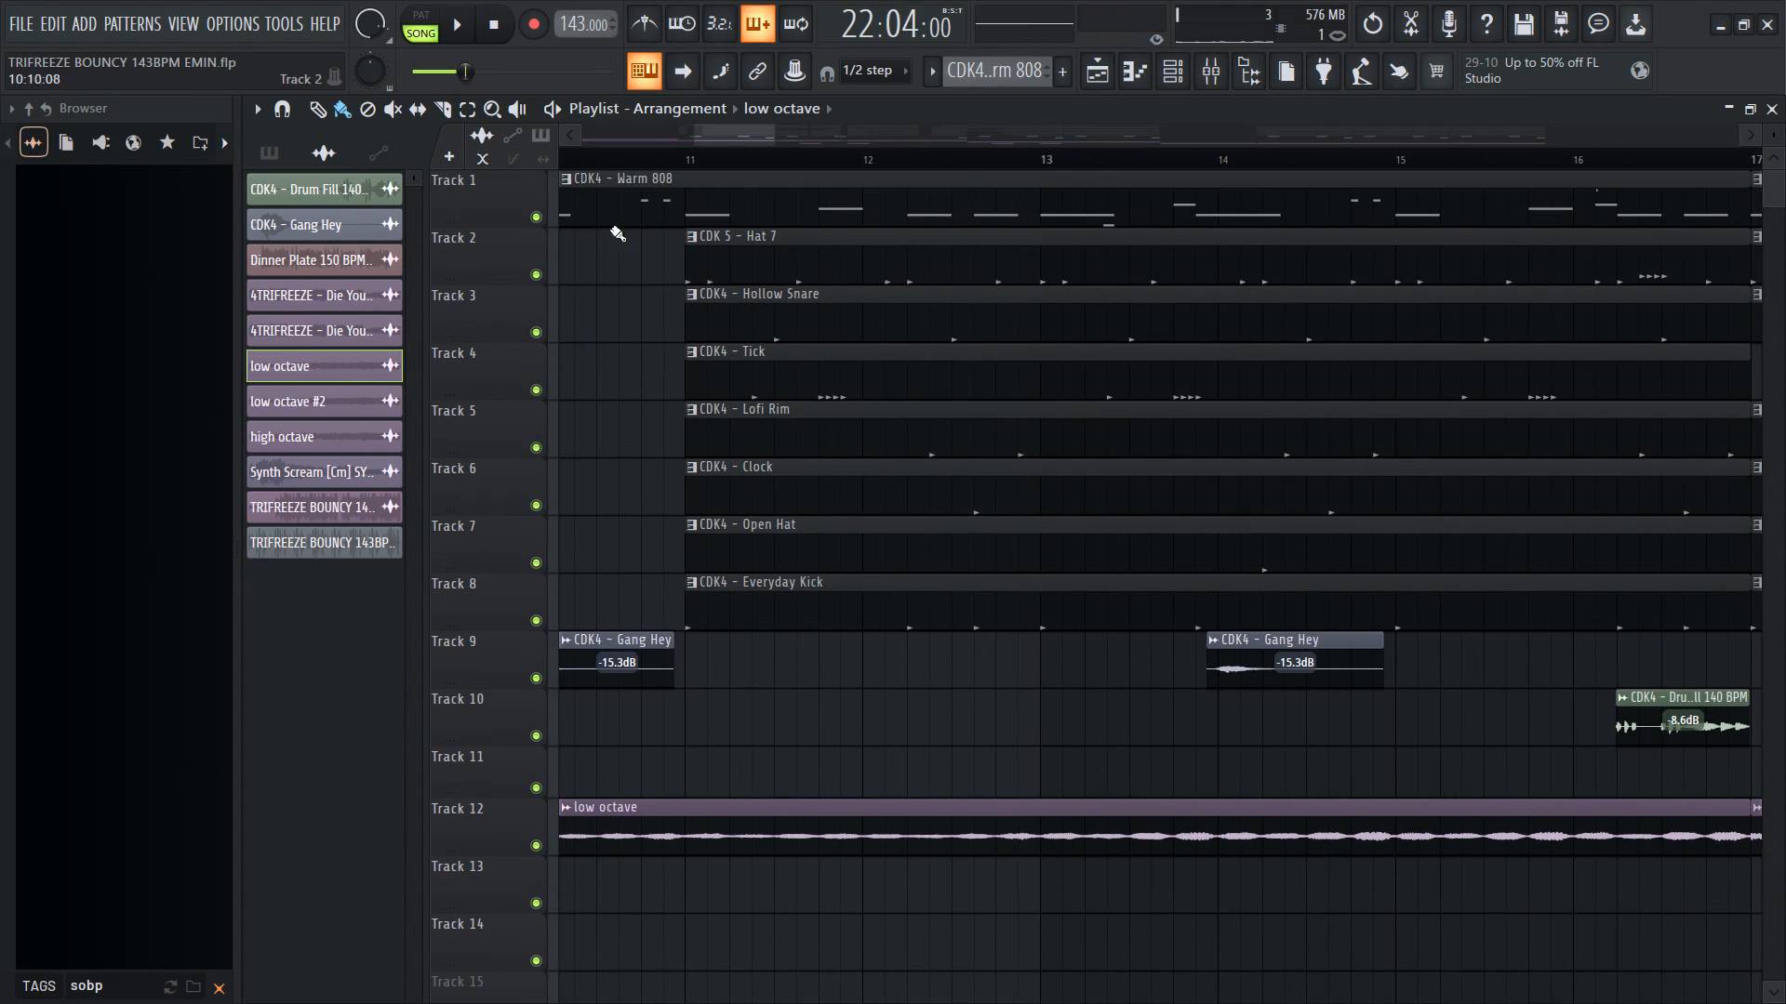
Slice the drum clips on Tracks 1 to 8 at 11:05, and slice the Warm 808 clip at bar 11.
click(439, 99)
shift+drag(800, 209, 773, 666)
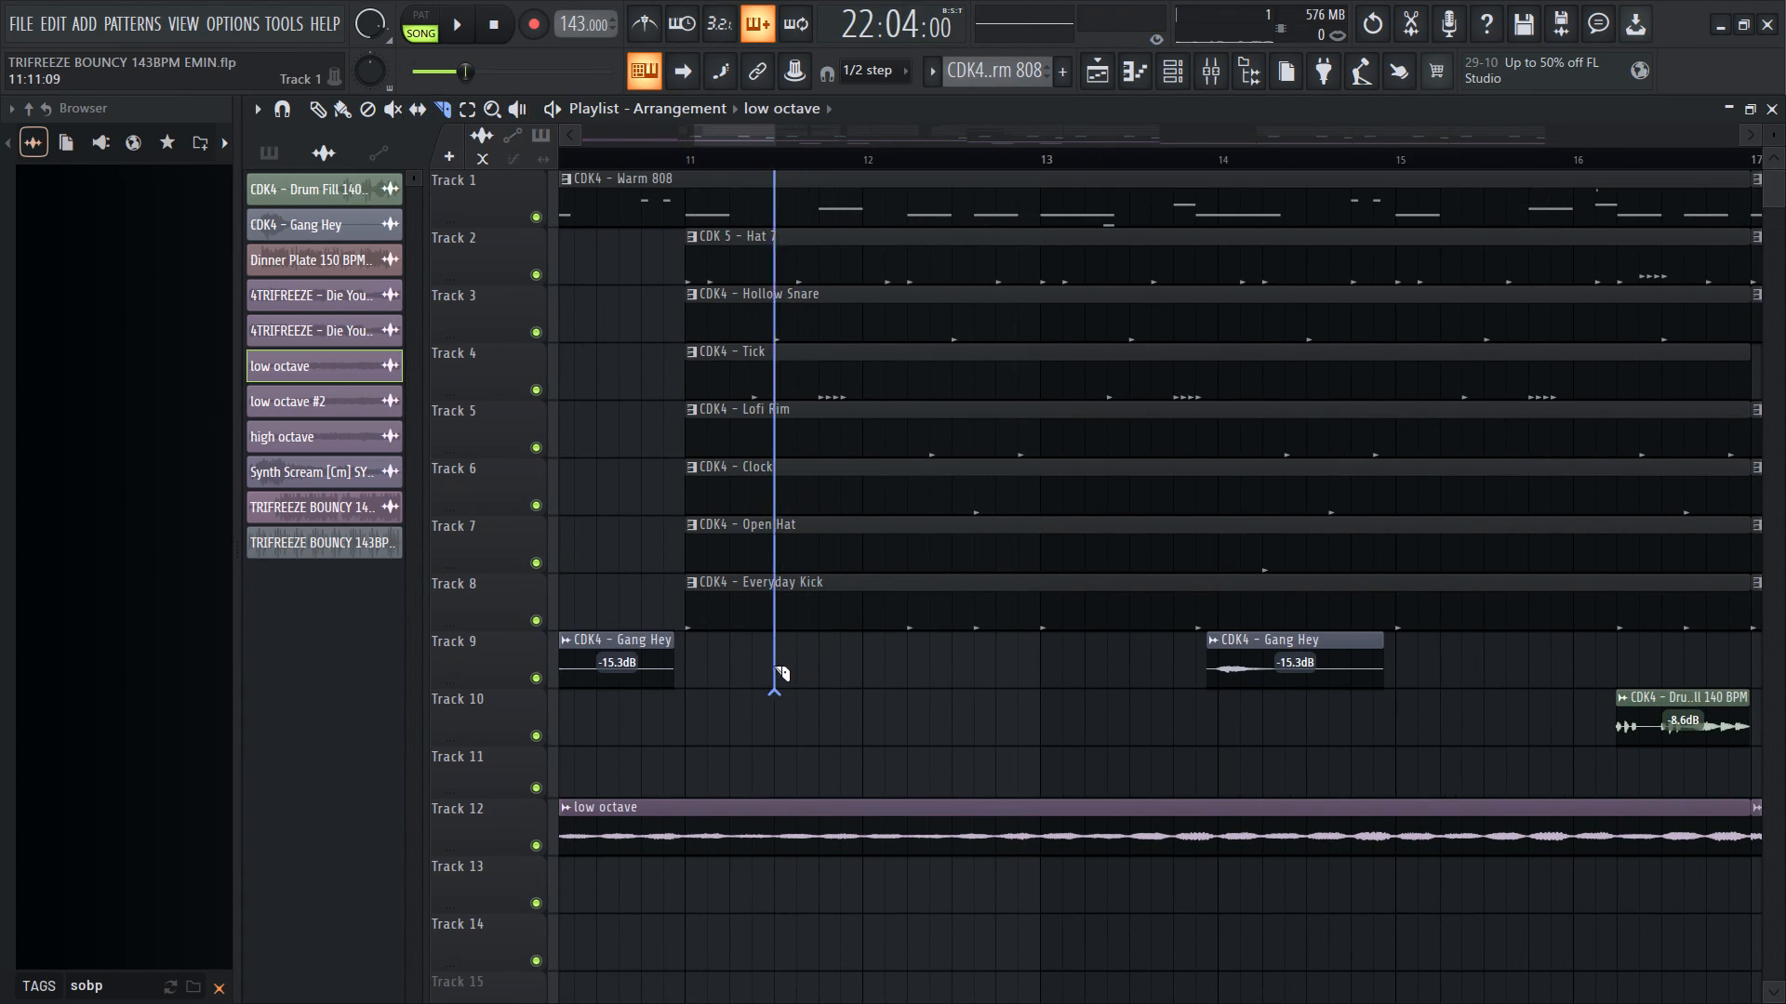
shift+drag(773, 666, 732, 666)
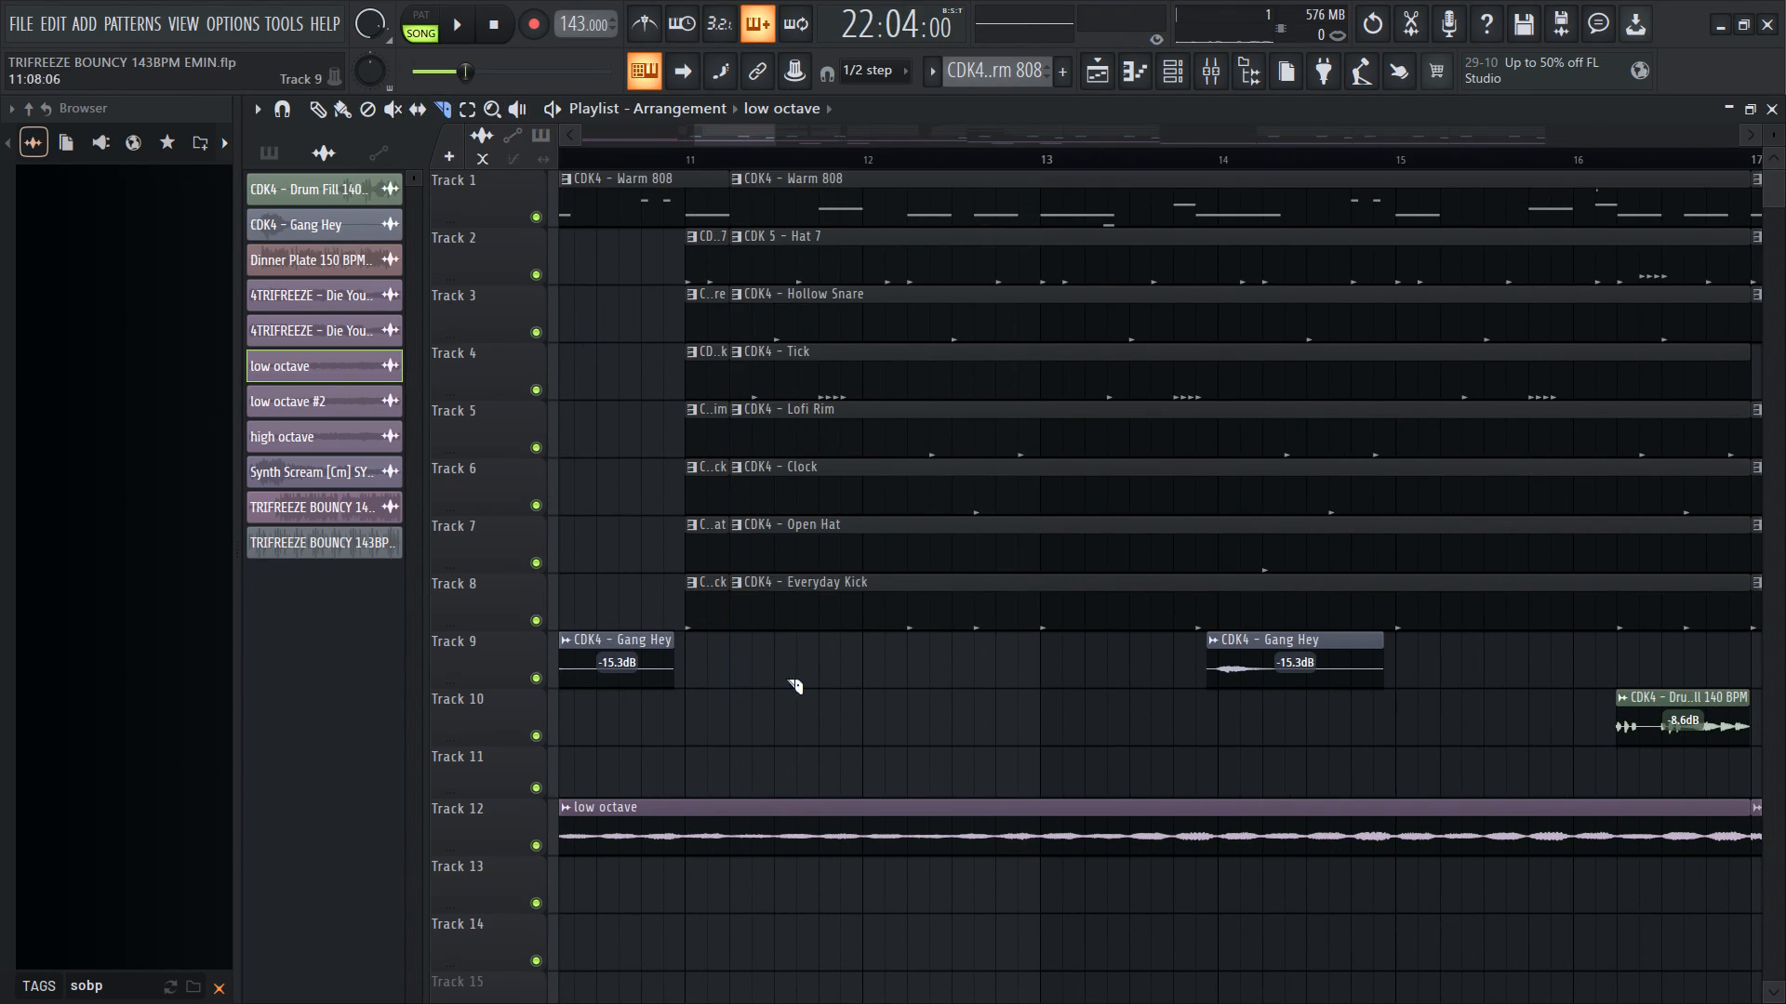
drag(313, 103, 321, 112)
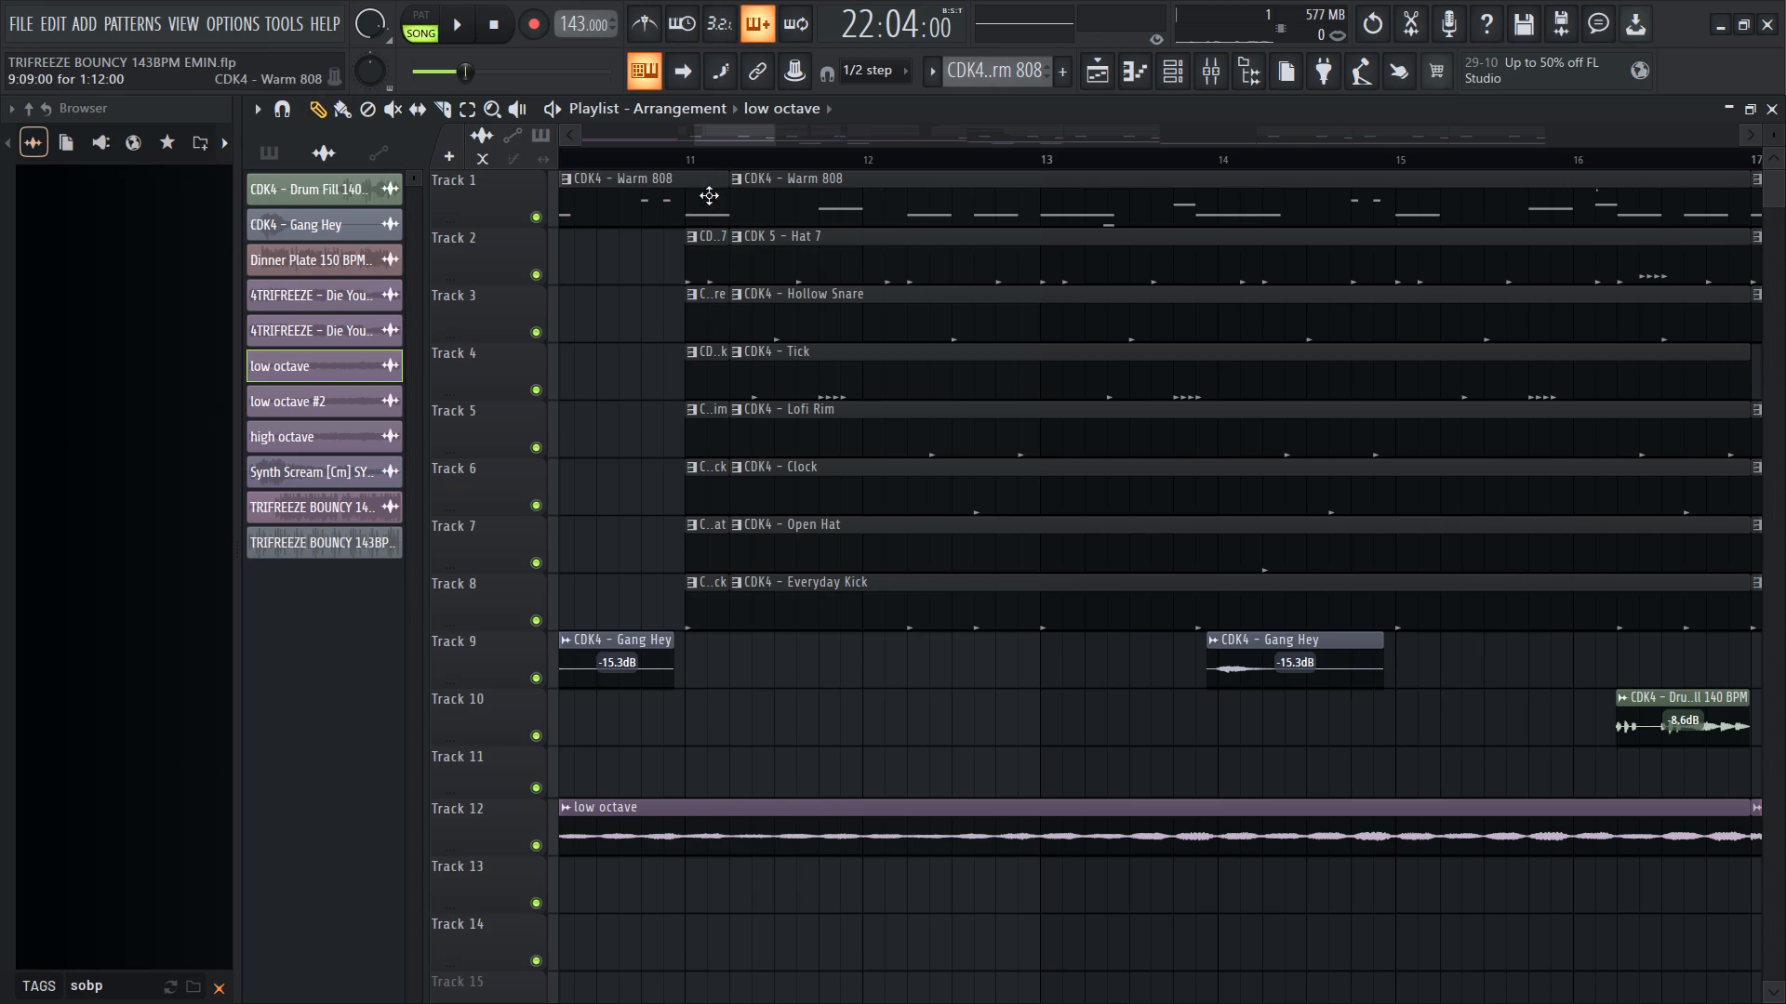
ctrl+drag(709, 195, 700, 611)
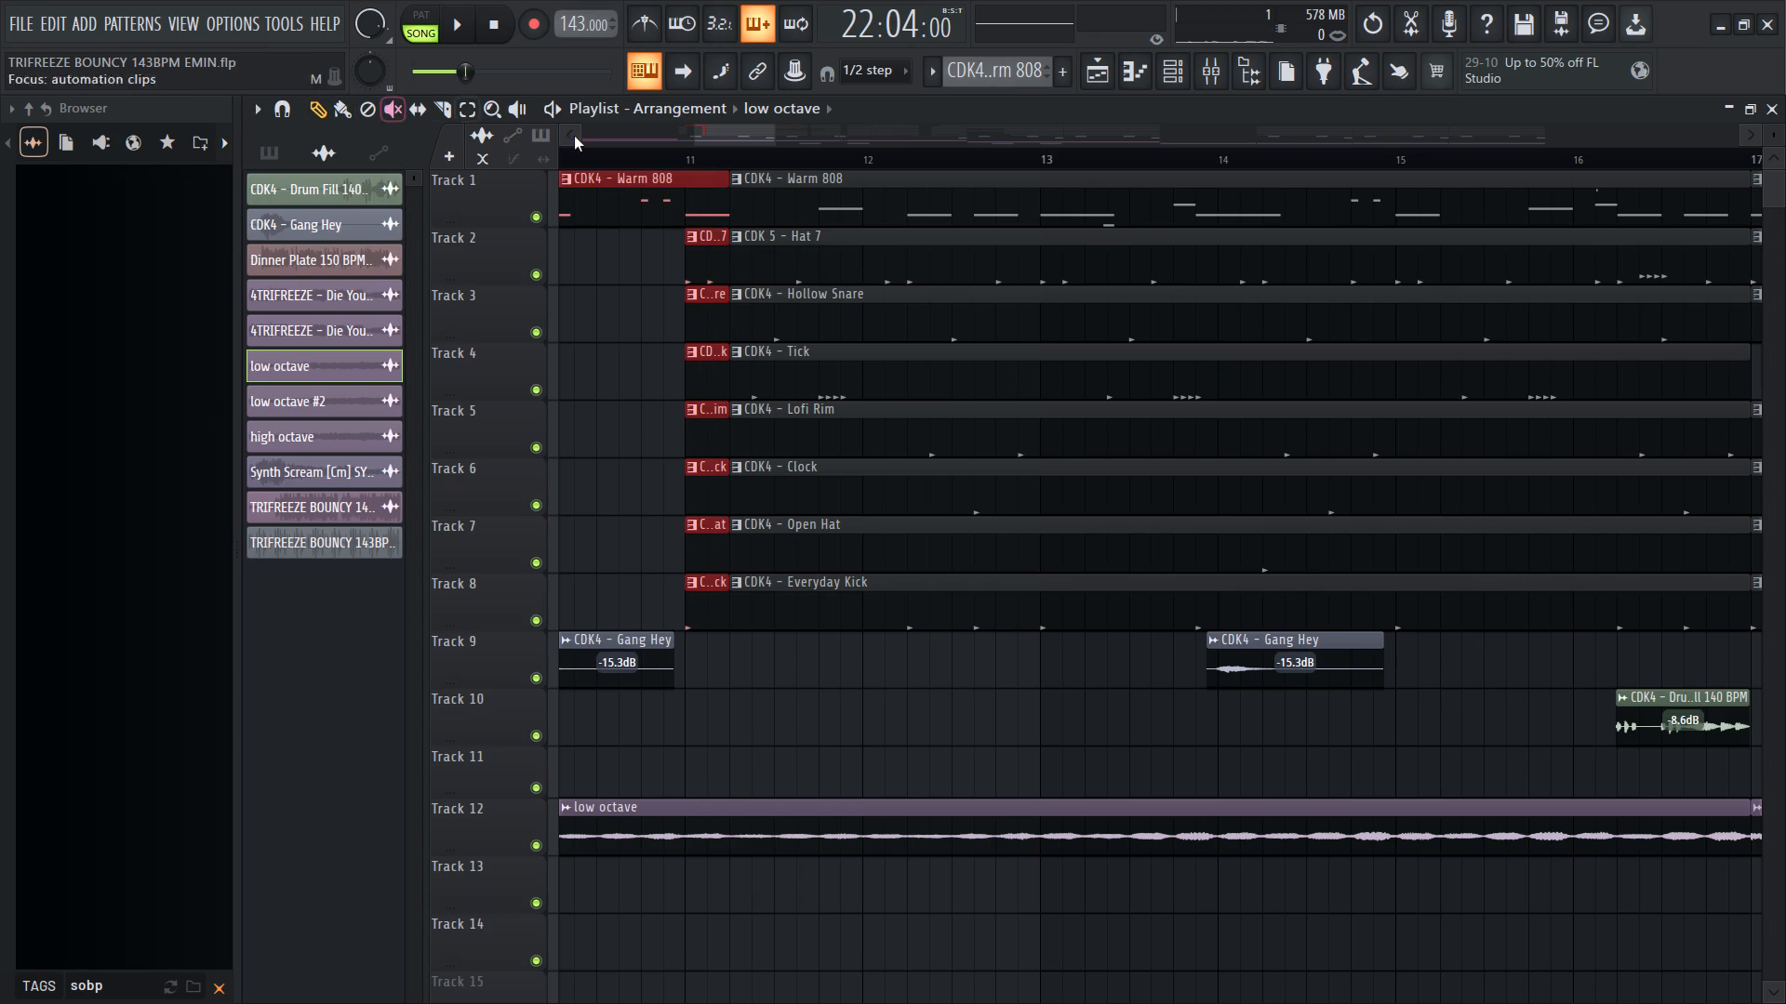
drag(434, 104, 449, 117)
shift+drag(687, 200, 676, 227)
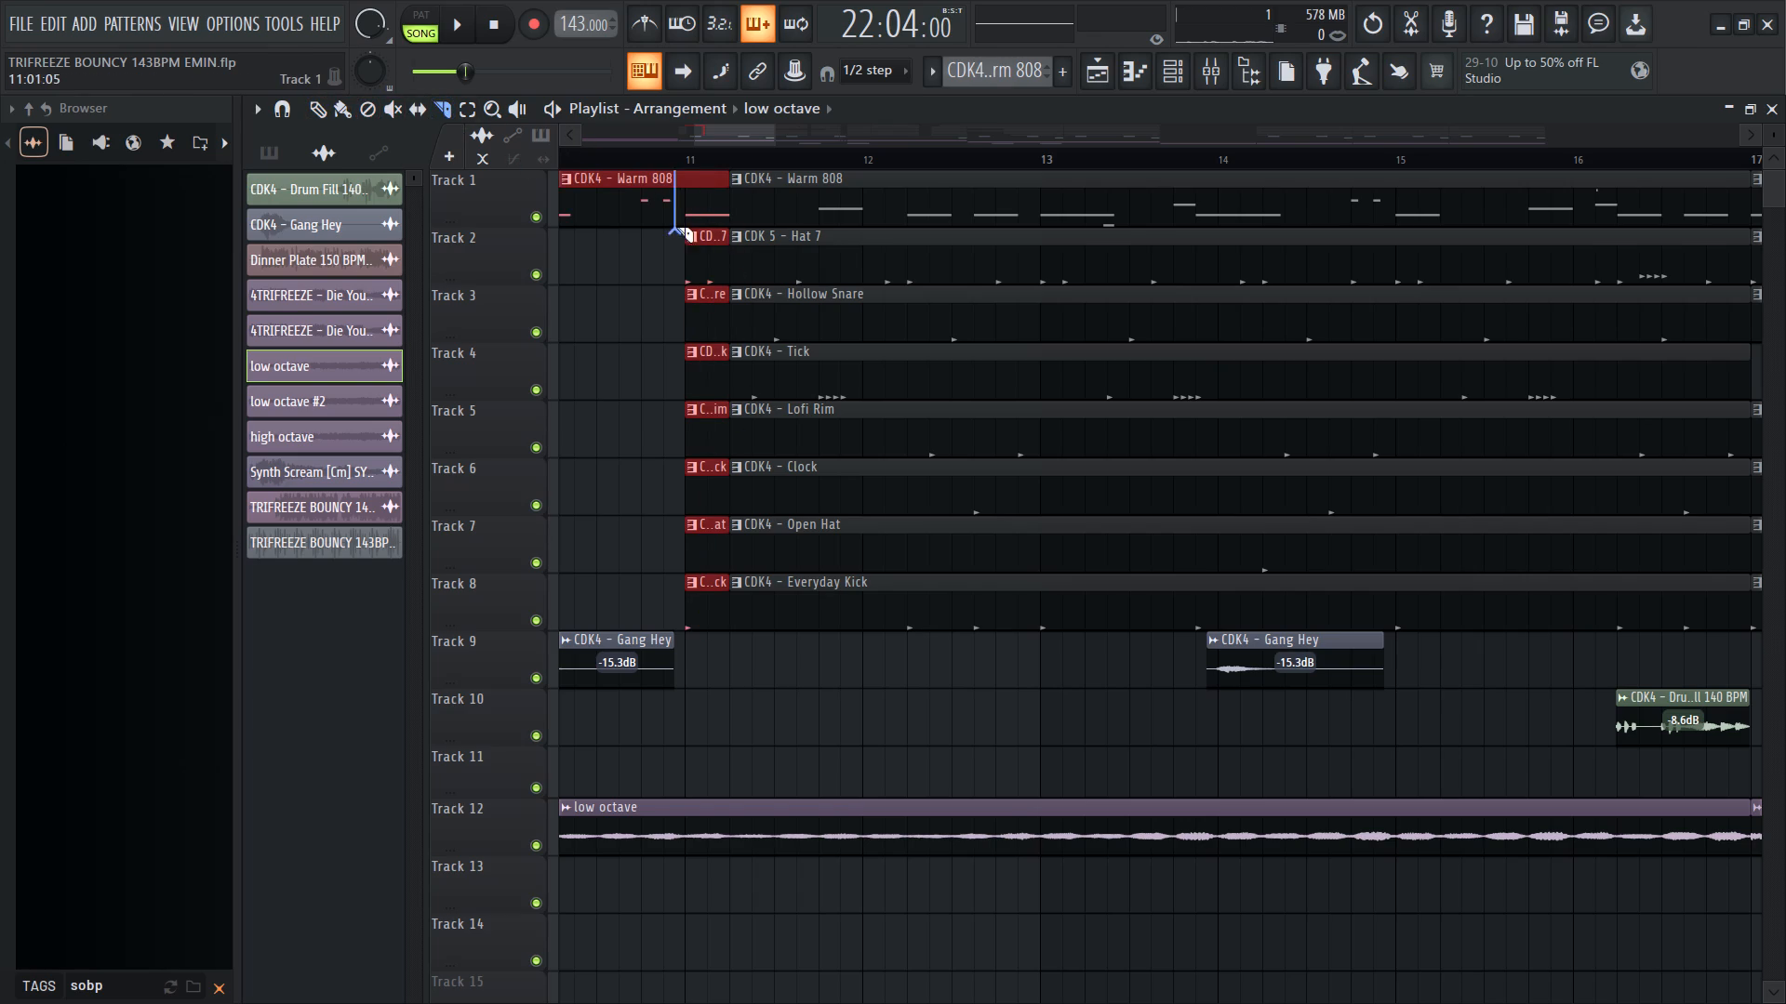
shift+drag(676, 227, 683, 231)
Copy the Track 1 to 8 slices between 11:01 and 11:05 to 22:09 on the same tracks.
click(317, 108)
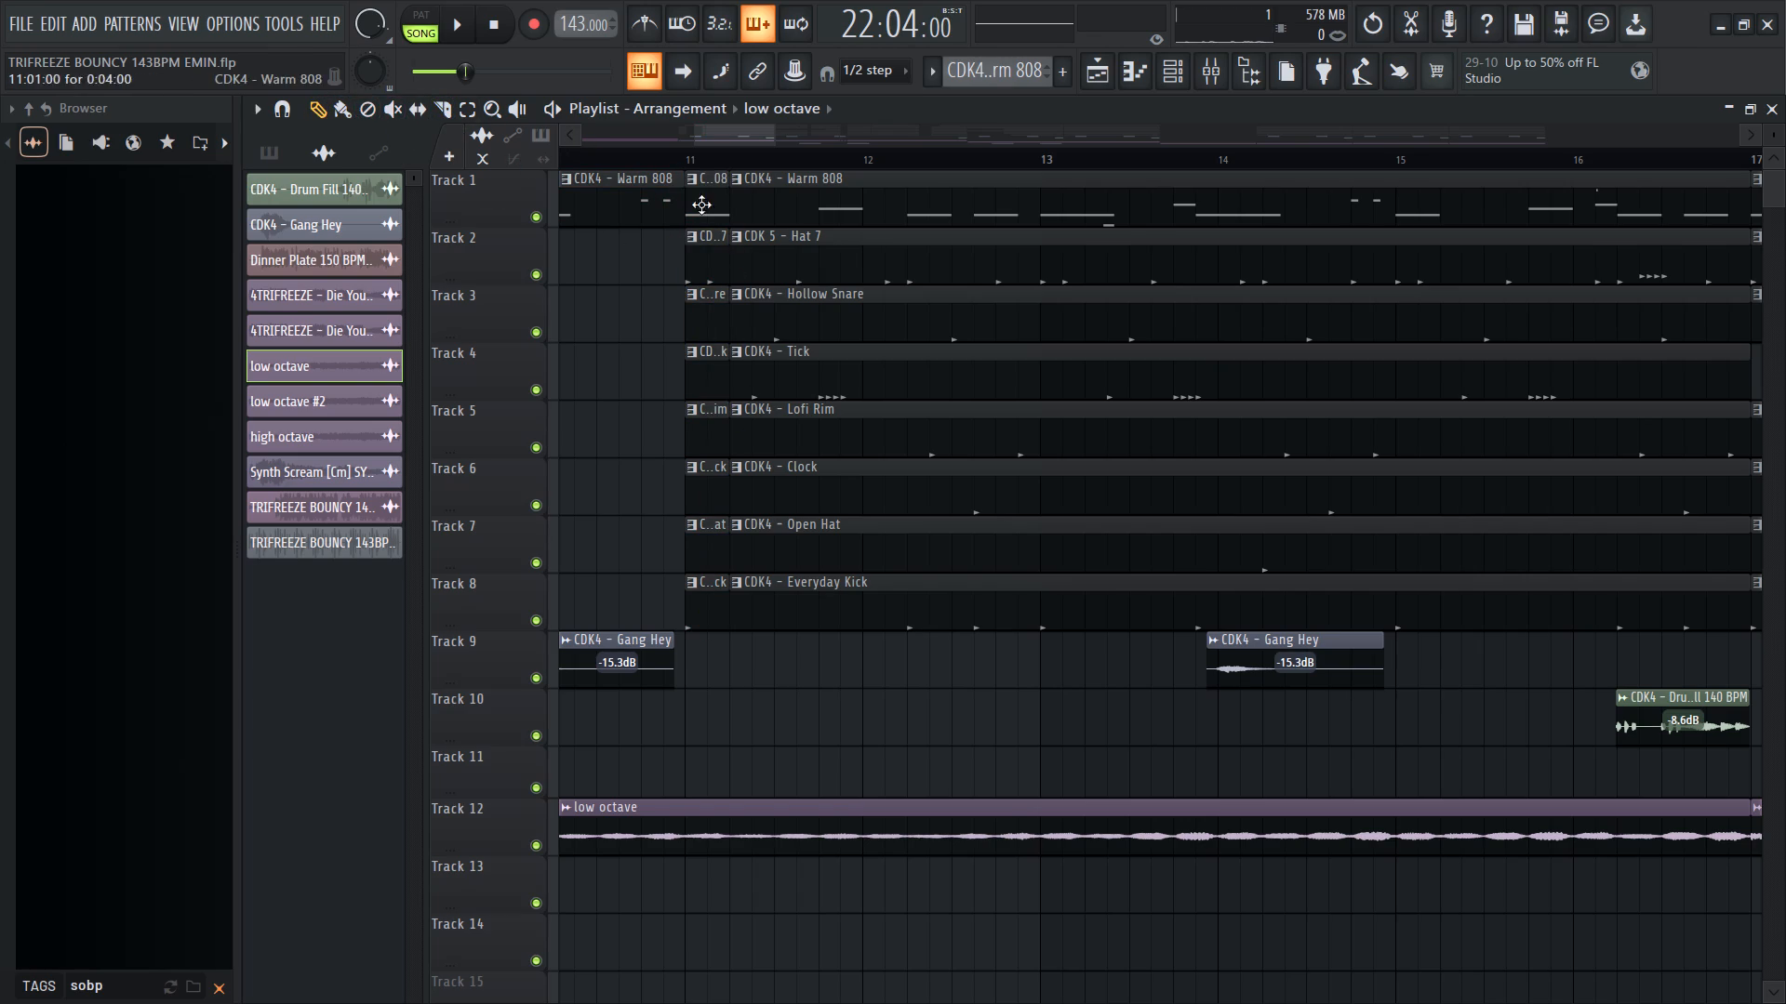
ctrl+drag(702, 205, 704, 625)
ctrl+scroll(720, 518, down, 10)
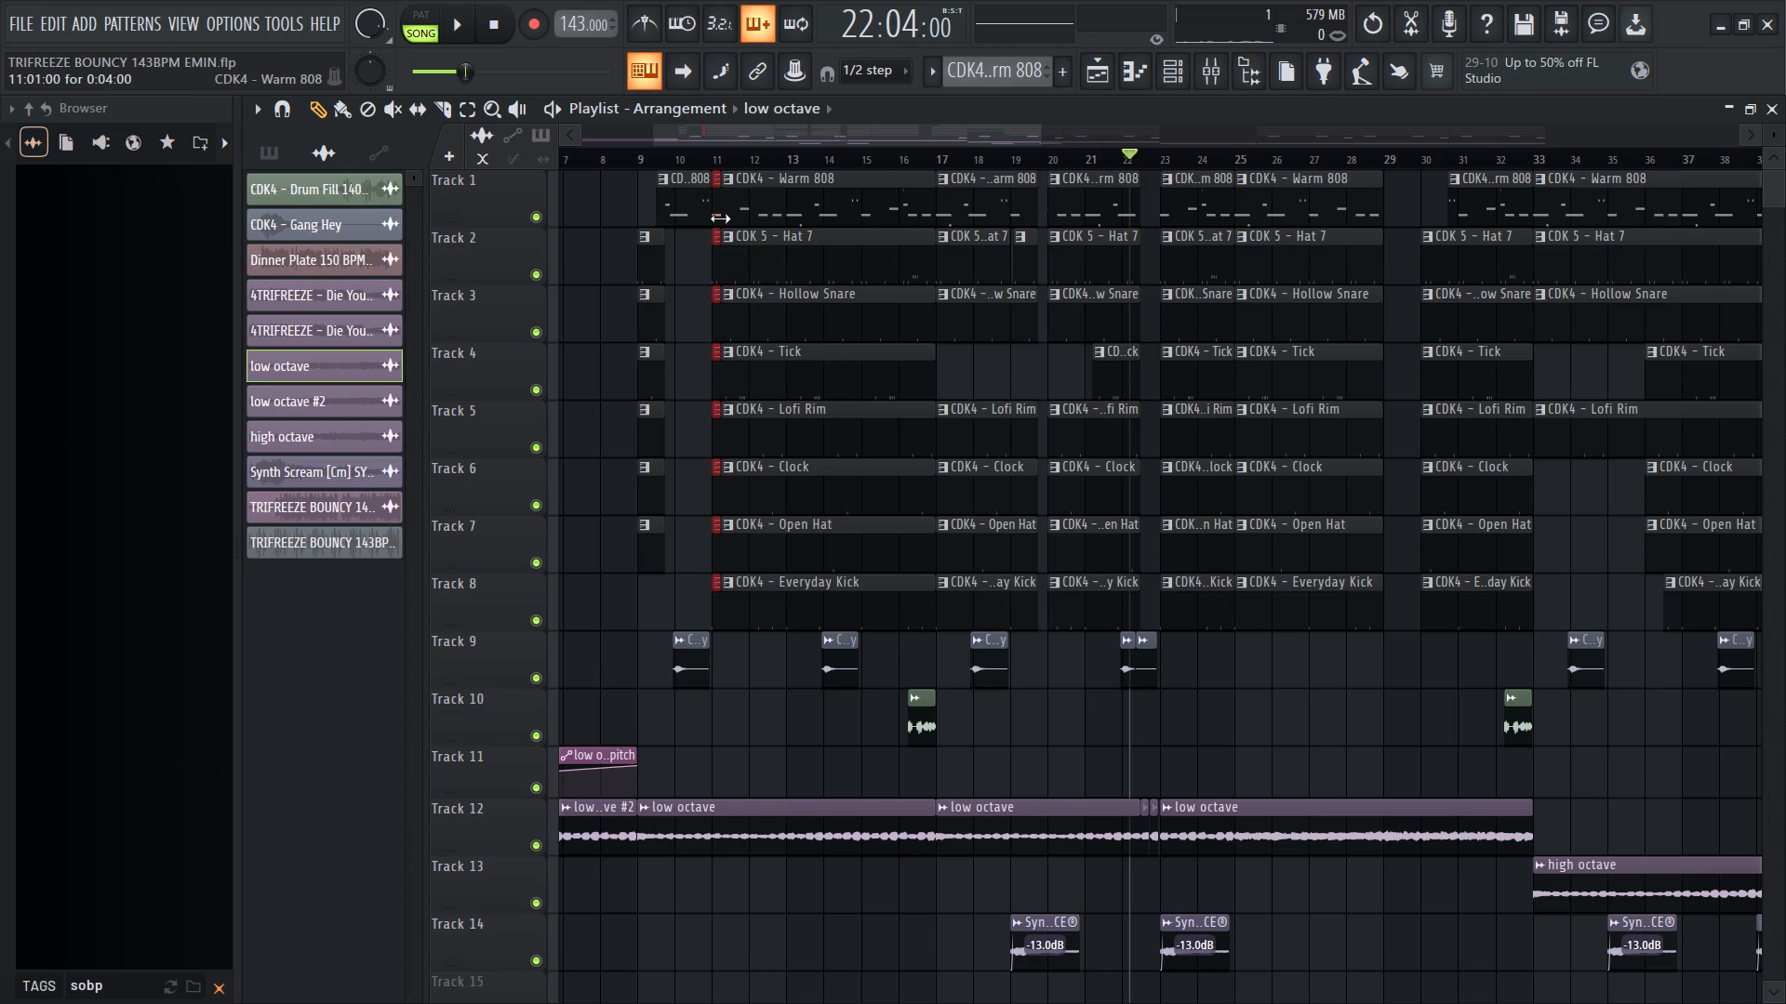
shift+drag(716, 217, 1171, 292)
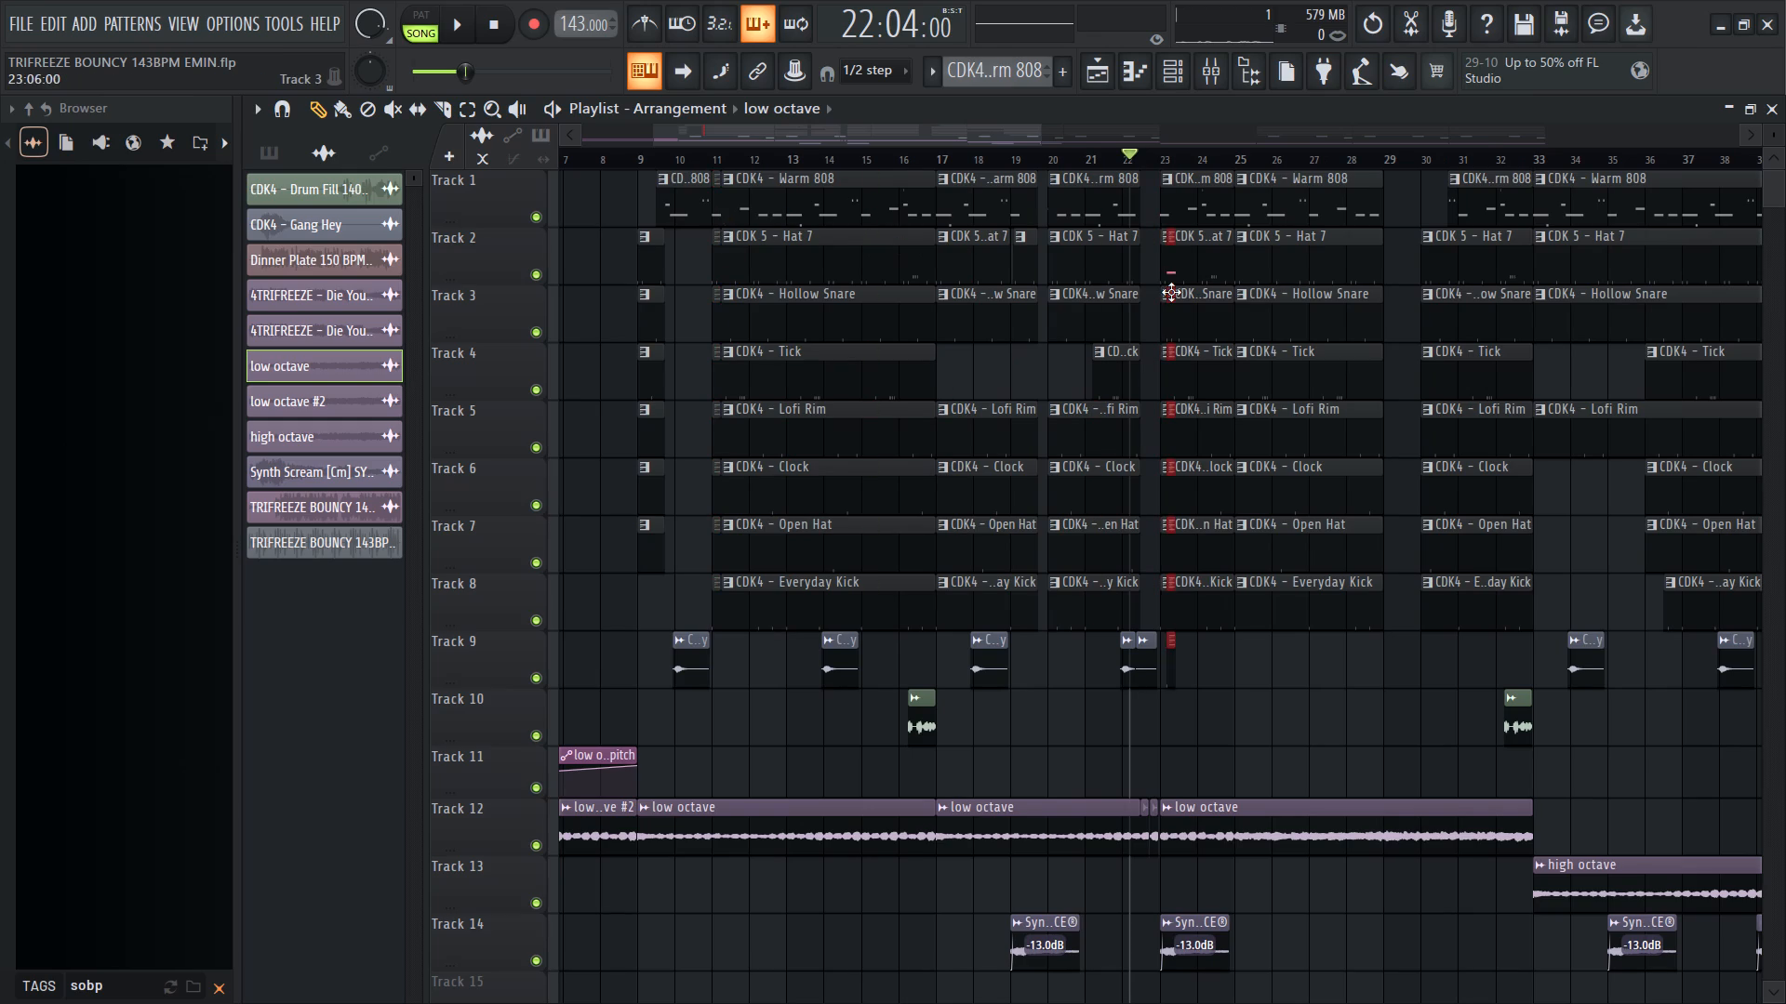
shift+drag(1171, 292, 1153, 294)
ctrl+scroll(1150, 314, up, 18)
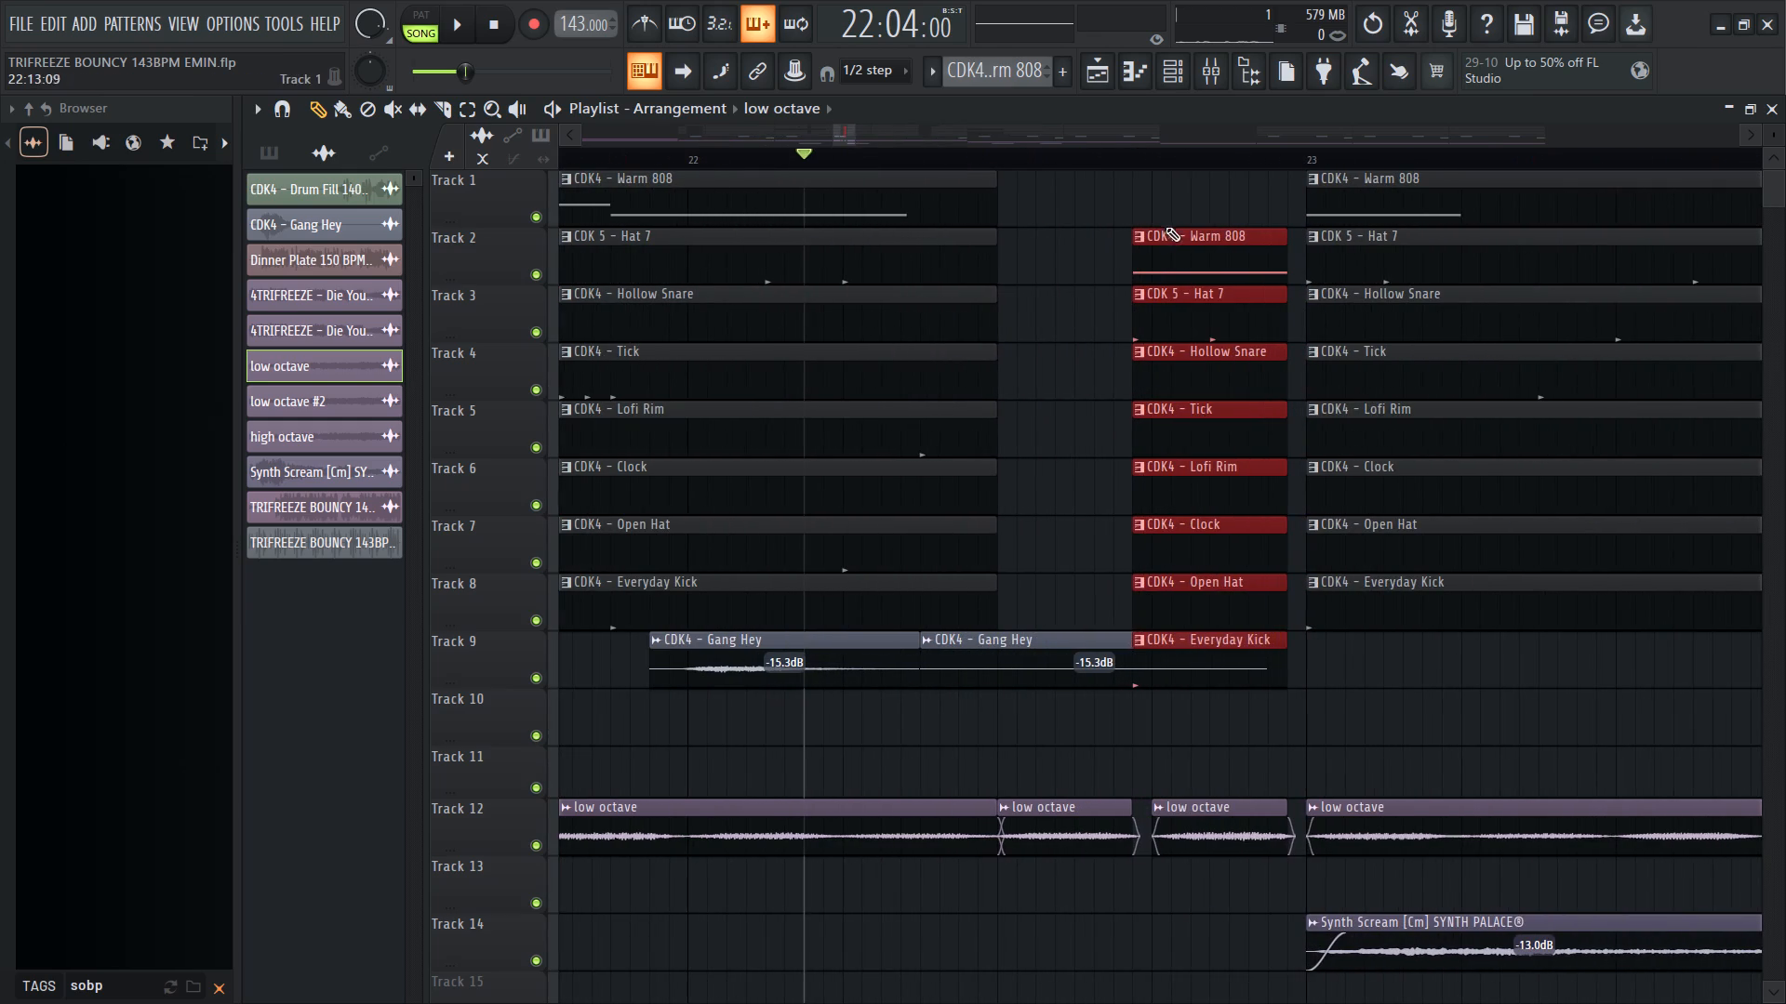
drag(1176, 247, 1046, 140)
Shorten the copied slices to end at 22:12:12 and place a second set at 22:13 on Tracks 1 to 8.
ctrl+scroll(1127, 311, up, 5)
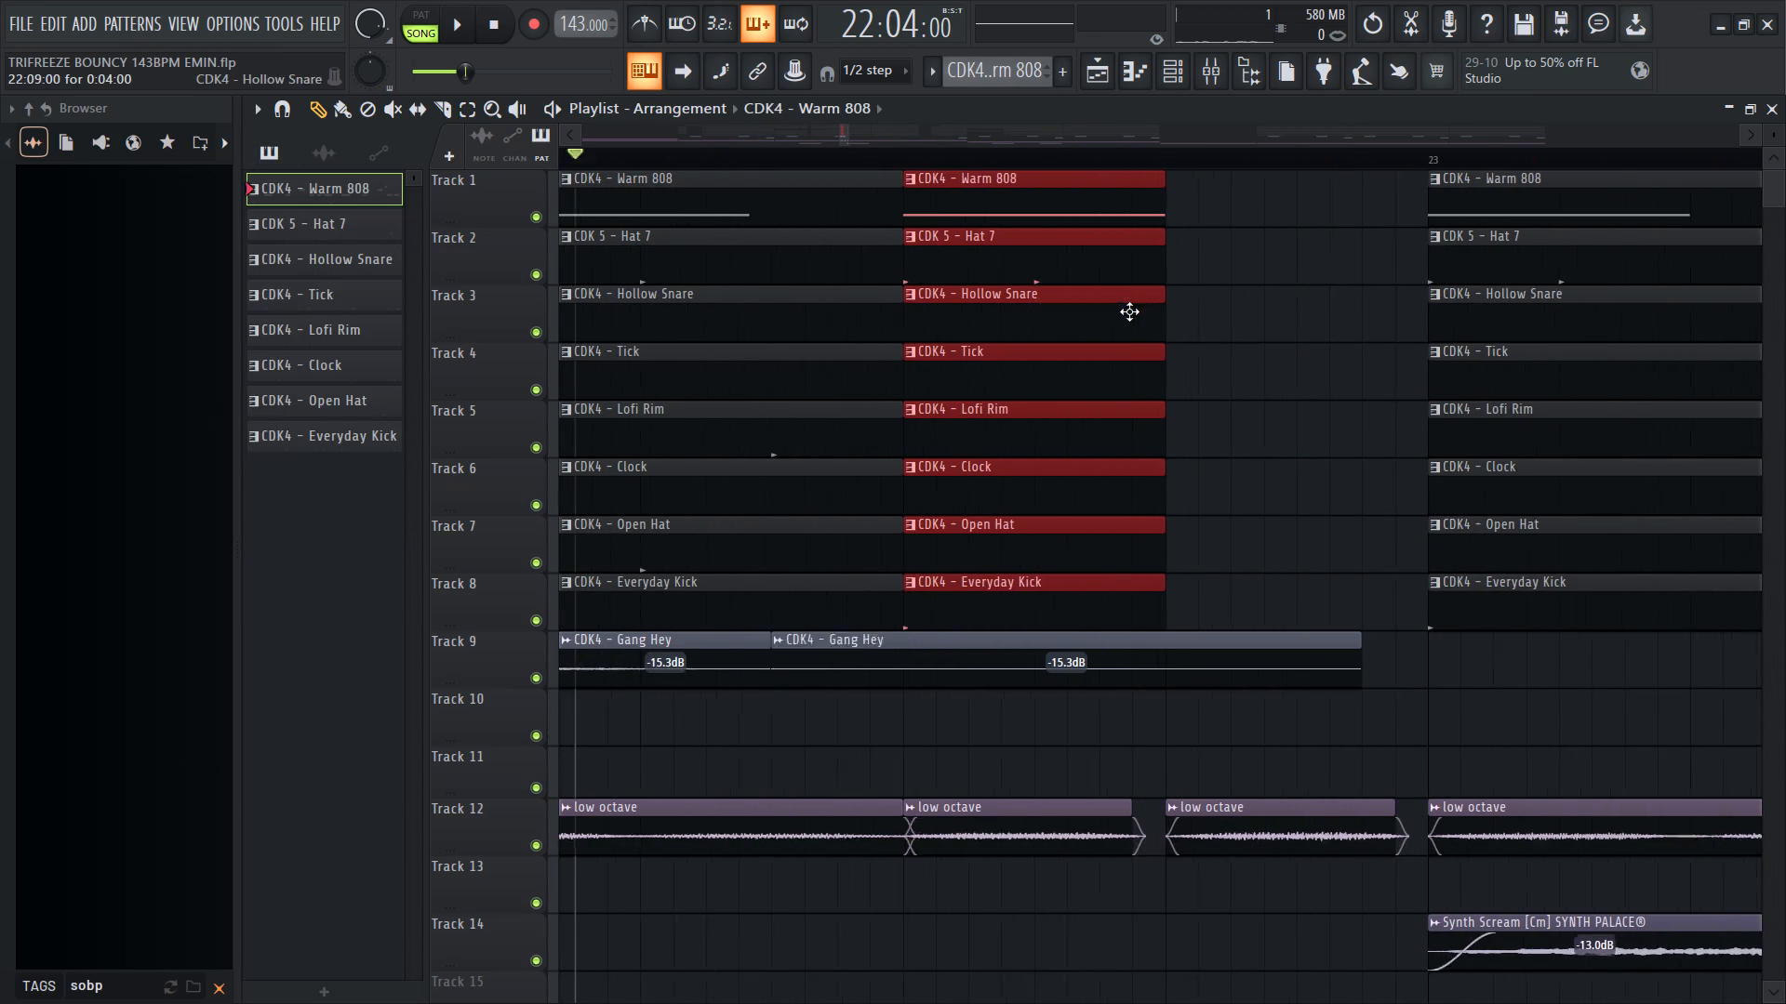
drag(1176, 205, 1136, 214)
shift+drag(946, 179, 1276, 201)
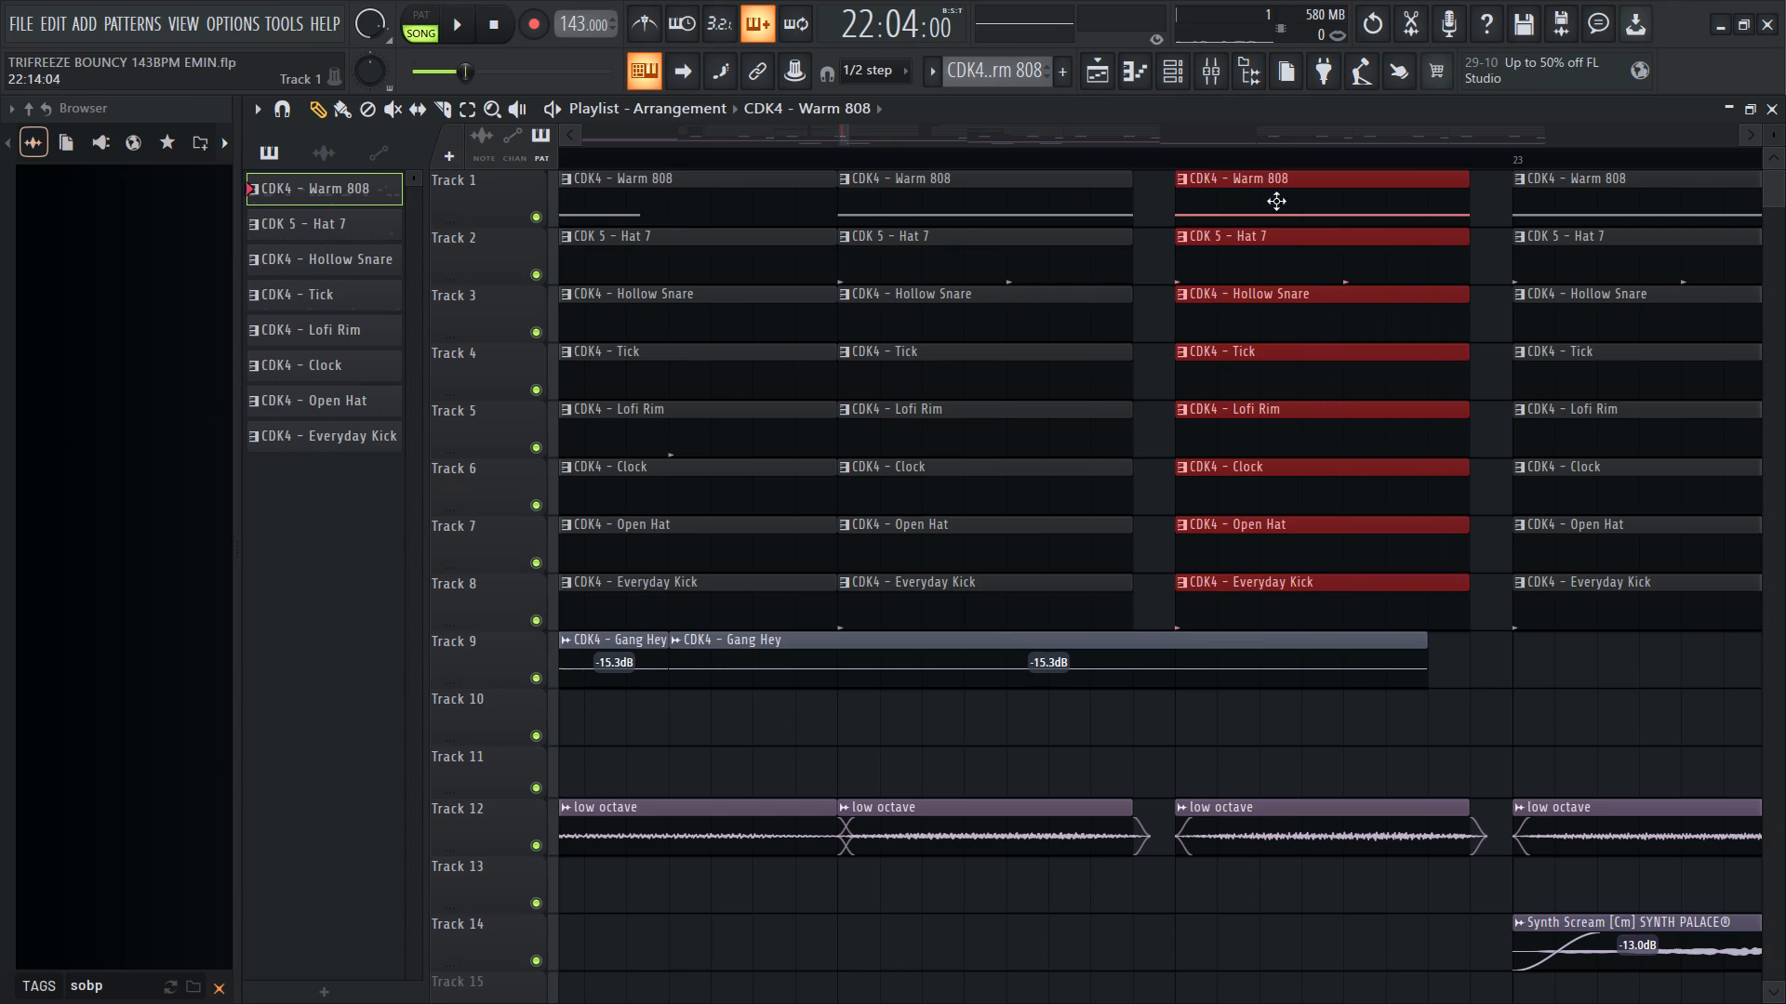
shift+drag(1276, 201, 1292, 201)
Play from 22:04 and again from 19:13 to check the new drum slices in bar 22.
key(space)
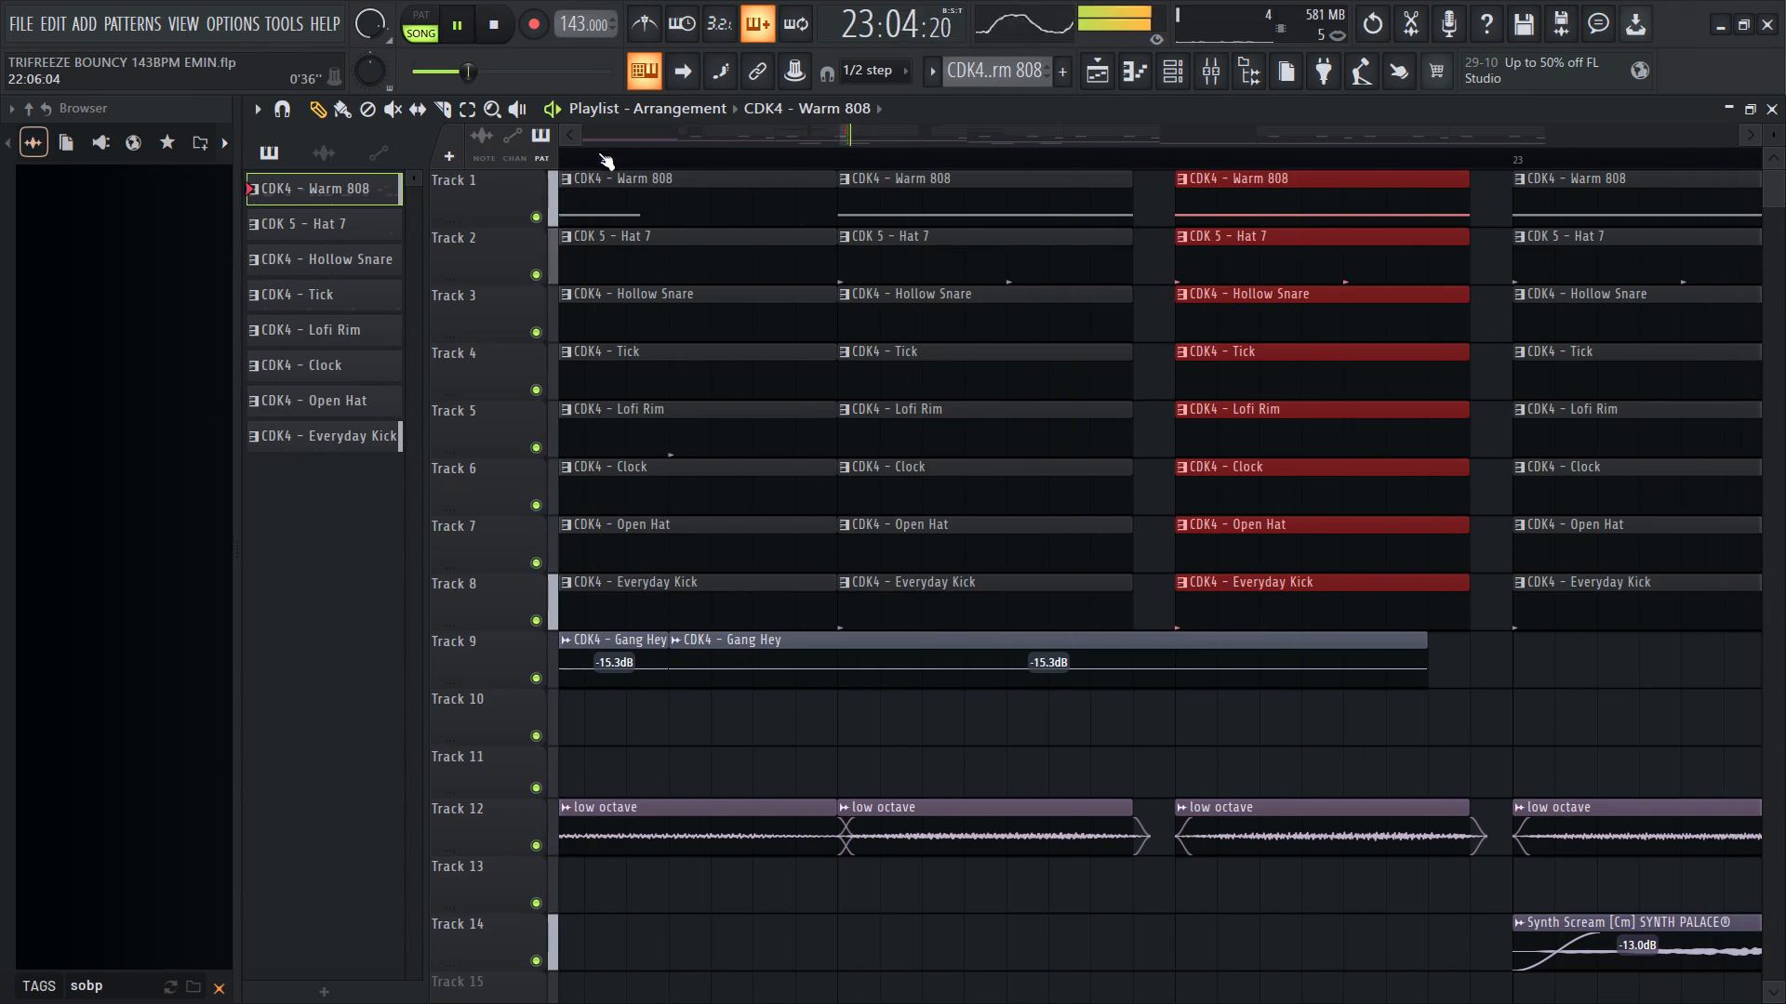
ctrl+scroll(822, 208, down, 12)
ctrl+scroll(698, 181, down, 7)
click(560, 159)
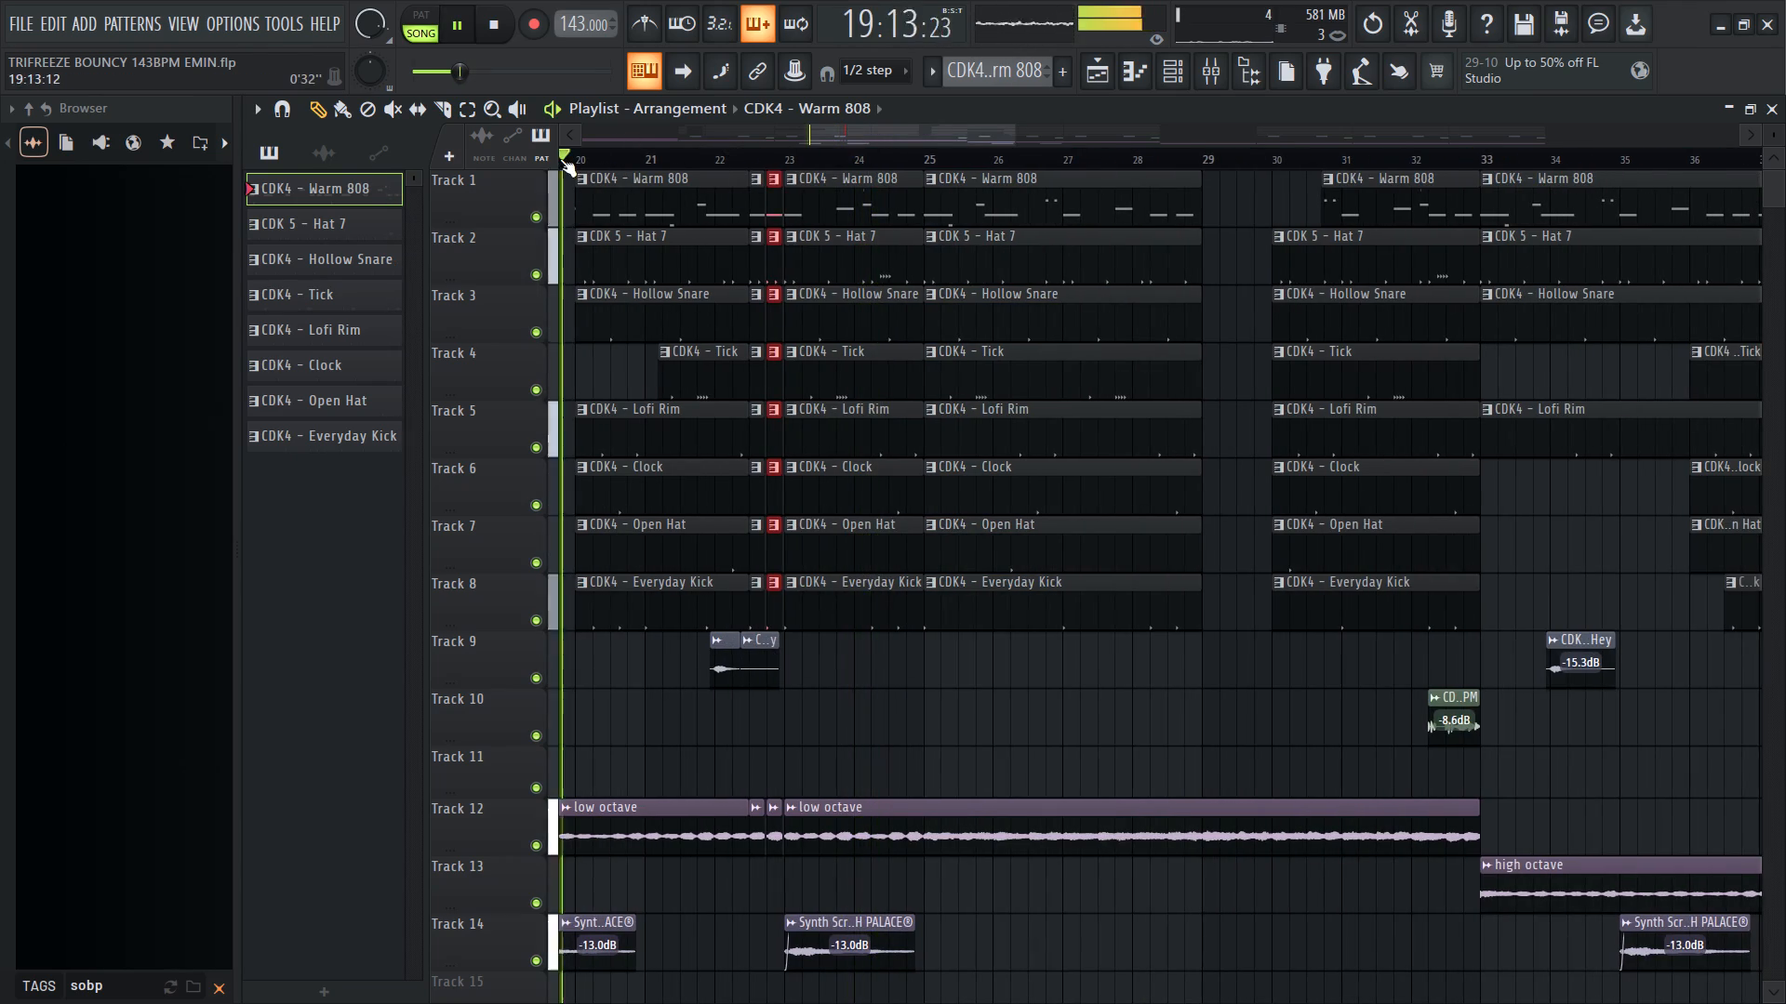
ctrl+scroll(874, 266, down, 5)
ctrl+scroll(874, 404, down, 2)
ctrl+scroll(786, 400, up, 13)
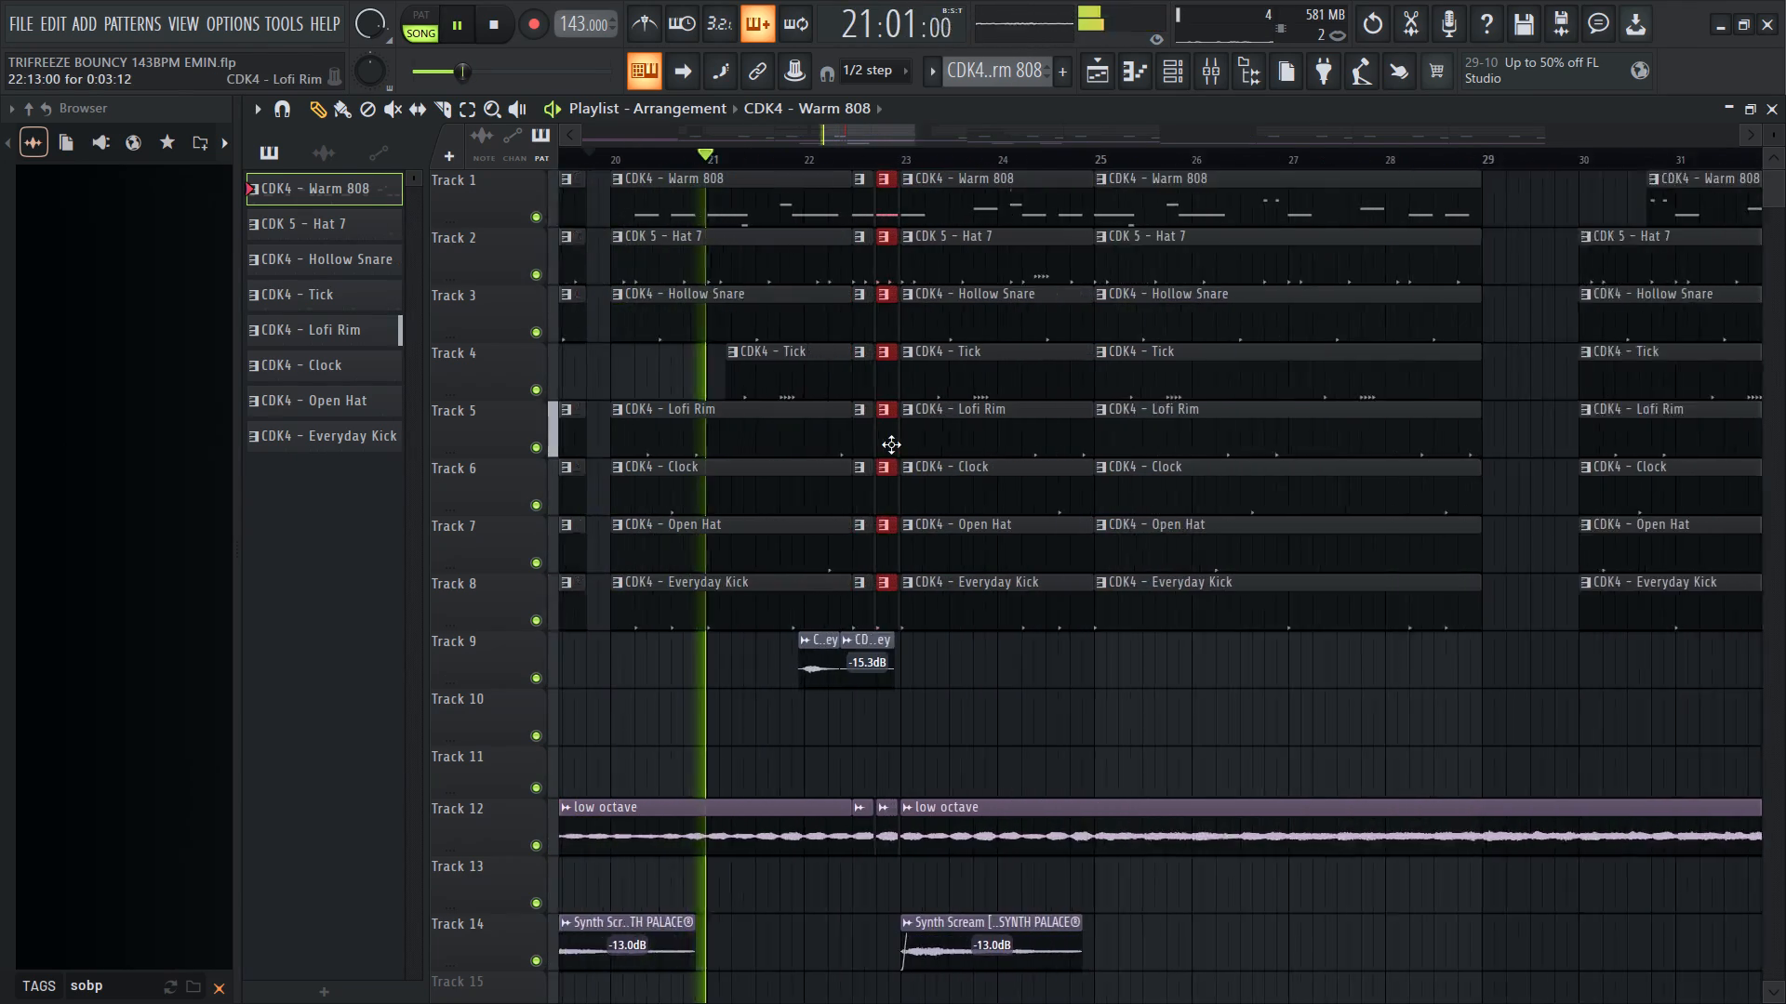
ctrl+scroll(891, 444, up, 14)
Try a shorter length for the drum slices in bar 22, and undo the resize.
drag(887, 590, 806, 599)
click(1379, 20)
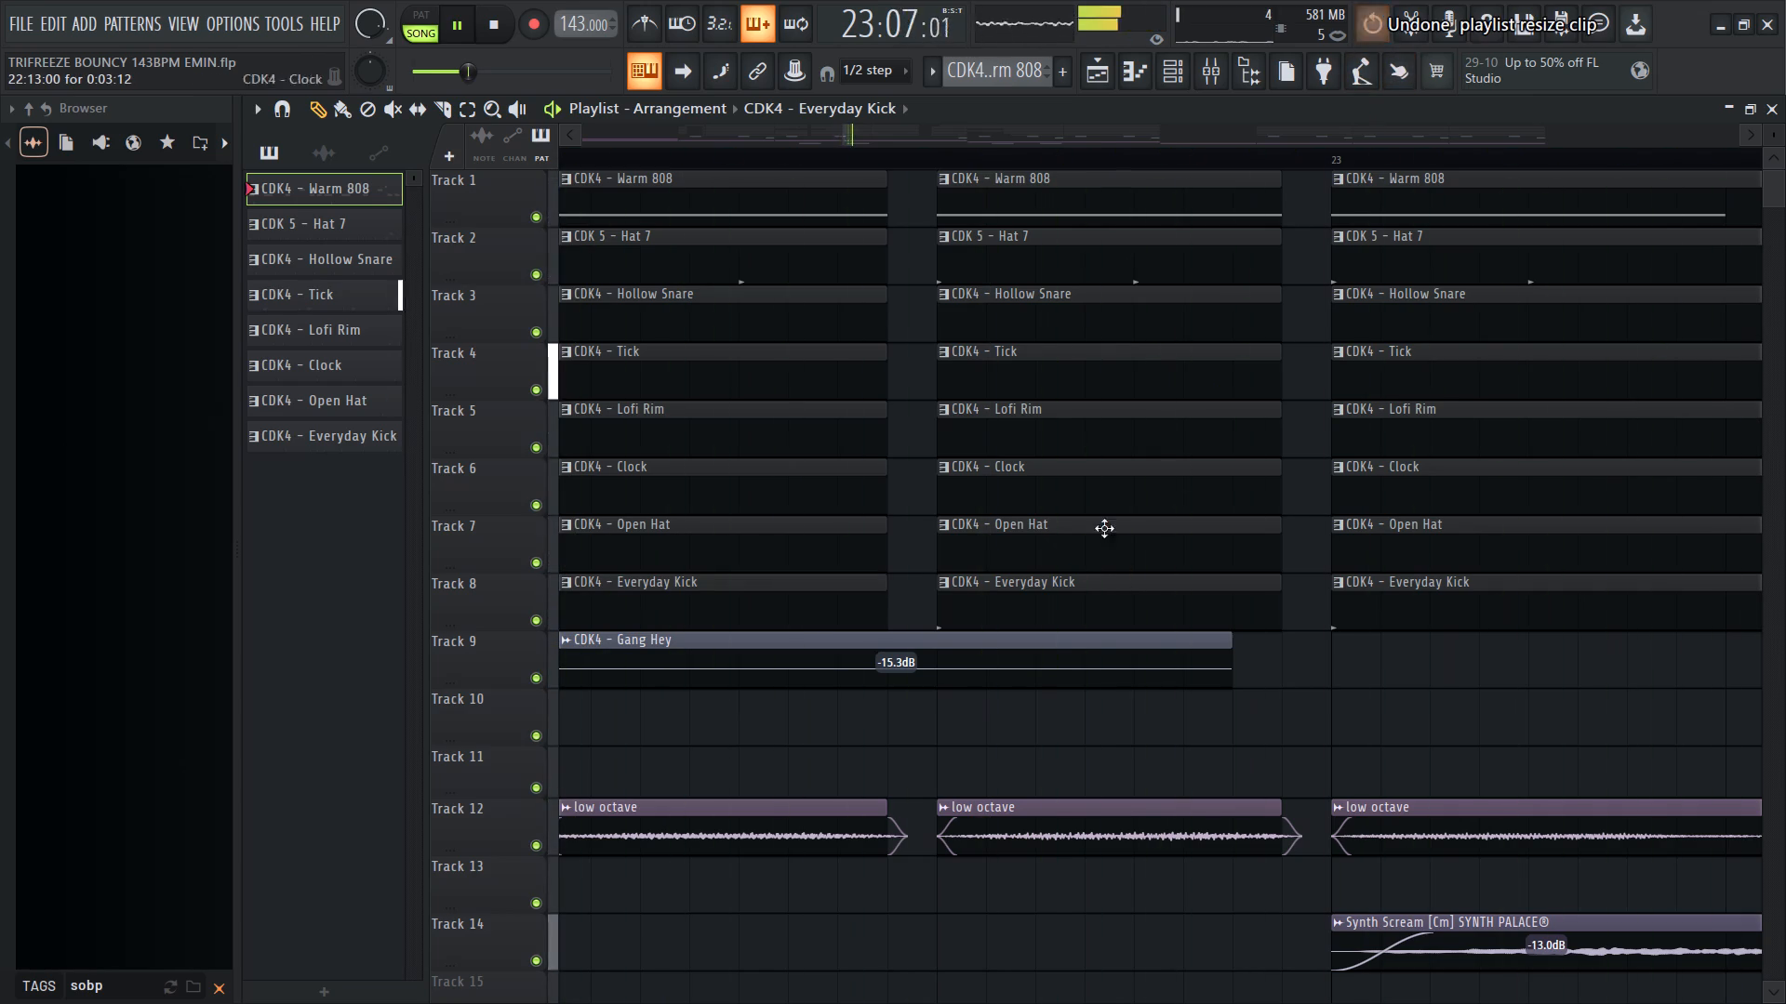
Restart playback from 19:13 and delete the Warm 808 and Hat 7 slices at 22:09 and 22:13.
ctrl+scroll(1076, 572, down, 7)
ctrl+scroll(1076, 576, up, 6)
ctrl+scroll(1076, 576, down, 11)
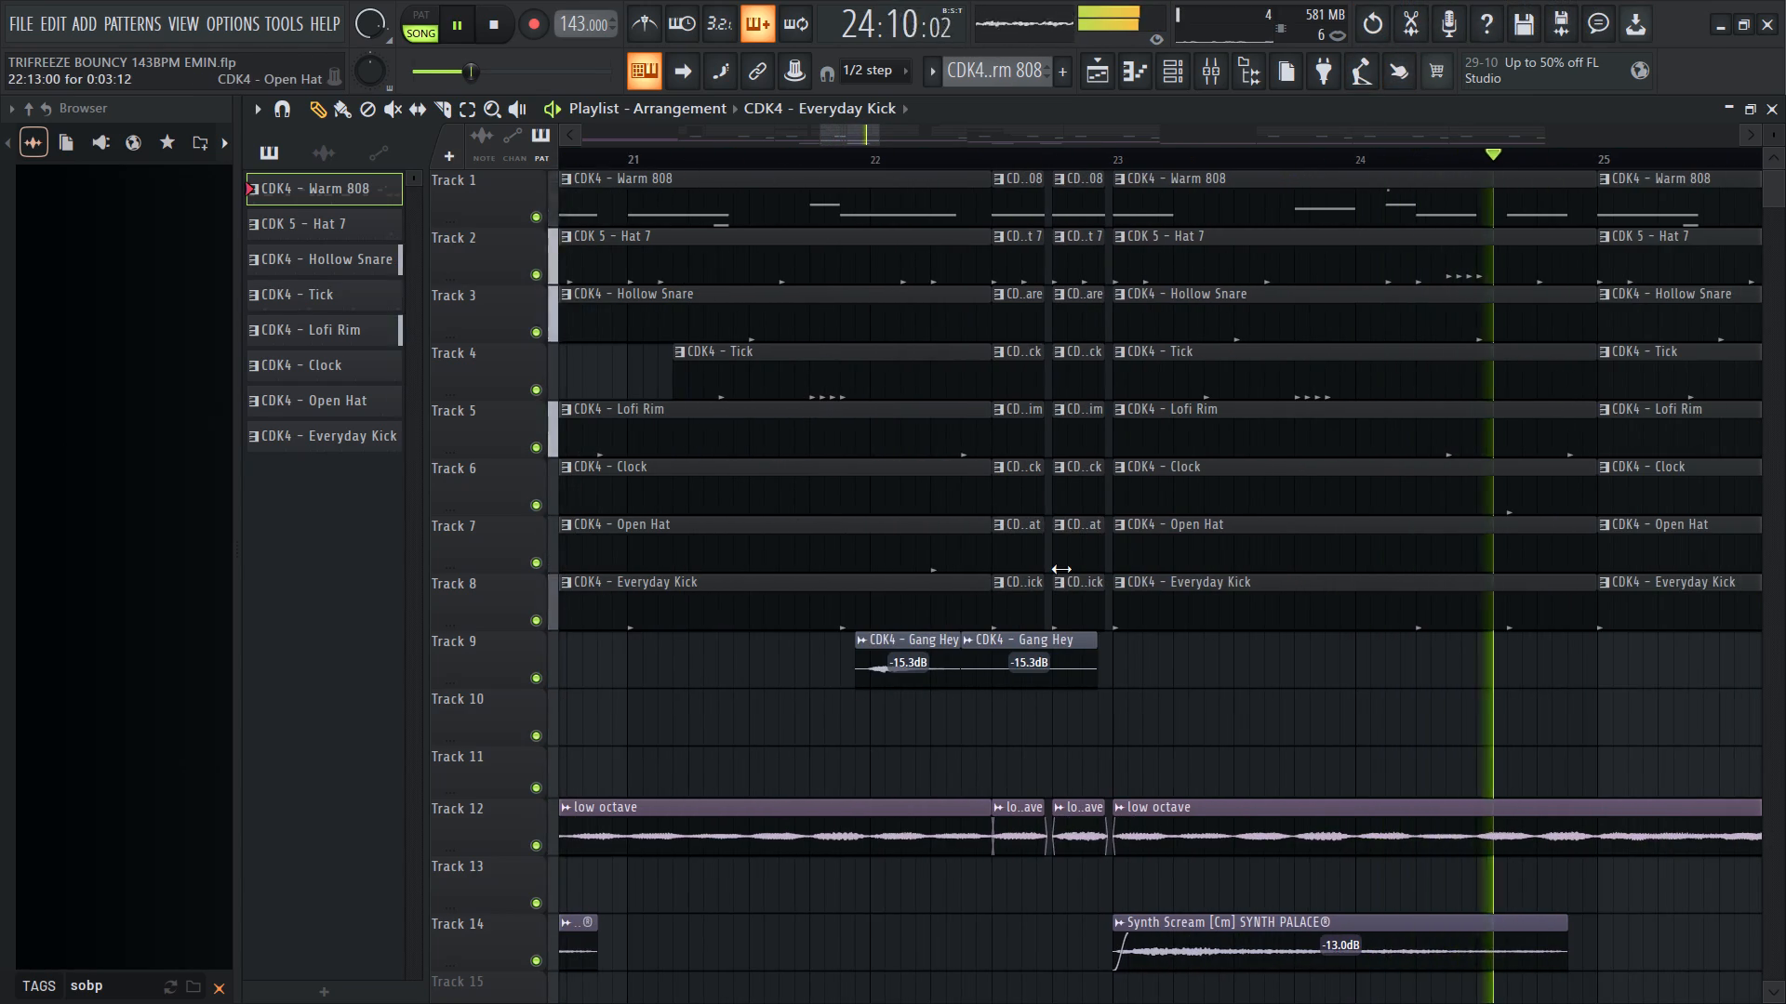
ctrl+scroll(1061, 568, up, 10)
key(space)
key(space)
right_click(899, 197)
right_click(1081, 204)
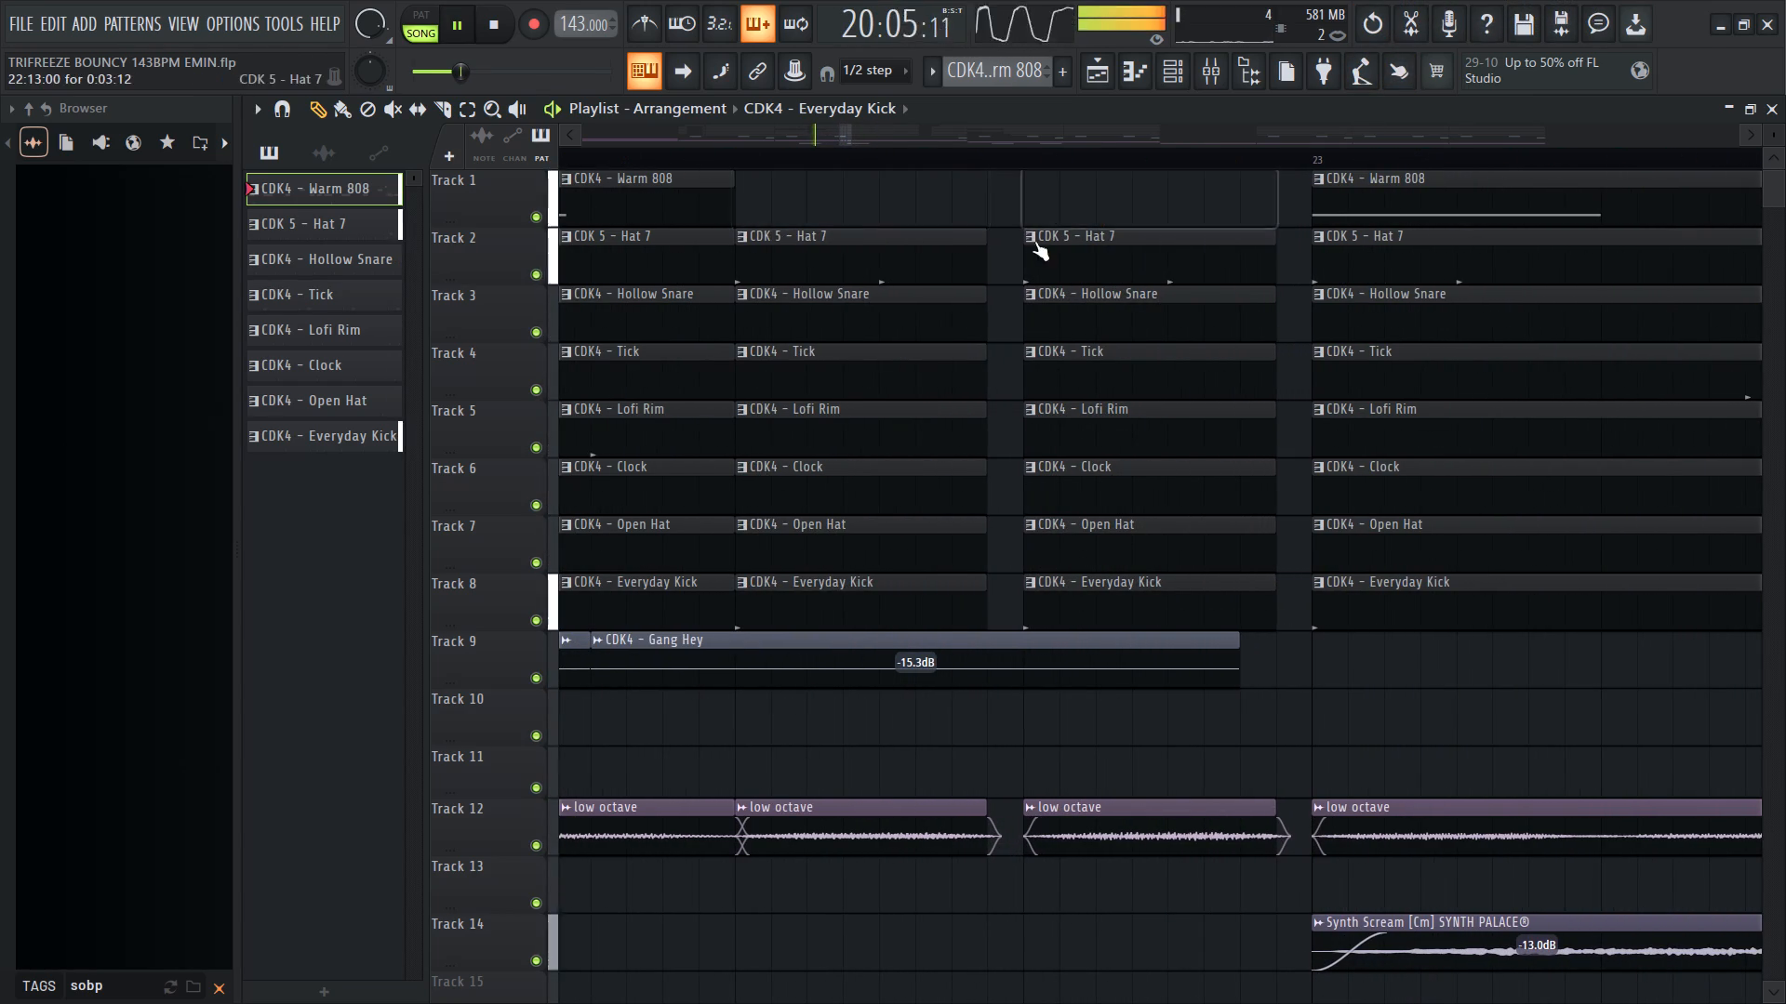
right_drag(884, 242, 1058, 233)
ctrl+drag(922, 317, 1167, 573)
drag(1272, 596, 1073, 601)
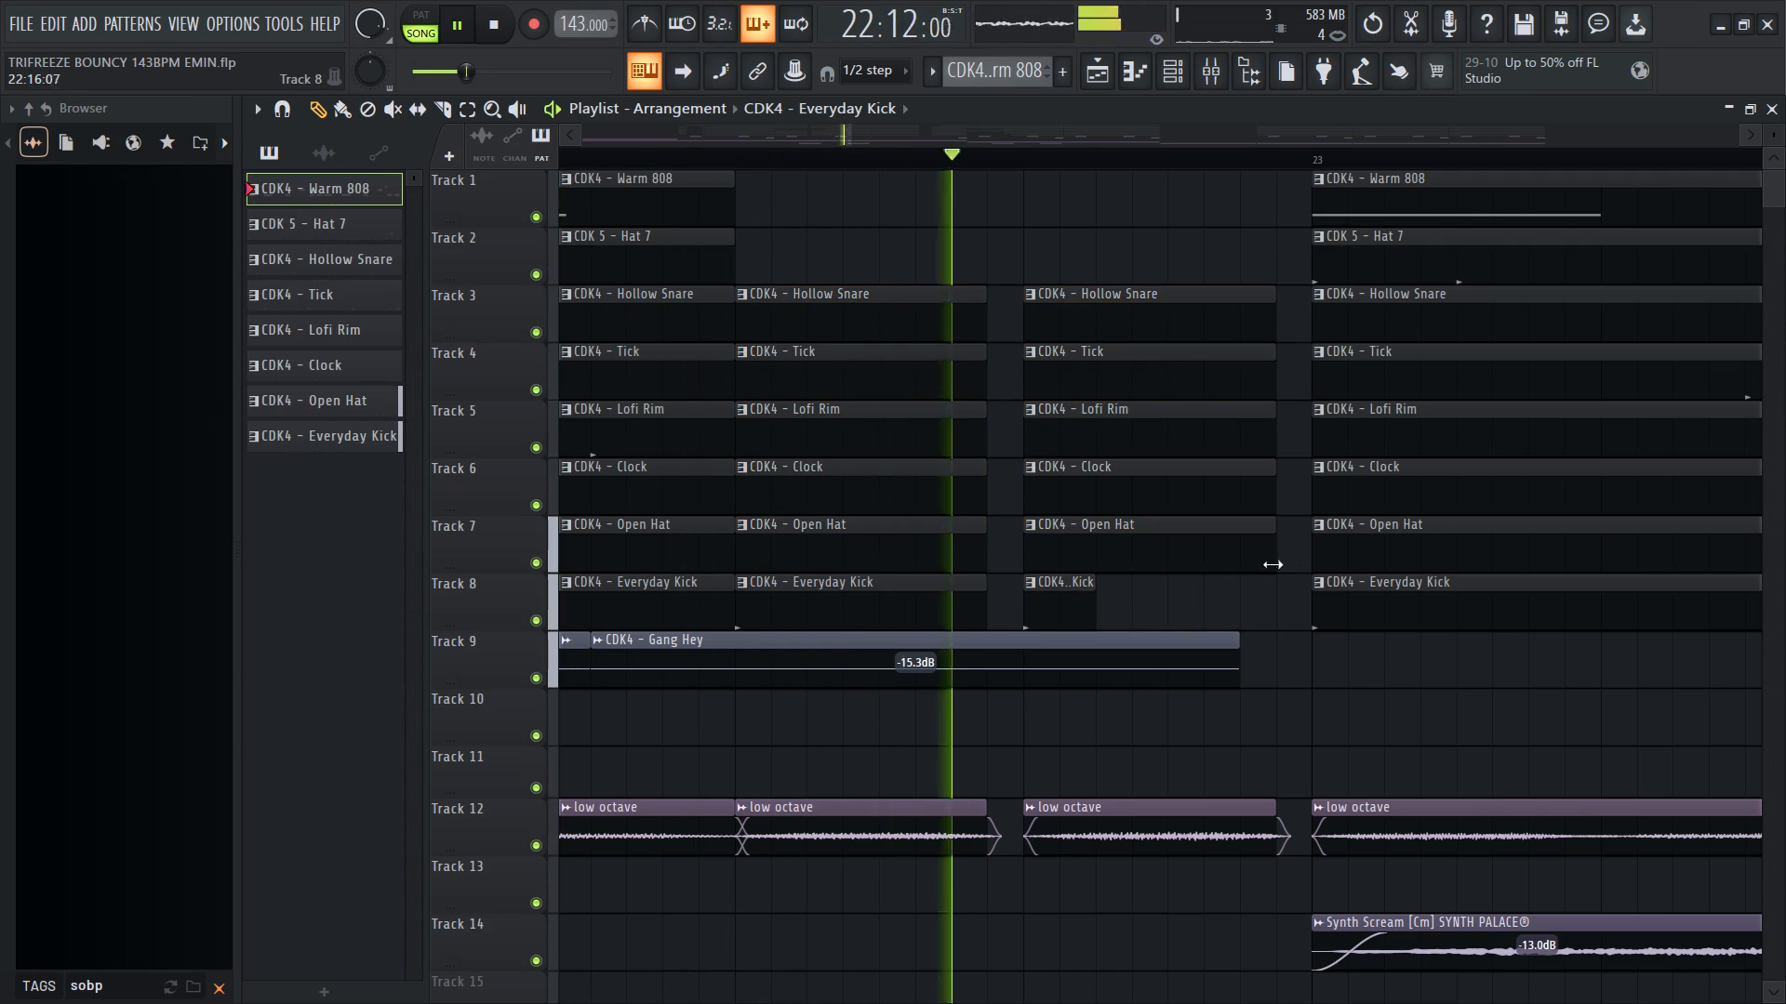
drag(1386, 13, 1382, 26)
Shorten both sets of slices on Tracks 3 to 8 in bar 22 to end at about 22:11:12 and 22:15:12.
ctrl+drag(865, 266, 1171, 588)
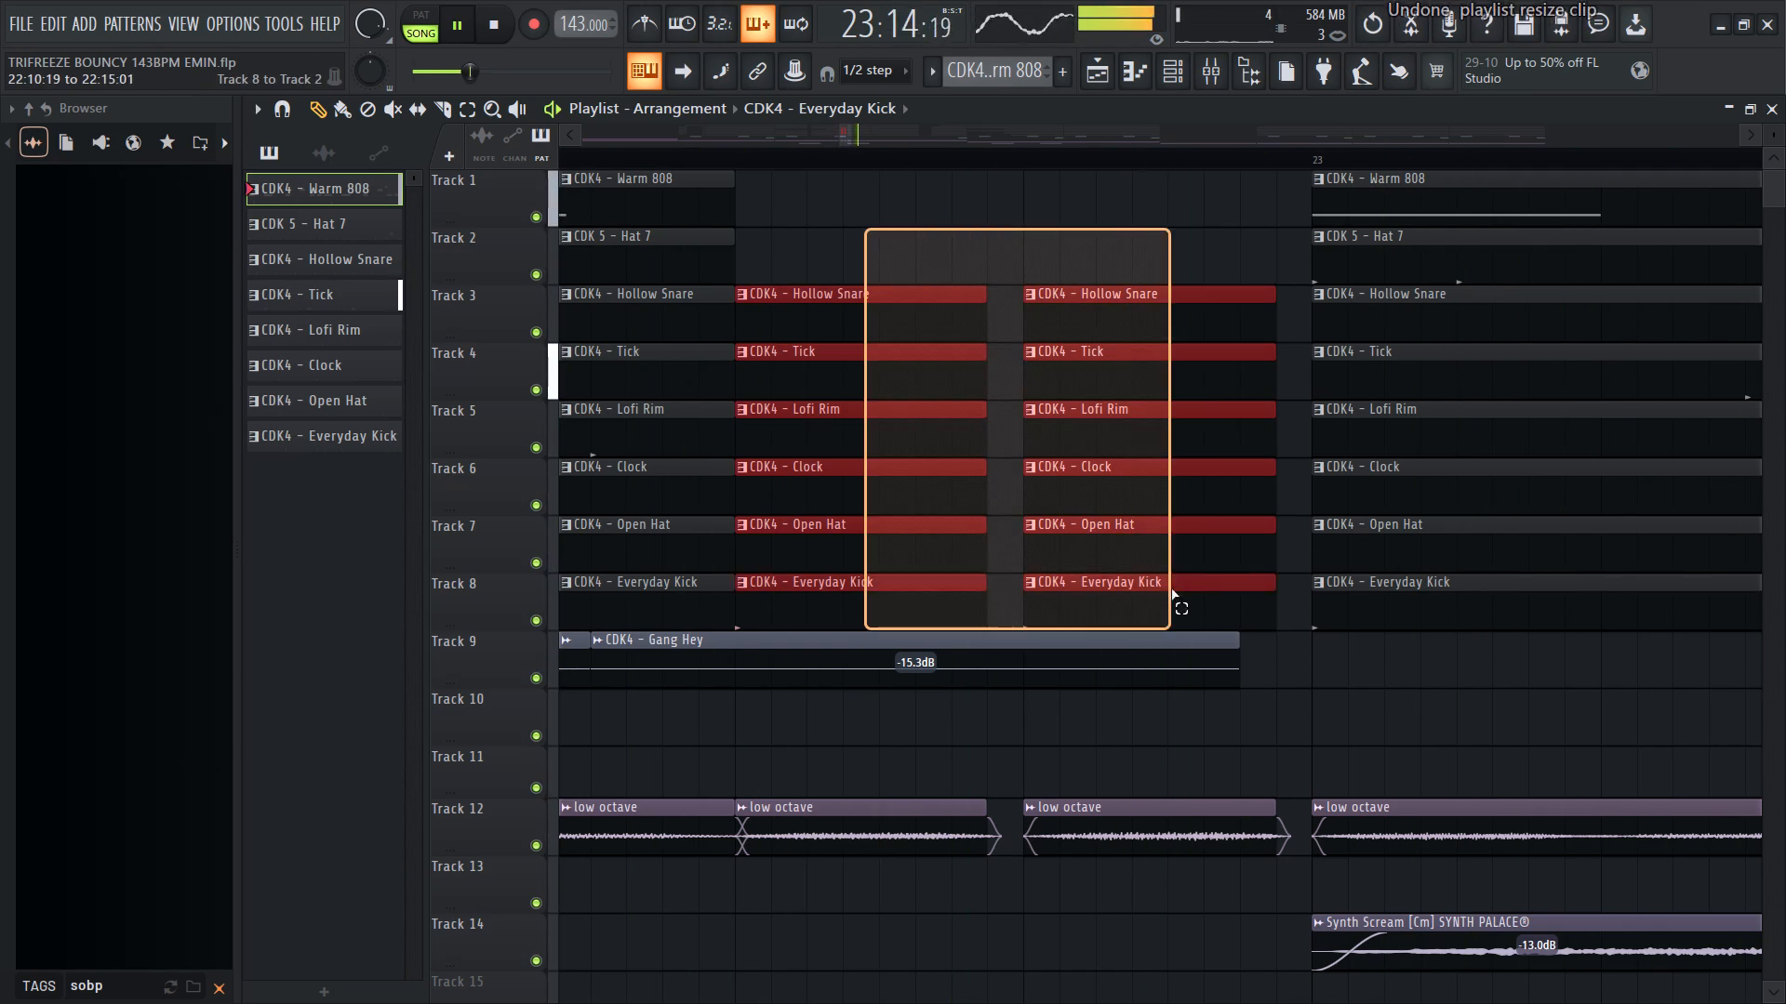
ctrl+drag(1171, 588, 1191, 608)
drag(1269, 588, 1210, 590)
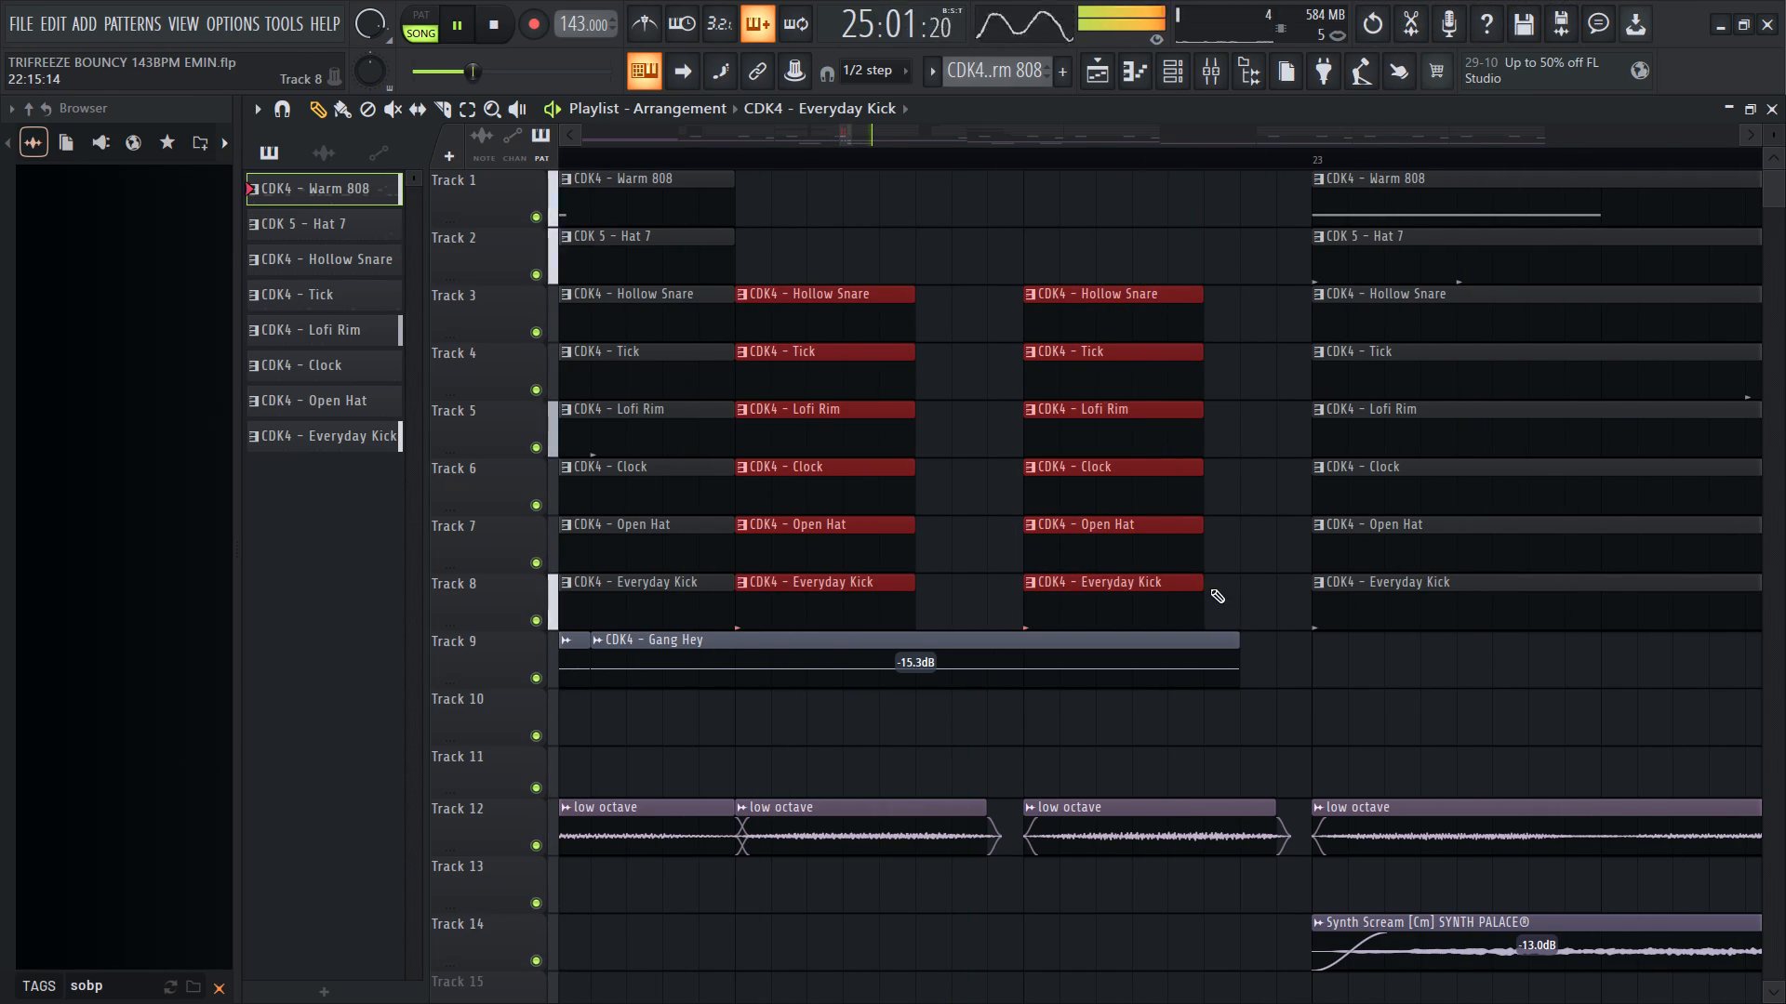
ctrl+scroll(1117, 536, down, 7)
right_click(1048, 239)
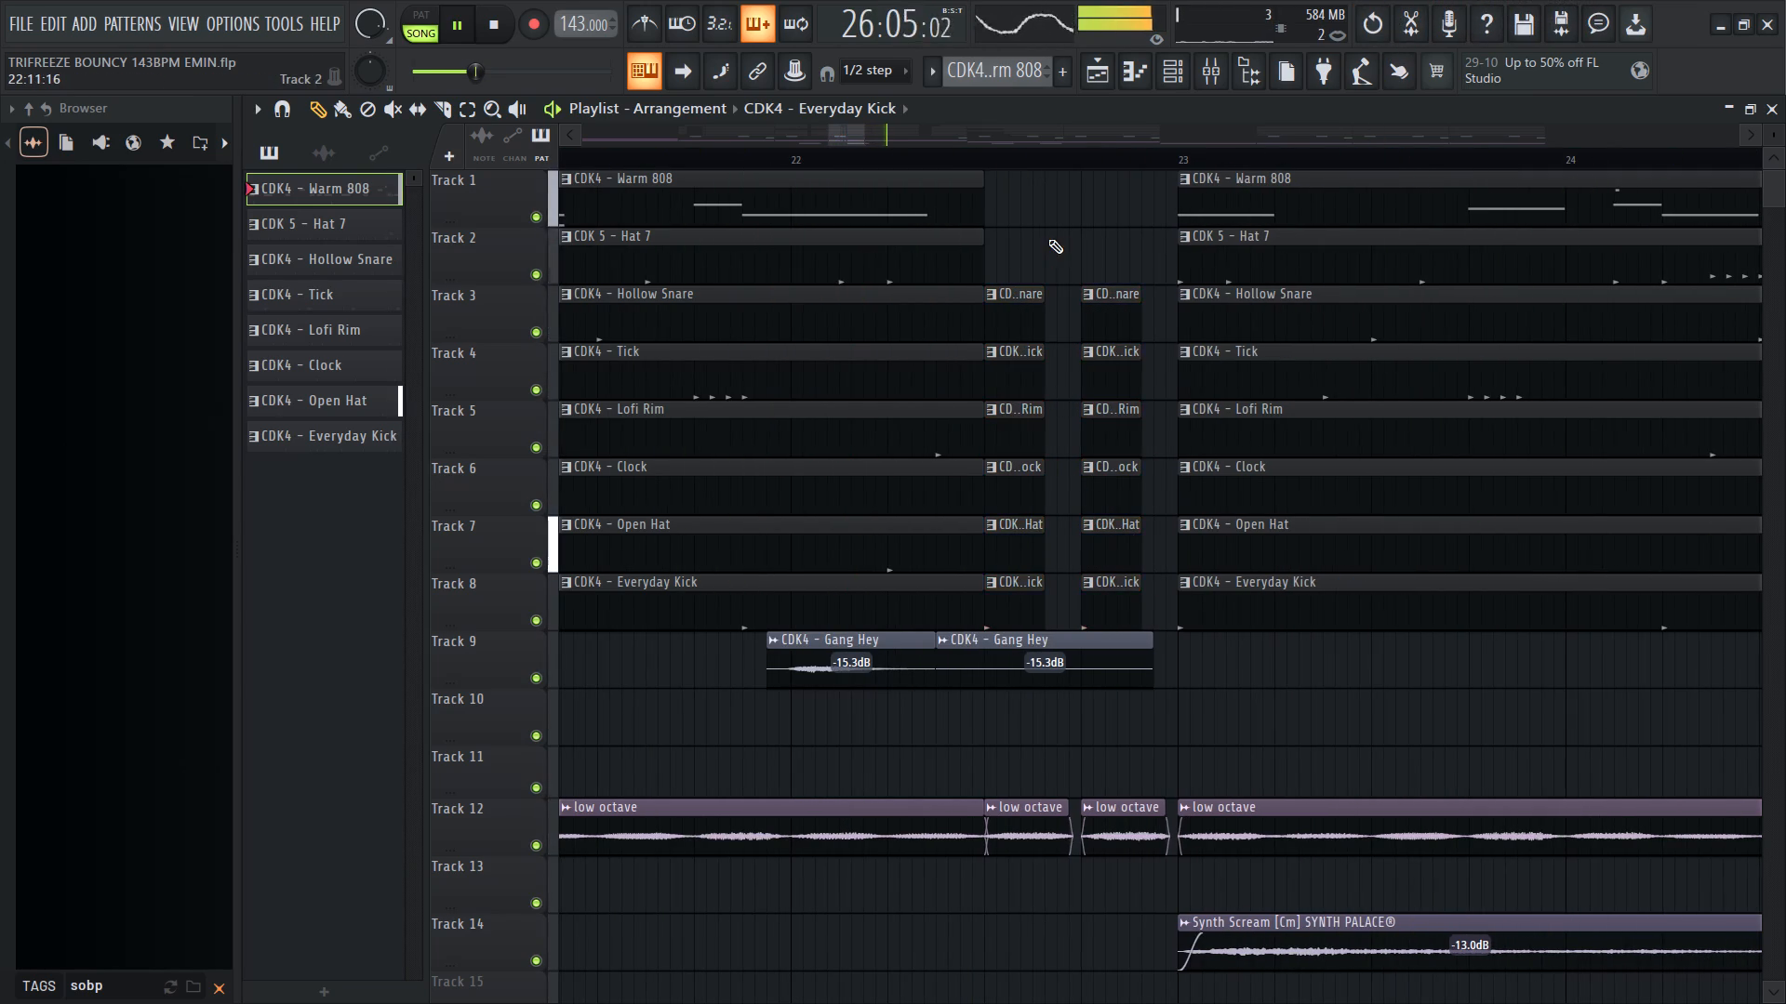
Delete the Tick clip starting at bar 25 on Track 4.
ctrl+scroll(1047, 239, down, 13)
ctrl+scroll(1251, 526, down, 3)
ctrl+scroll(1287, 604, down, 4)
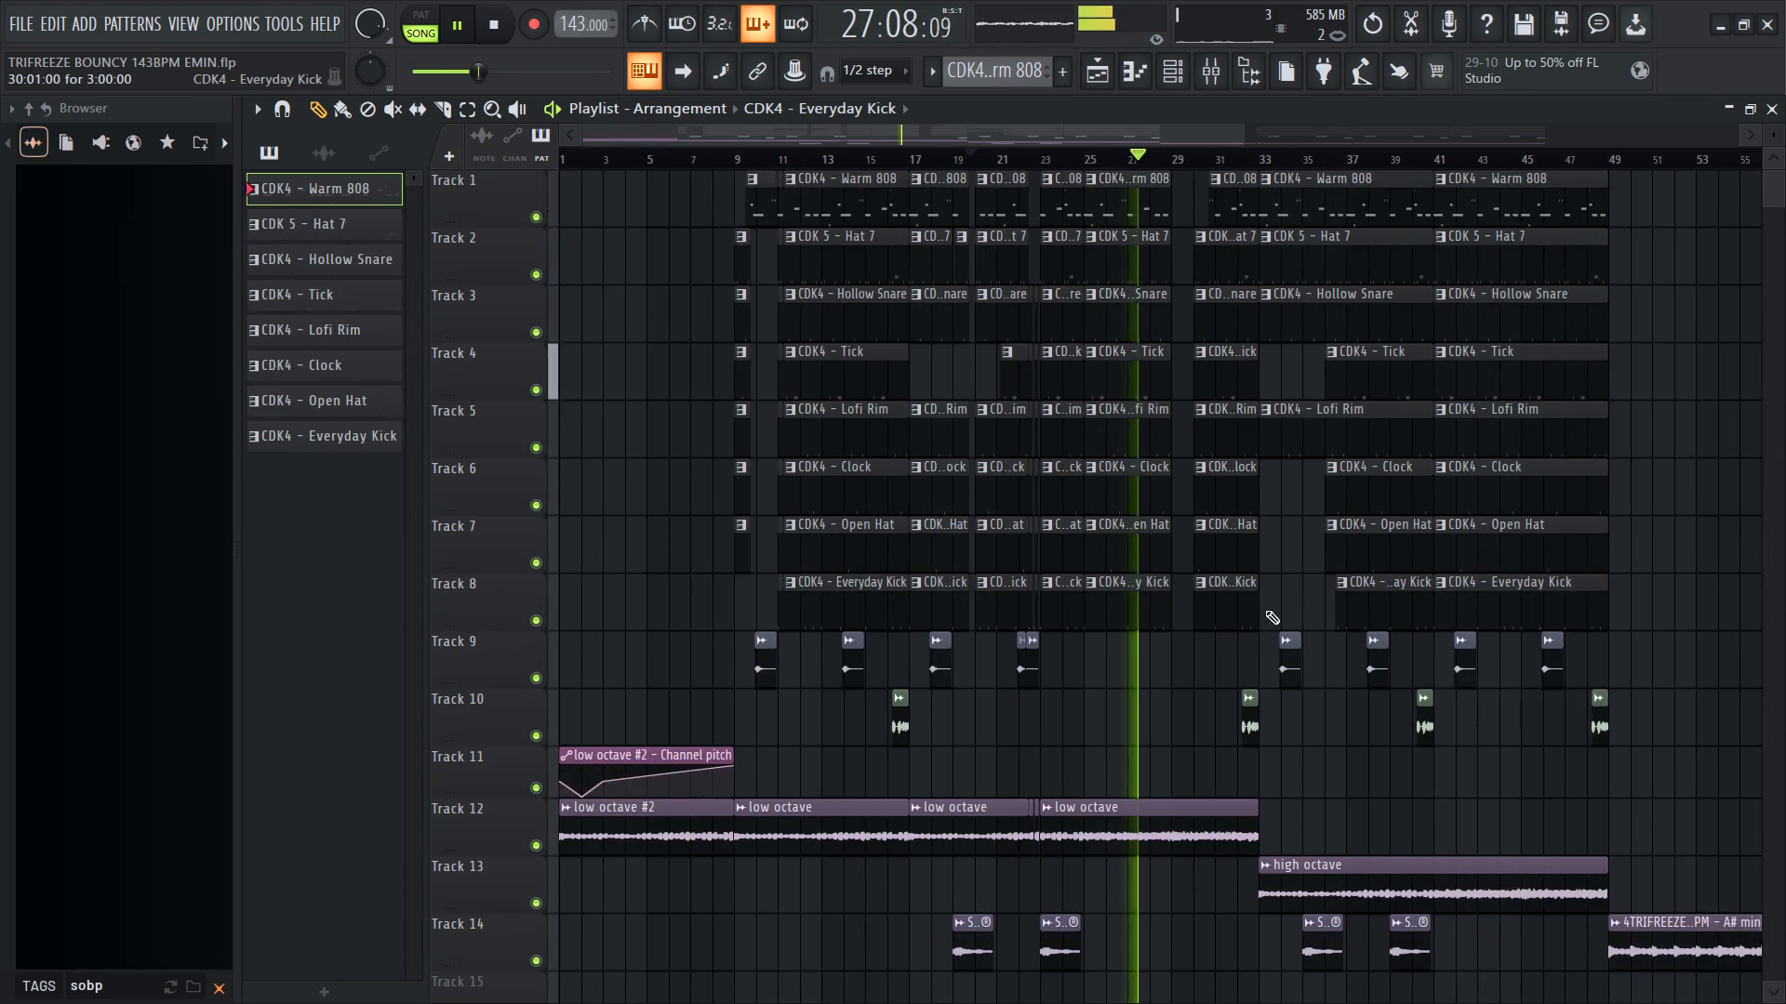
ctrl+scroll(1214, 627, up, 13)
ctrl+scroll(824, 469, down, 15)
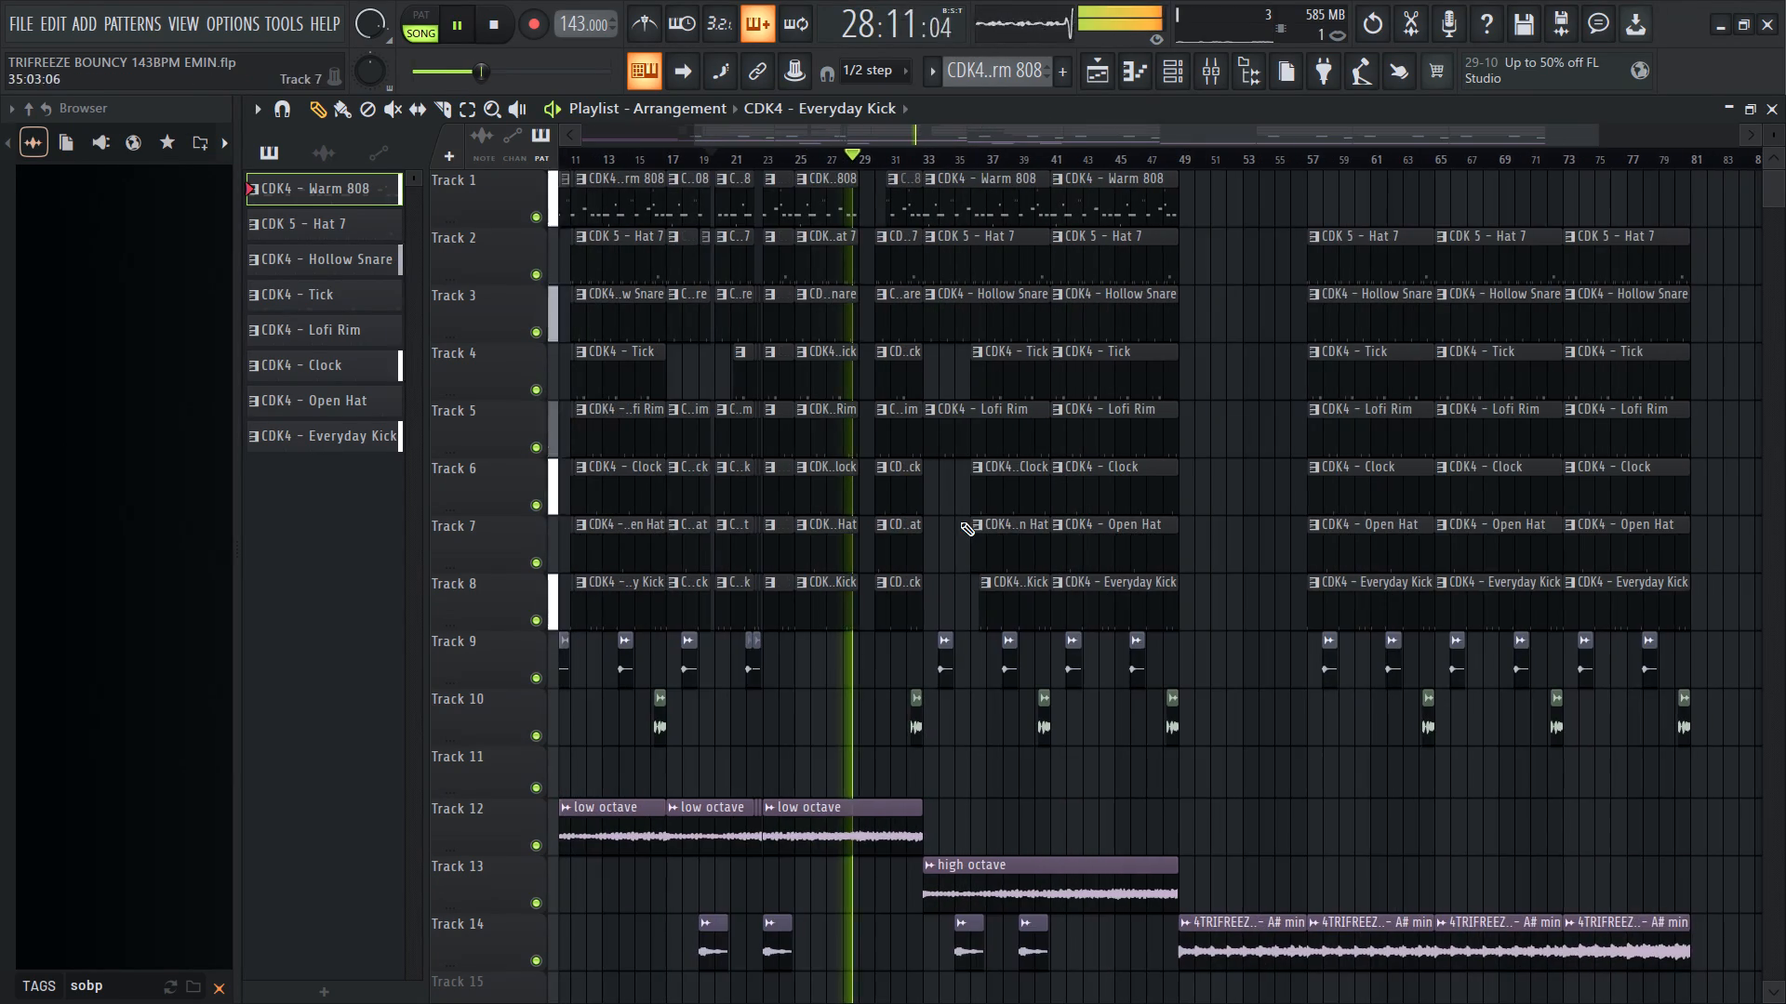
ctrl+scroll(814, 456, up, 6)
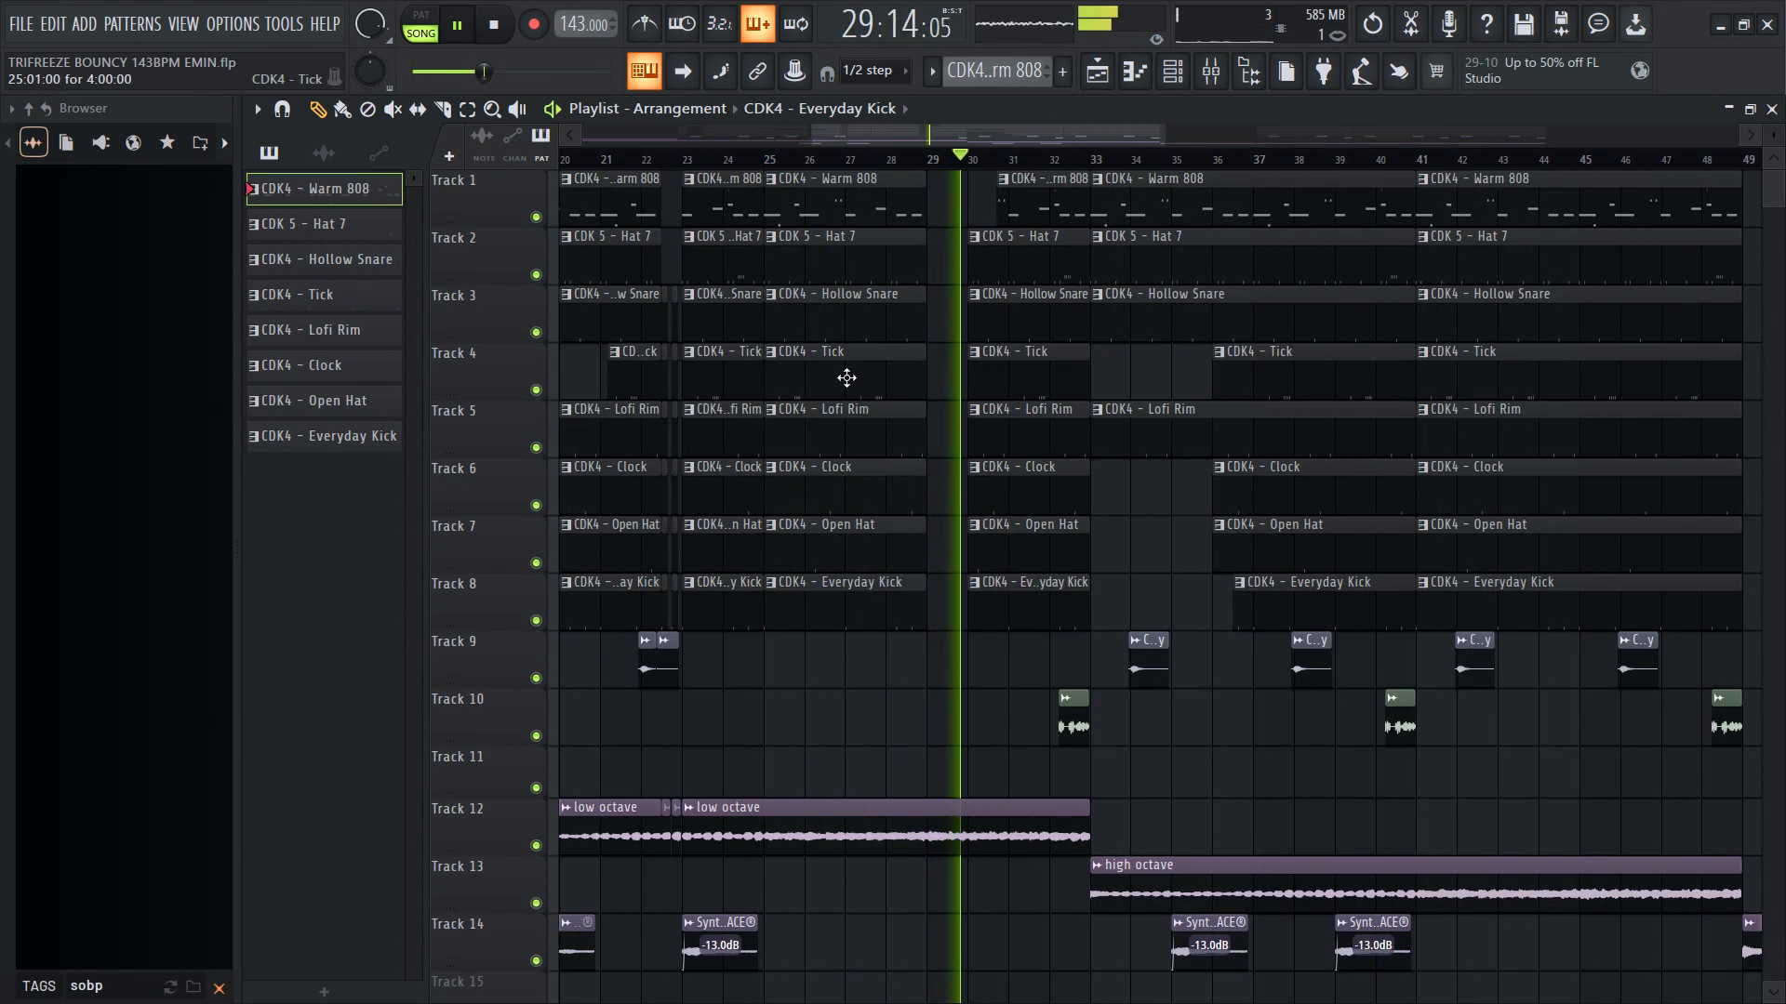
right_click(846, 377)
Listen through bars 30 to 35 and examine the drum, 808 and melody clips there.
ctrl+scroll(1017, 491, up, 7)
ctrl+scroll(1019, 492, down, 7)
ctrl+scroll(1019, 494, up, 7)
ctrl+scroll(1020, 511, down, 8)
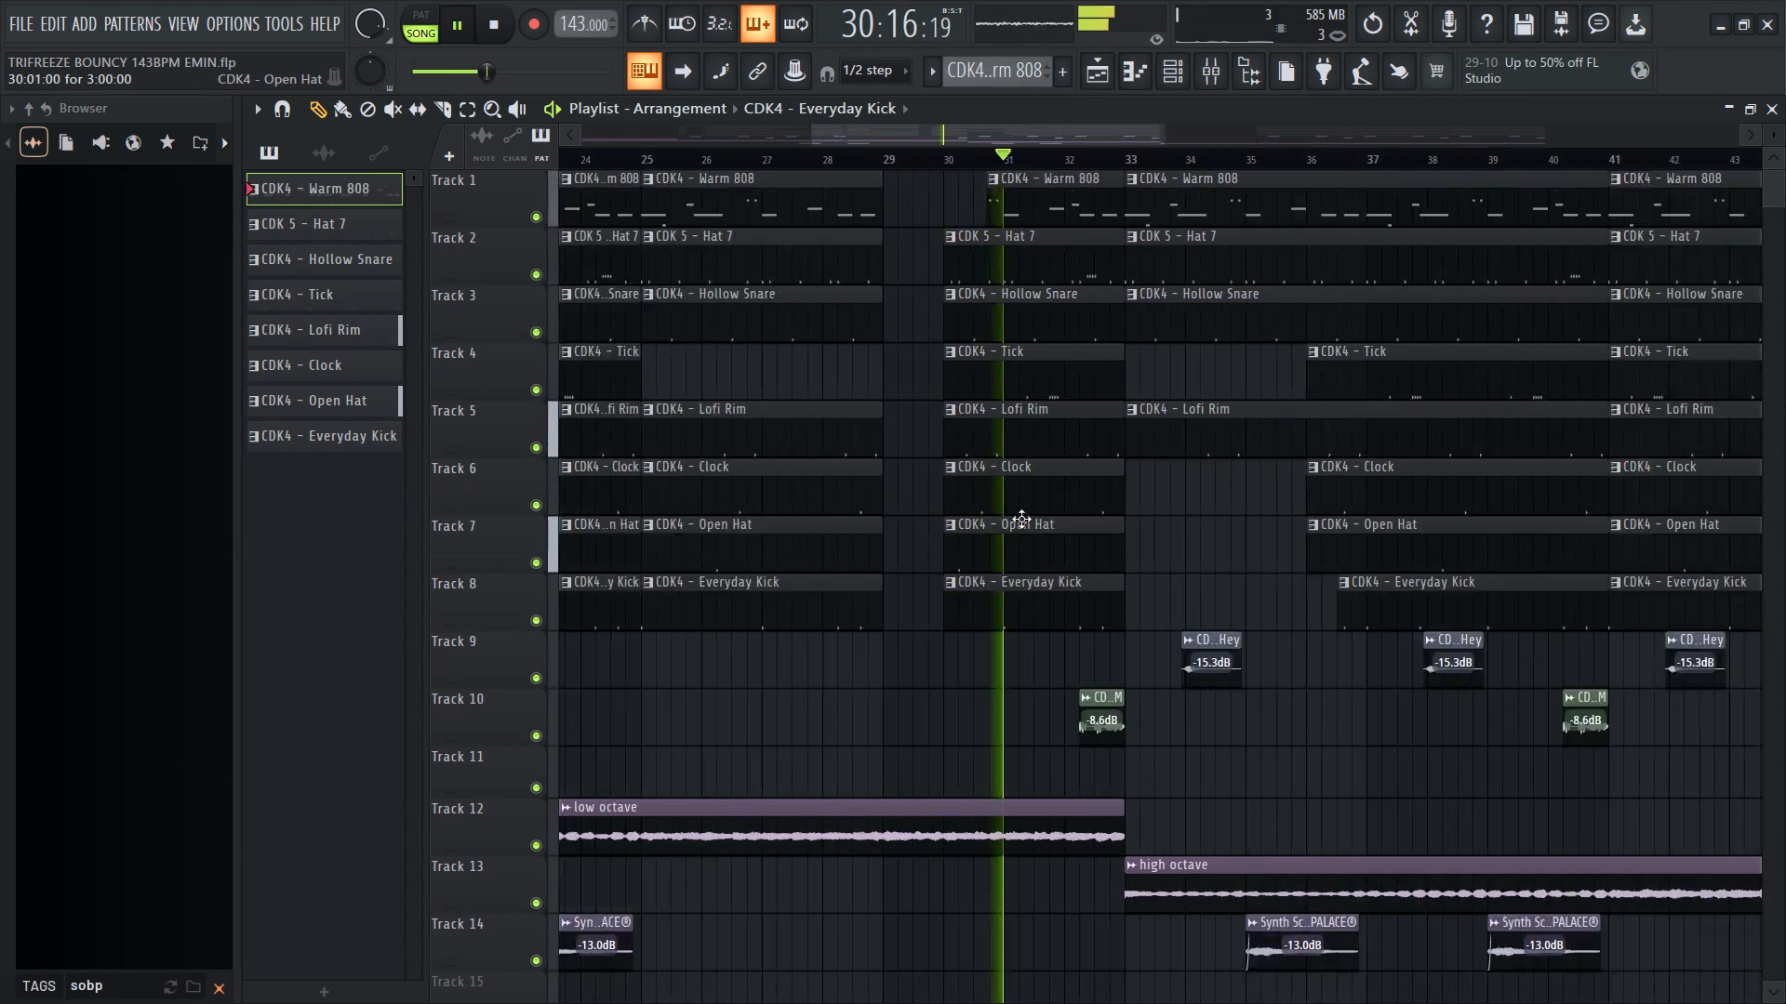
ctrl+scroll(1021, 519, up, 8)
ctrl+scroll(1021, 519, down, 8)
ctrl+scroll(1021, 519, up, 9)
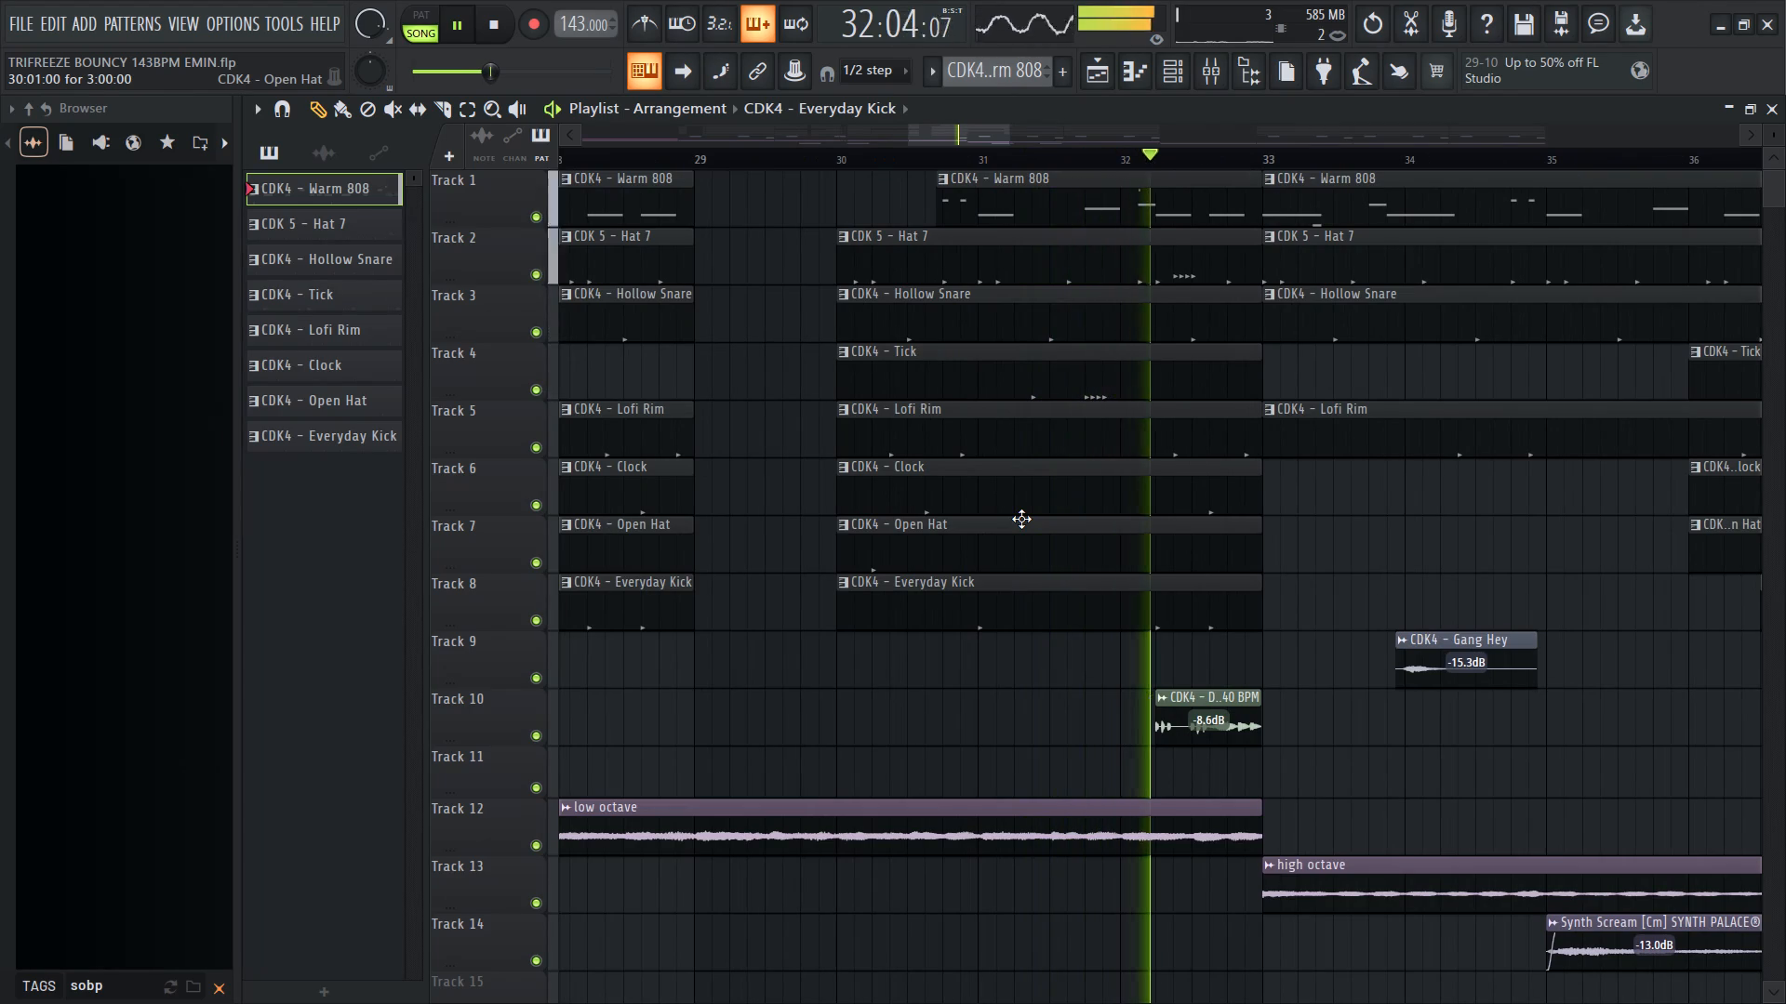
ctrl+scroll(1021, 519, down, 10)
ctrl+scroll(1199, 559, up, 9)
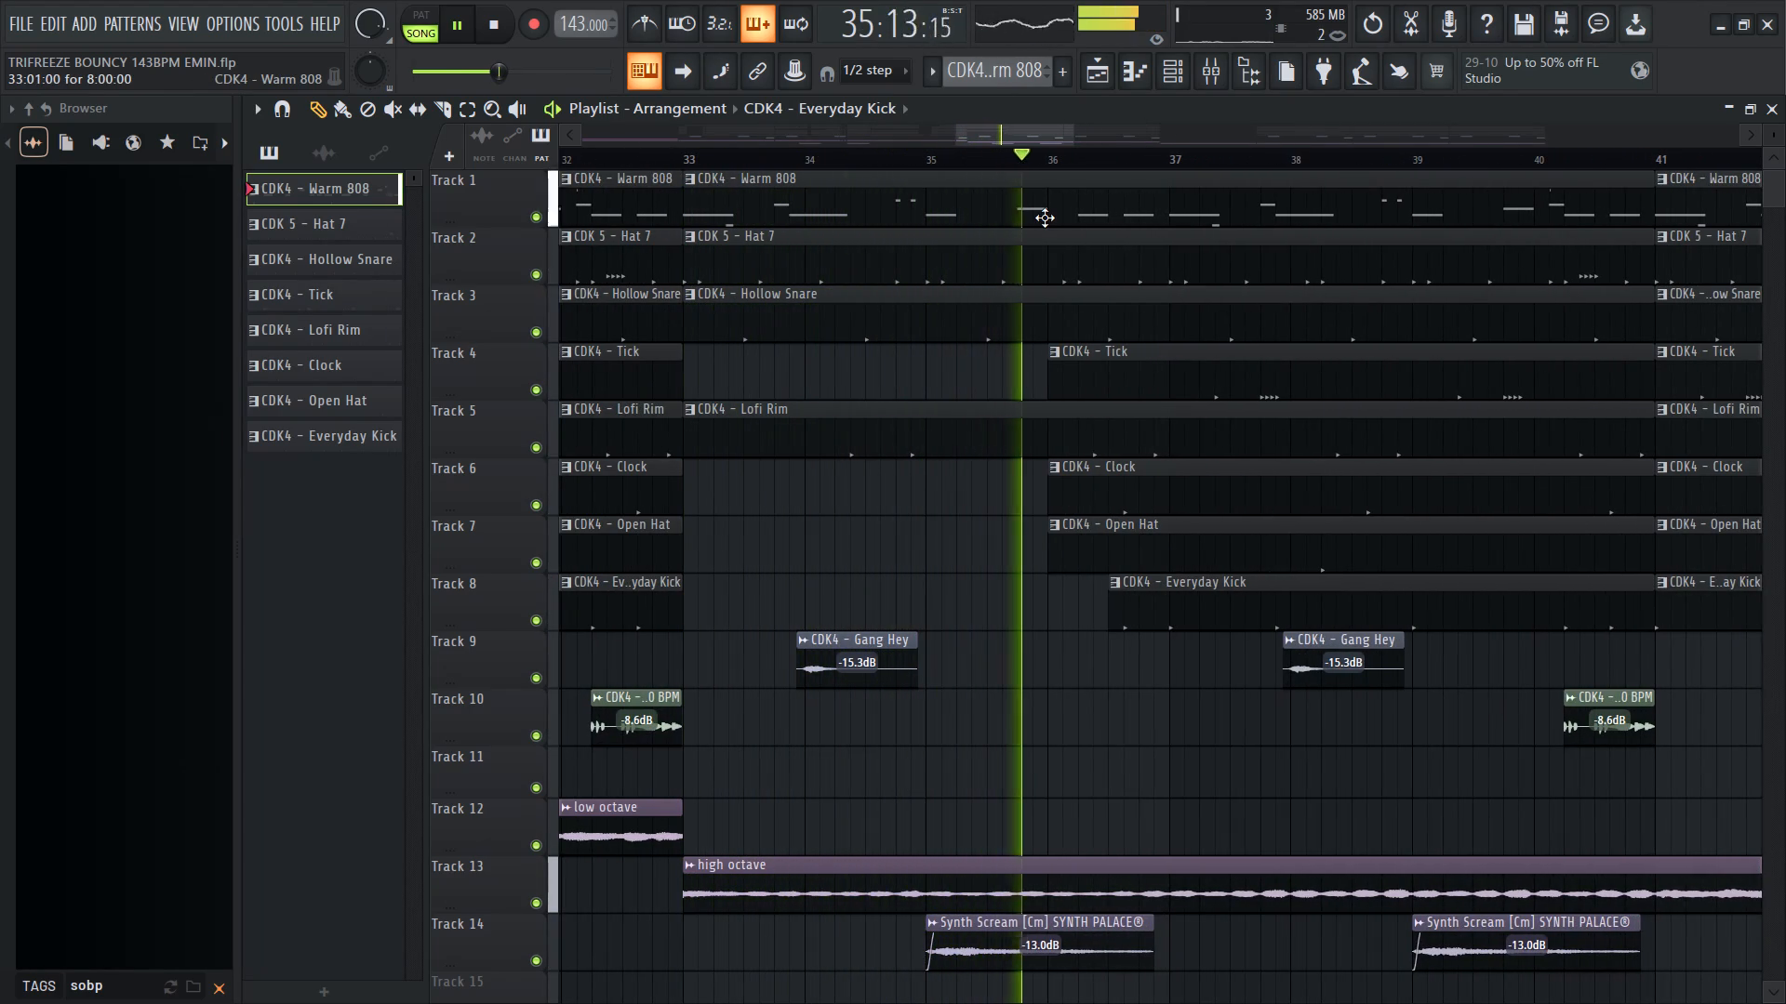
key(space)
Set the playhead to 33:01 and show the Unsorted channels for the Warm 808 pattern in the channel rack.
click(675, 161)
click(684, 156)
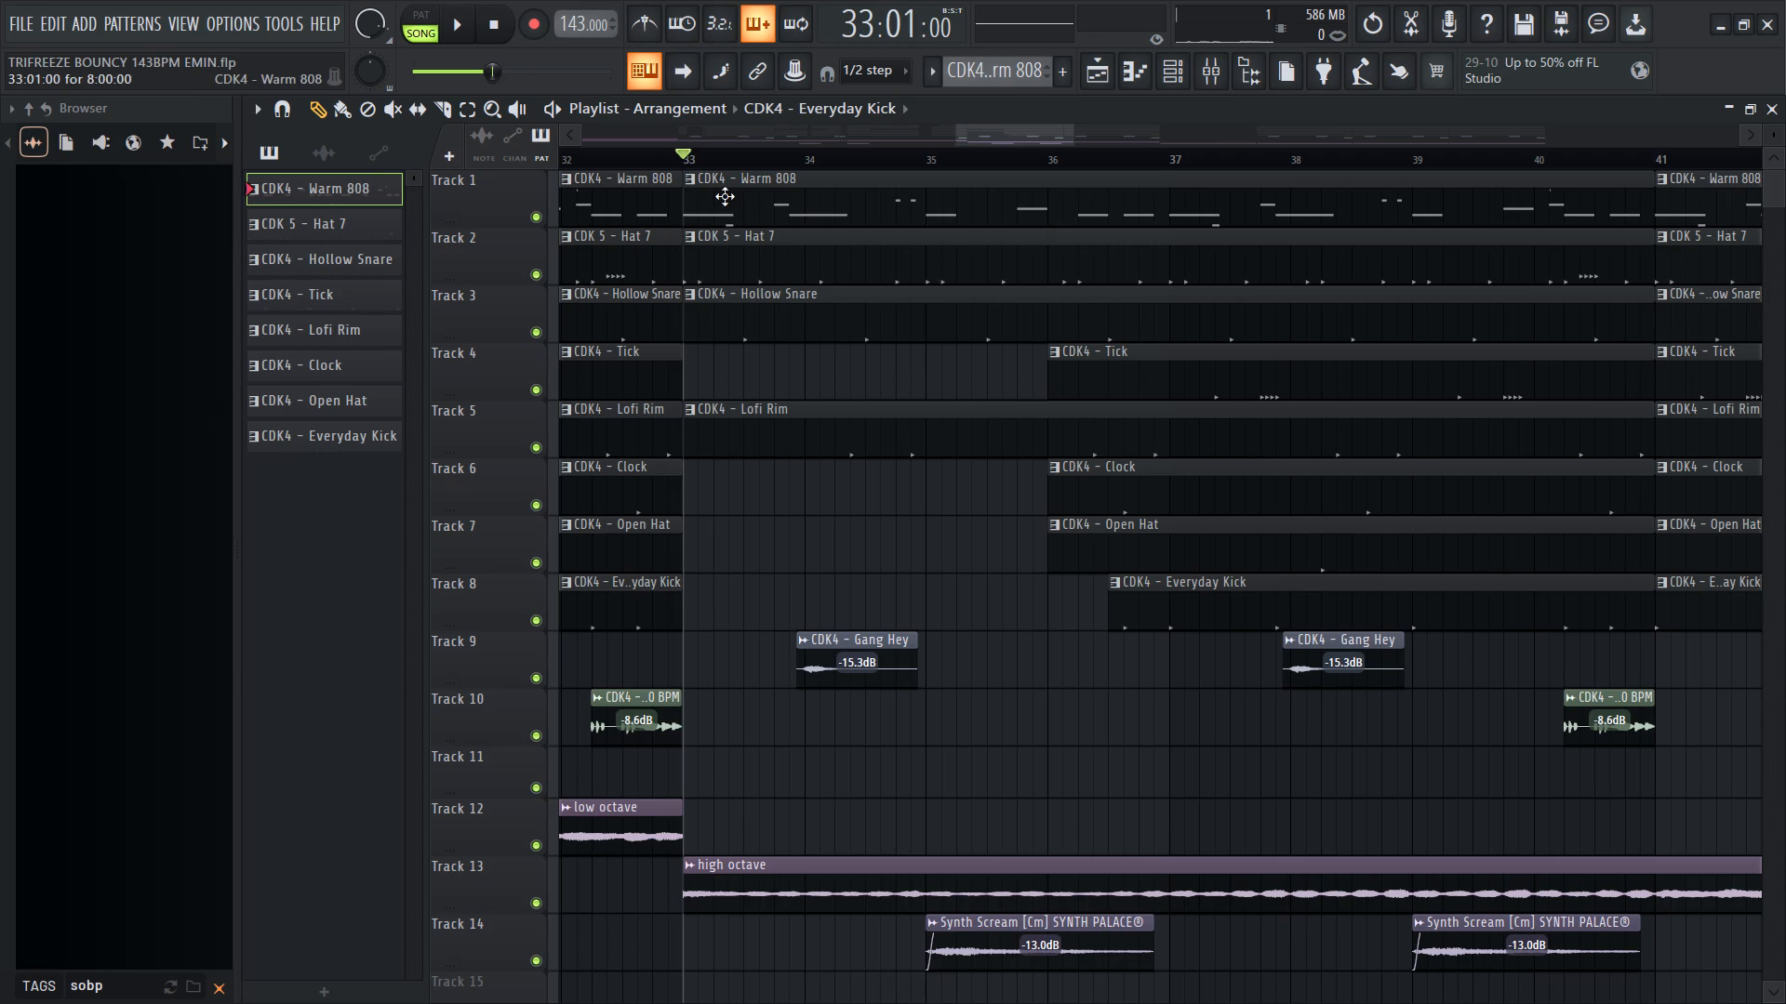
click(725, 196)
click(1178, 56)
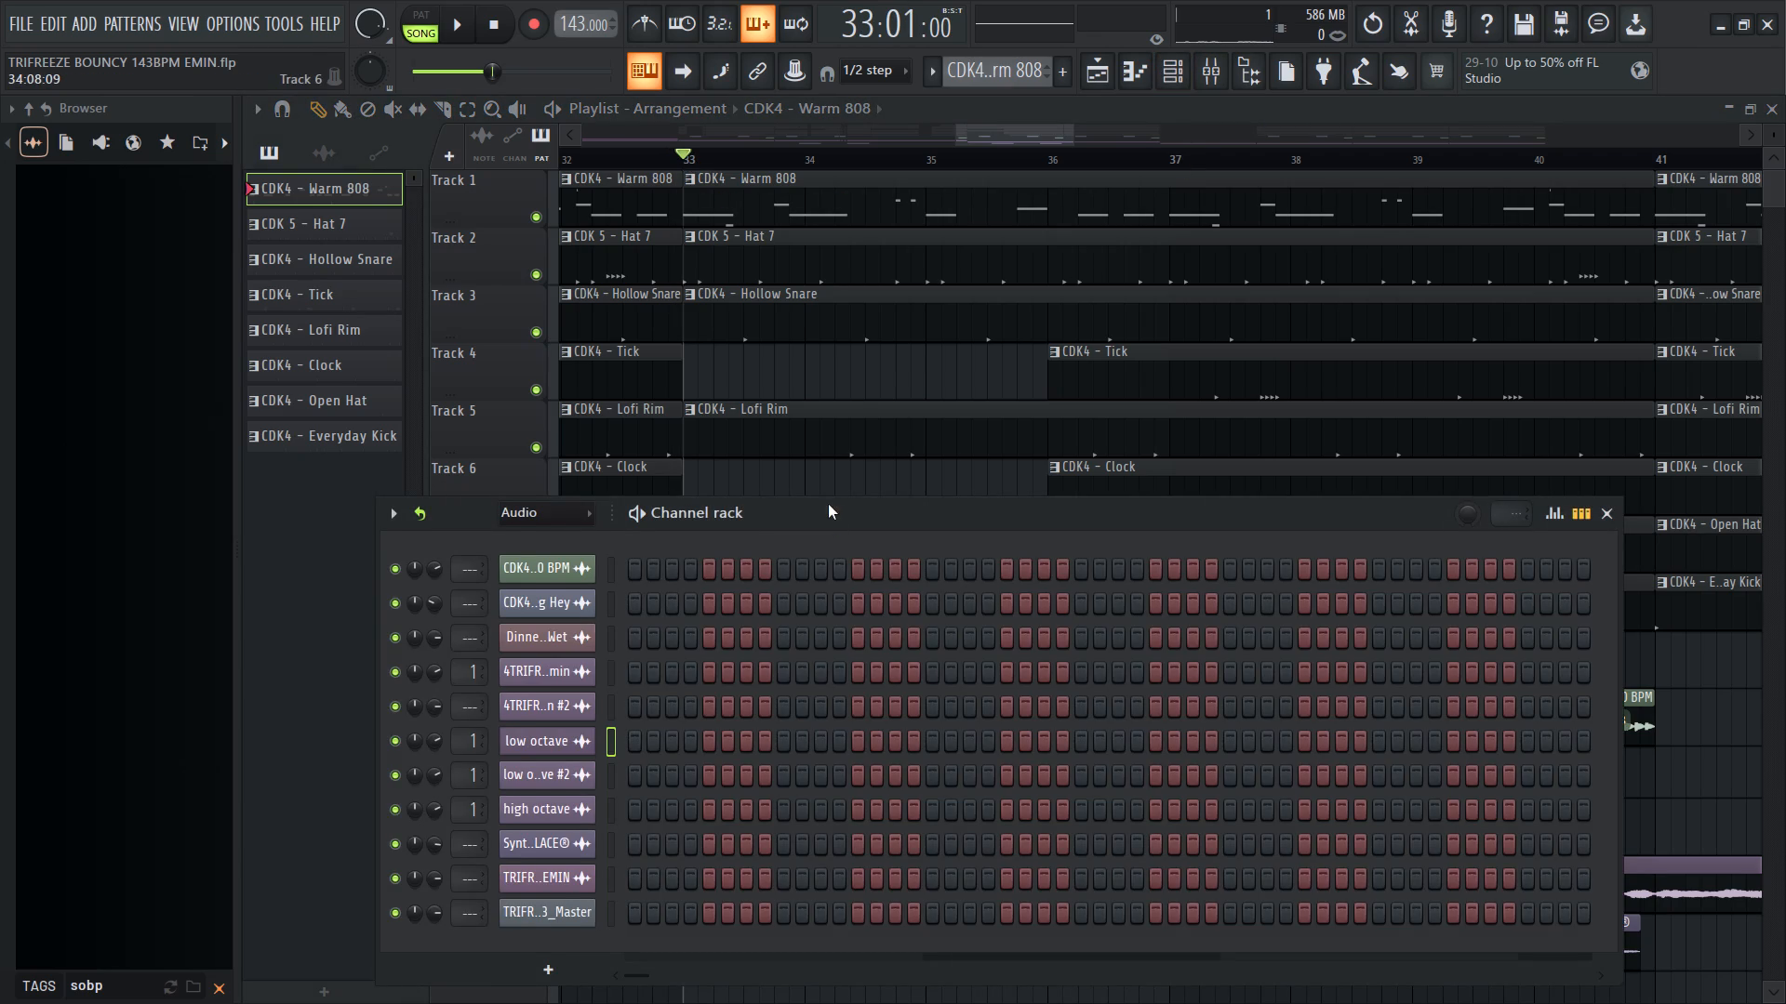
drag(828, 503, 892, 460)
drag(580, 456, 593, 470)
click(643, 482)
click(614, 576)
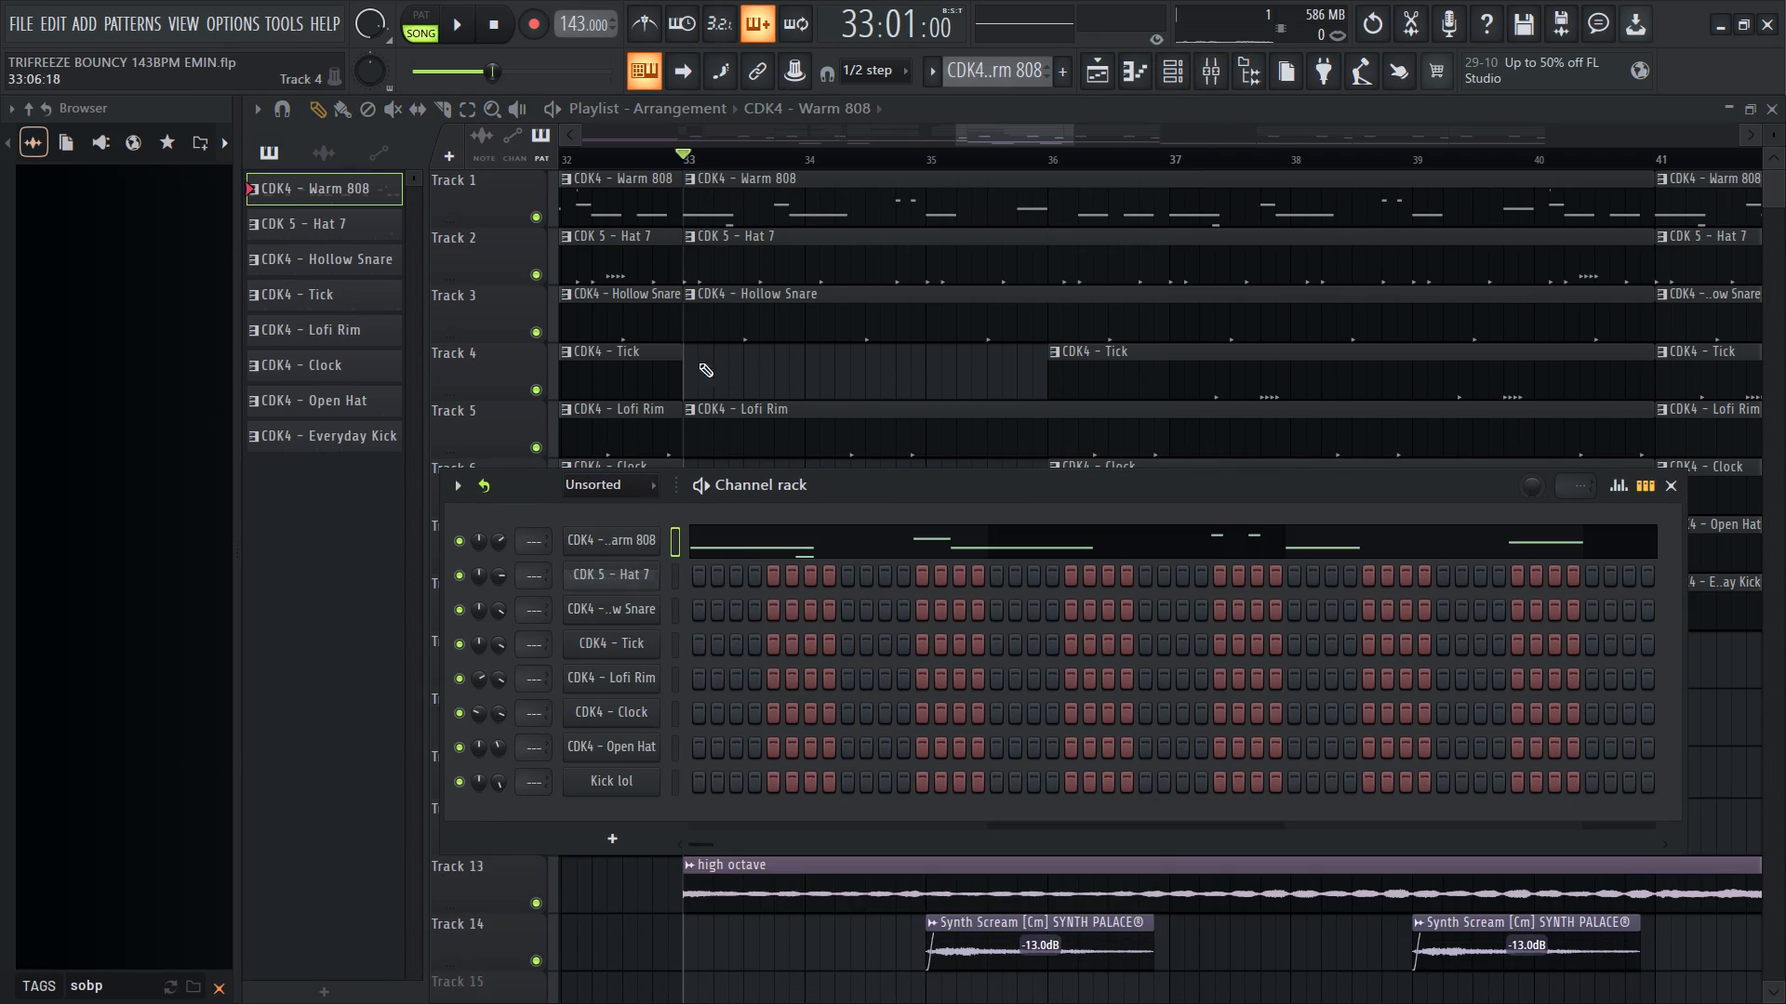
Place a Warm 808 pattern clip at 33:01 on Track 16.
click(738, 188)
ctrl+scroll(877, 468, down, 12)
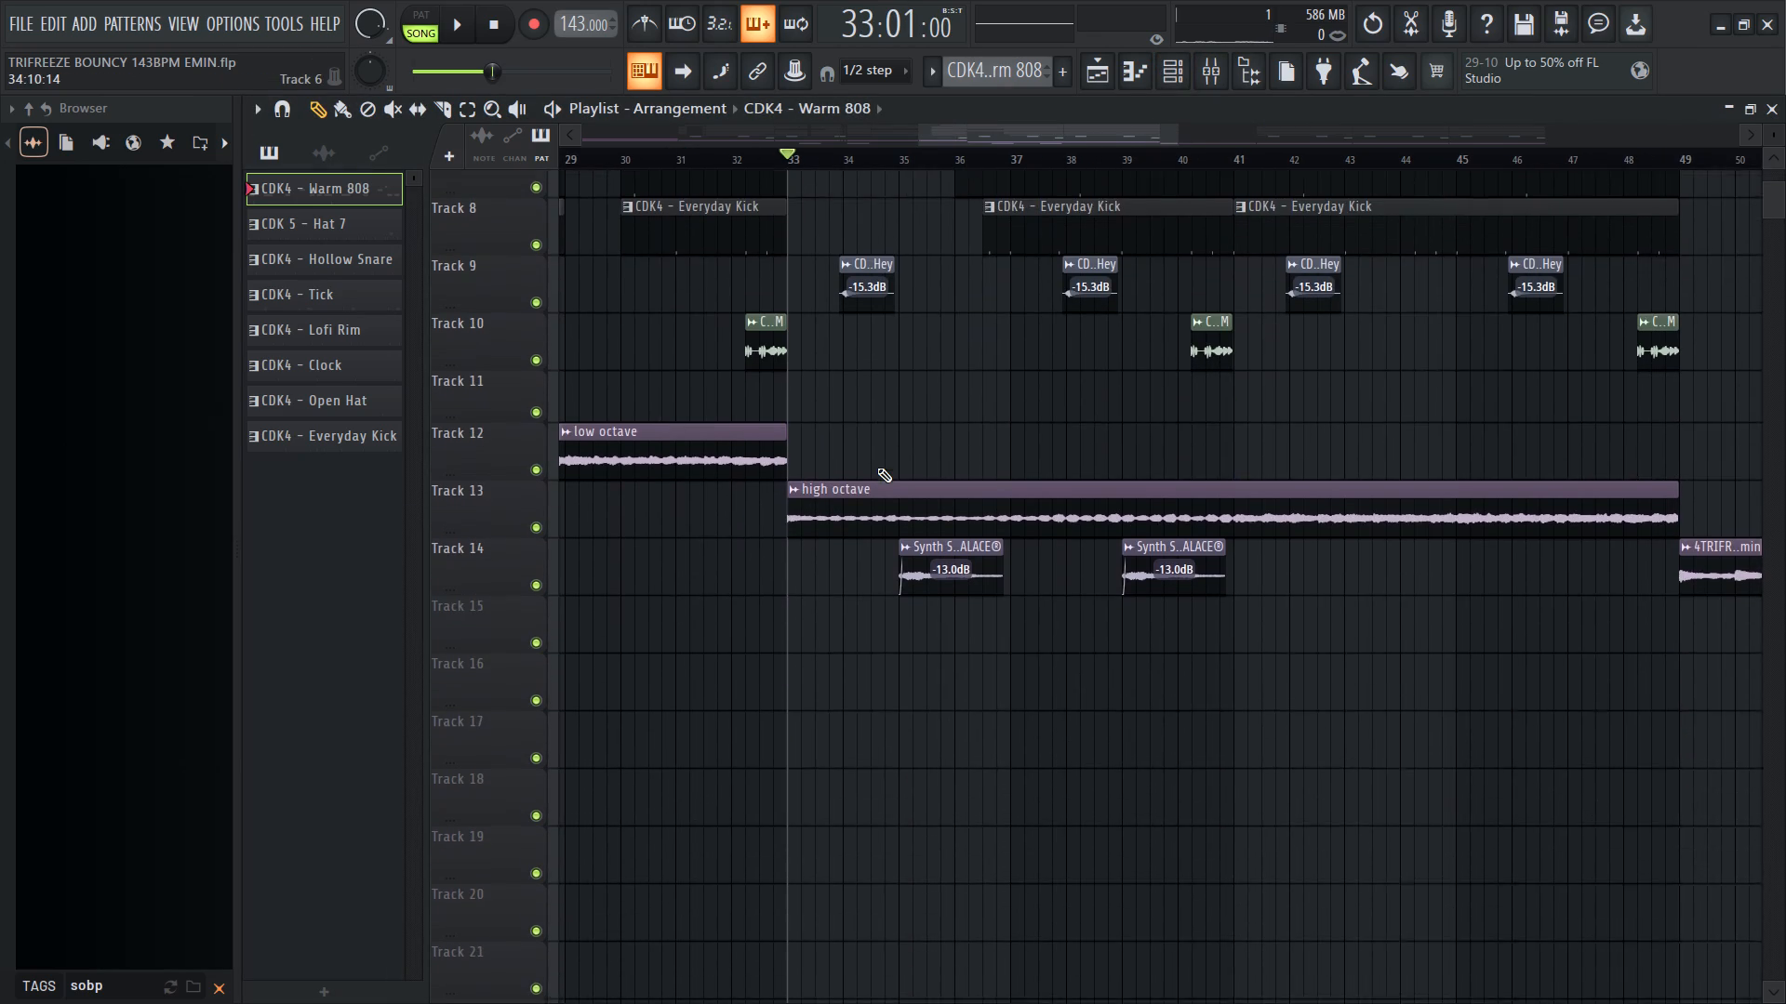
drag(827, 645, 787, 651)
ctrl+scroll(782, 648, up, 18)
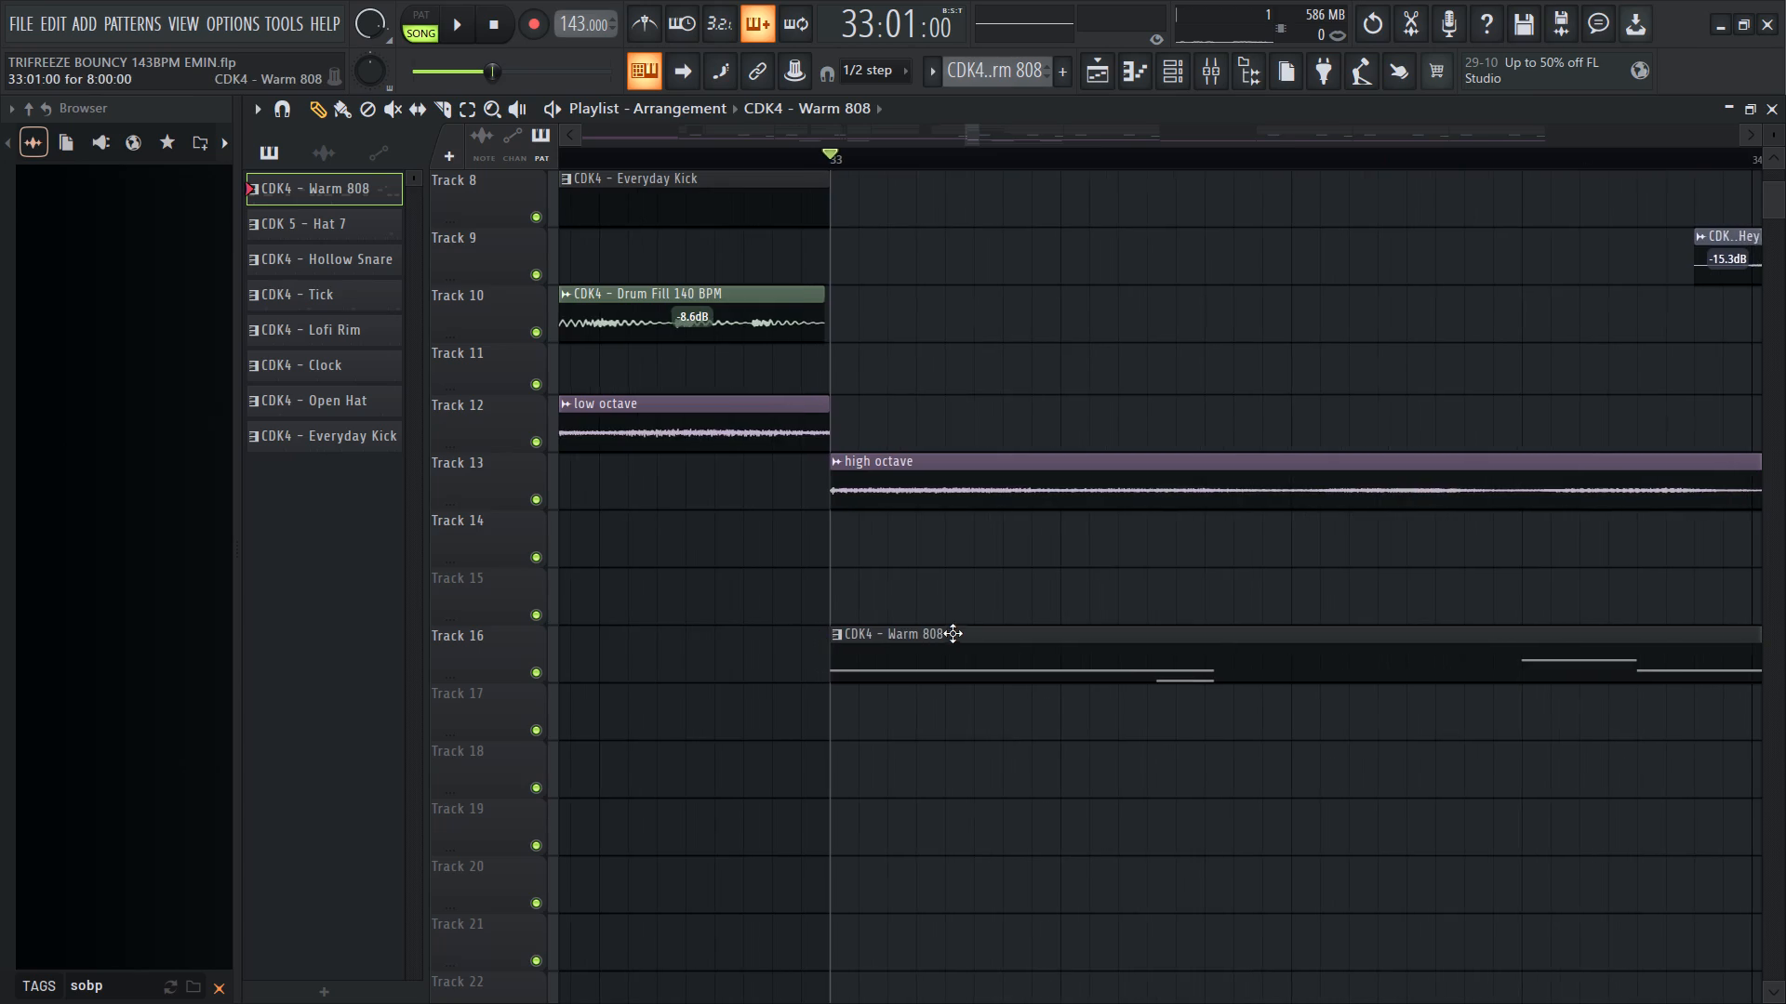
Make the Warm 808 clip on Track 16 unique.
click(955, 635)
ctrl+scroll(951, 616, down, 18)
click(943, 468)
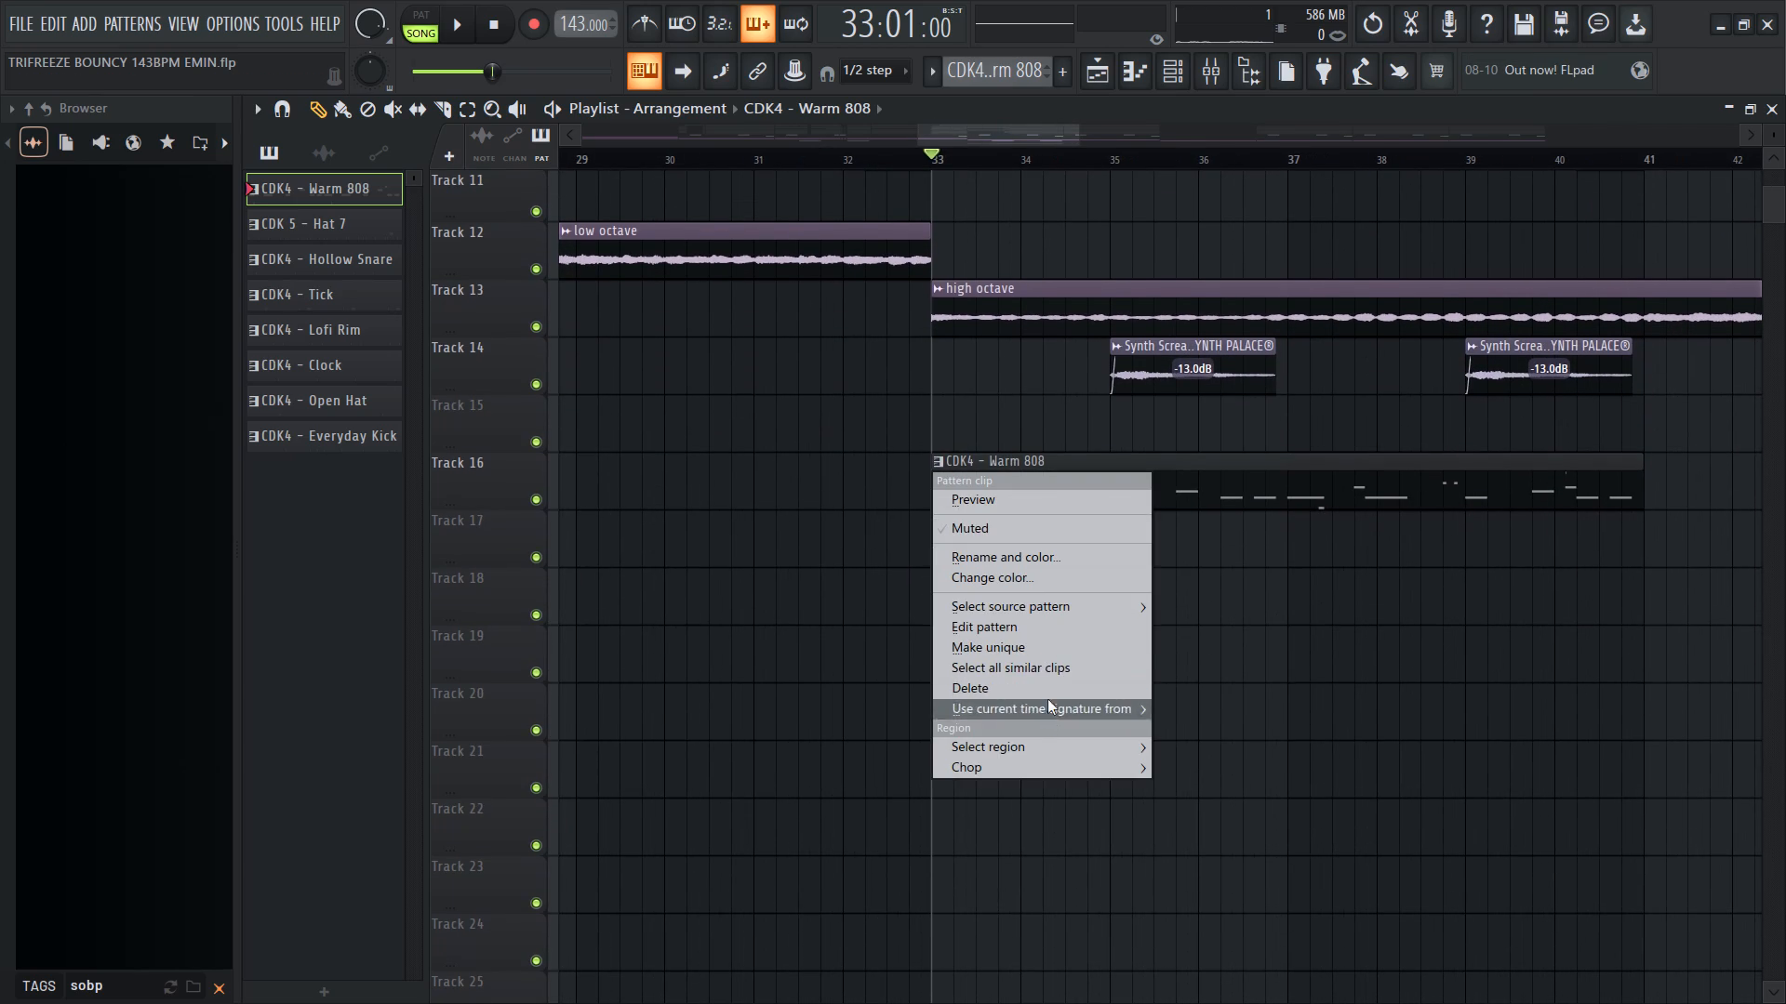
click(1051, 644)
right_click(1250, 646)
Delete the original Warm 808 clip between bars 33 and 41 on Track 1.
scroll(1117, 600, up, 9)
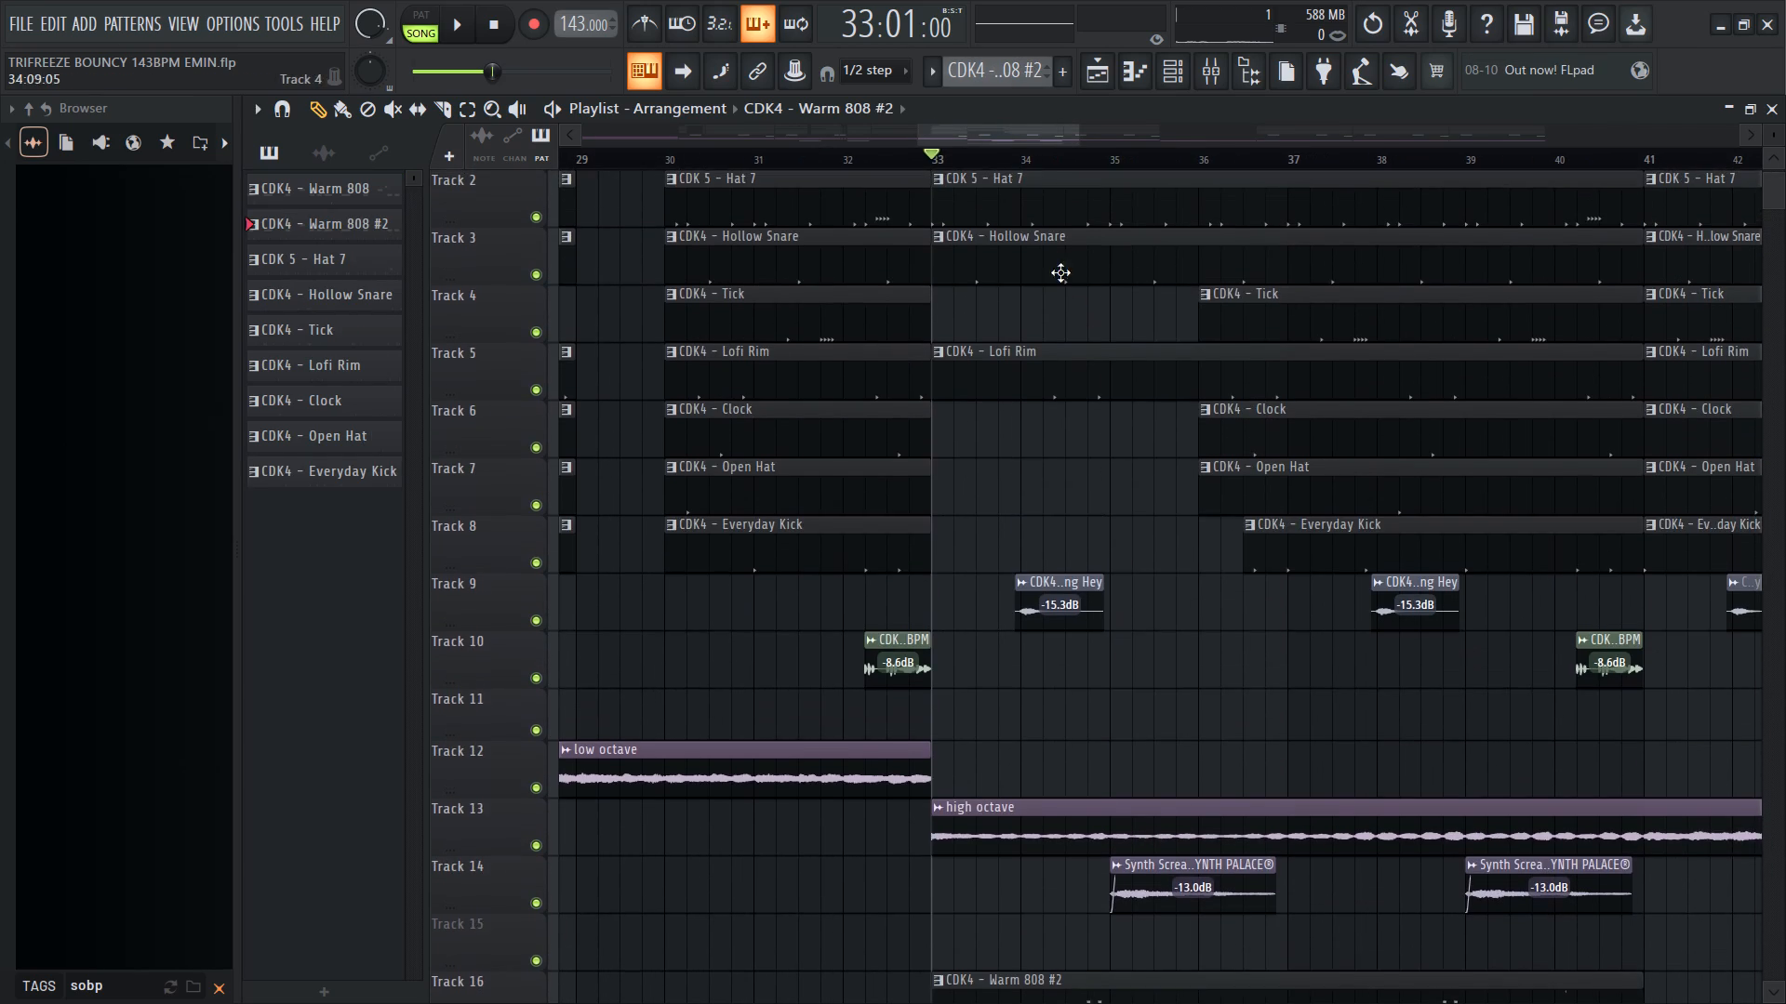
scroll(1053, 261, up, 4)
right_click(1095, 210)
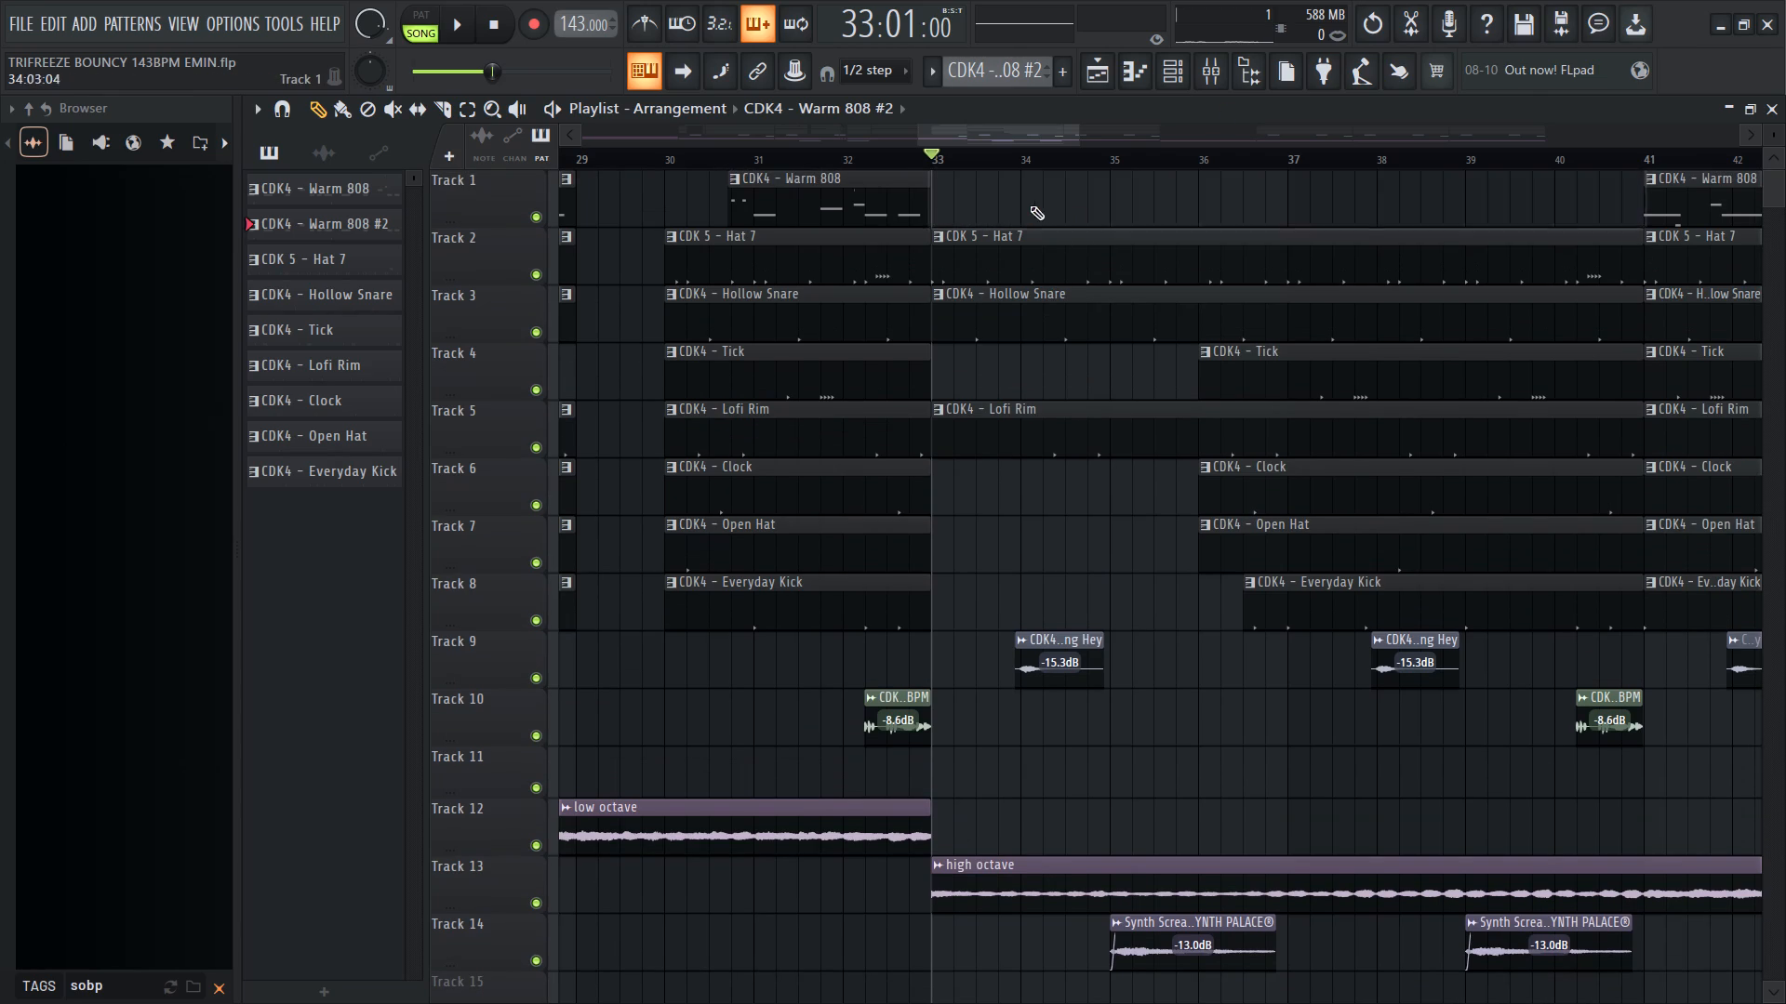
Select the Warm 808 #2 pattern clip on Track 16 and show its channels in the channel rack.
key(space)
scroll(1018, 205, down, 9)
key(space)
click(1057, 538)
click(1172, 72)
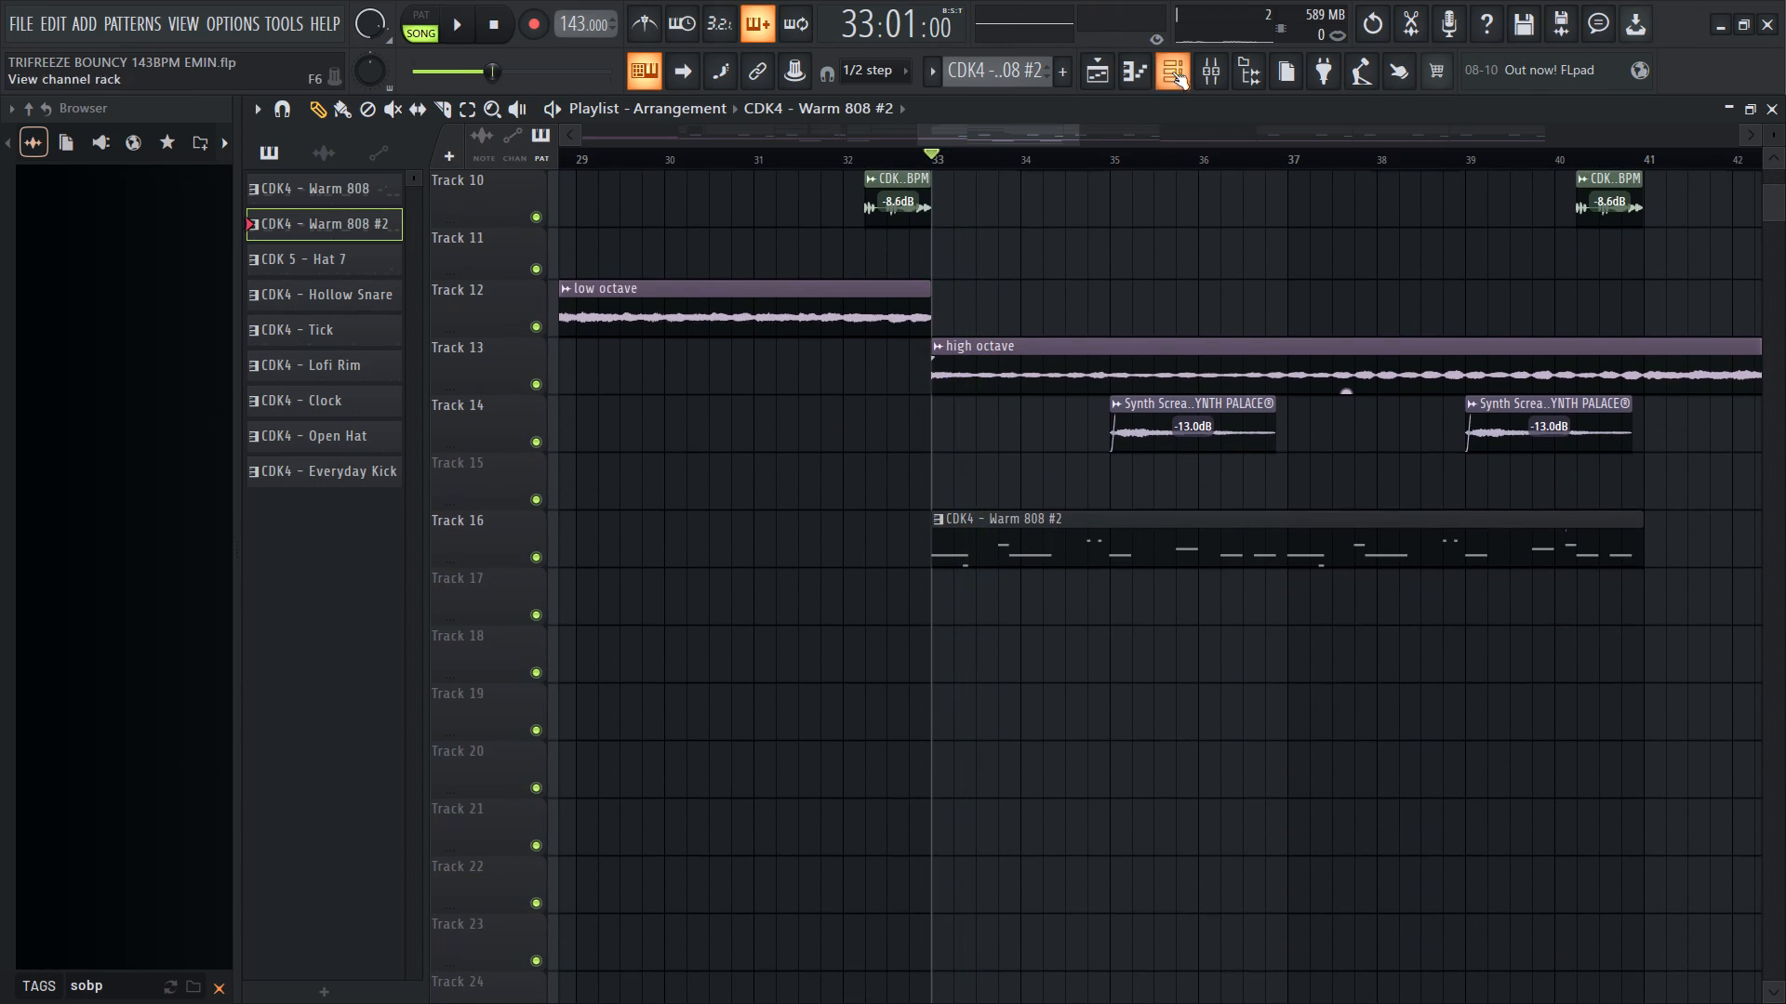
Clear the browser search and open the 808s folder under Iced Out (Trap) in the jay cactus Drum Saga kit.
click(15, 144)
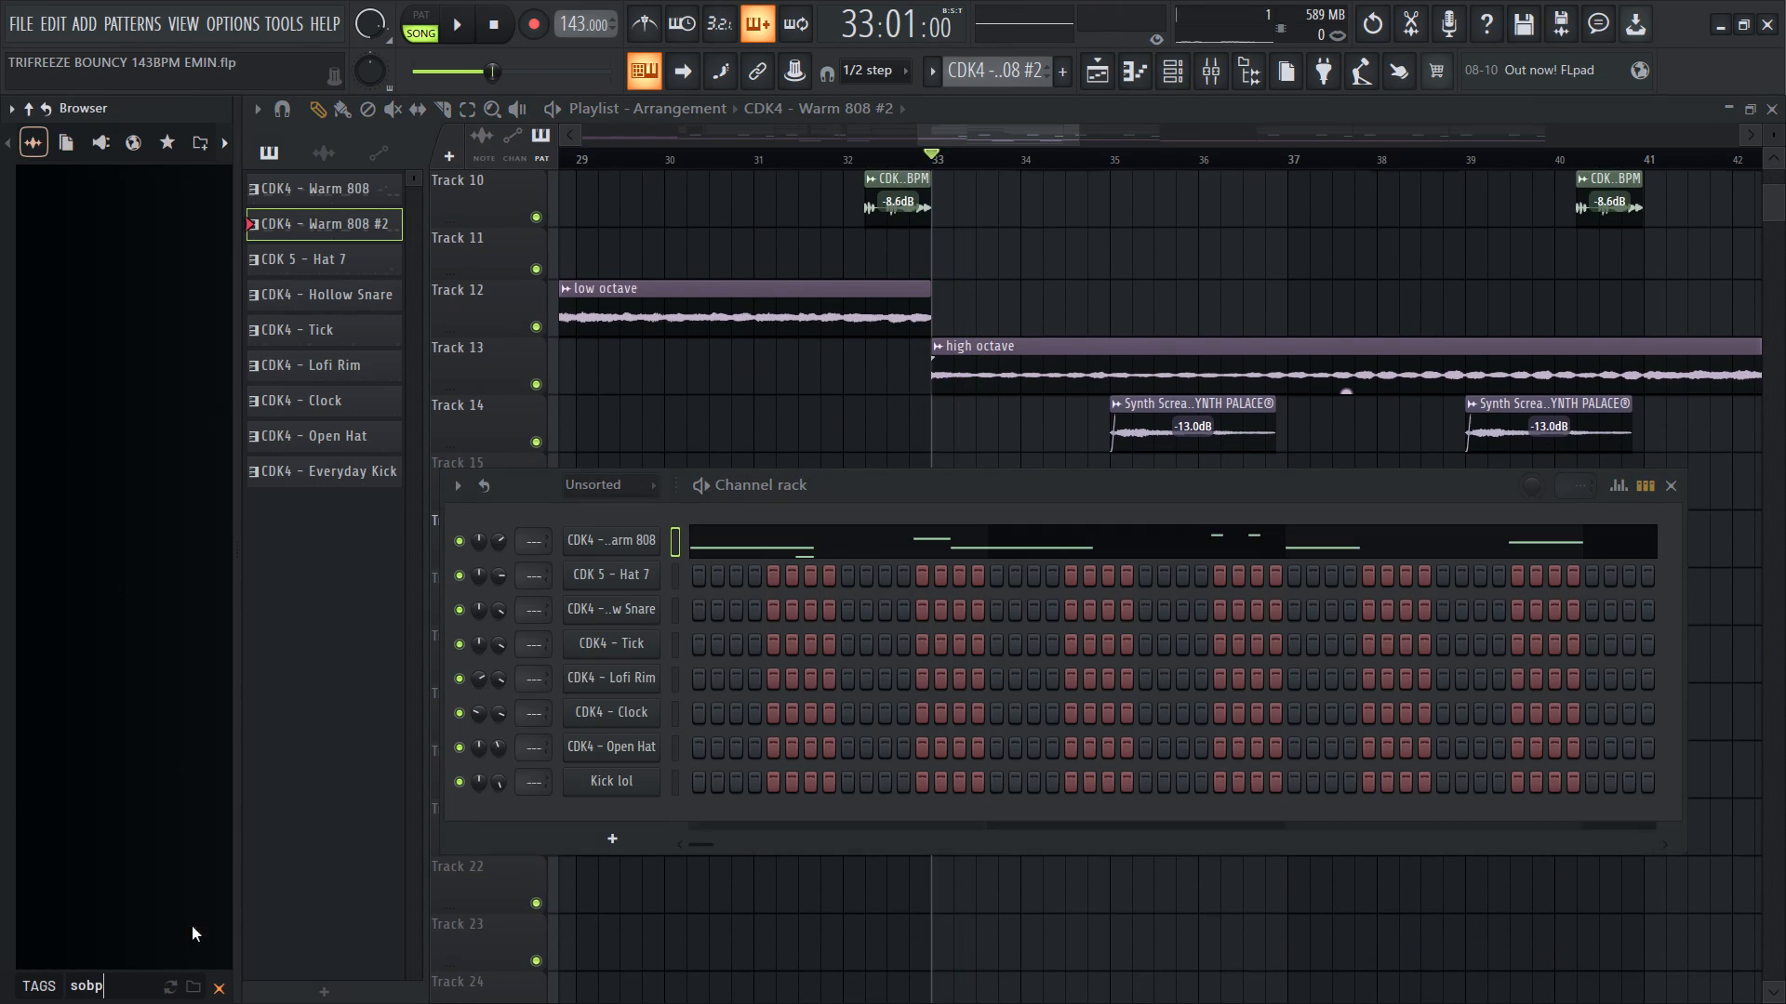
click(212, 988)
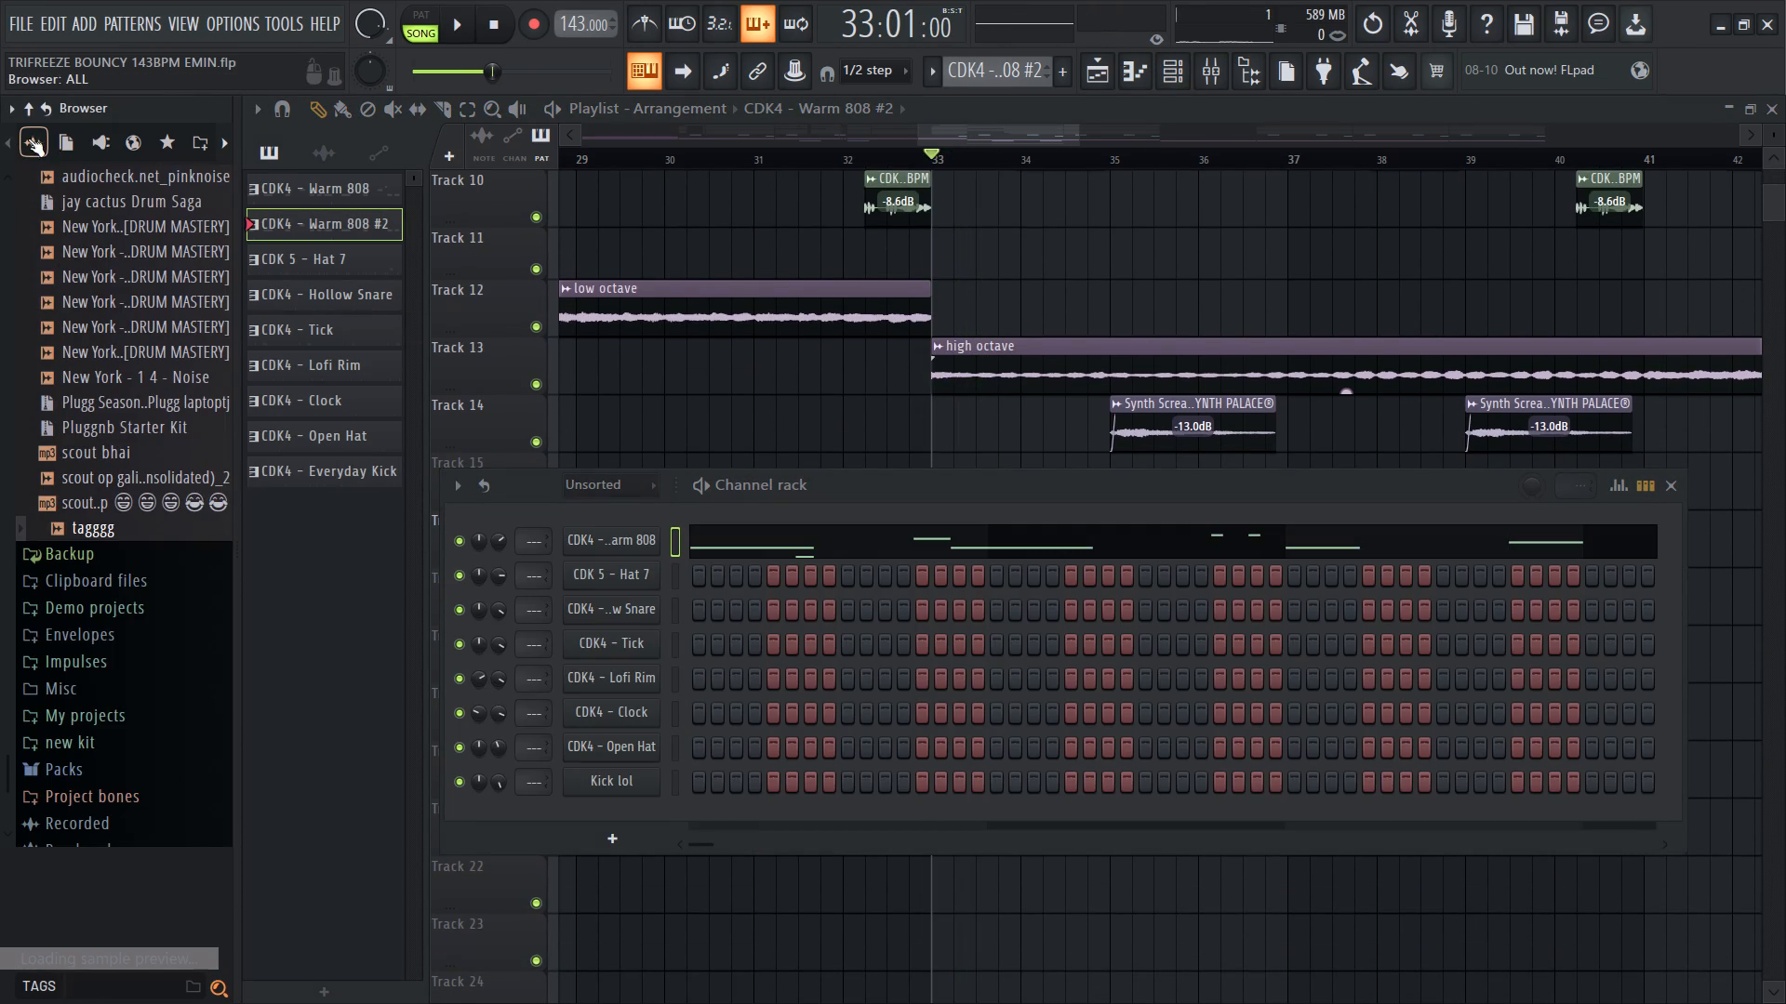
scroll(139, 391, up, 14)
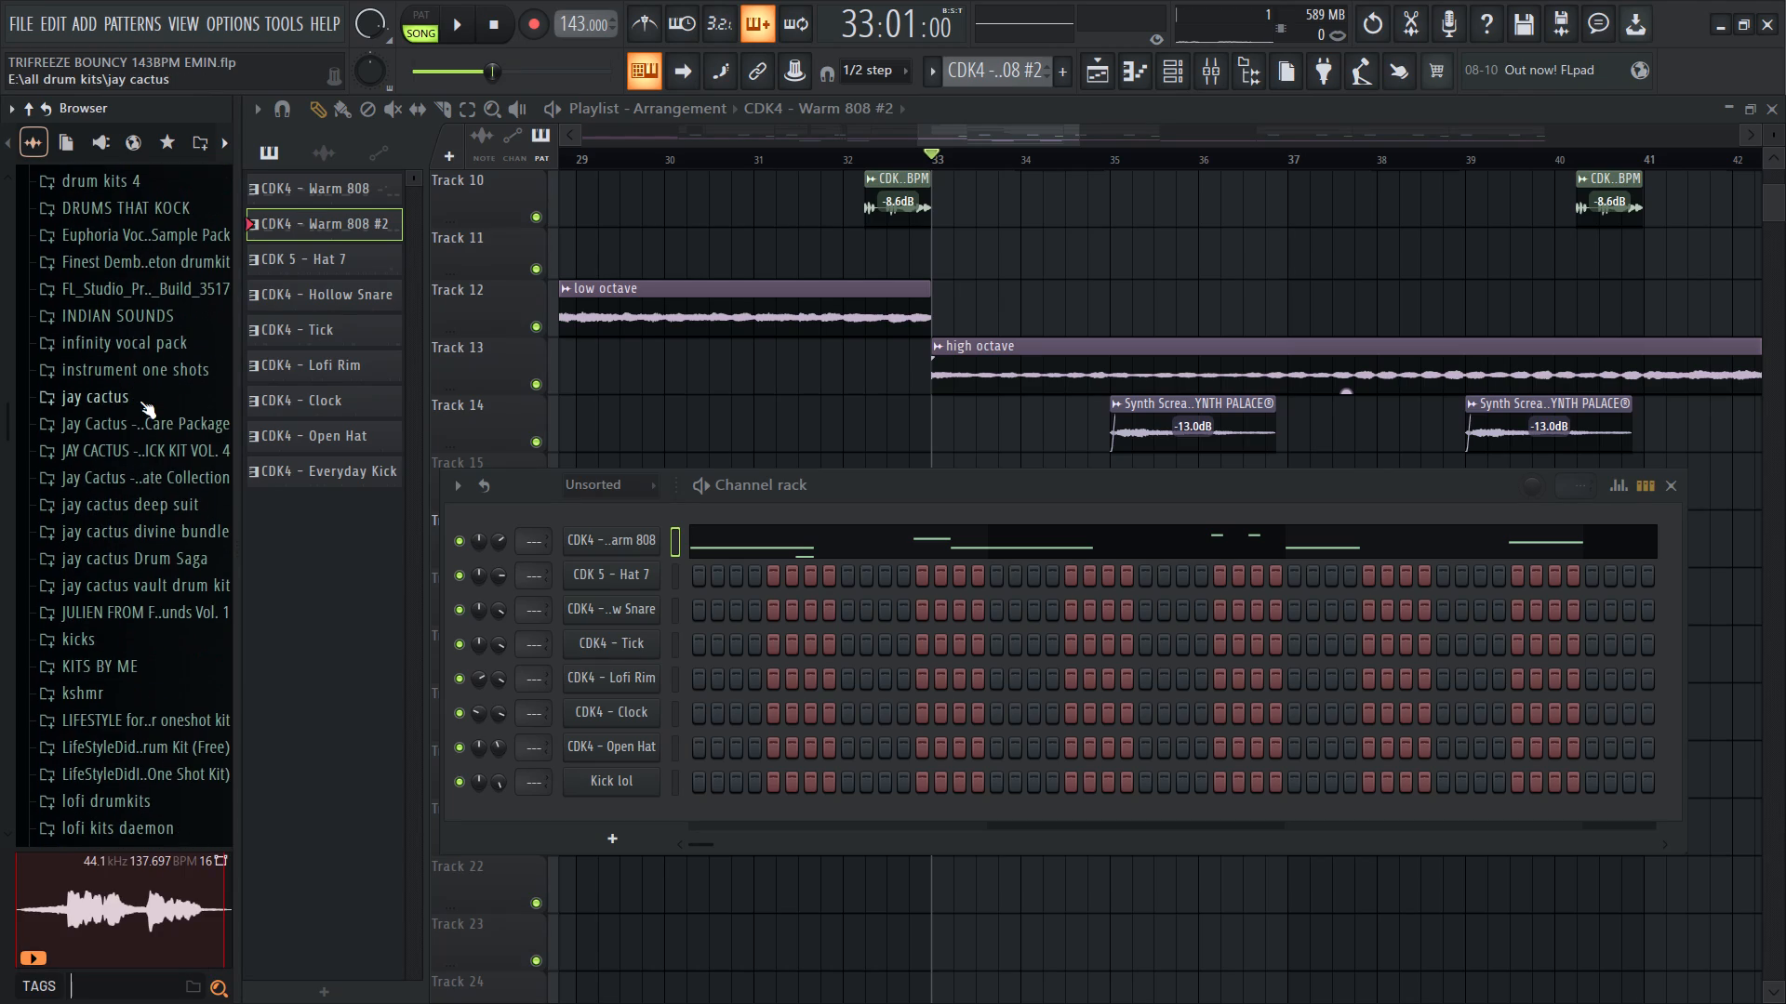
scroll(136, 423, down, 1)
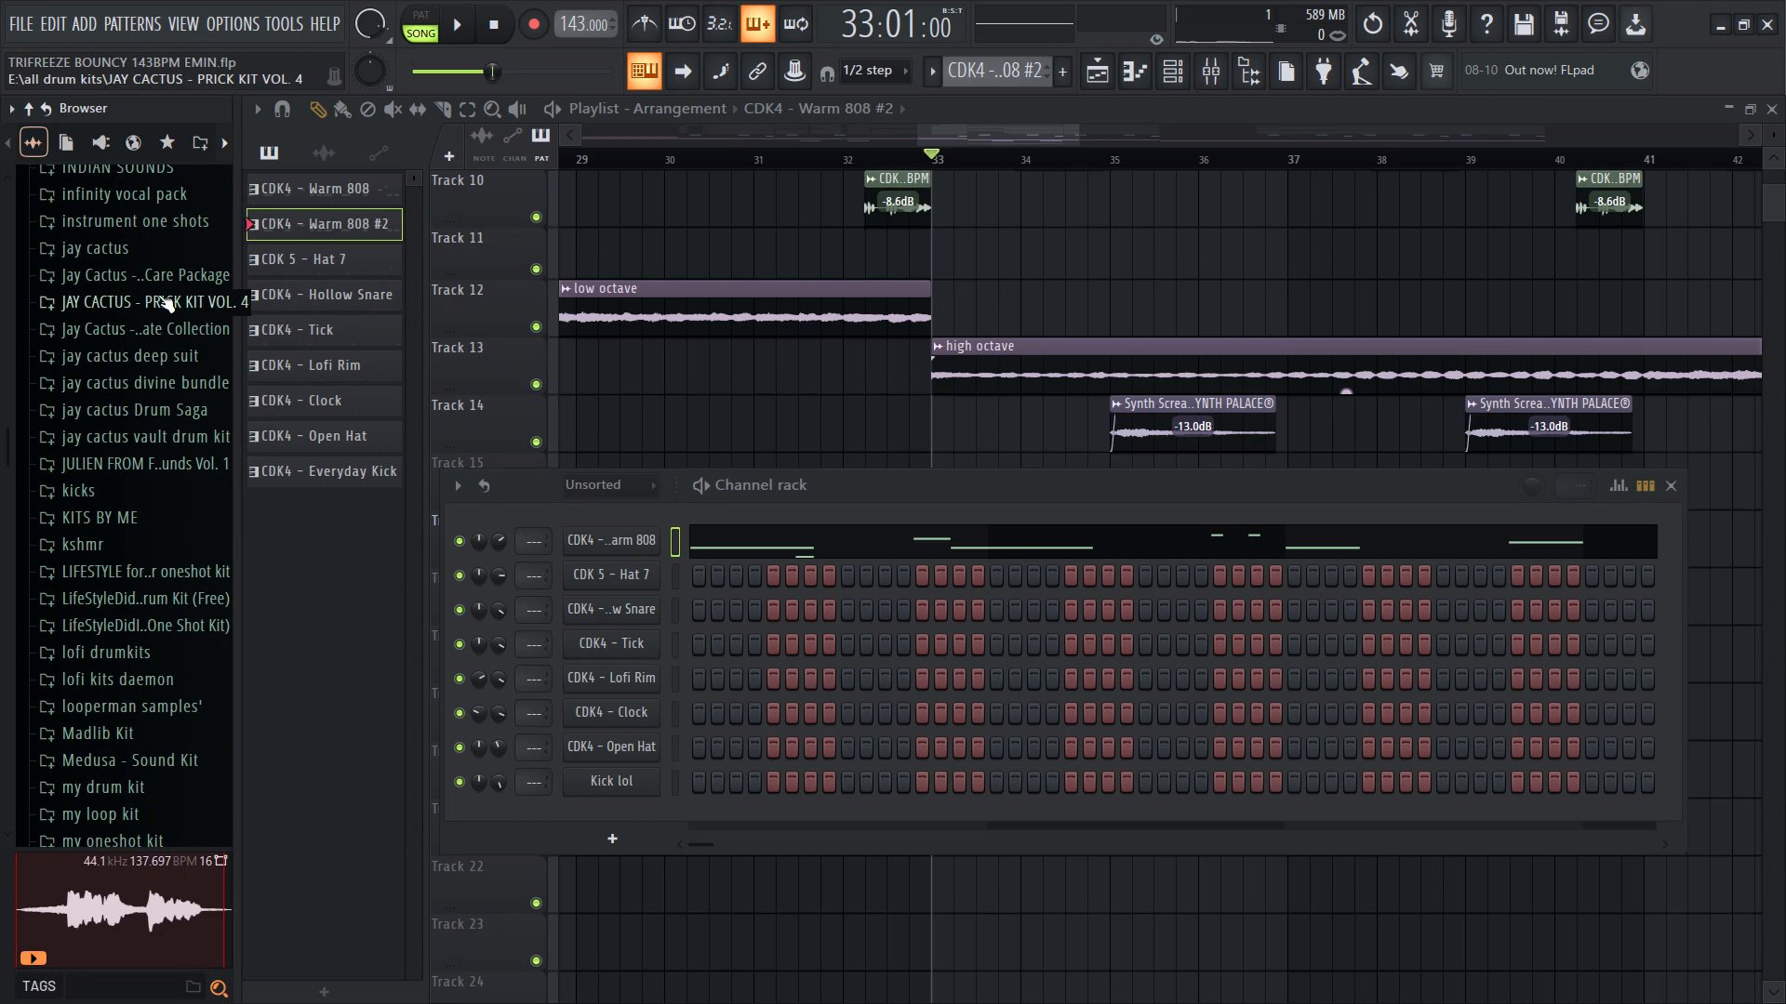
click(203, 416)
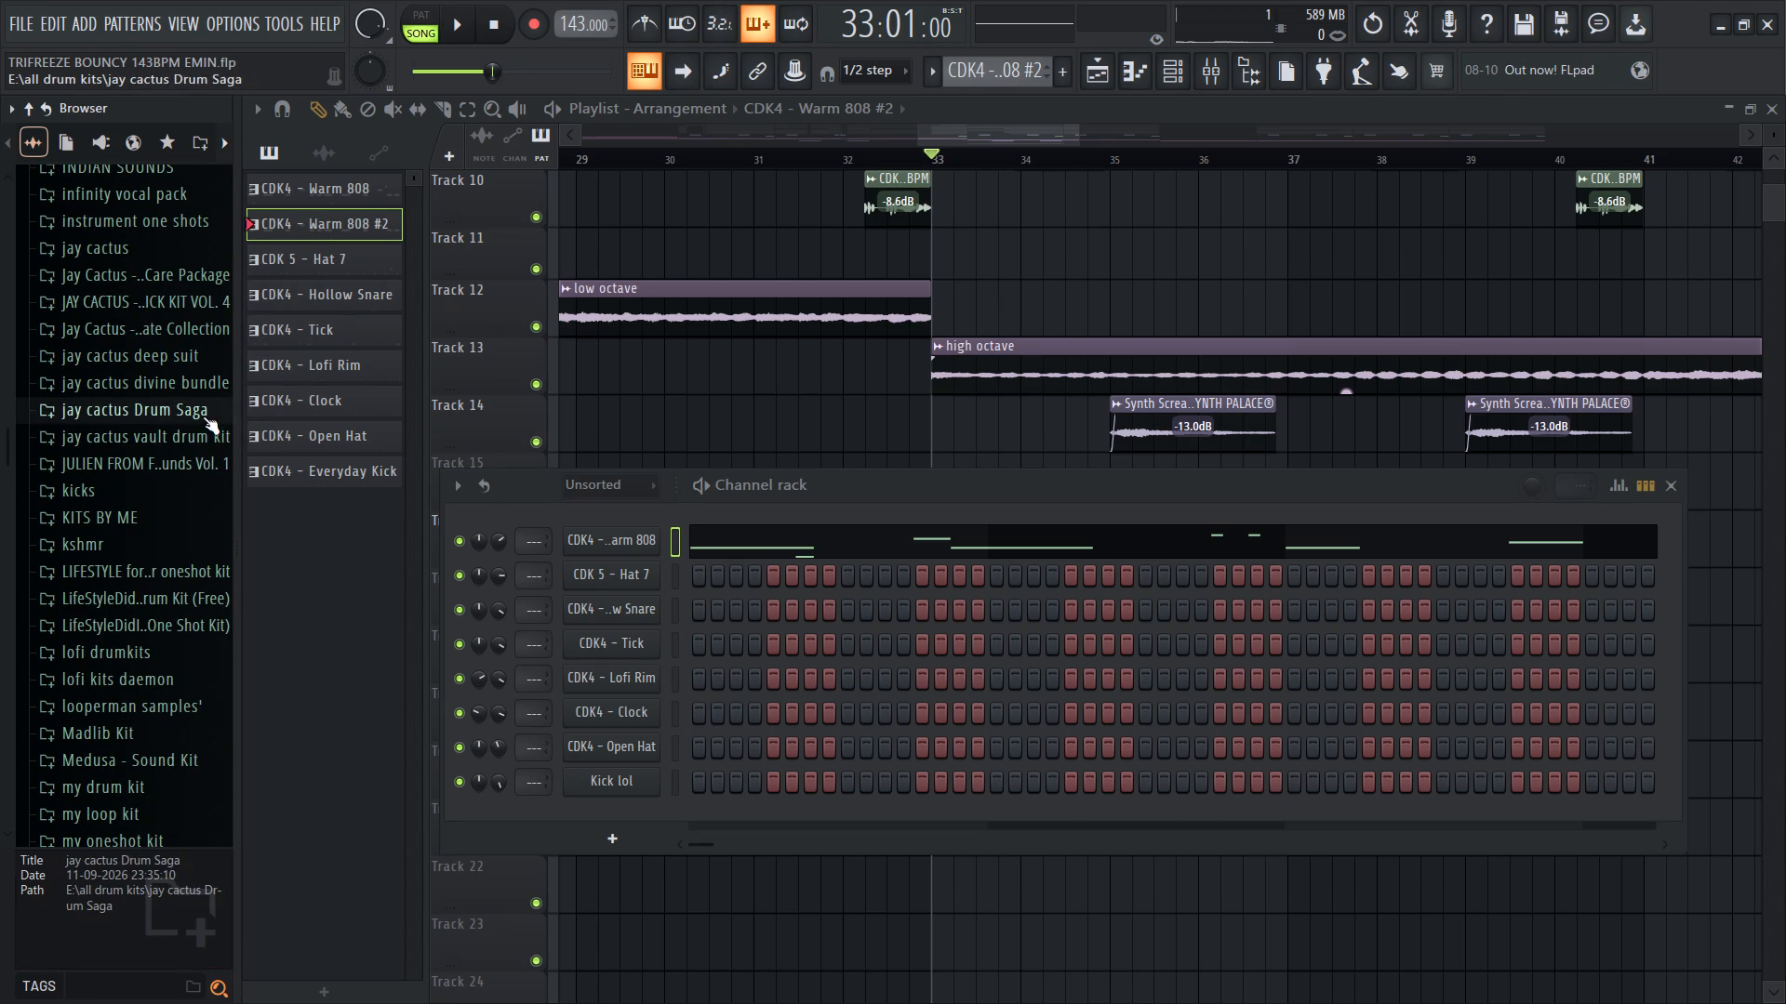
click(196, 451)
click(195, 429)
click(195, 373)
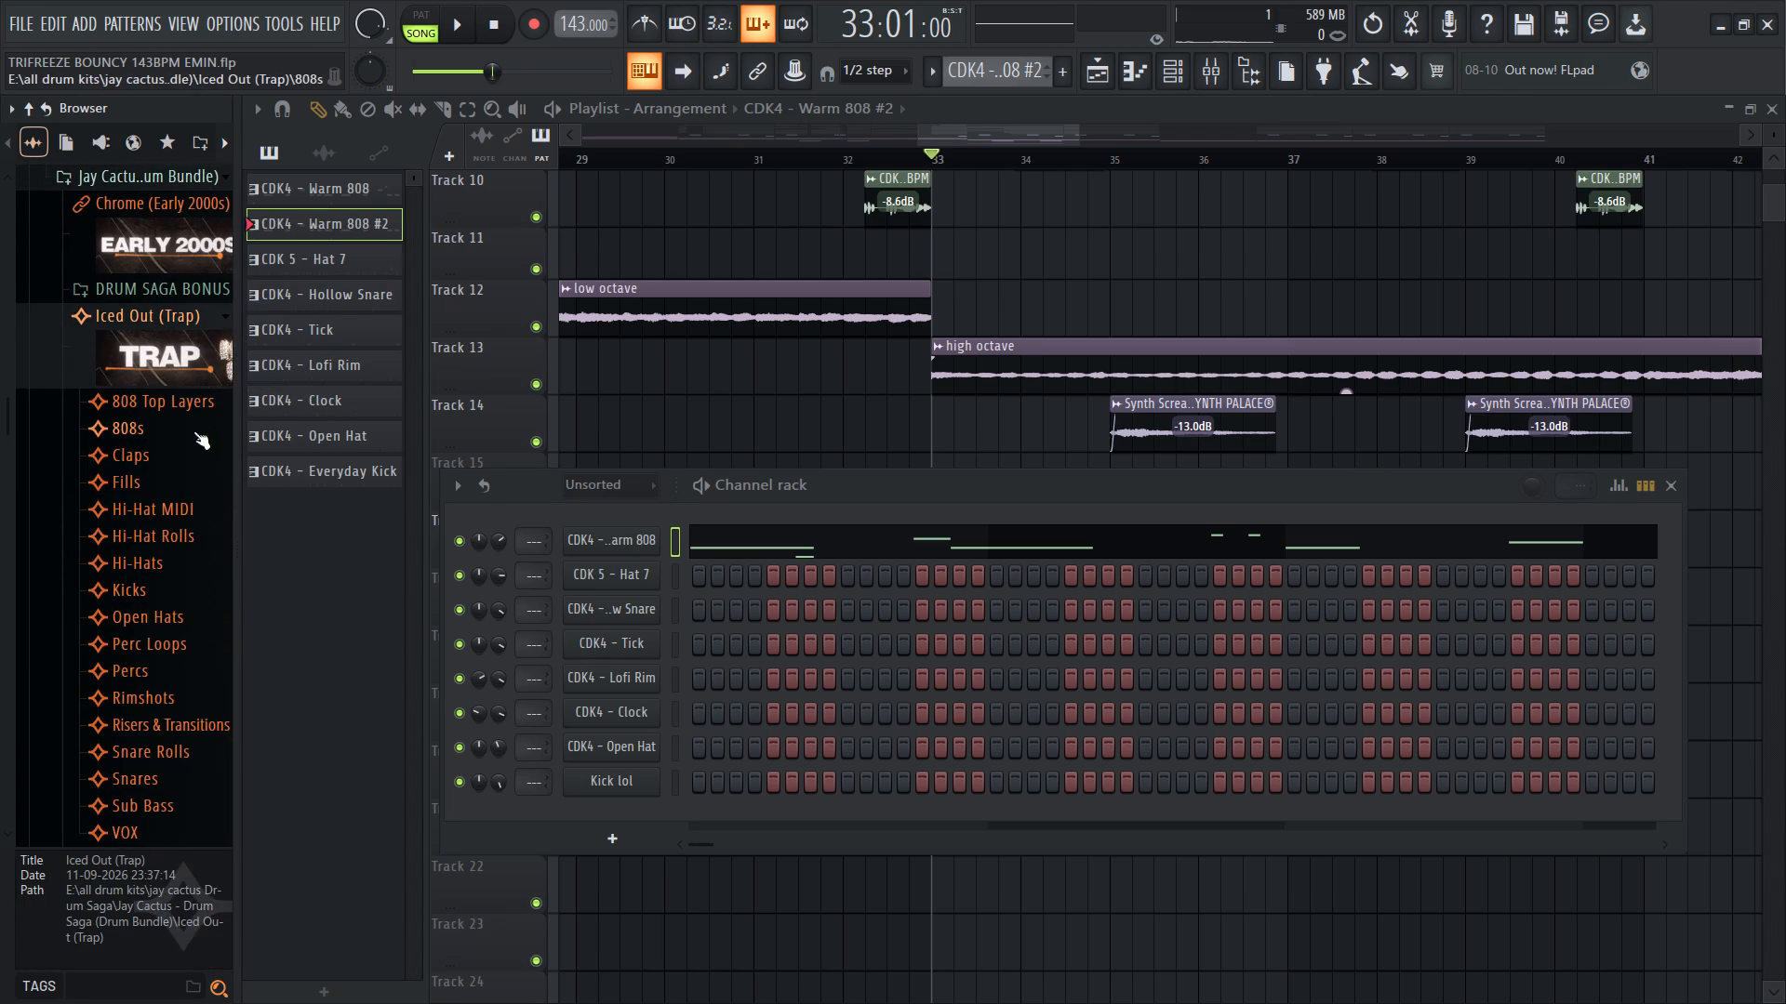
click(186, 421)
Audition samples in the 808s folder and add Jay Cactus - Fyne Shyt 808 as a new channel below Warm 808.
click(173, 456)
click(167, 535)
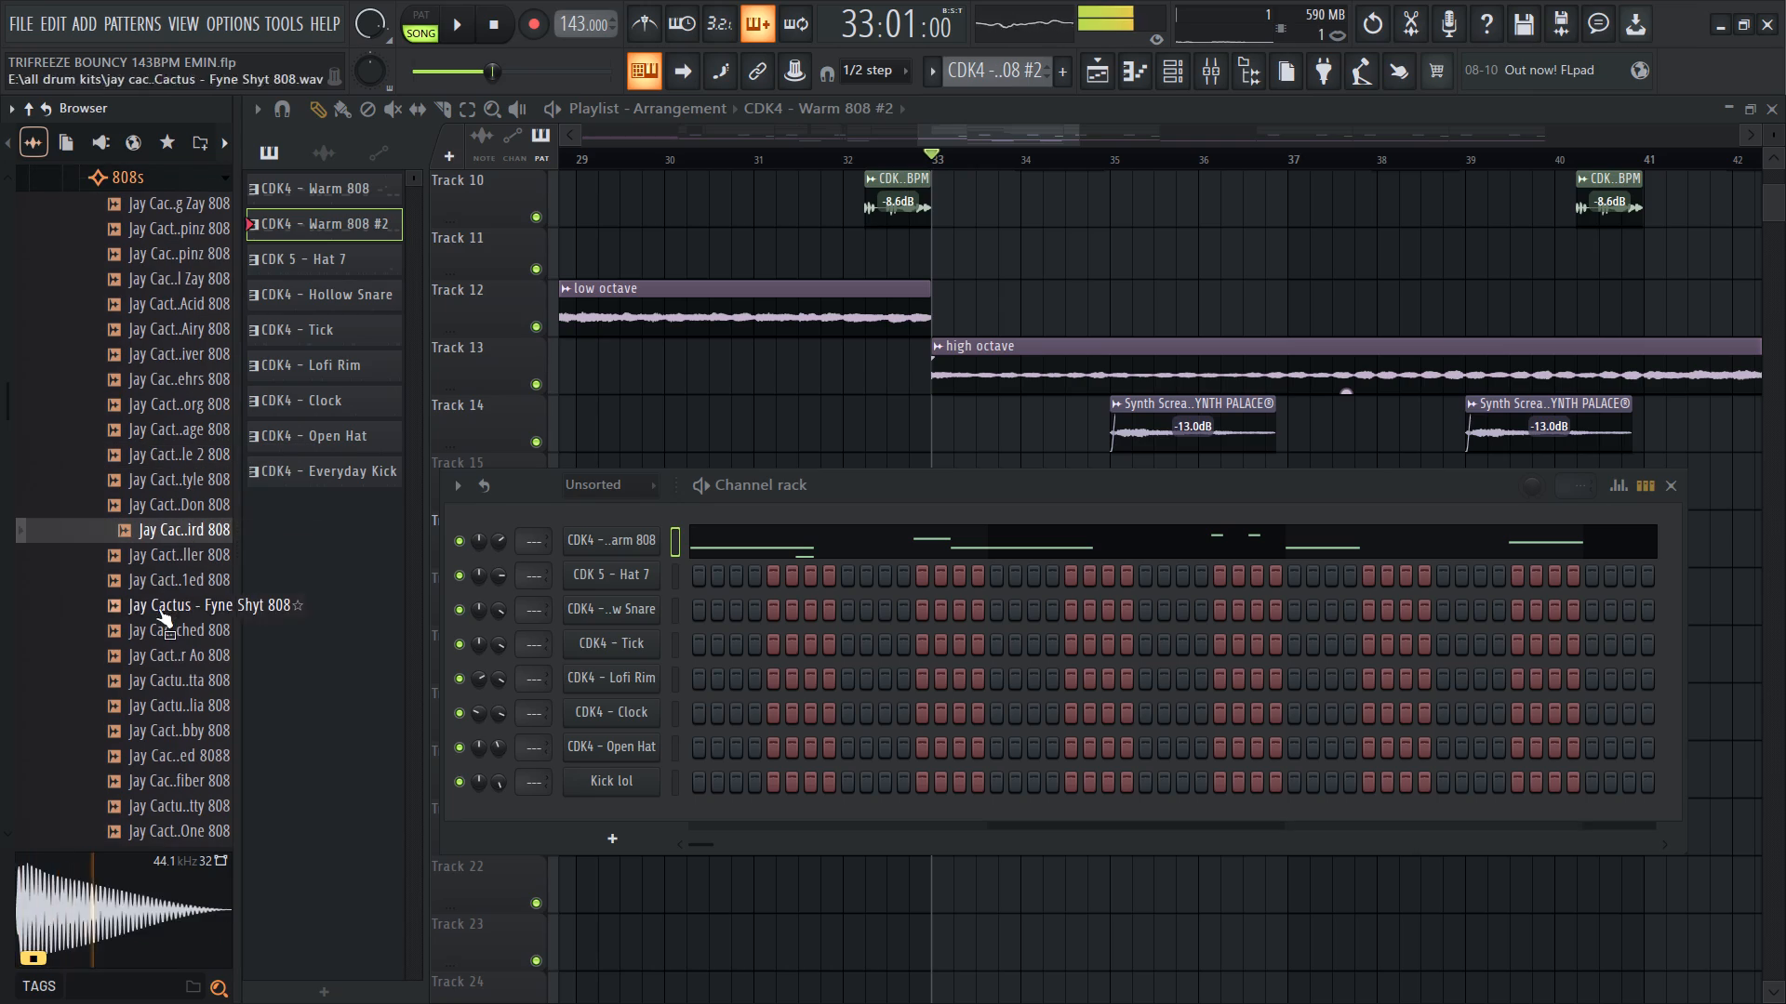
click(158, 608)
click(180, 562)
click(180, 613)
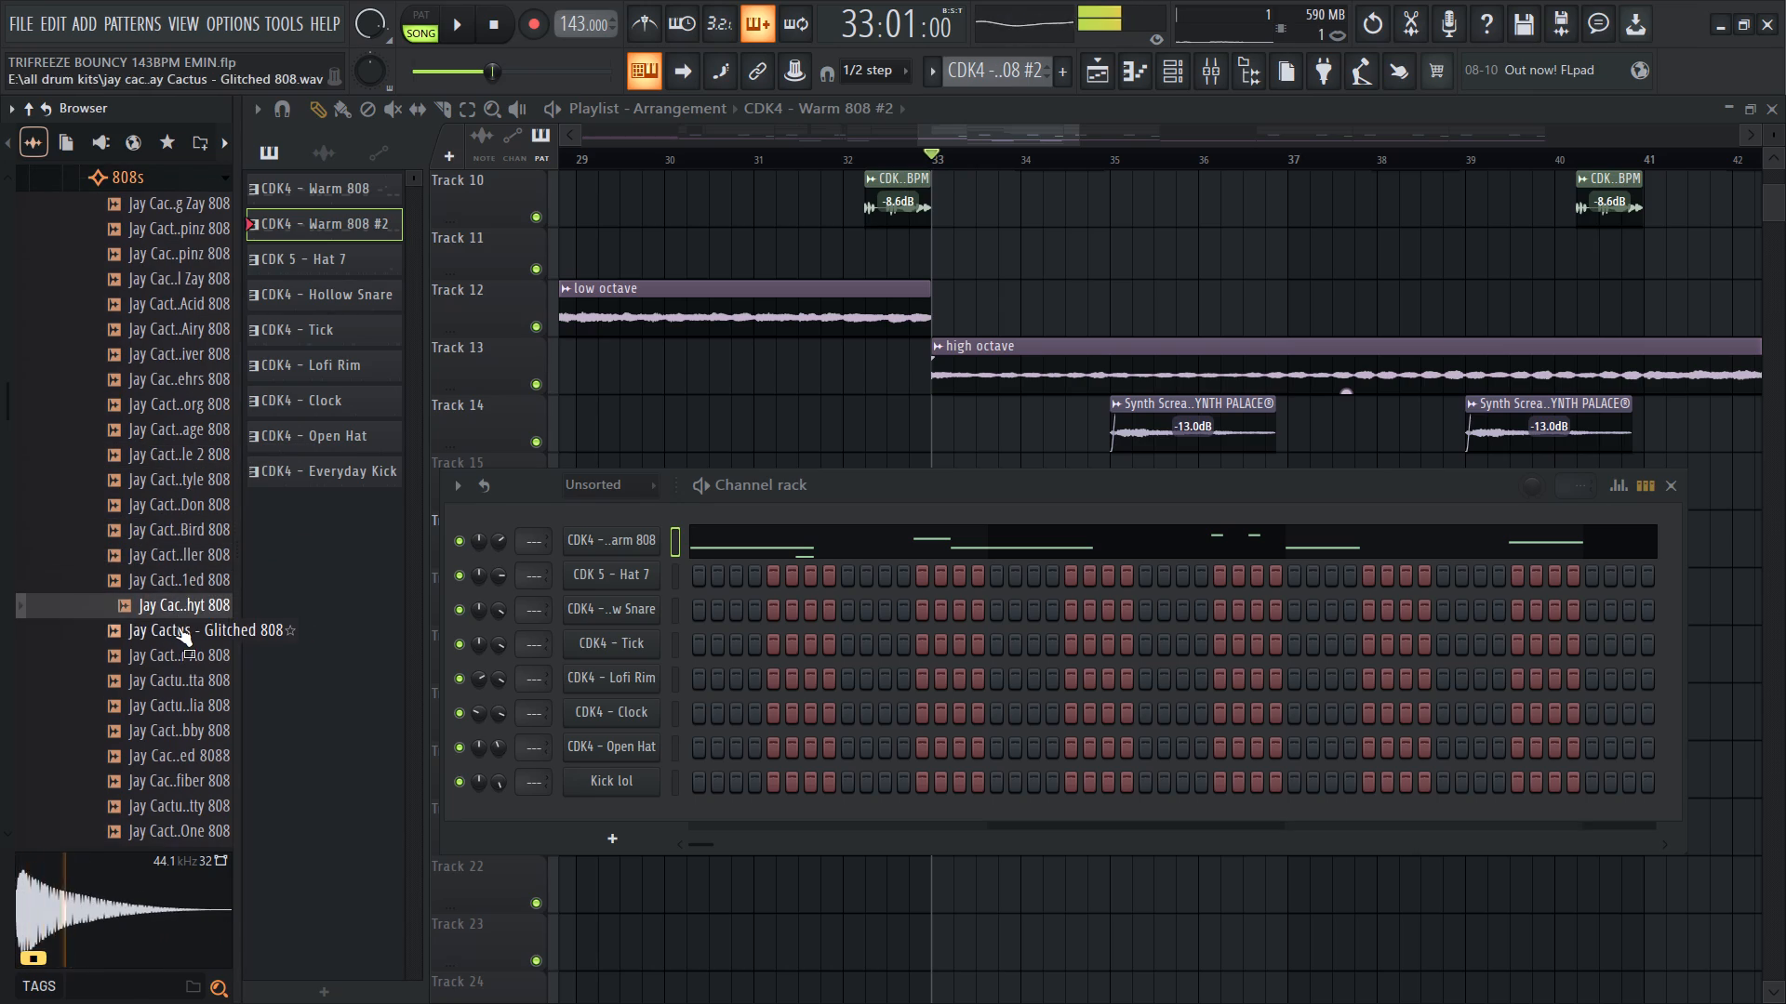
click(178, 627)
click(184, 611)
click(177, 627)
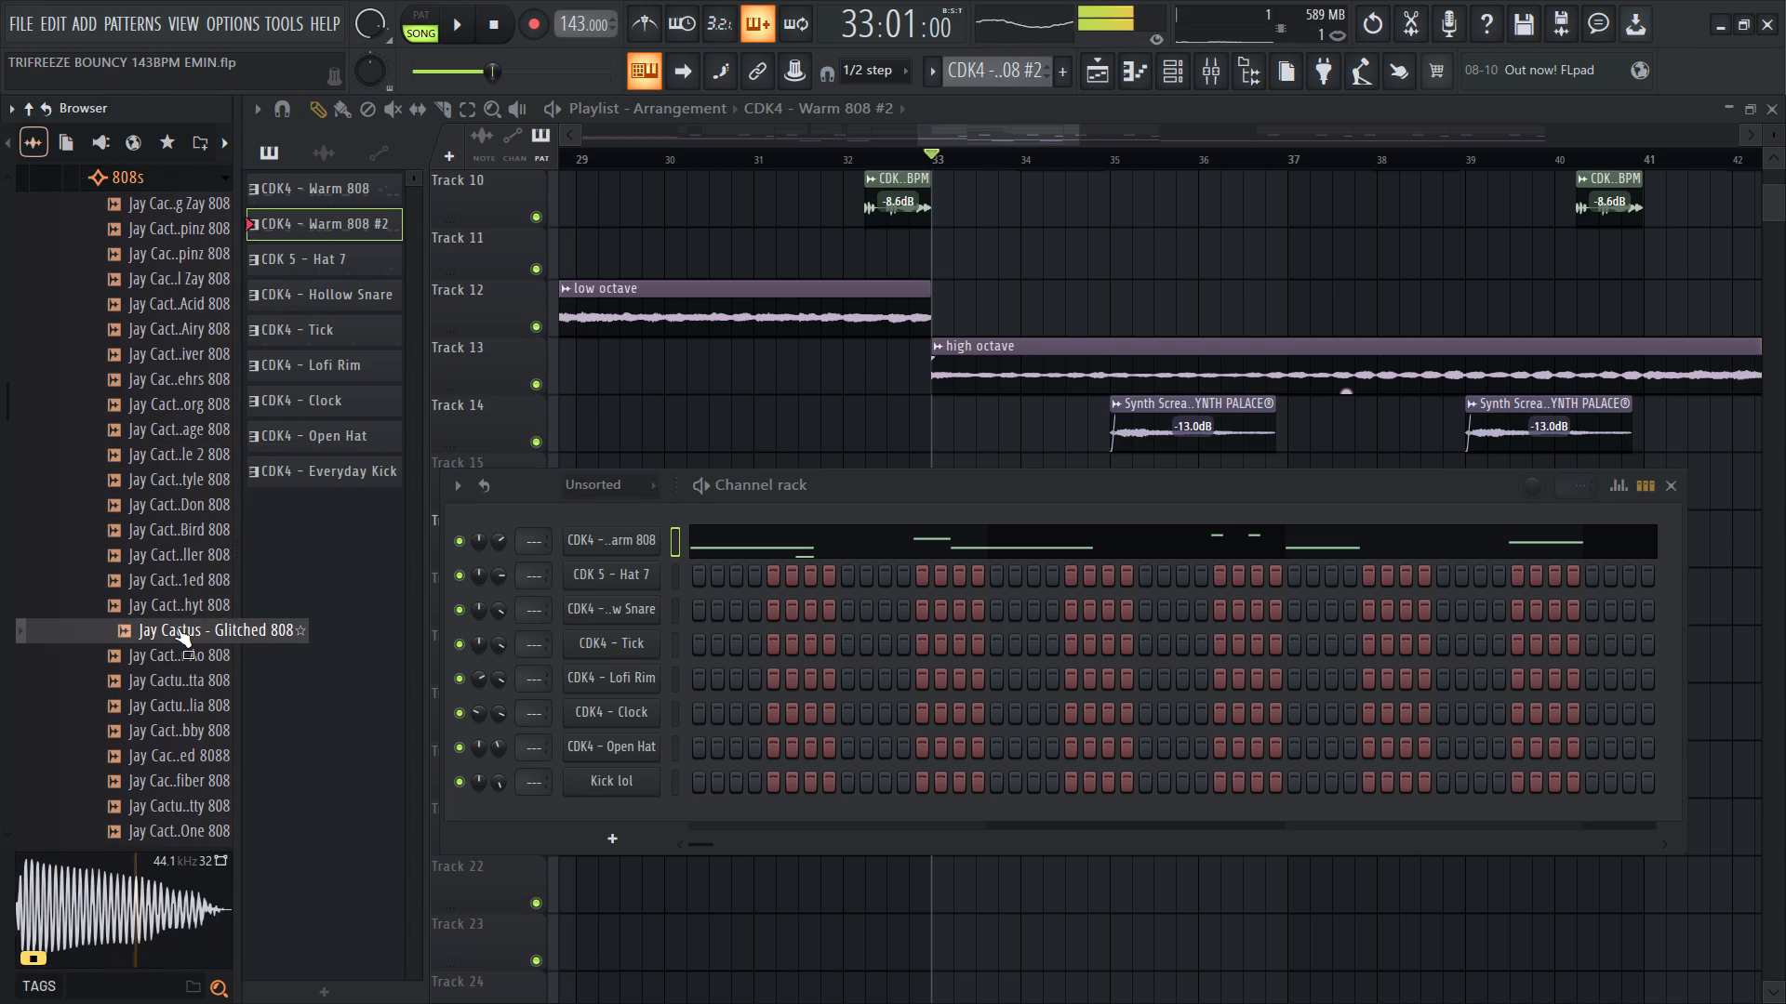
drag(180, 616, 571, 555)
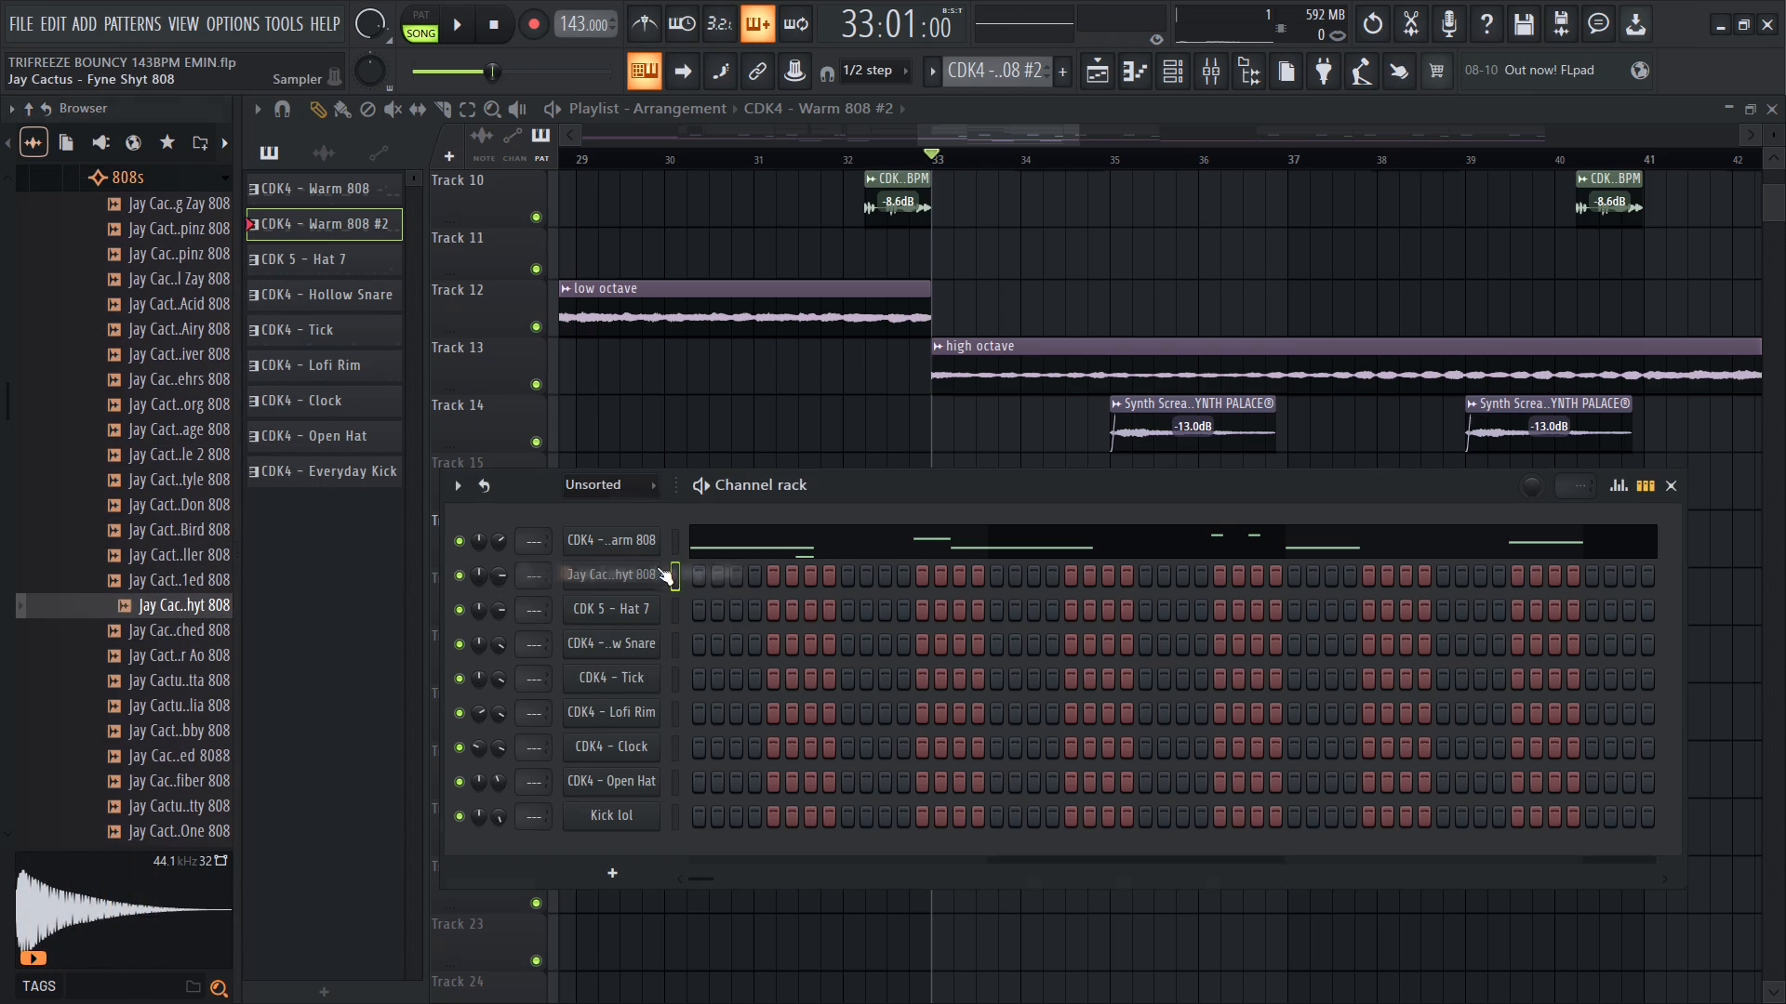
Copy the Warm 808 notes into the Fyne Shyt 808 channel and mute the Warm 808 channel.
click(664, 550)
key(ctrl+c)
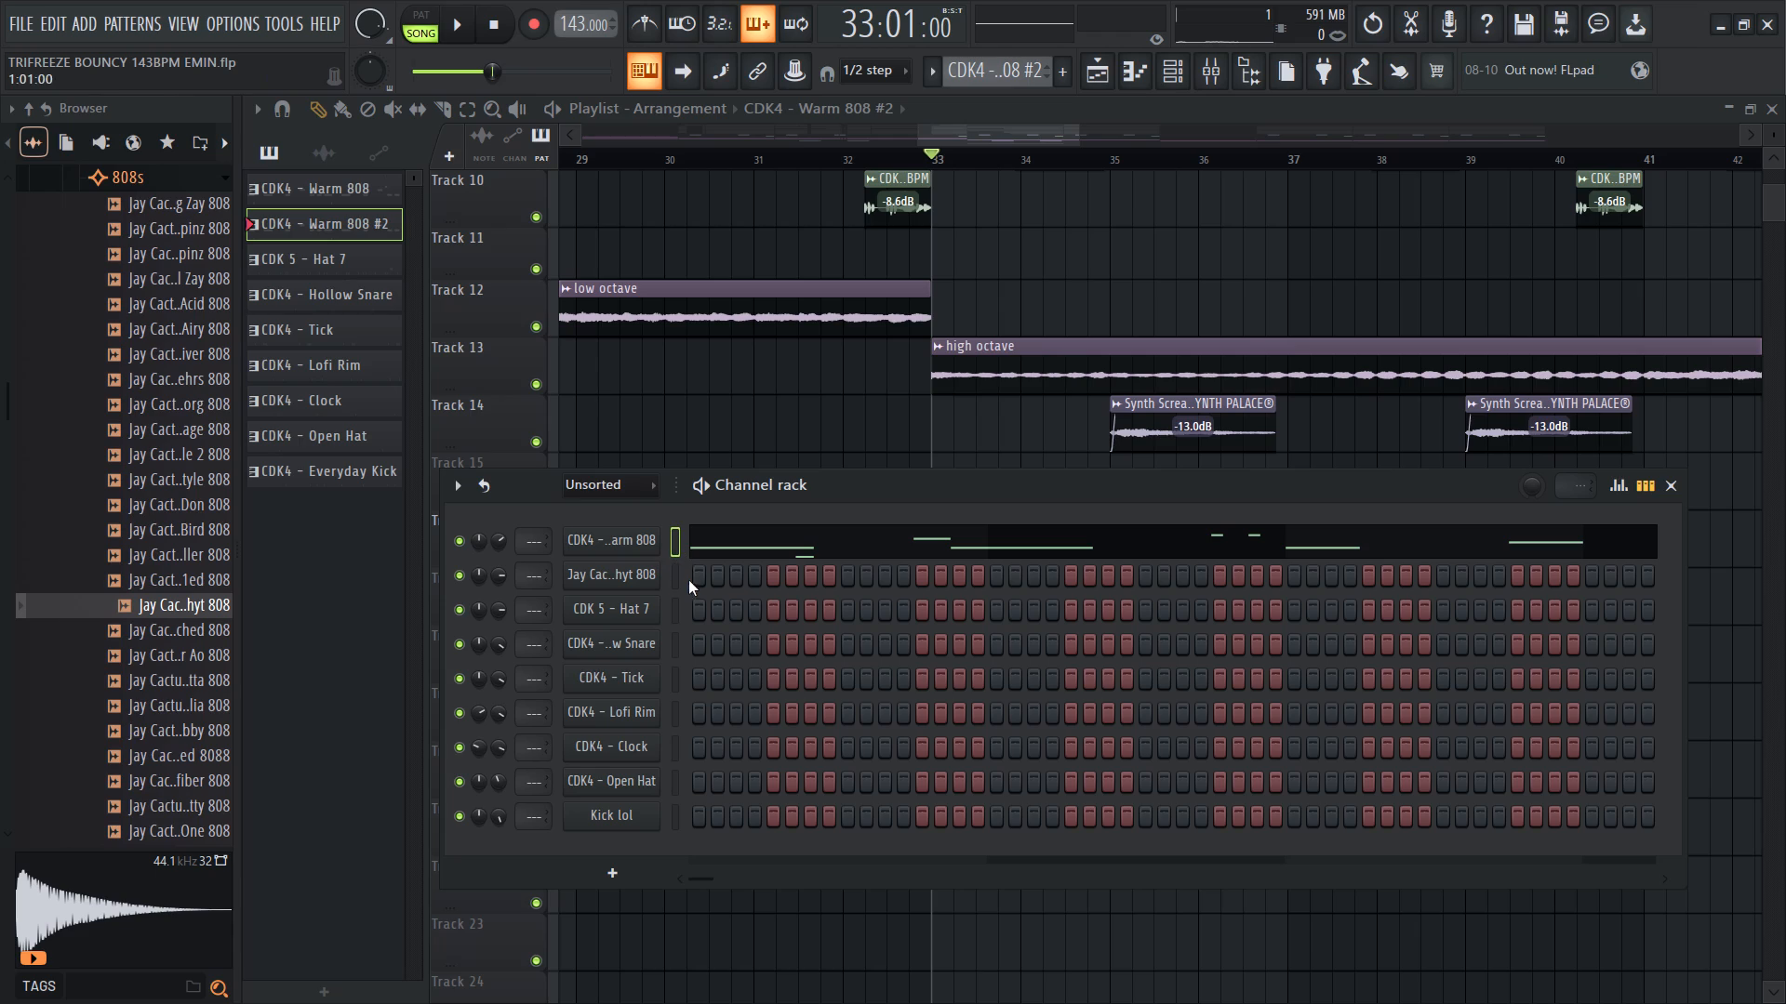
key(ctrl+c)
ctrl+click(680, 585)
key(ctrl+v)
key(ctrl+v)
click(448, 540)
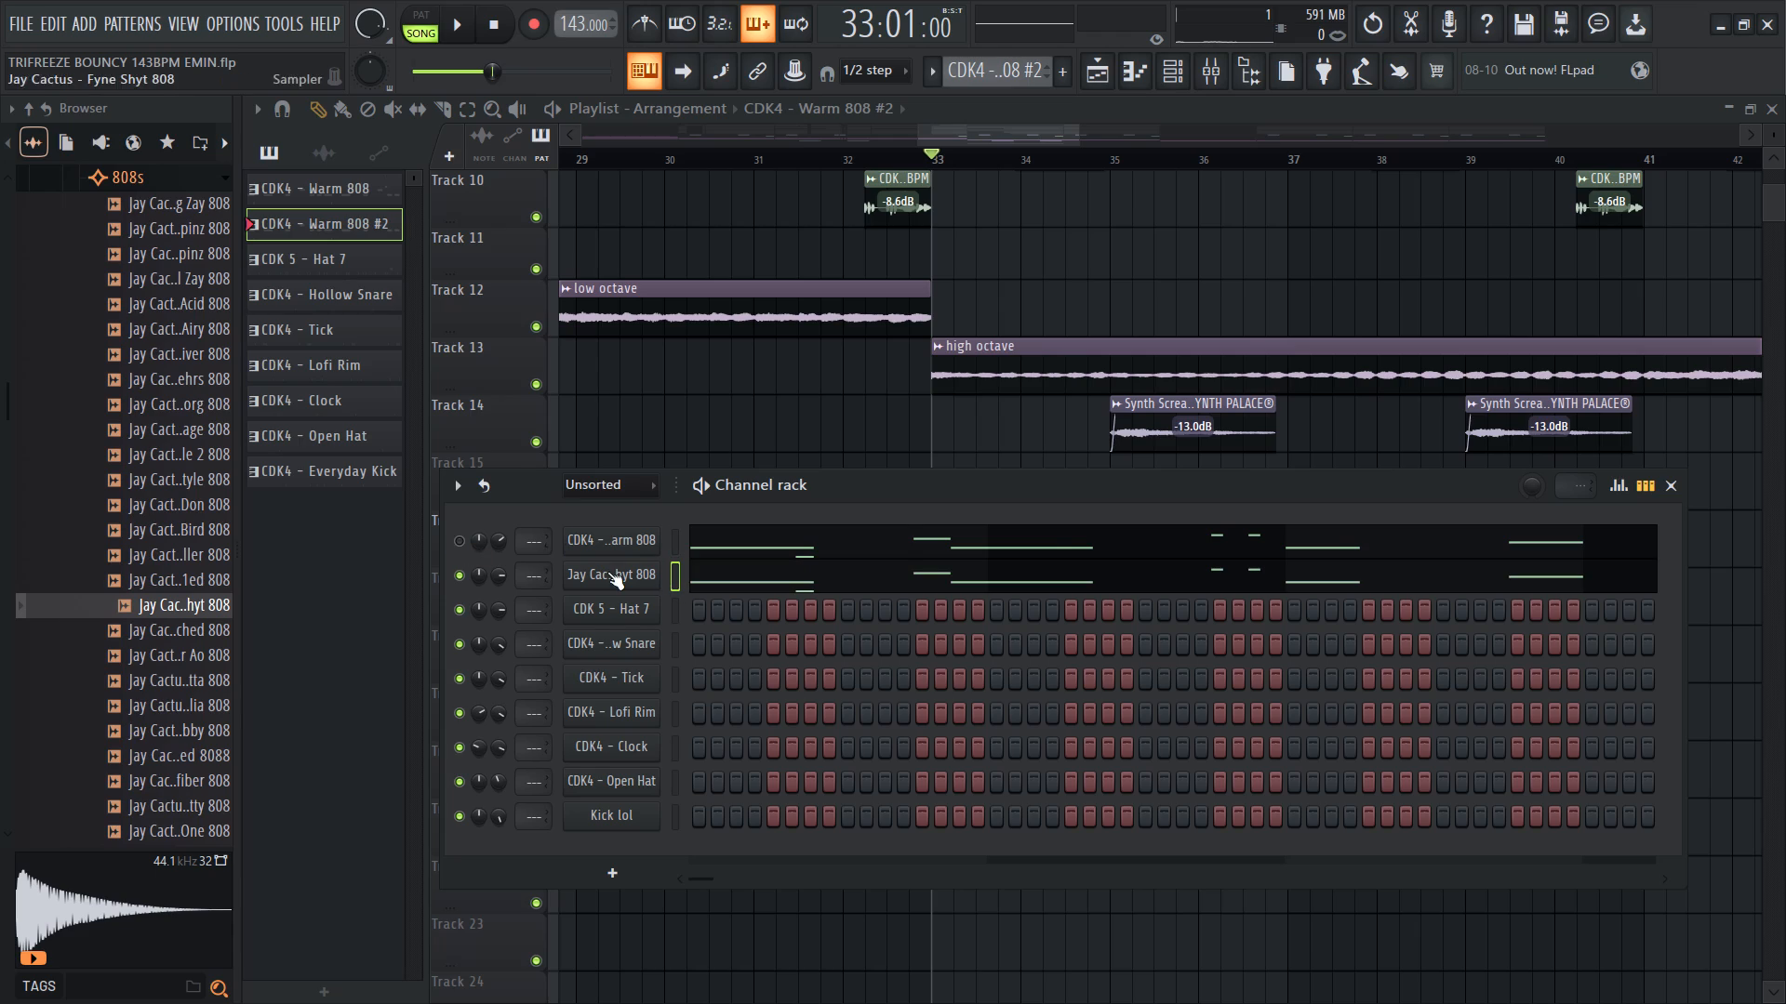
Set the Fyne Shyt 808 volume envelope to full hold with attack, decay, sustain and release at minimum.
click(607, 572)
click(358, 248)
click(326, 253)
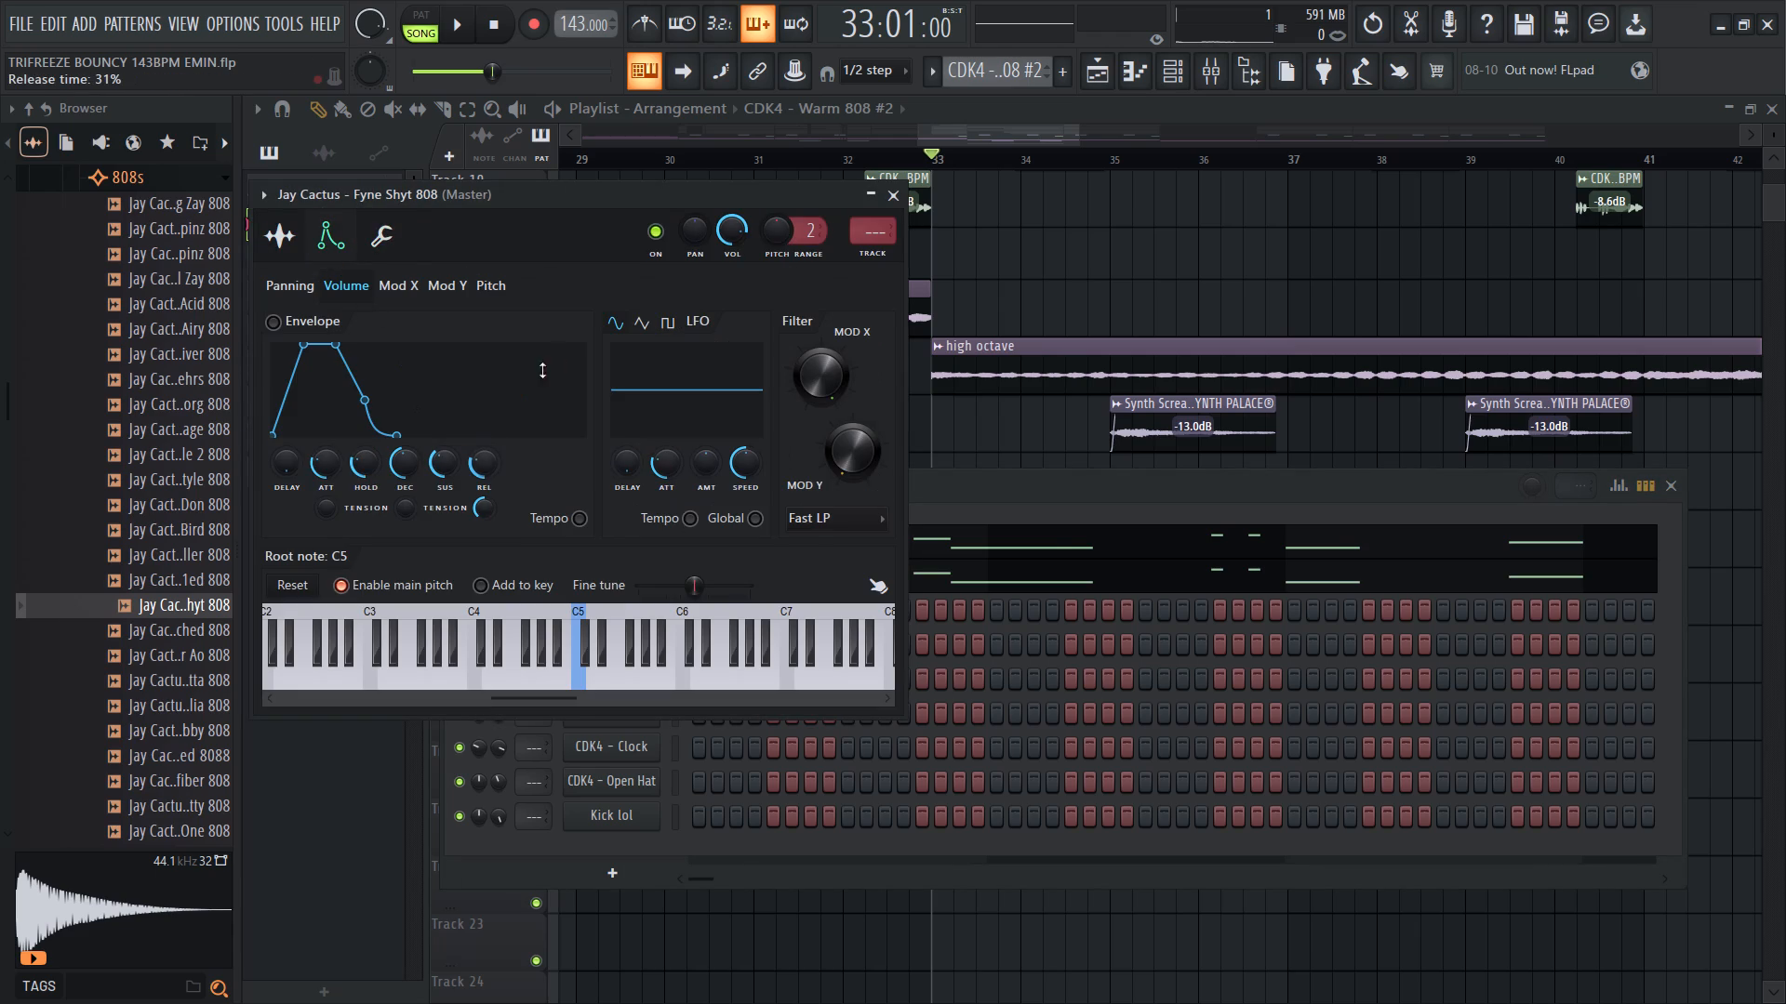
drag(324, 462, 395, 672)
drag(362, 468, 375, 386)
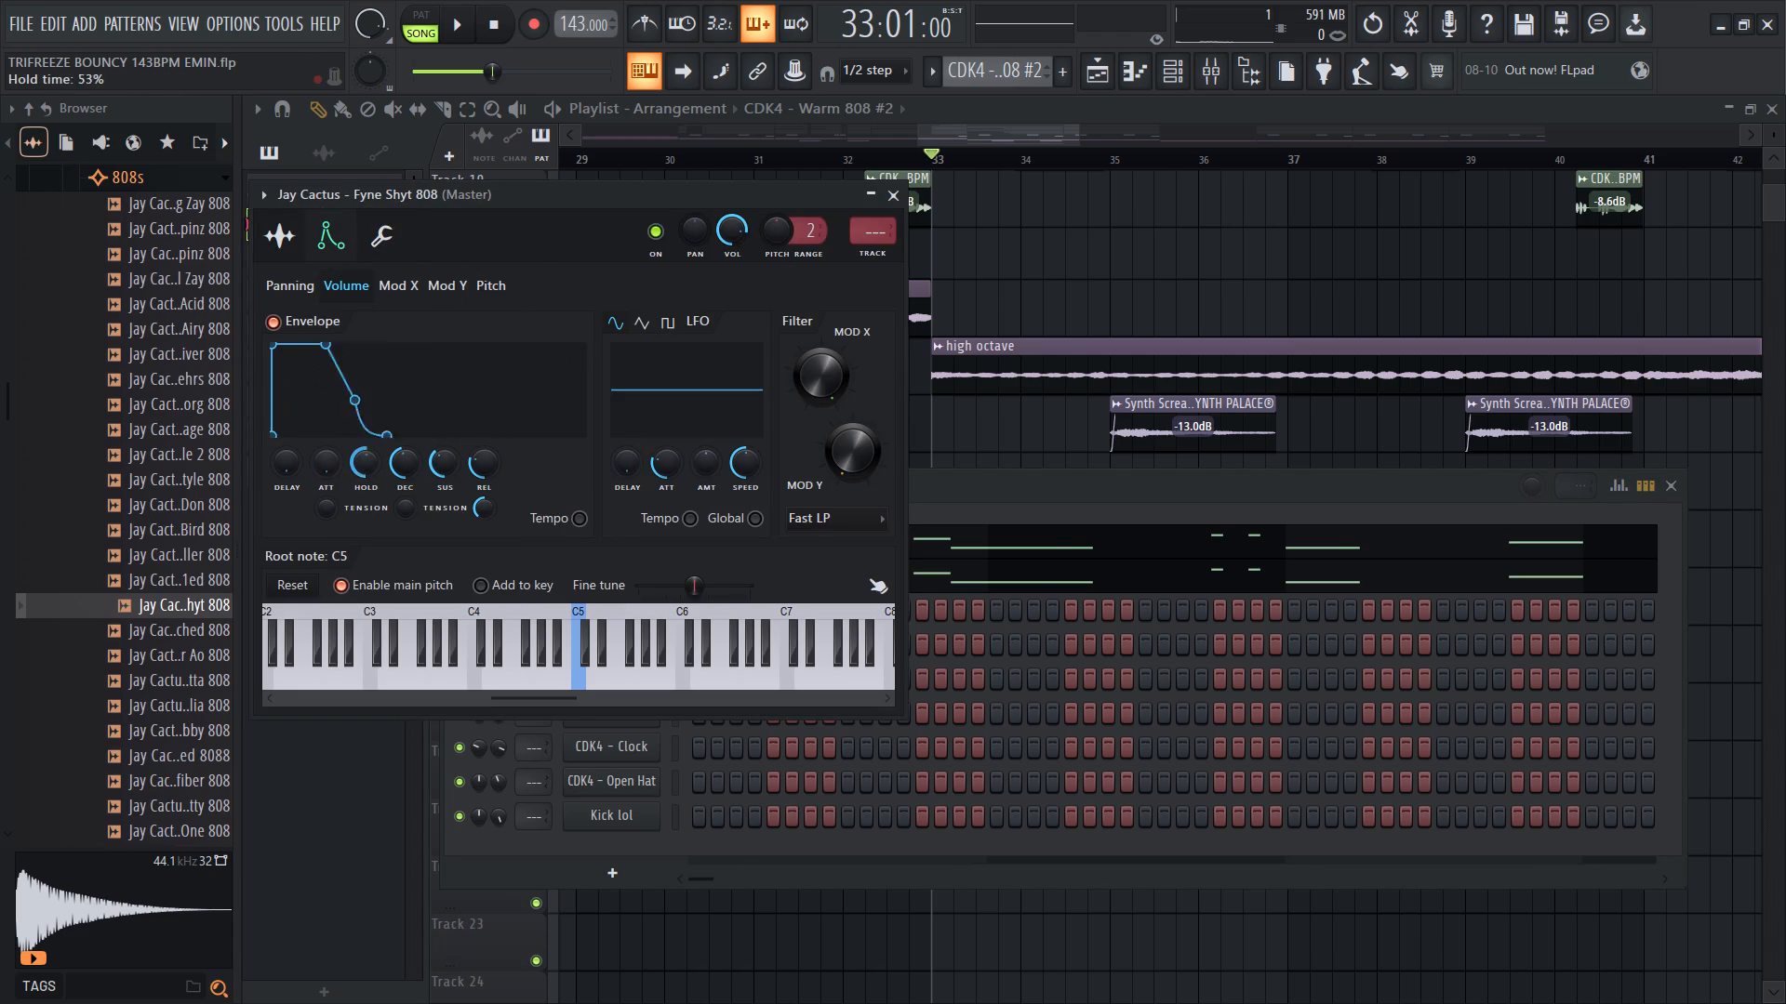
drag(375, 386, 497, 928)
drag(407, 479, 583, 929)
drag(419, 455, 569, 743)
drag(443, 464, 564, 763)
drag(488, 431, 572, 650)
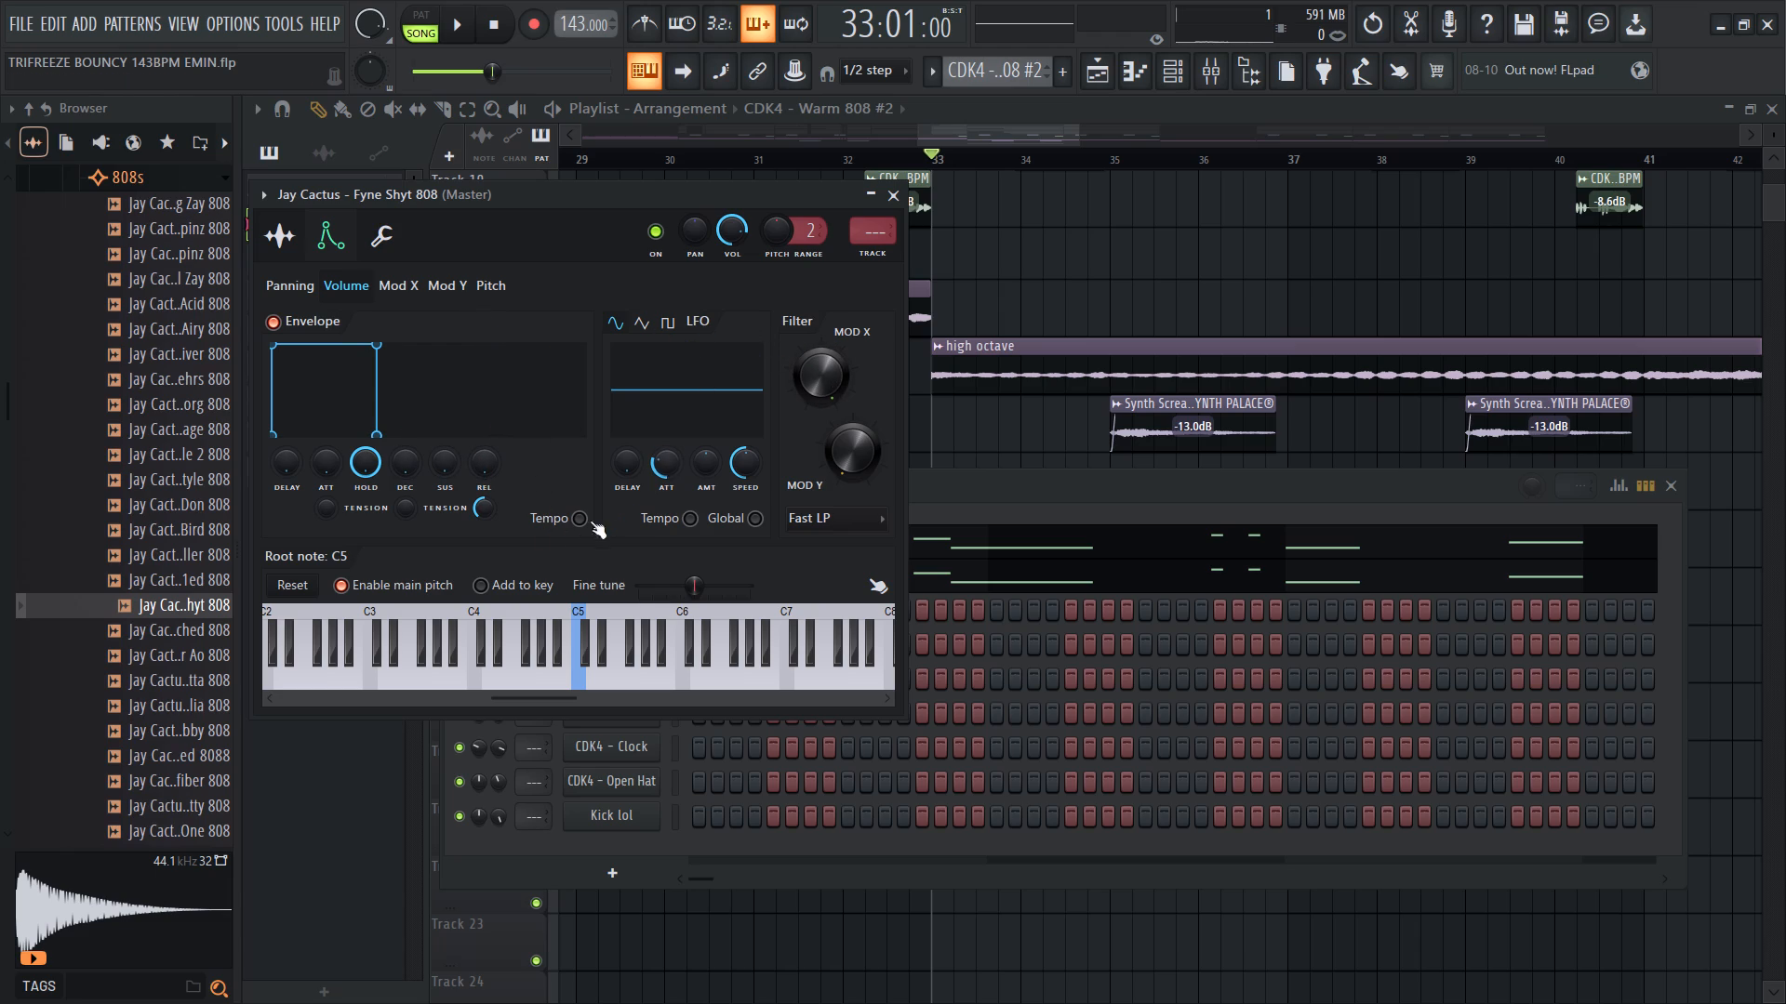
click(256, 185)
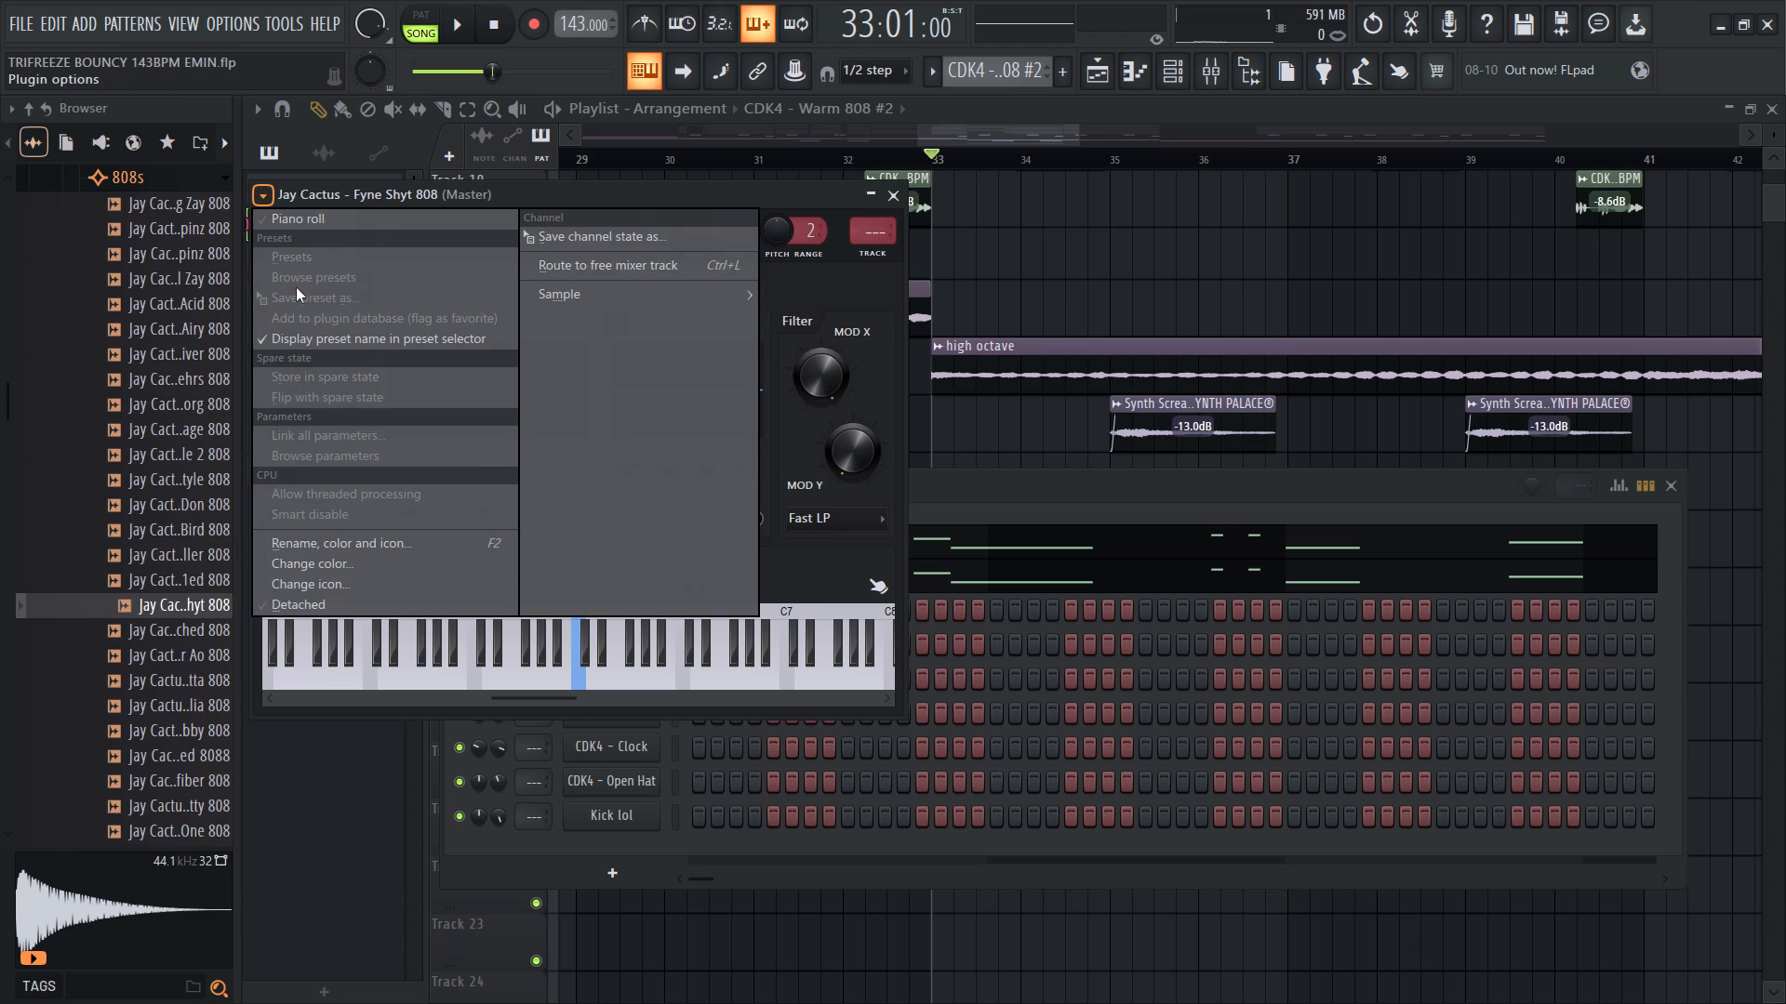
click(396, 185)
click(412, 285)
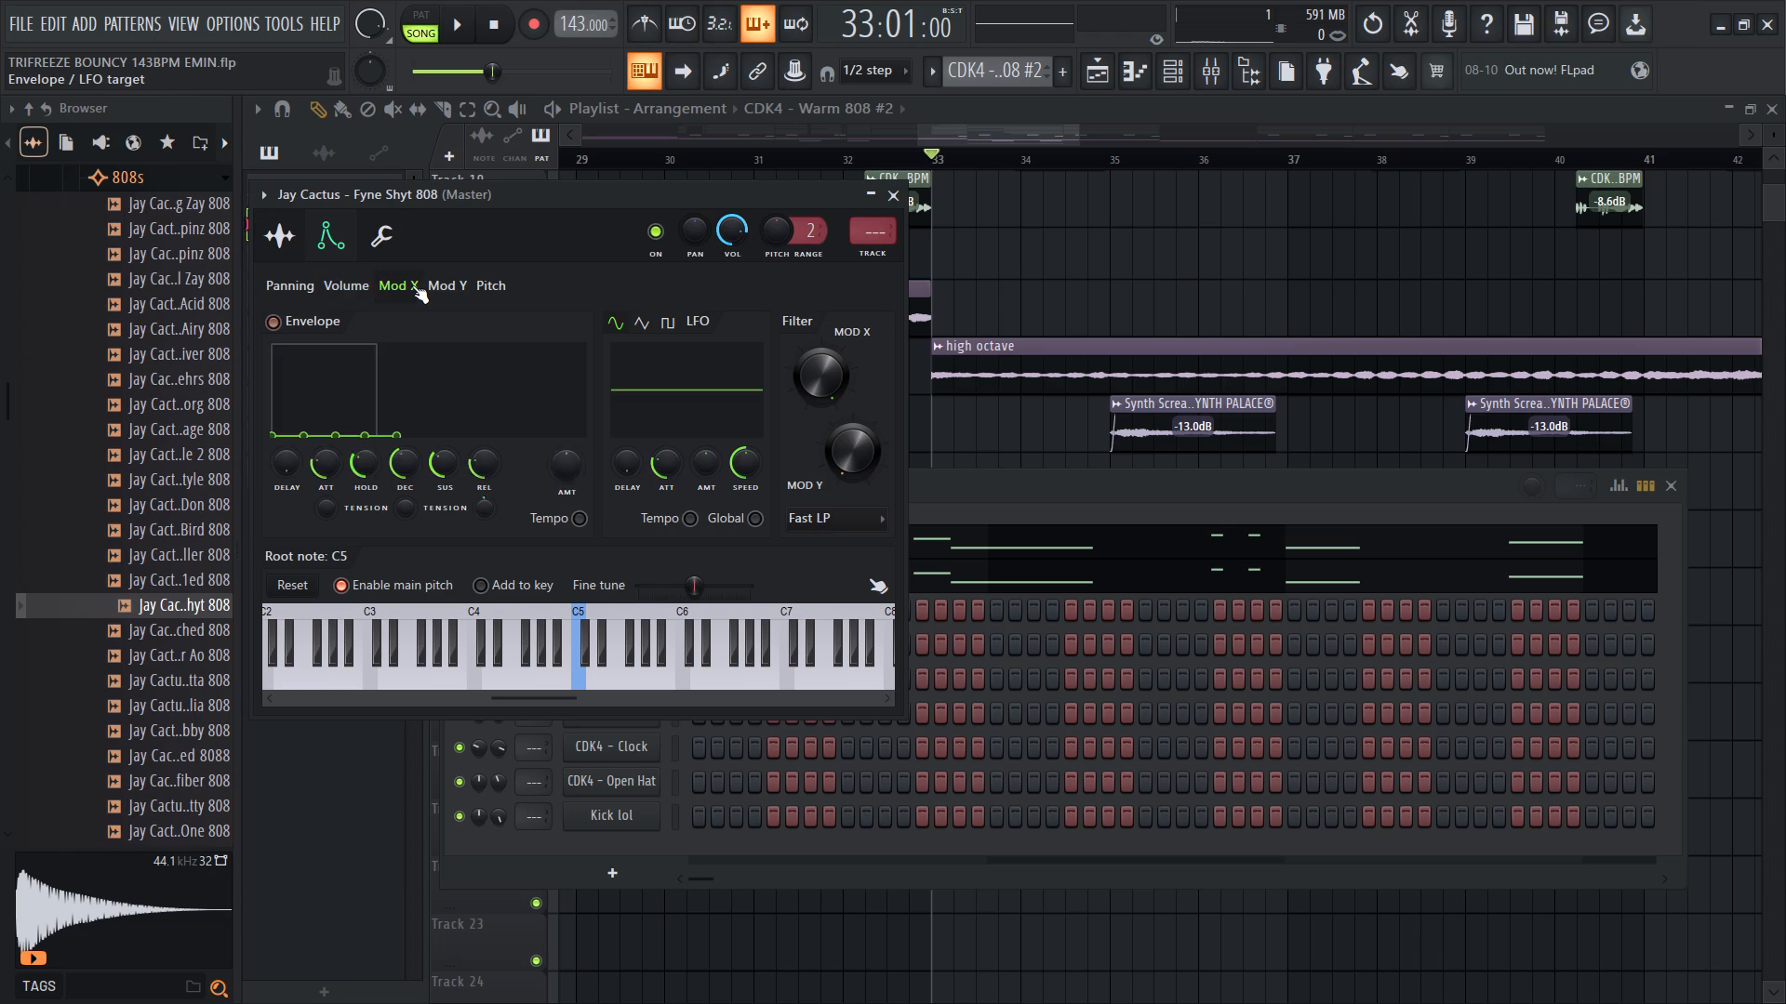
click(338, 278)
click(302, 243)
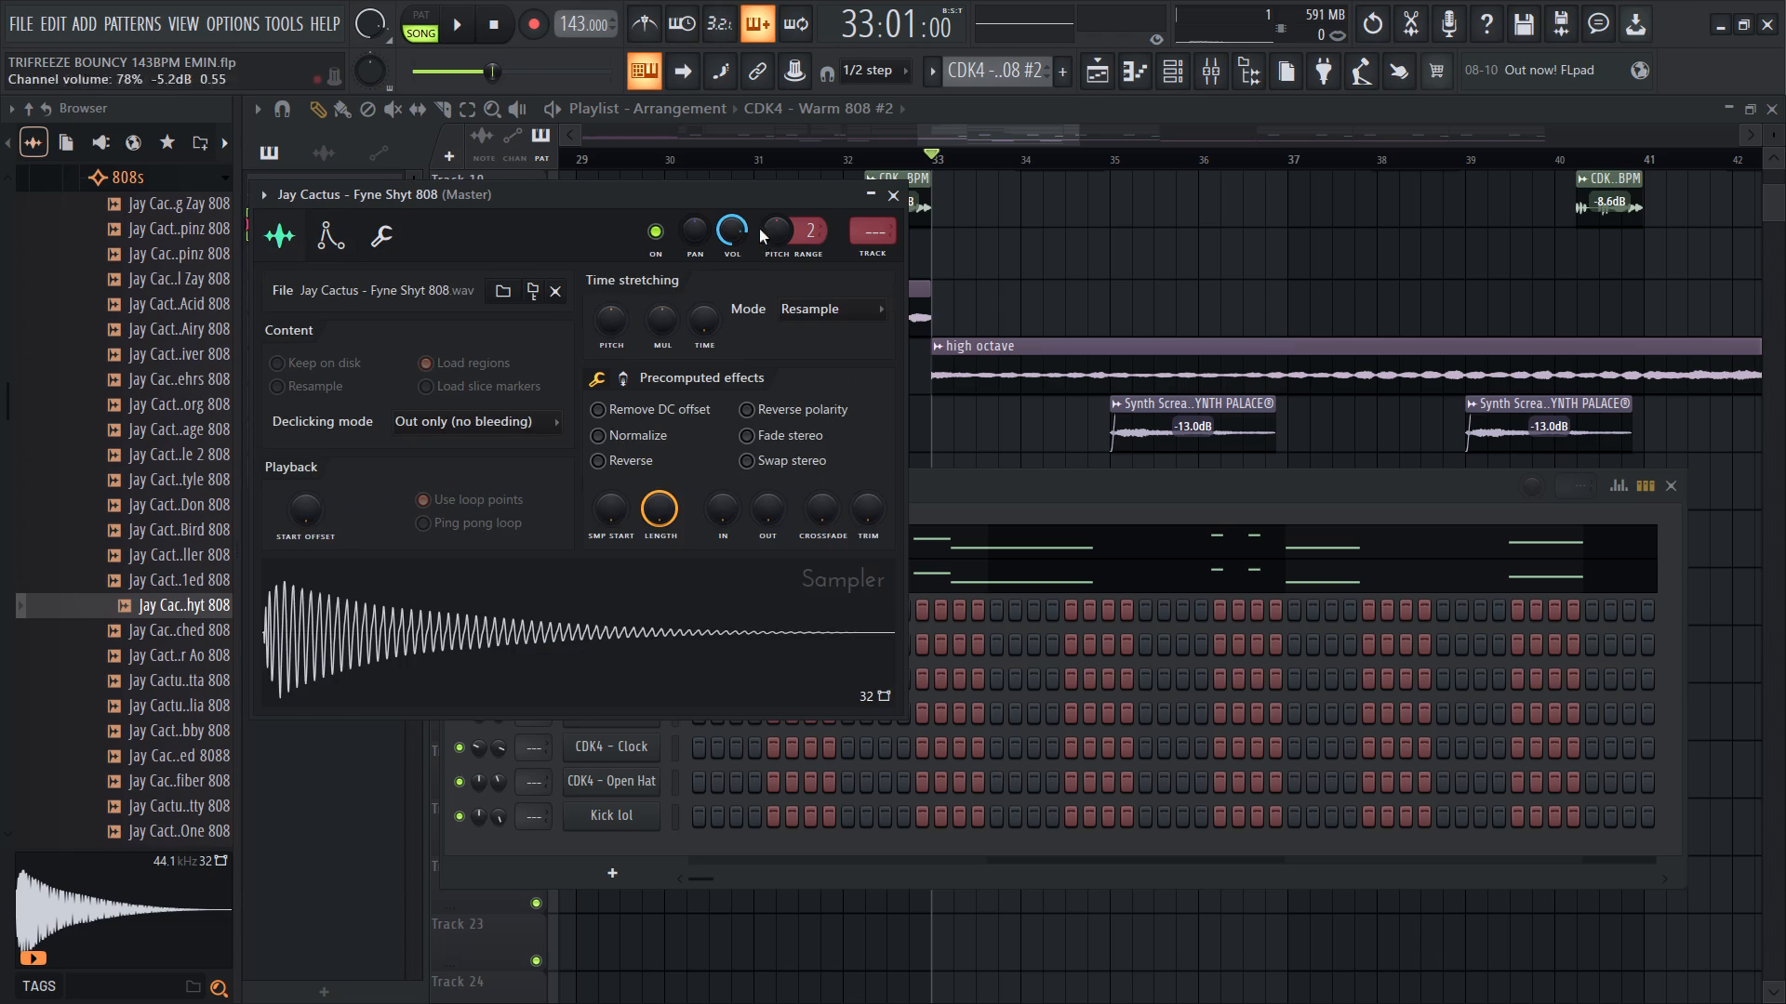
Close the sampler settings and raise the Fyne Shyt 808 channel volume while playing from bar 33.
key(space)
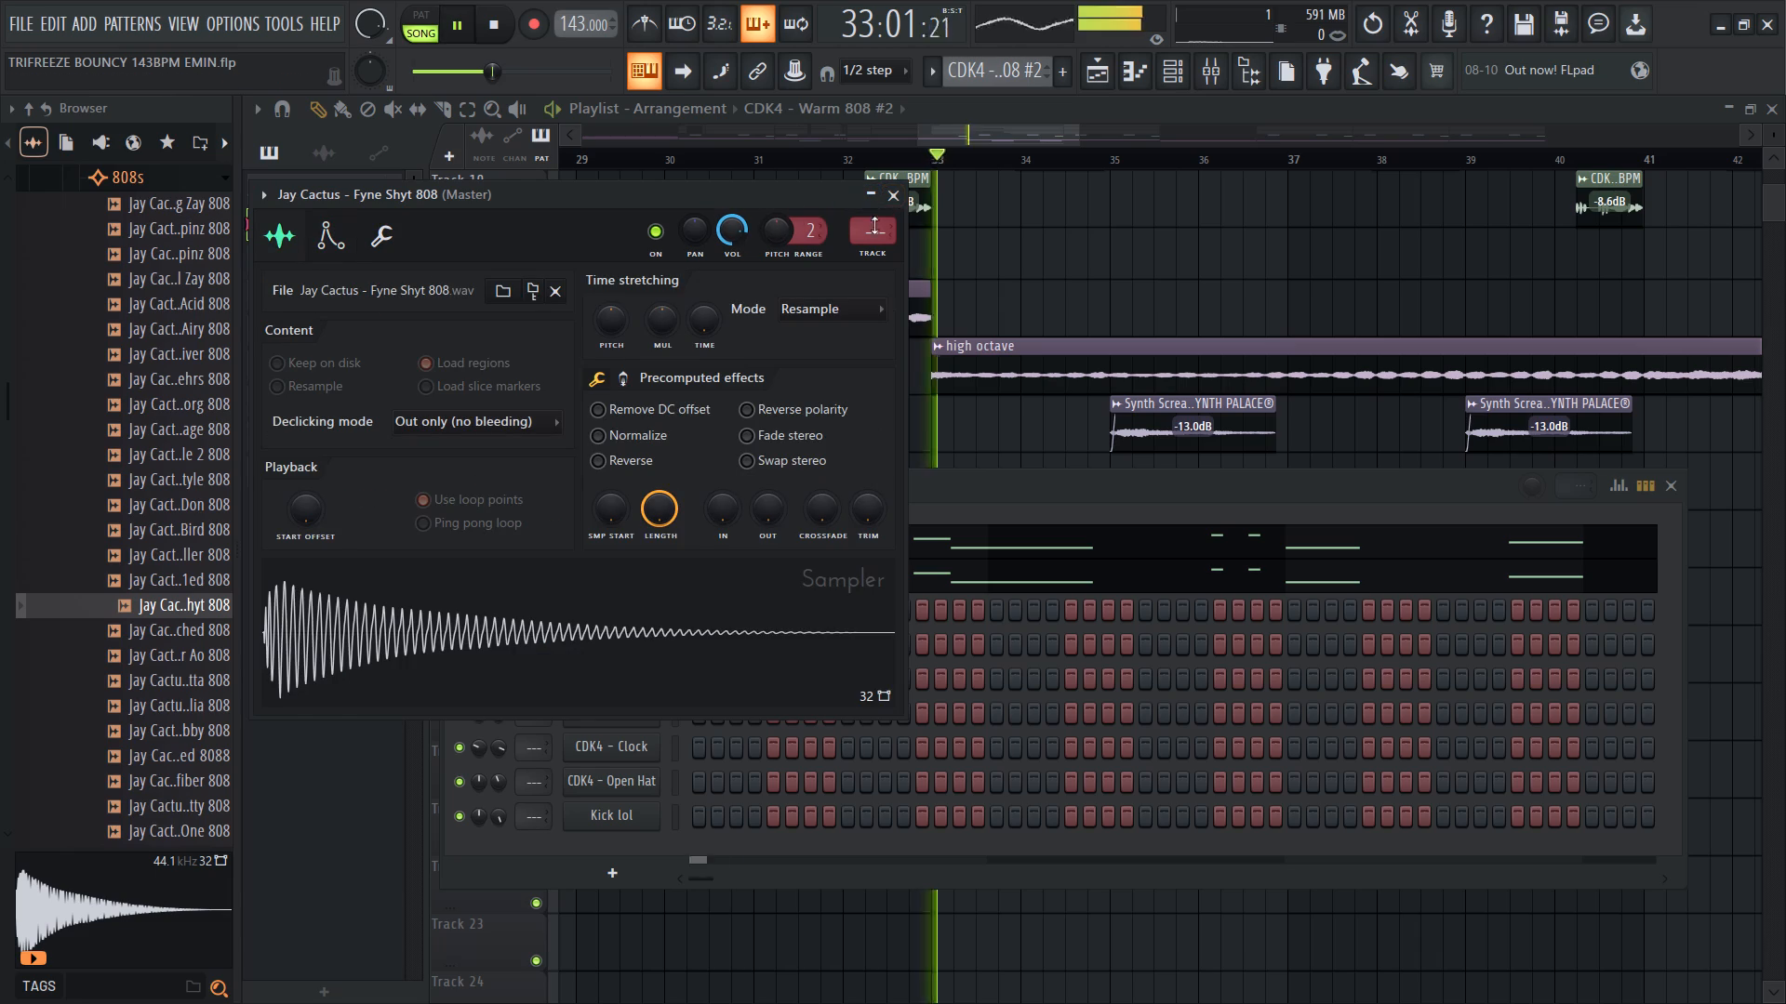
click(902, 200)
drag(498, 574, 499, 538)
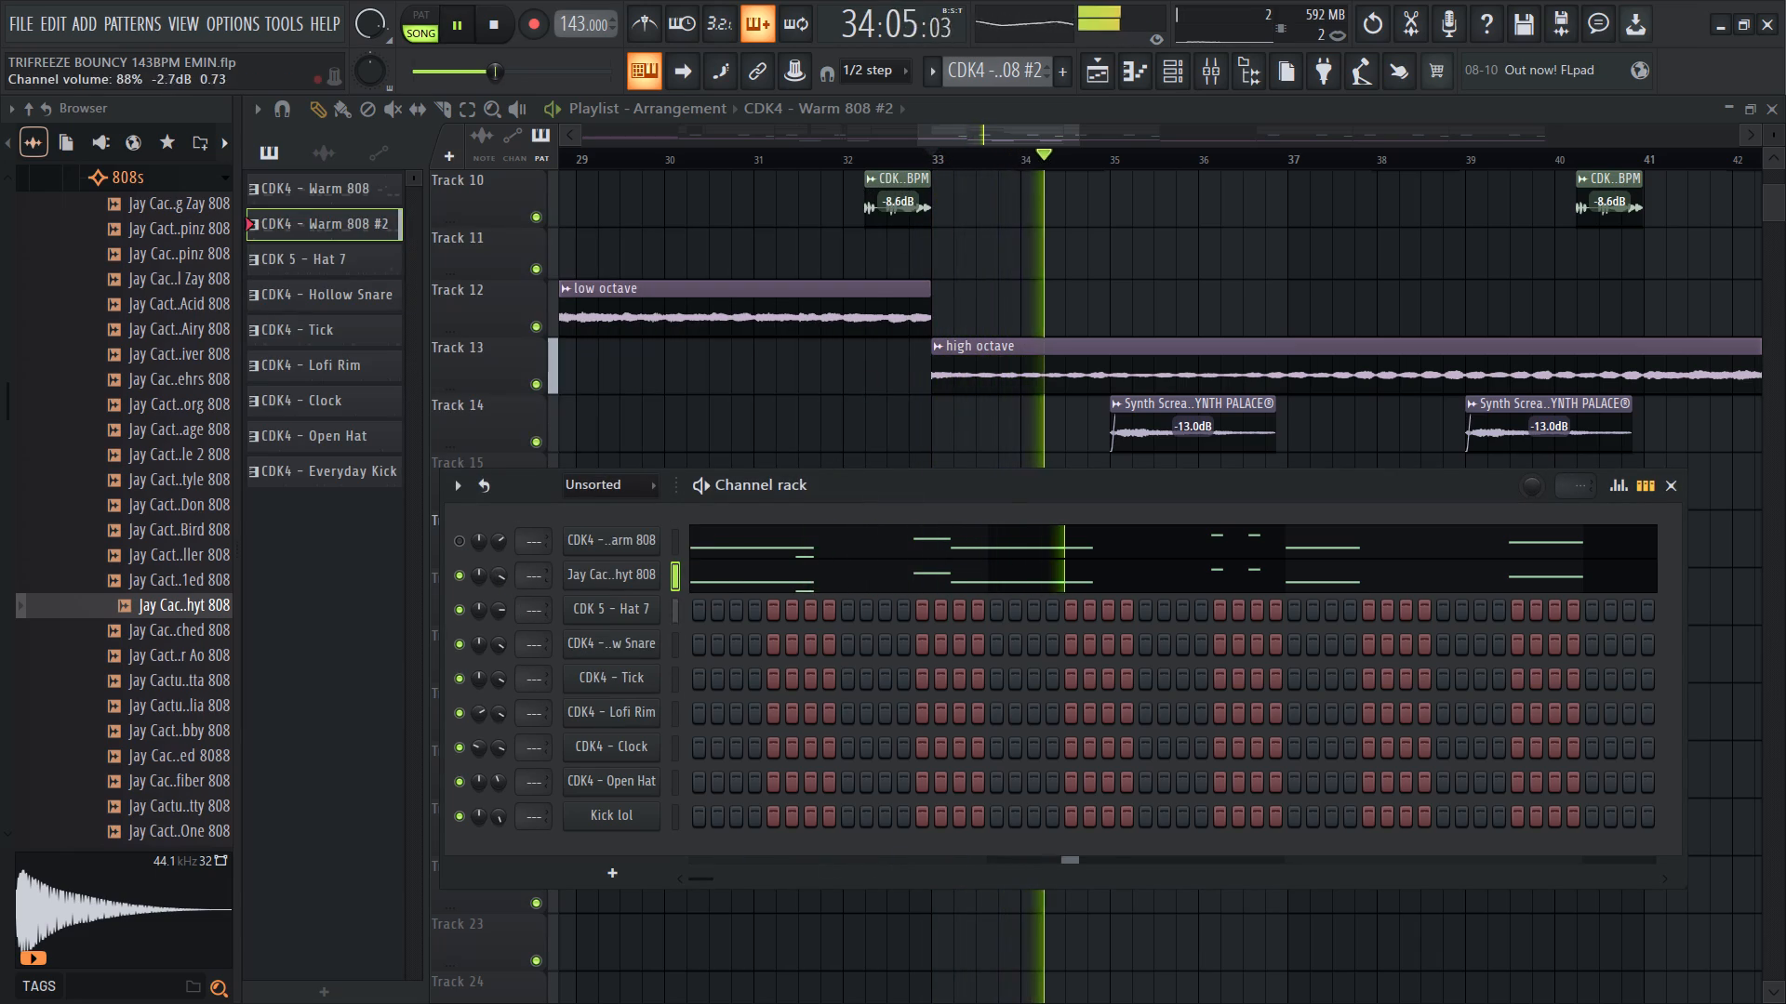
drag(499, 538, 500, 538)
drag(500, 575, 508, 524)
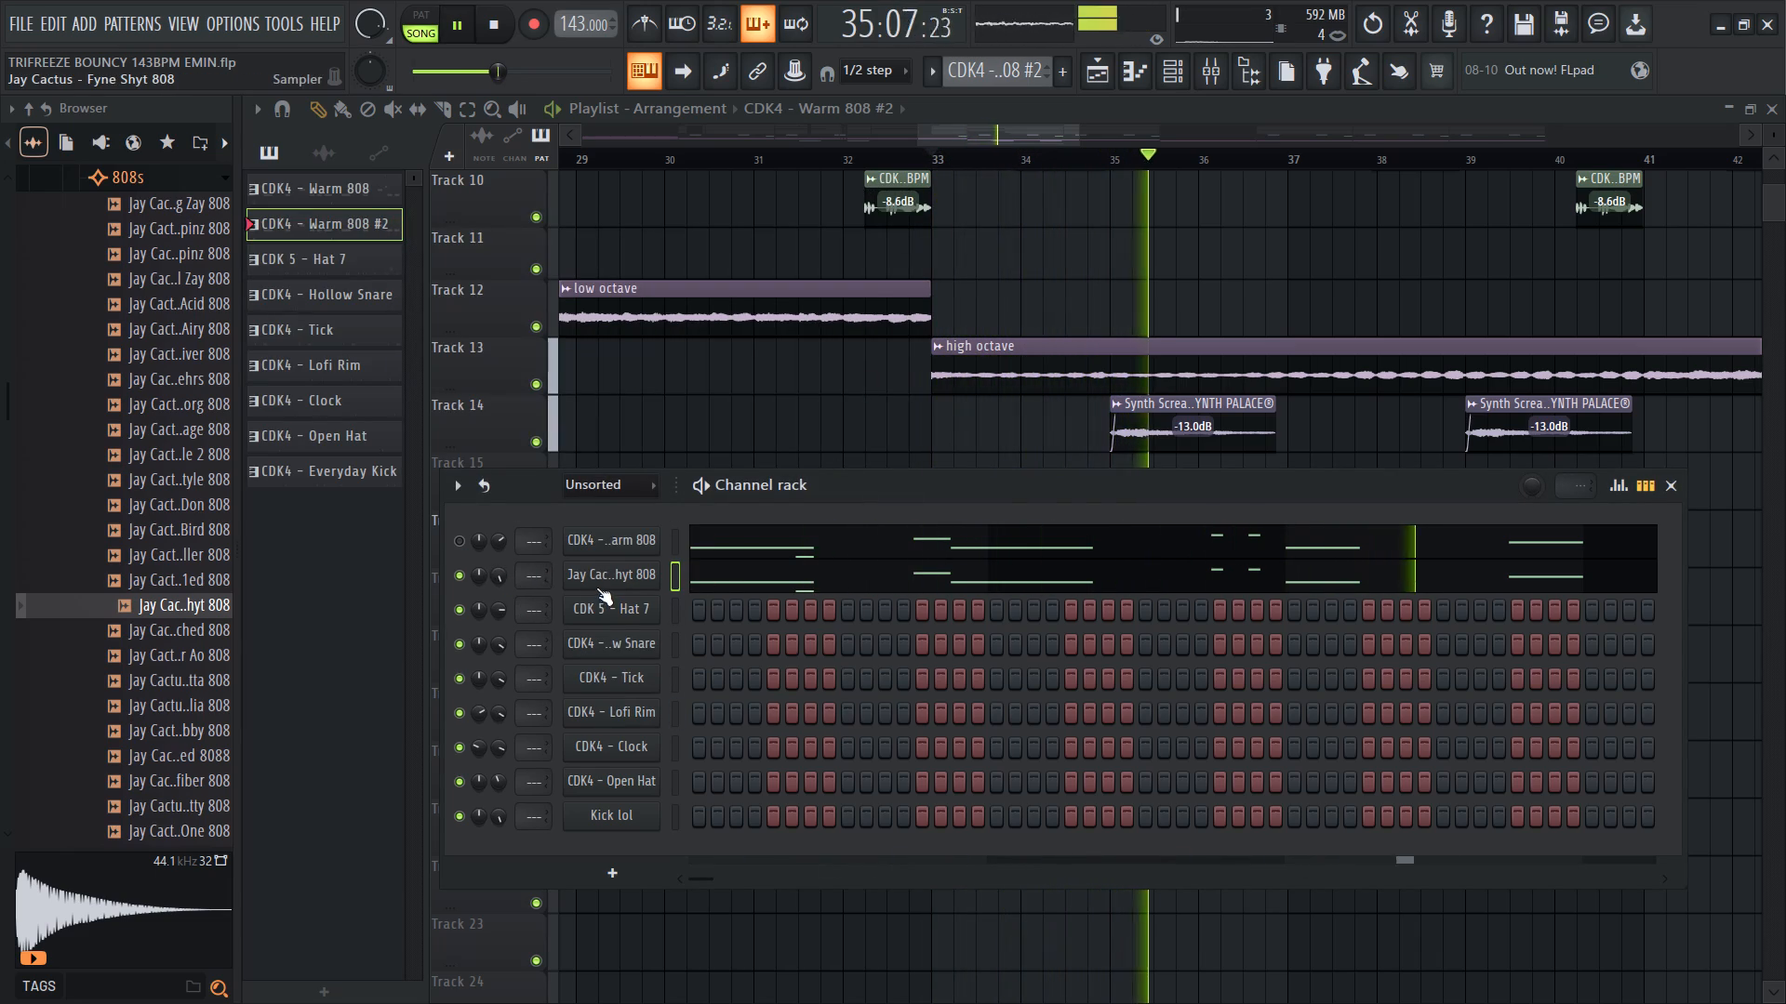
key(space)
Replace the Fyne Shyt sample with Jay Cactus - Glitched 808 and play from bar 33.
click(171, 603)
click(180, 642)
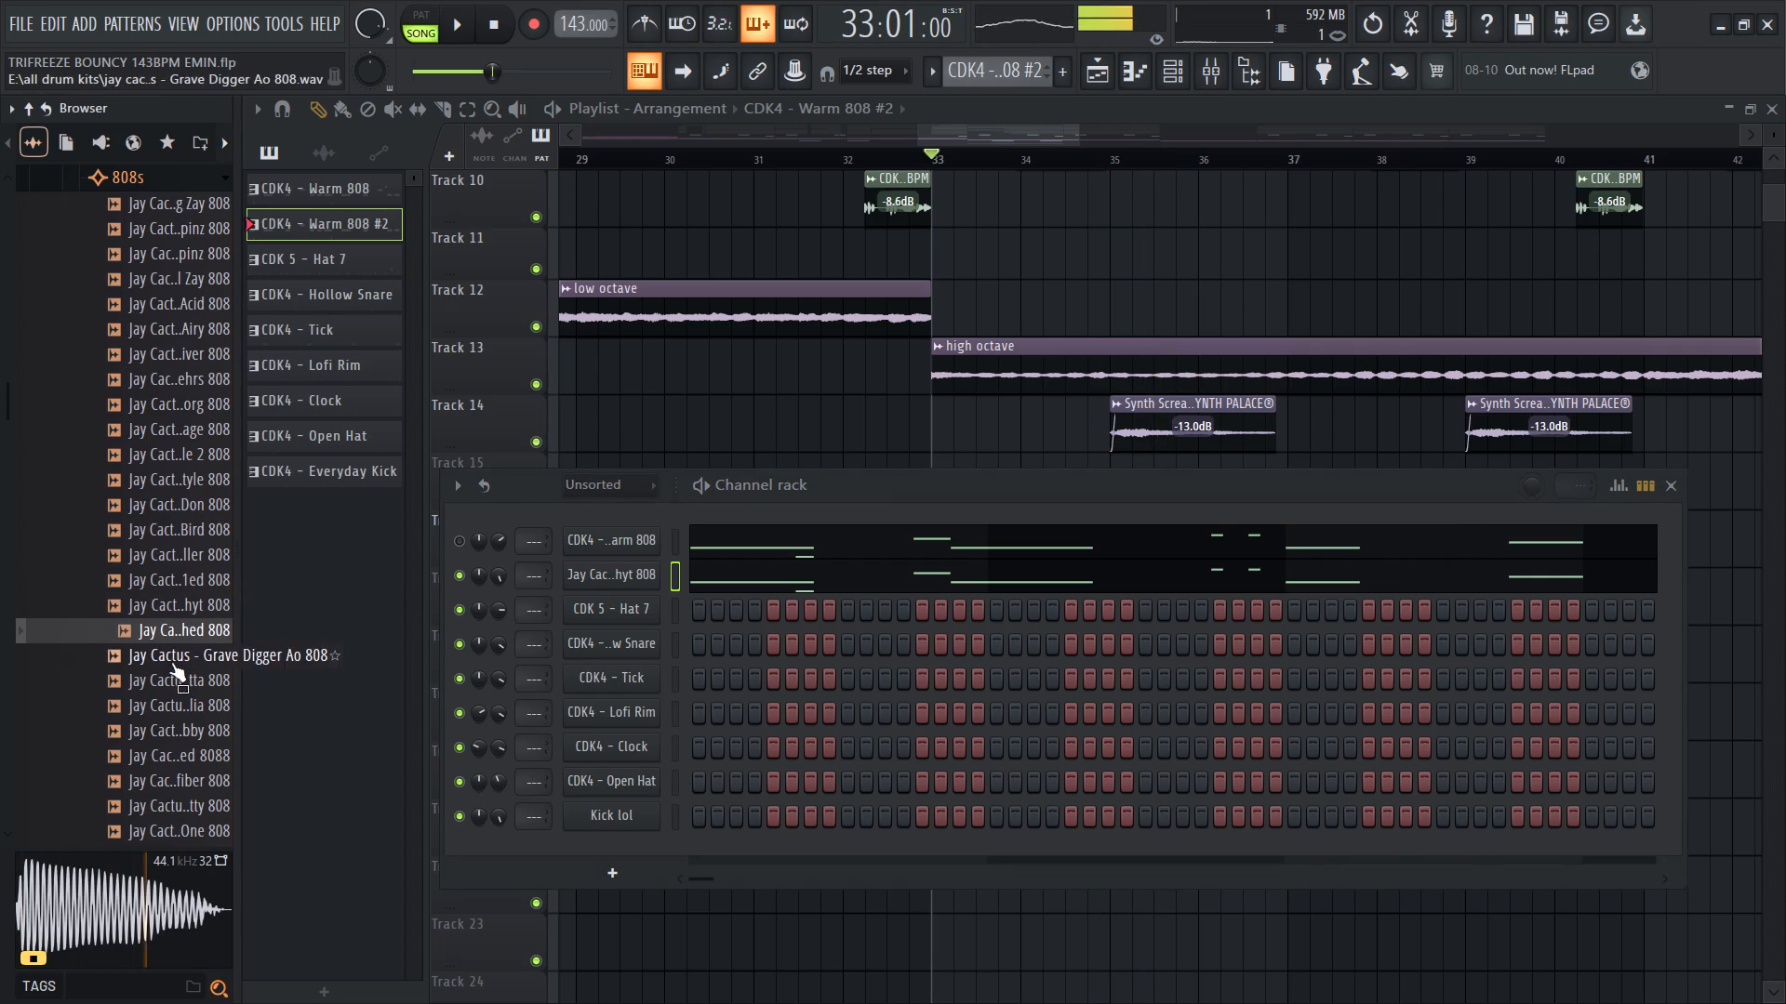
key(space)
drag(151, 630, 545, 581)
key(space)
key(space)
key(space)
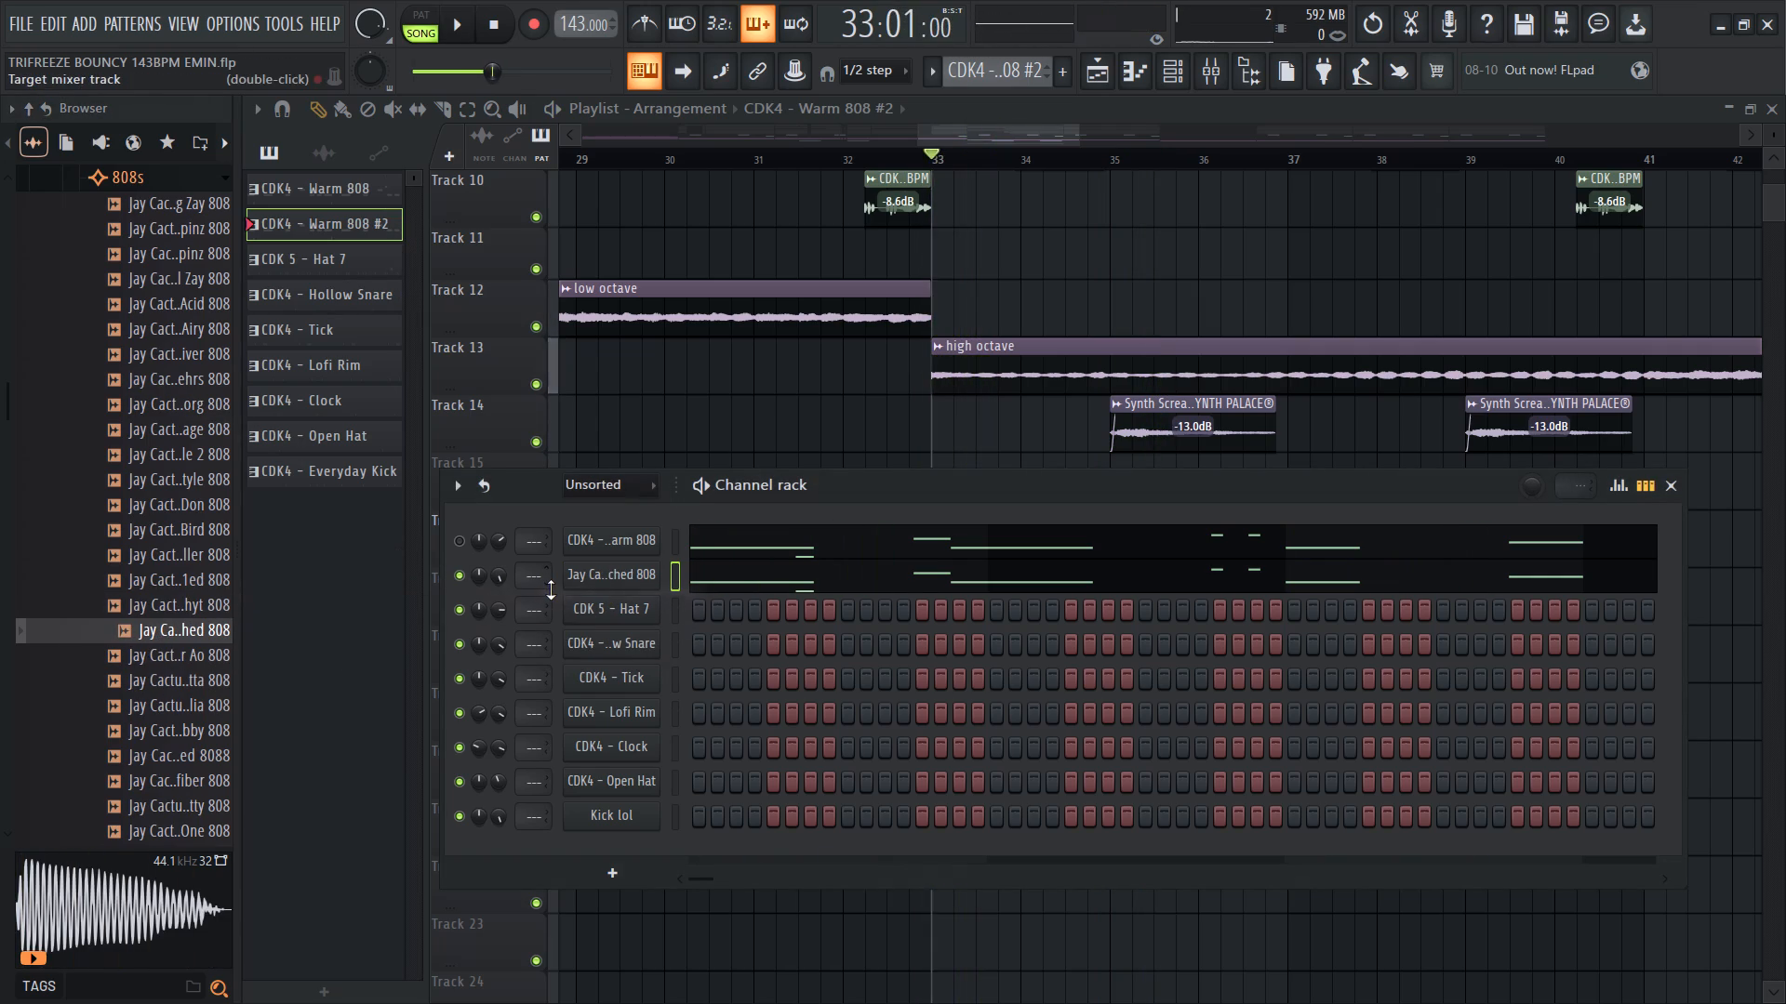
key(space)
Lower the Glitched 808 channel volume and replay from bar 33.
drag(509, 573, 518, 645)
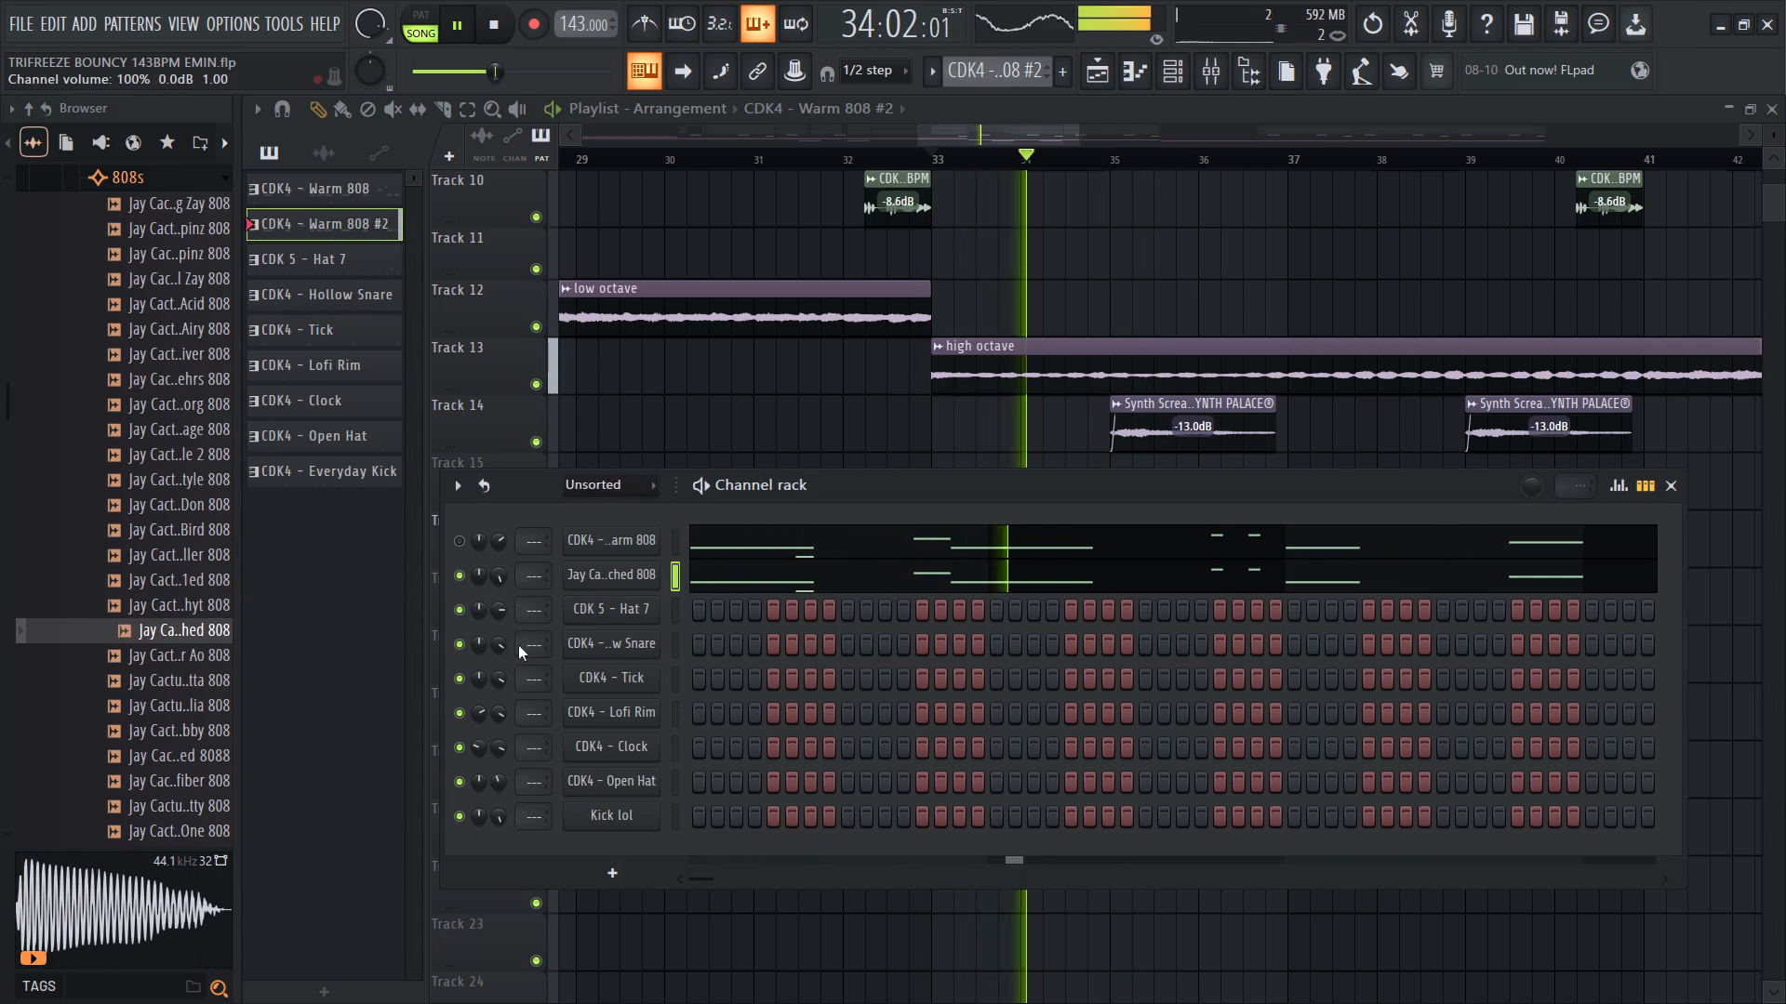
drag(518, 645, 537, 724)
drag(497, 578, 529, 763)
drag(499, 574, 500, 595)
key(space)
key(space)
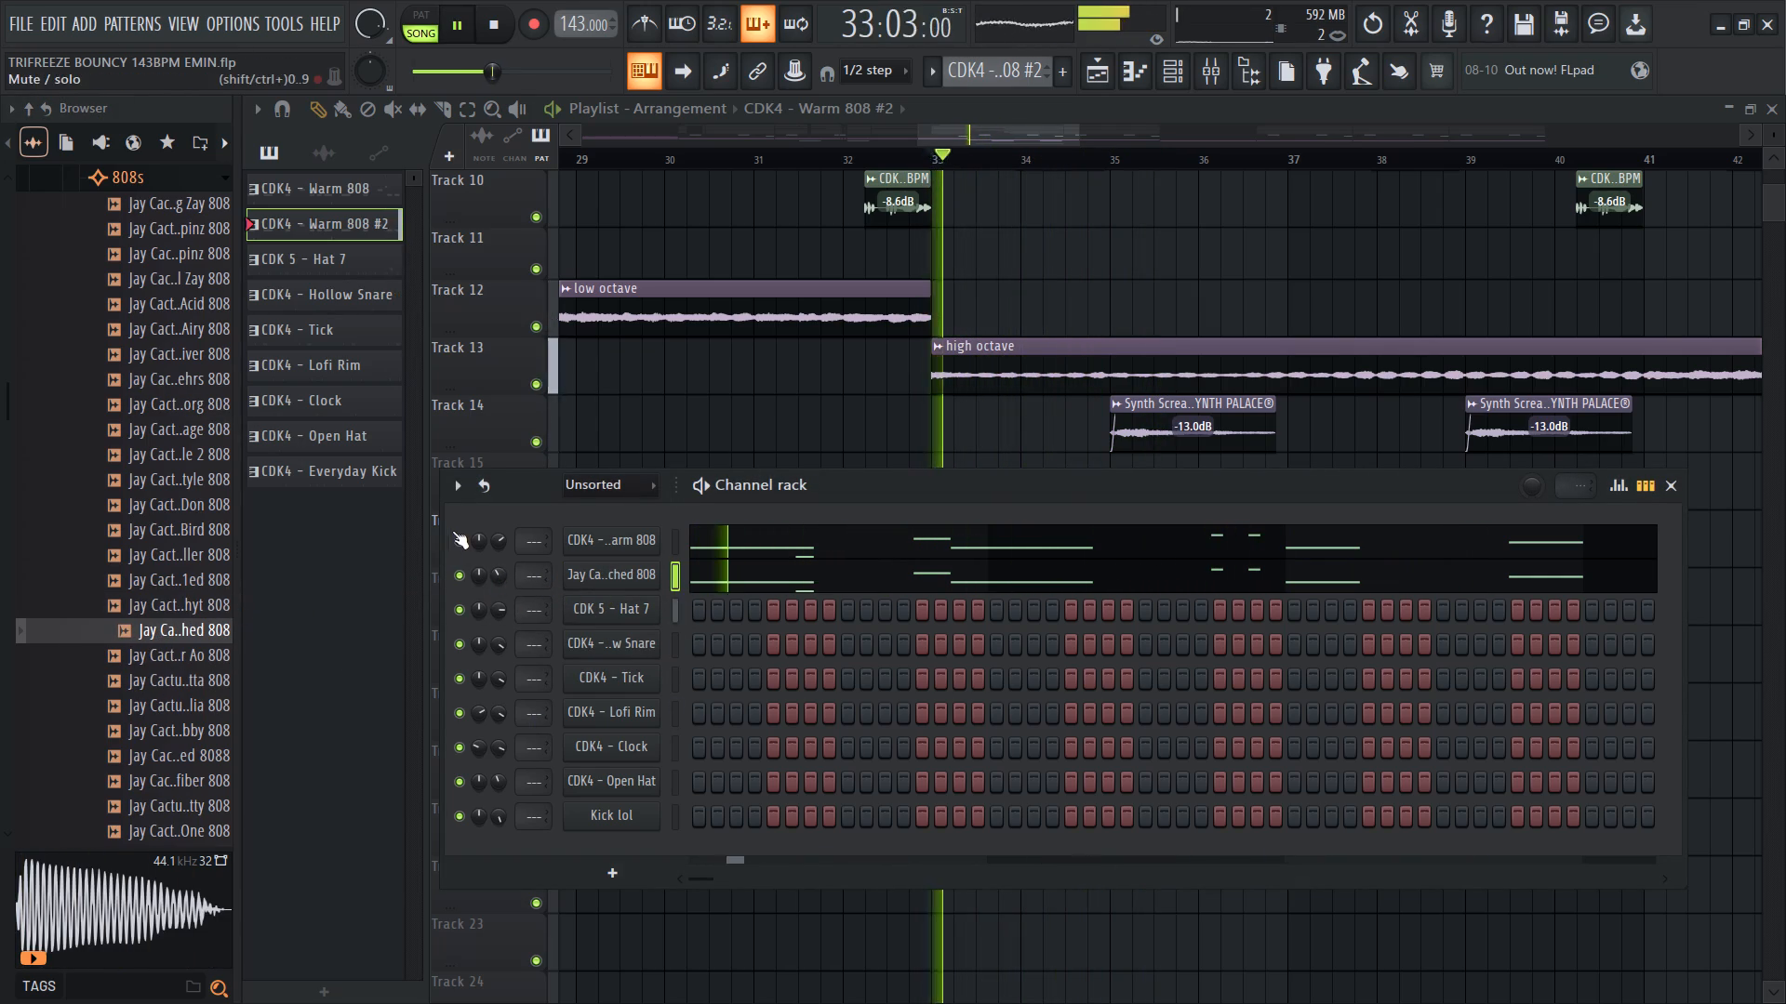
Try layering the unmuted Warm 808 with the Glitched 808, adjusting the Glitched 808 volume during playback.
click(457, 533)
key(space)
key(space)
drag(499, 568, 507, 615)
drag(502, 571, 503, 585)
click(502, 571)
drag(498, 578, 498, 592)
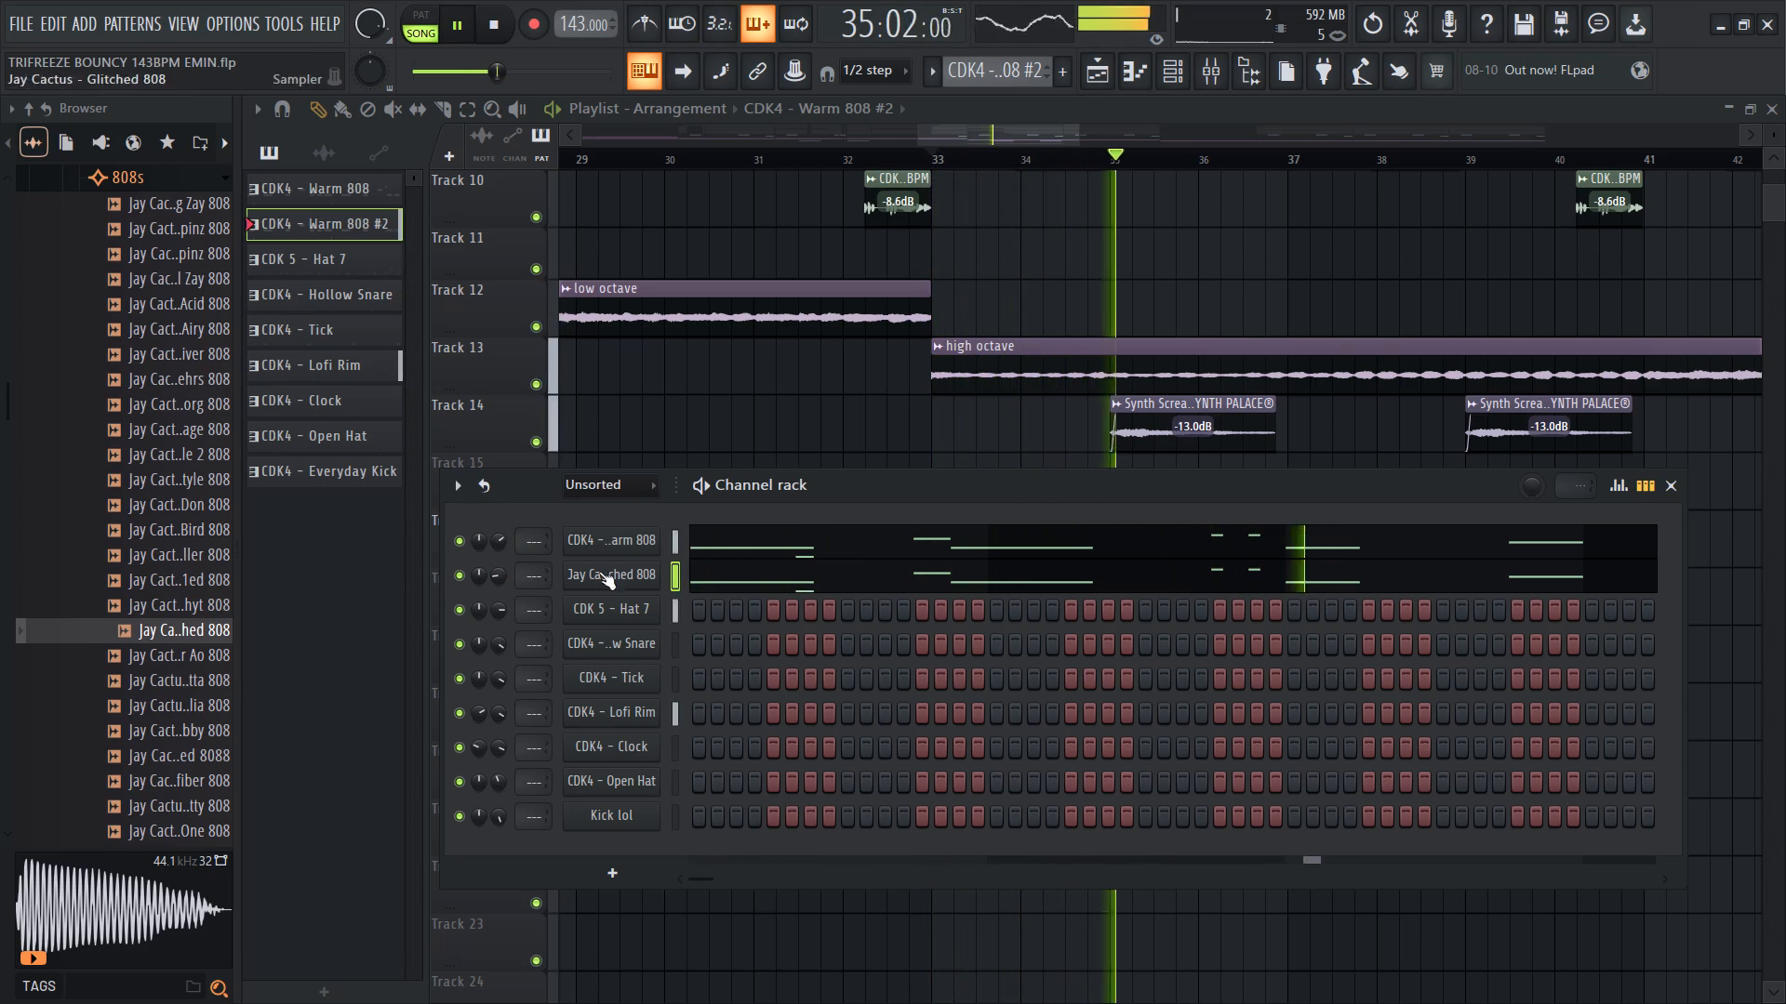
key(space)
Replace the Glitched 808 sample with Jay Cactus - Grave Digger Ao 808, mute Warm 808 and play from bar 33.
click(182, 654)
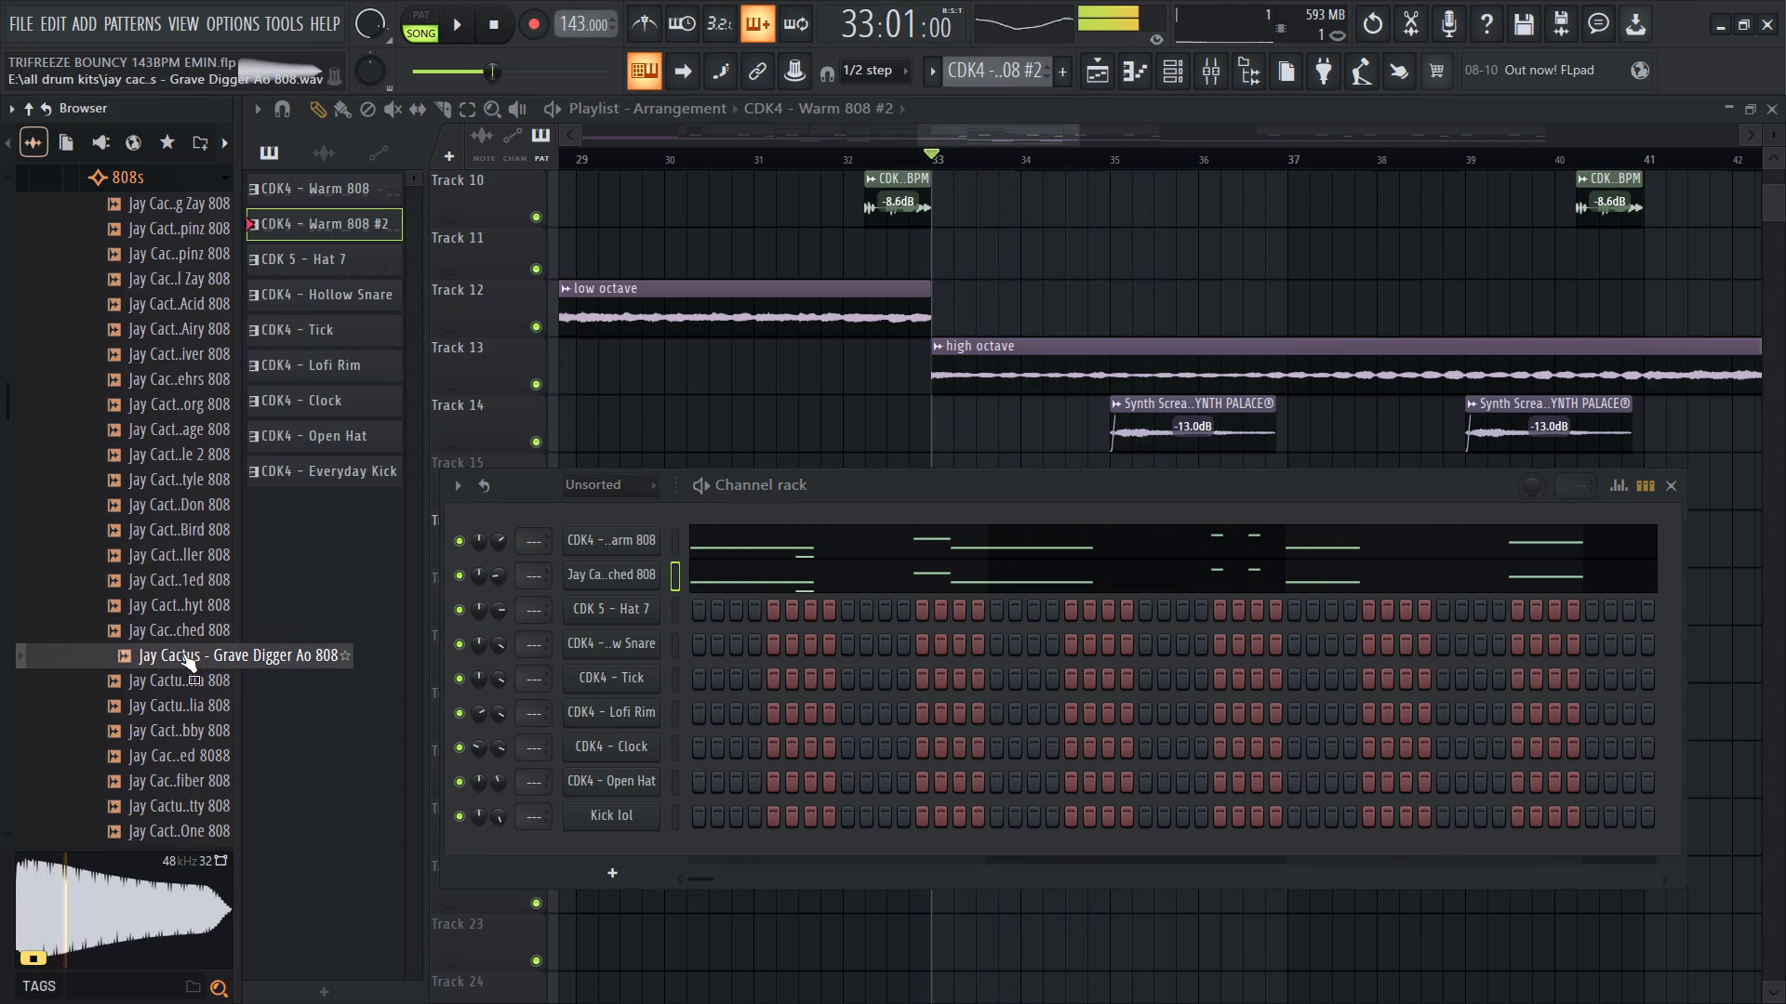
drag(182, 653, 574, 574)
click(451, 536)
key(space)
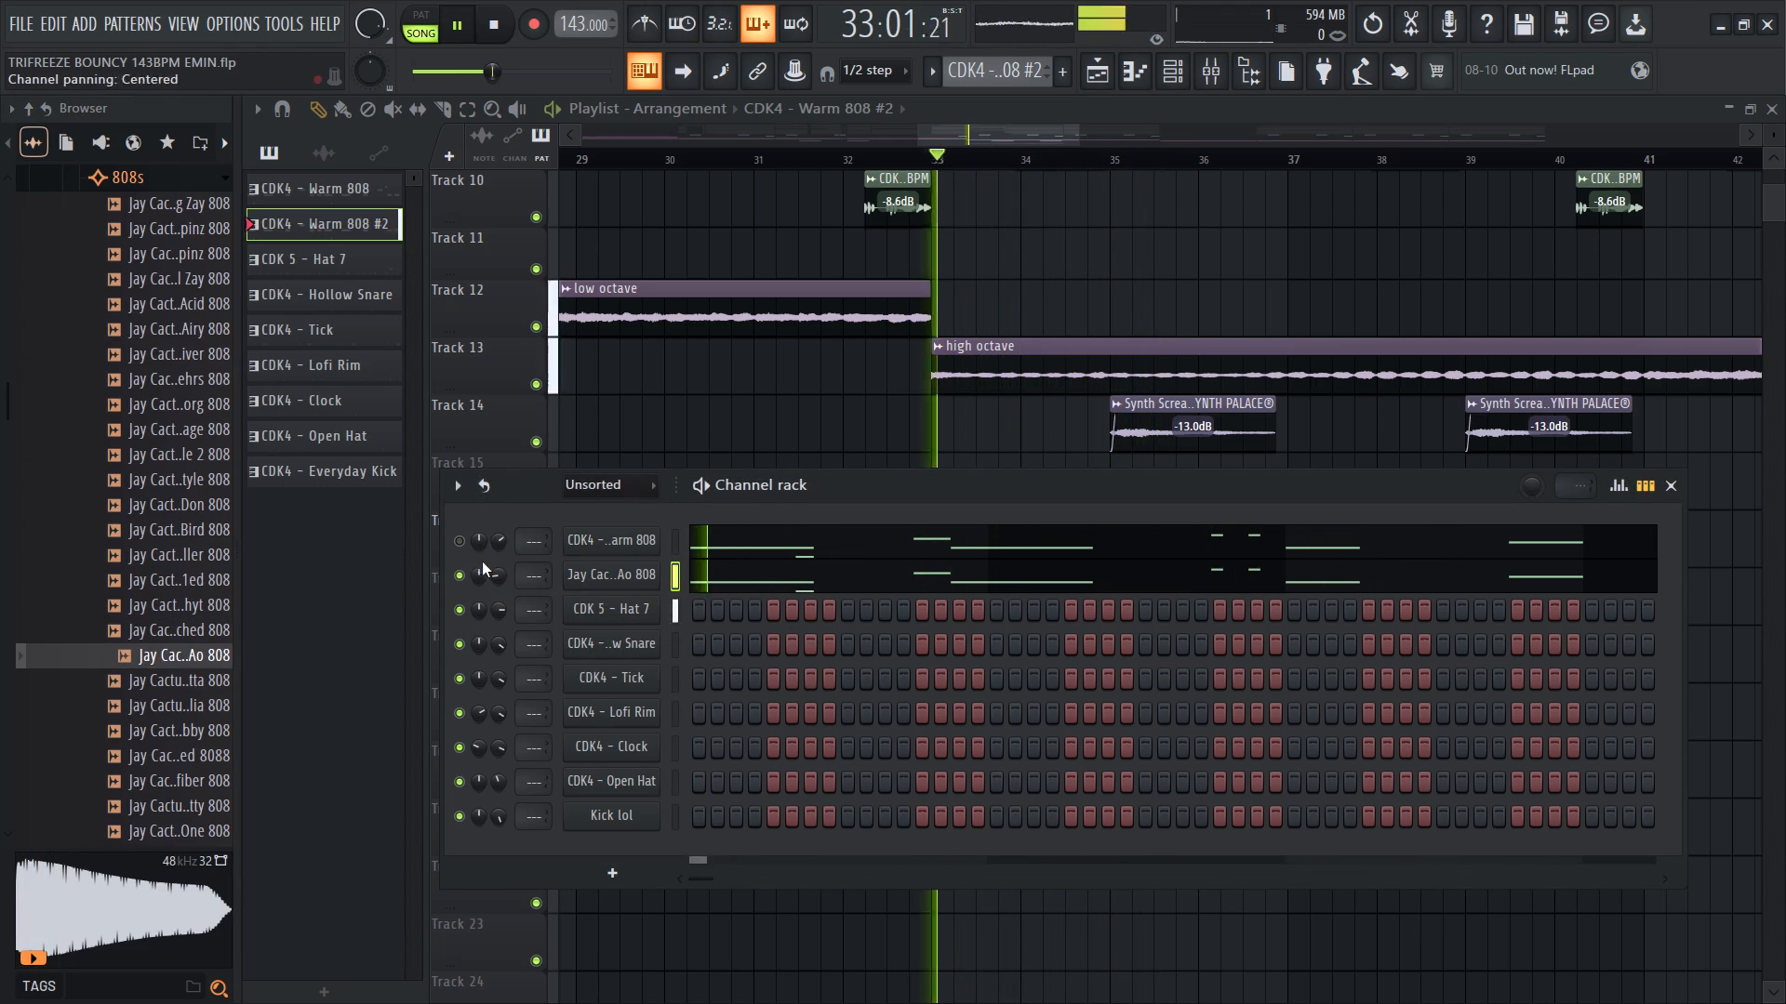
Raise and fine-tune the Grave Digger Ao 808 channel volume during playback.
drag(506, 581, 542, 450)
drag(503, 581, 515, 544)
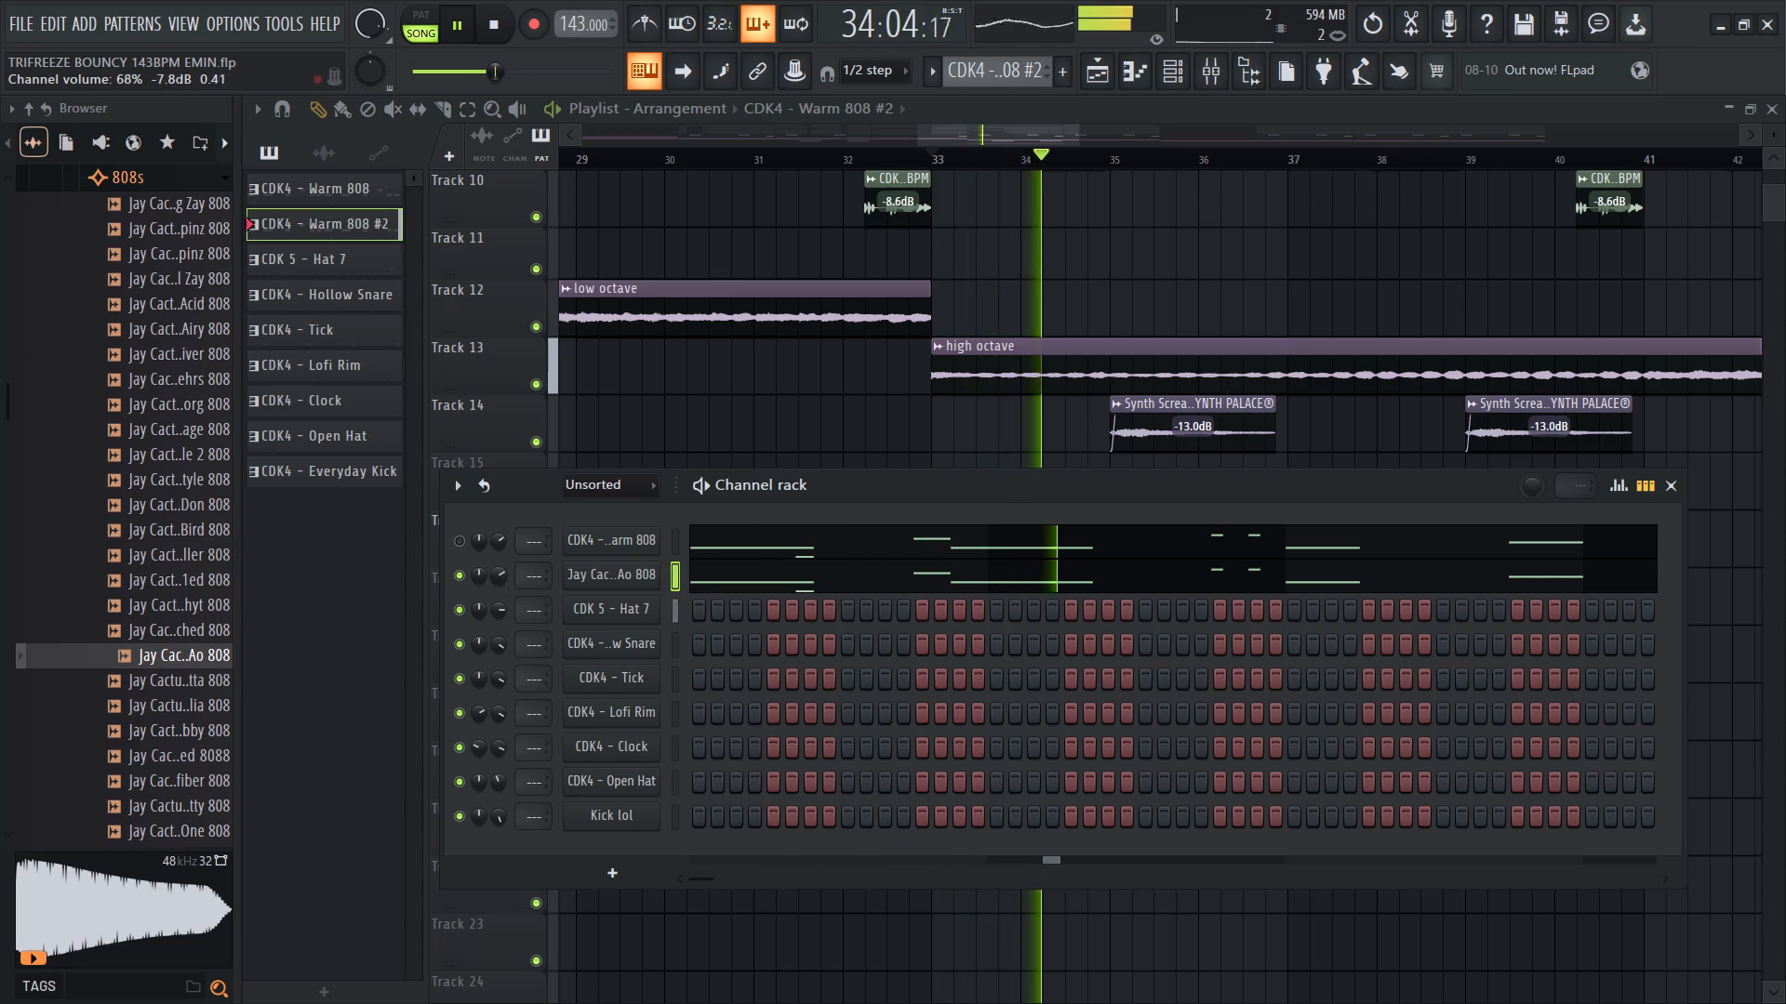
drag(515, 544, 522, 518)
drag(503, 580, 518, 521)
drag(506, 580, 511, 624)
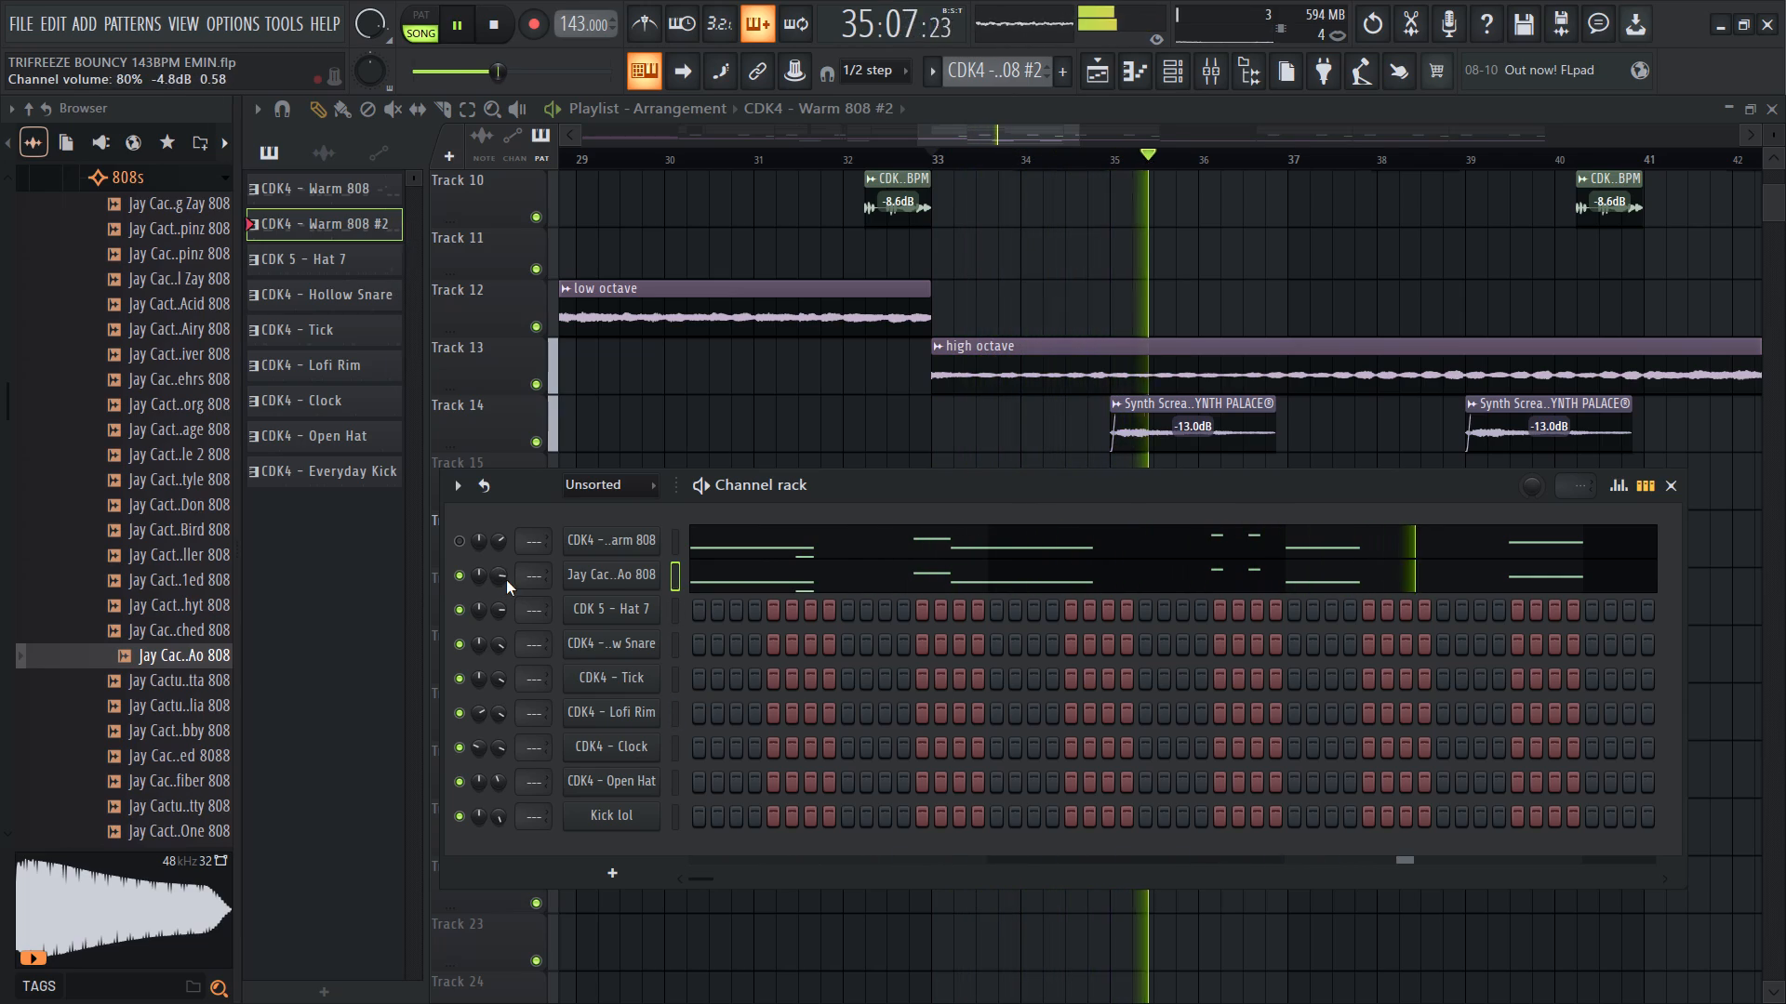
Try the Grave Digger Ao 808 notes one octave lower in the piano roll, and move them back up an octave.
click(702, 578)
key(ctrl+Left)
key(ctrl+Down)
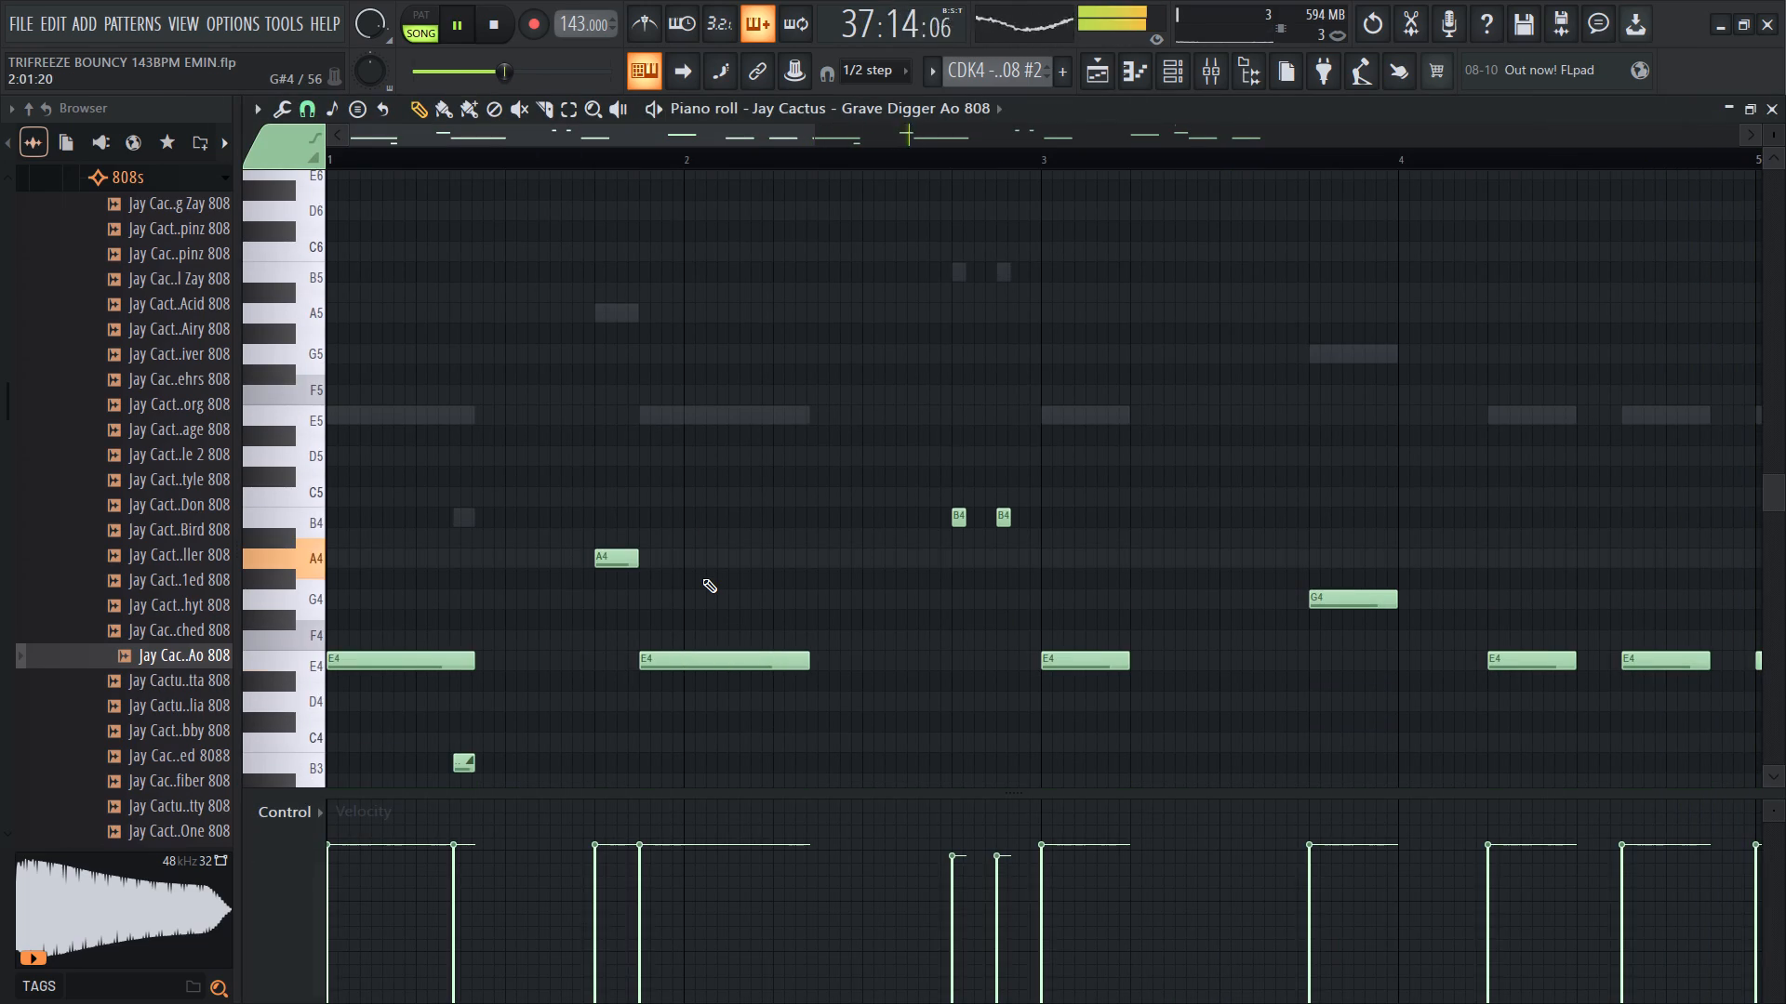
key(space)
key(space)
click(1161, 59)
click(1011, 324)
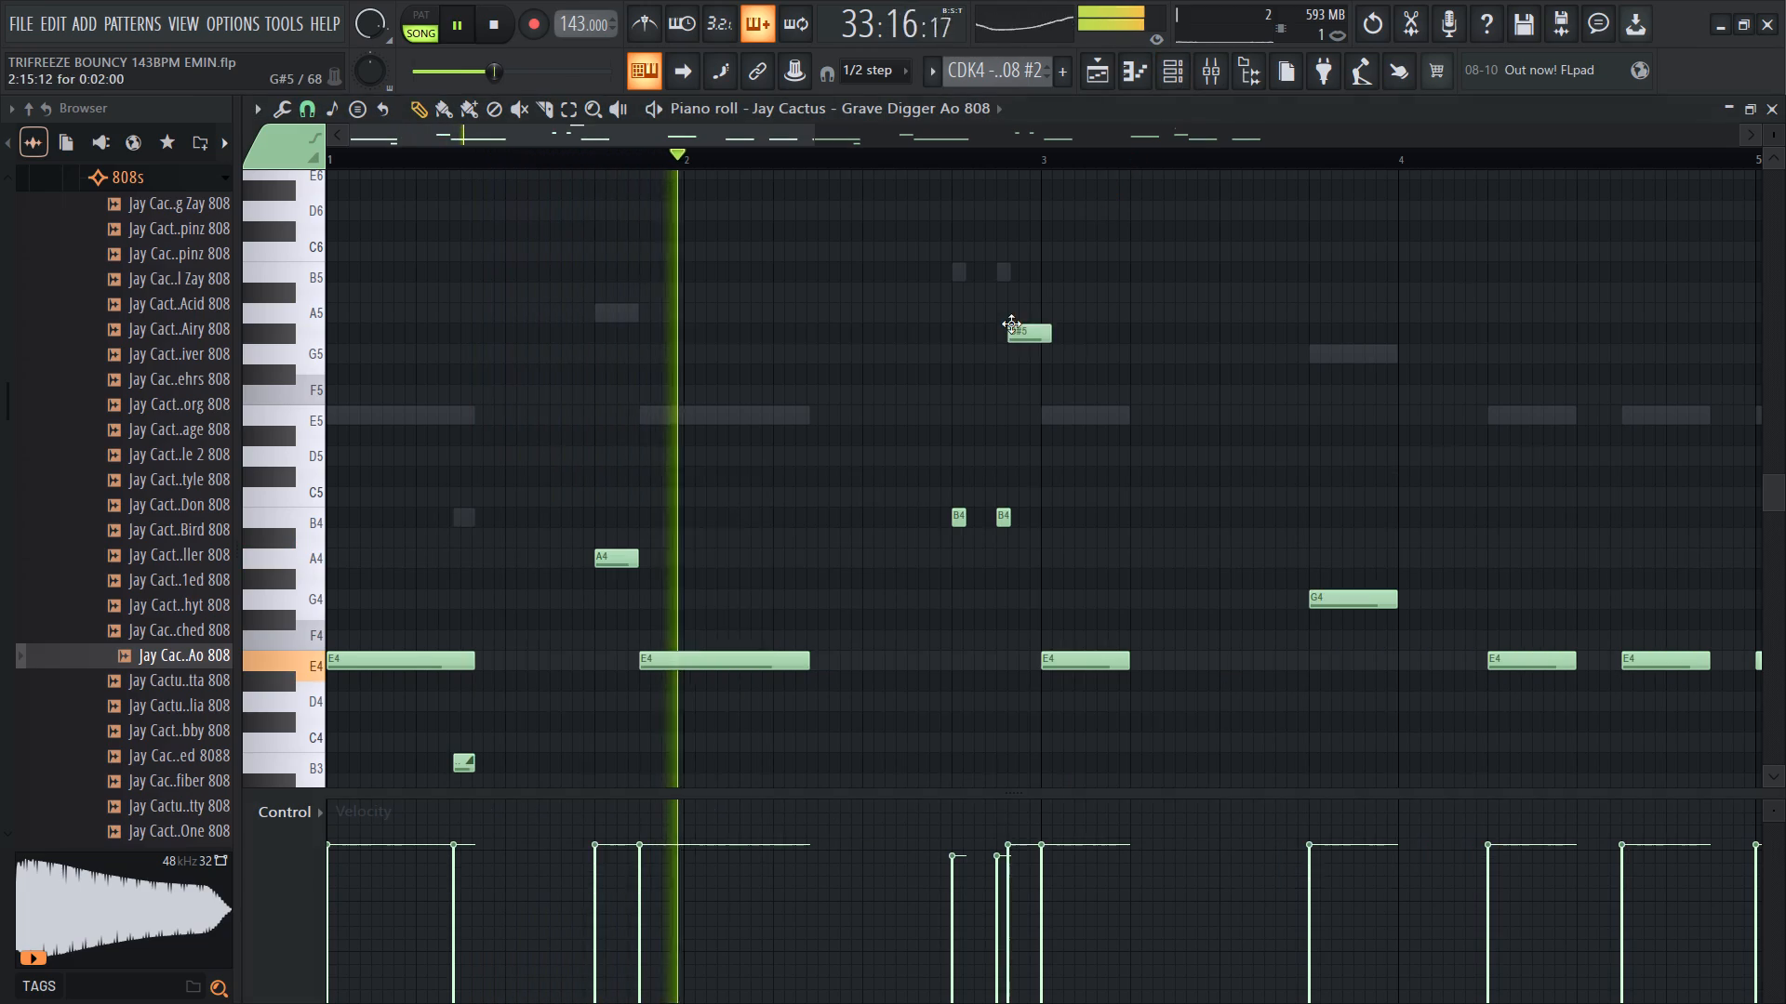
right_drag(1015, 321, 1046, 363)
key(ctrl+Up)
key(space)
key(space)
Replace the Grave Digger Ao 808 sample with Jay Cactus - Hitta 808 in the channel rack and play from bar 33.
click(1186, 81)
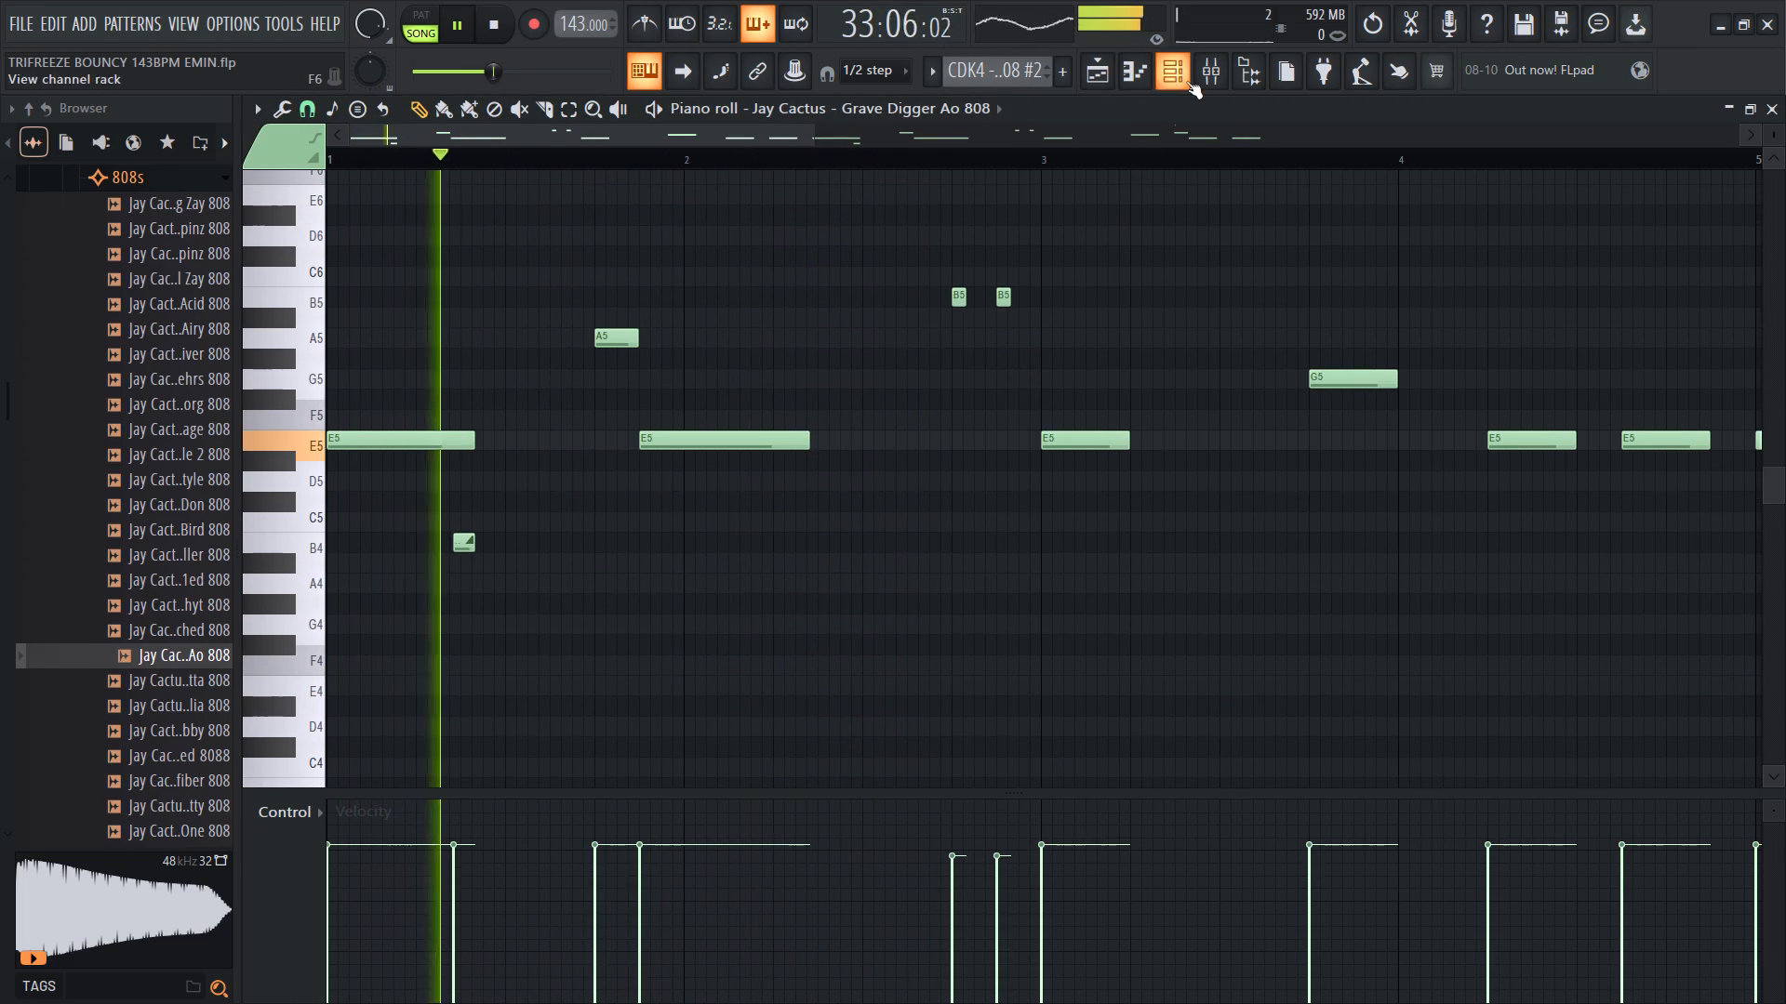
key(space)
click(207, 677)
drag(189, 689, 580, 576)
key(space)
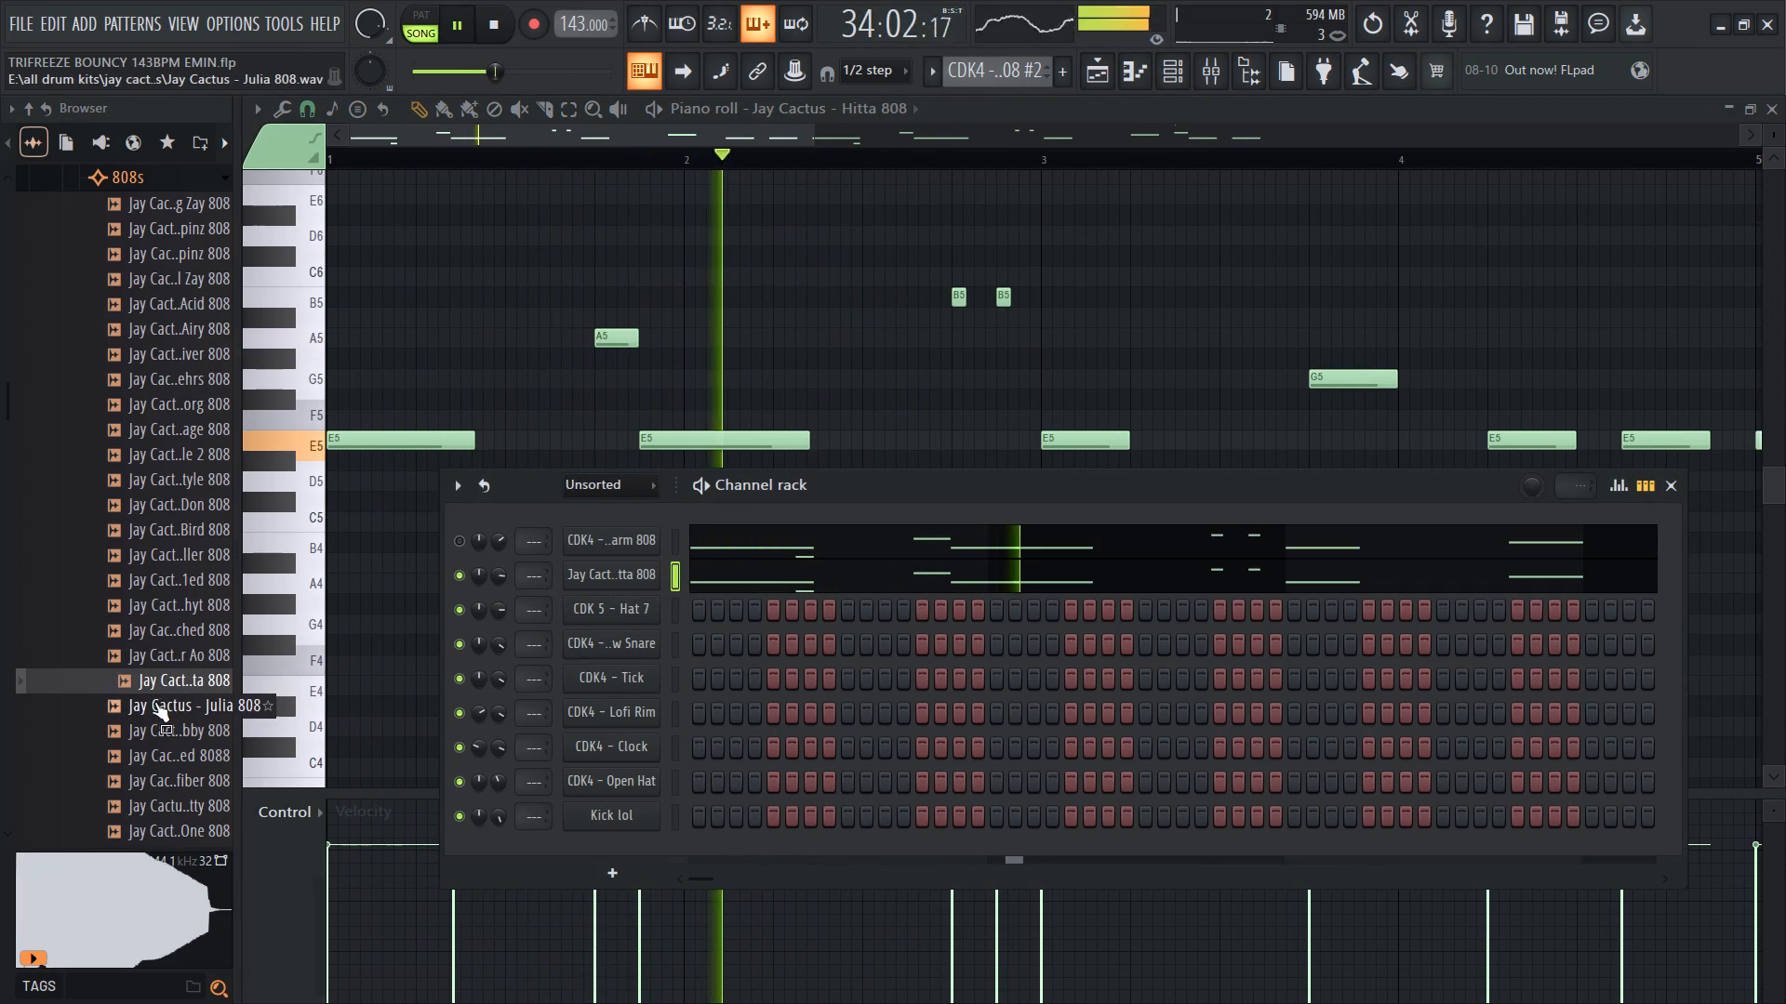
Replace the Hitta 808 sample with Jay Cactus - Julia 808 in the channel rack and play from bar 33.
key(space)
drag(147, 710, 609, 581)
key(space)
key(space)
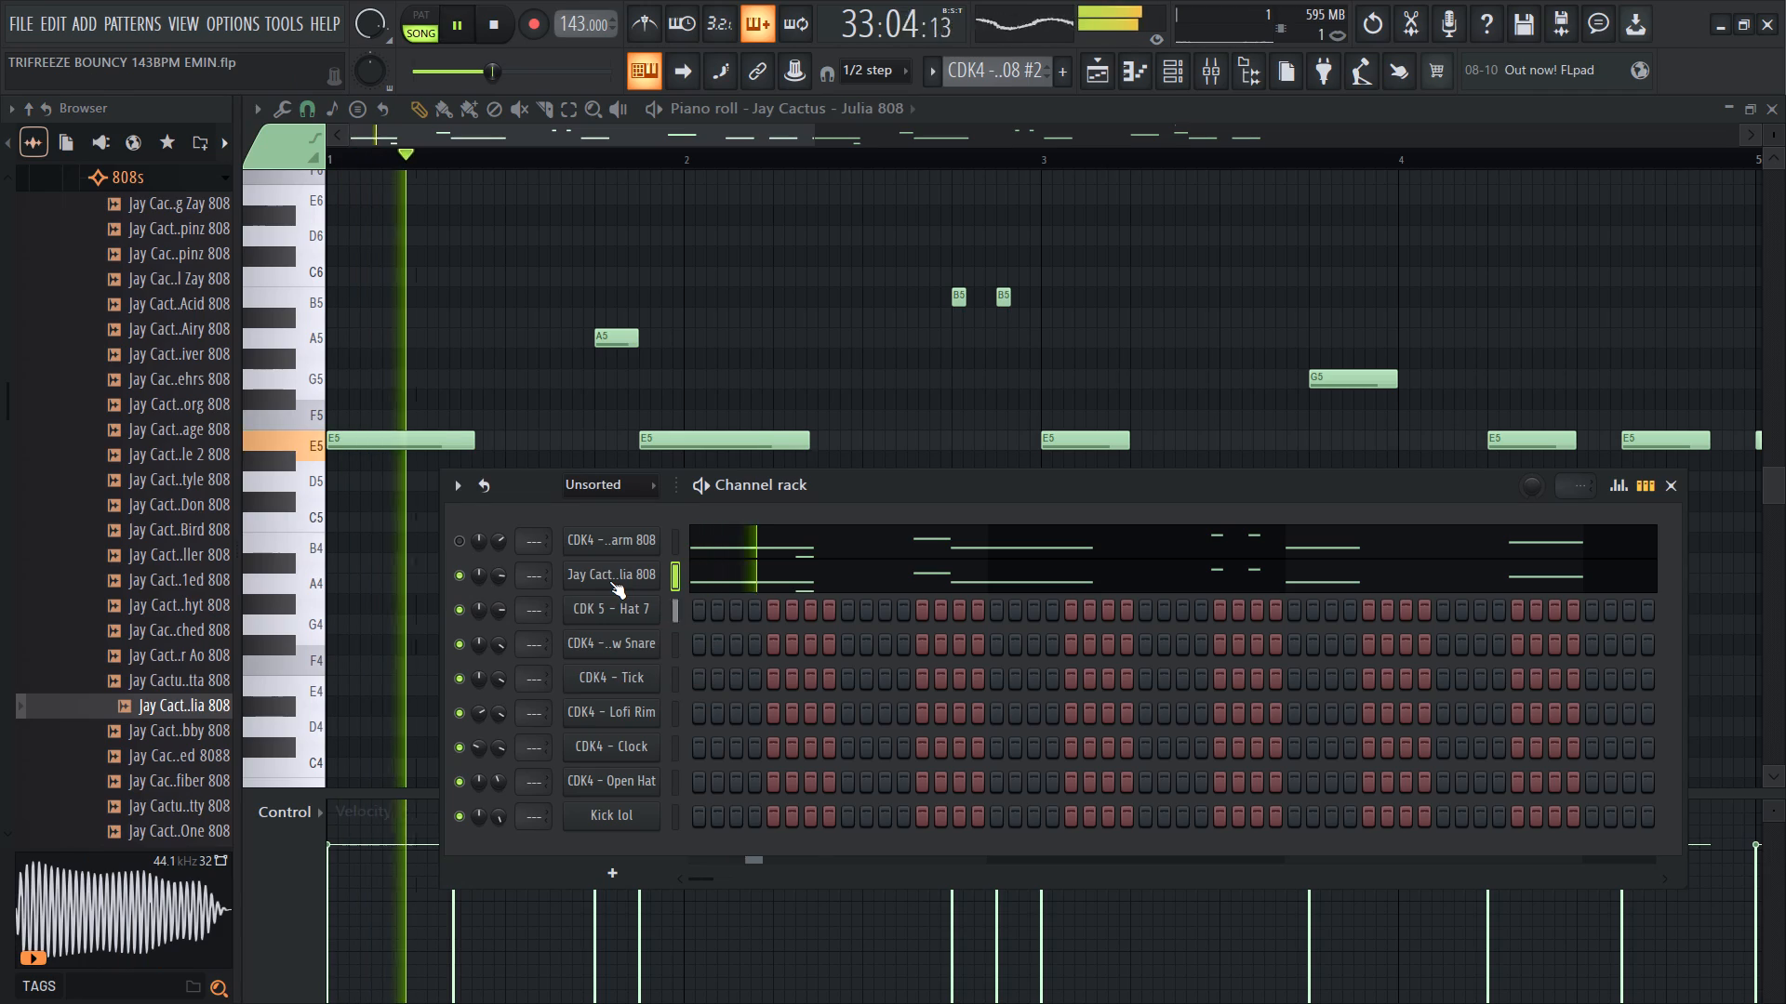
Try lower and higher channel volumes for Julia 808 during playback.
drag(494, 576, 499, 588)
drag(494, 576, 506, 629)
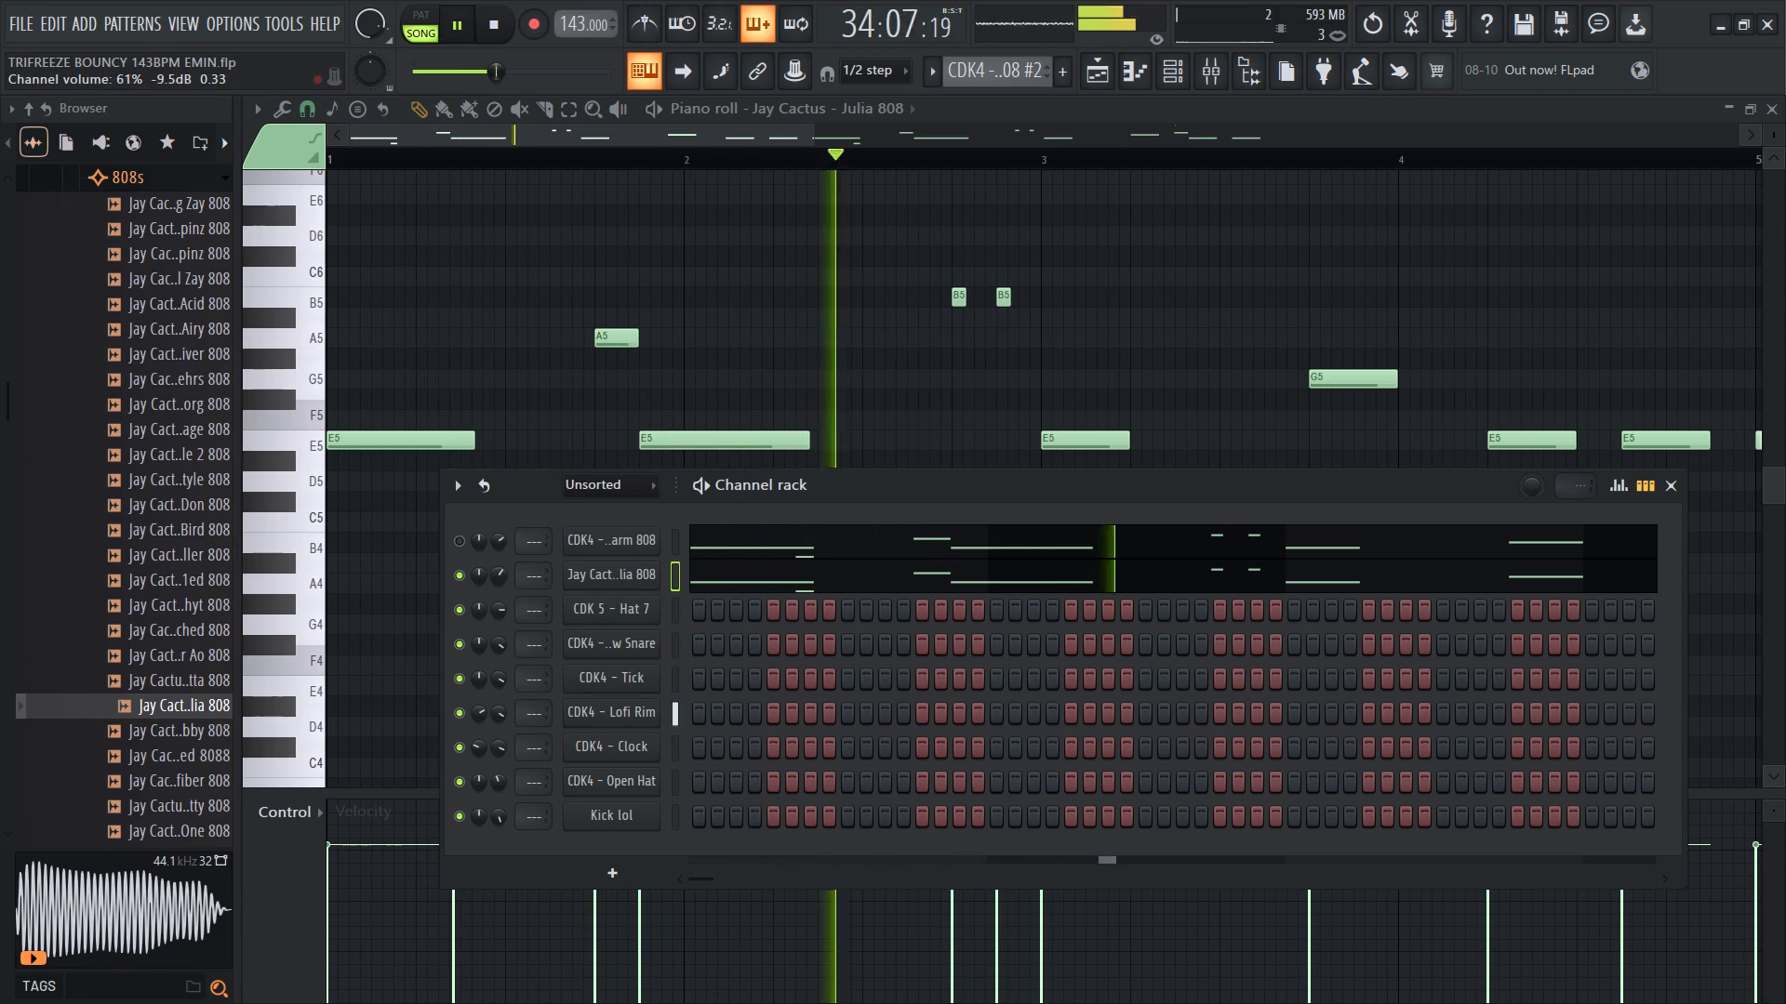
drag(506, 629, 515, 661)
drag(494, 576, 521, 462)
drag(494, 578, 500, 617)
Unmute the Warm 808 channel, lower its volume and reduce the Julia 808 volume to balance the two layers.
click(467, 539)
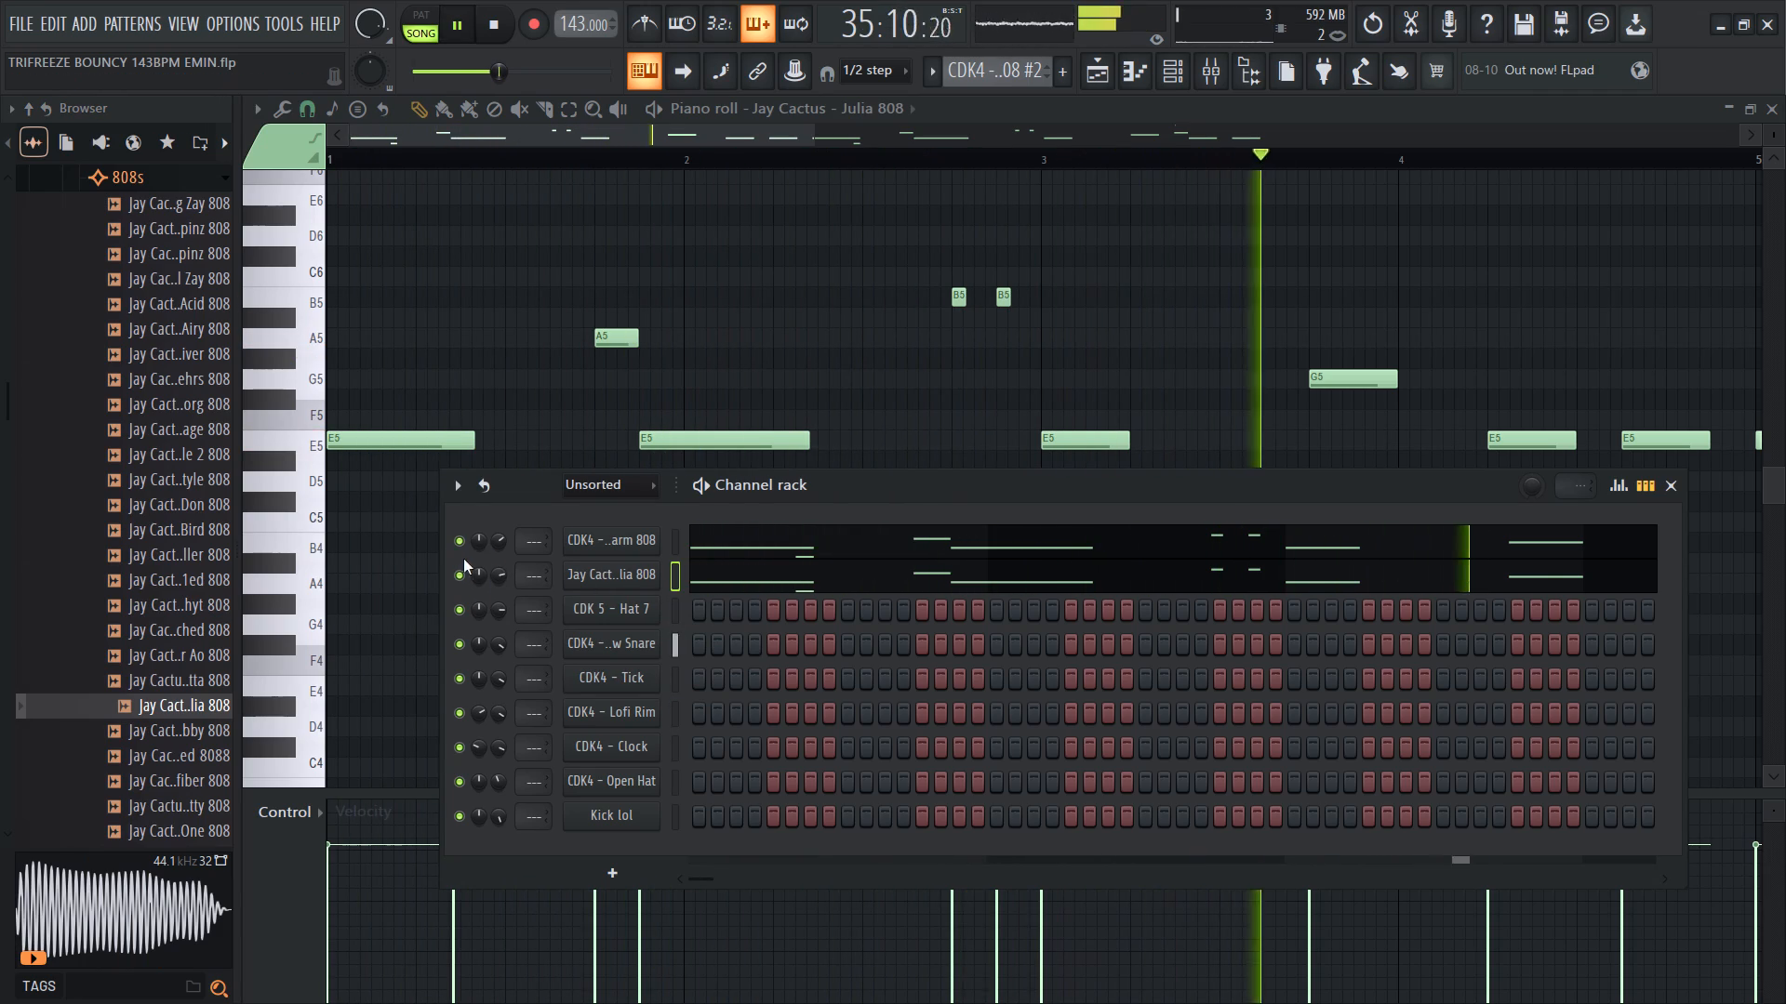
drag(493, 544, 500, 576)
drag(497, 544, 500, 559)
drag(502, 588, 513, 641)
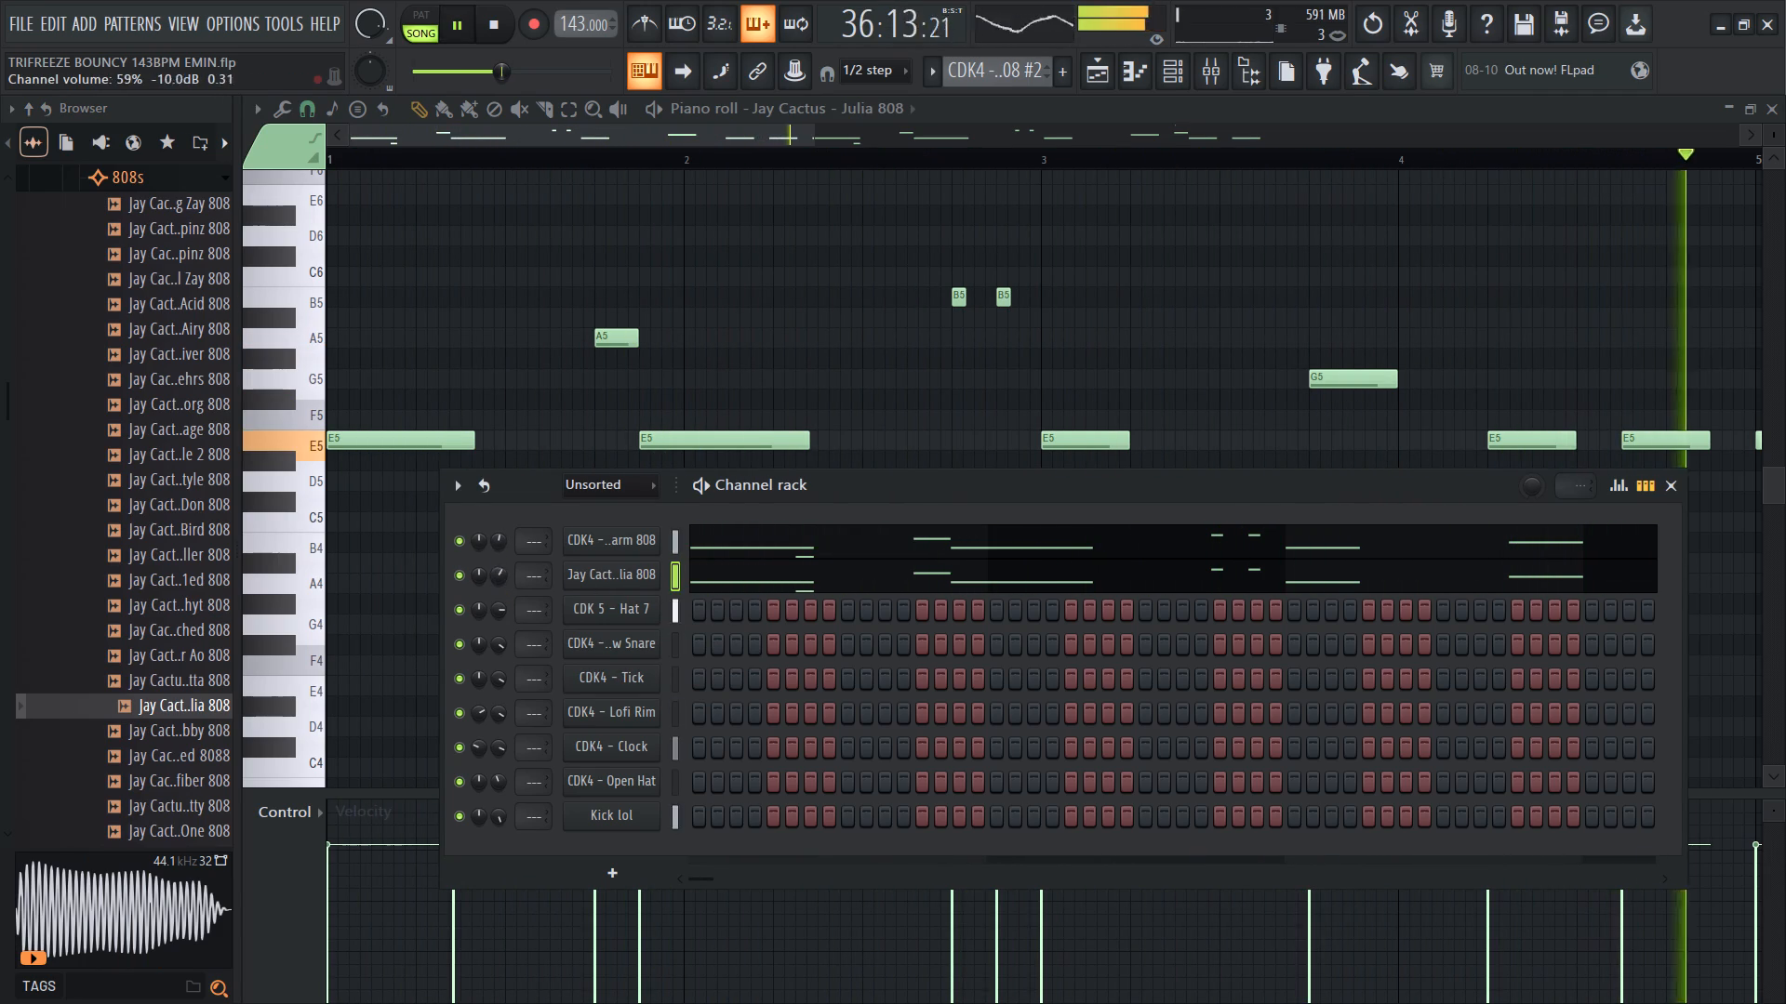
drag(513, 641, 529, 726)
drag(502, 588, 503, 601)
Raise the Julia 808 channel volume to about 77% and replay the section from bar 33.
click(1109, 73)
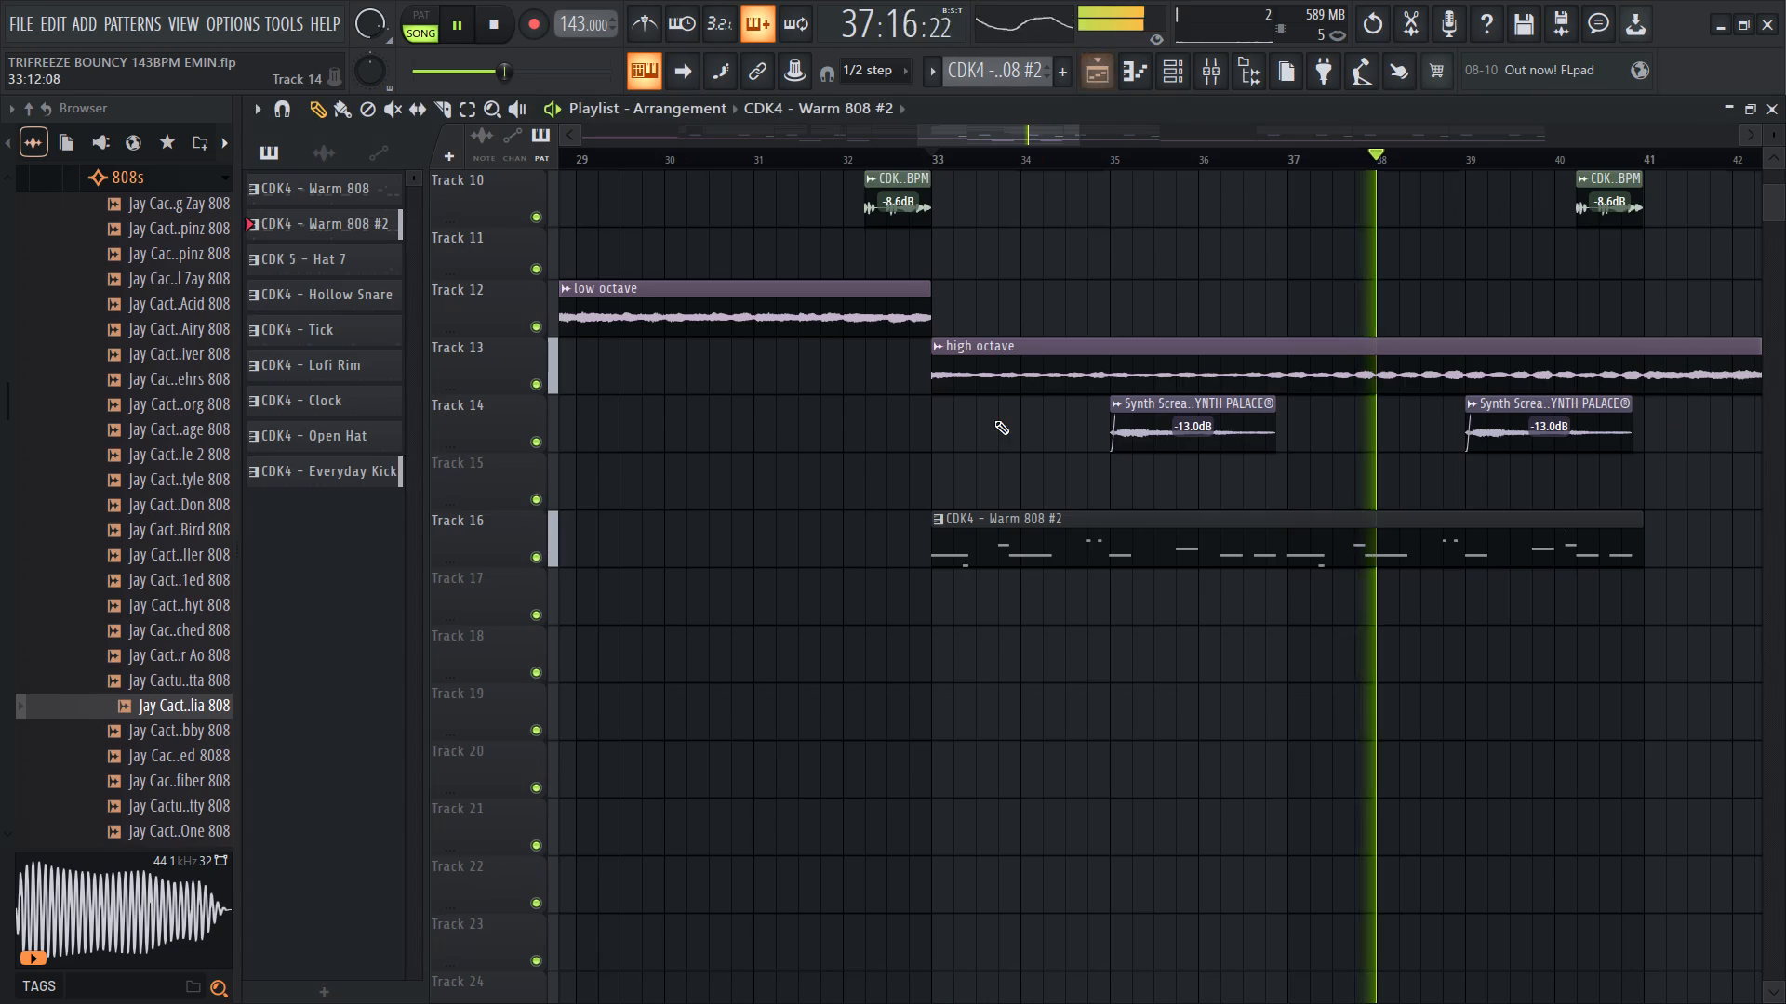
ctrl+scroll(994, 421, down, 8)
ctrl+scroll(1121, 561, up, 14)
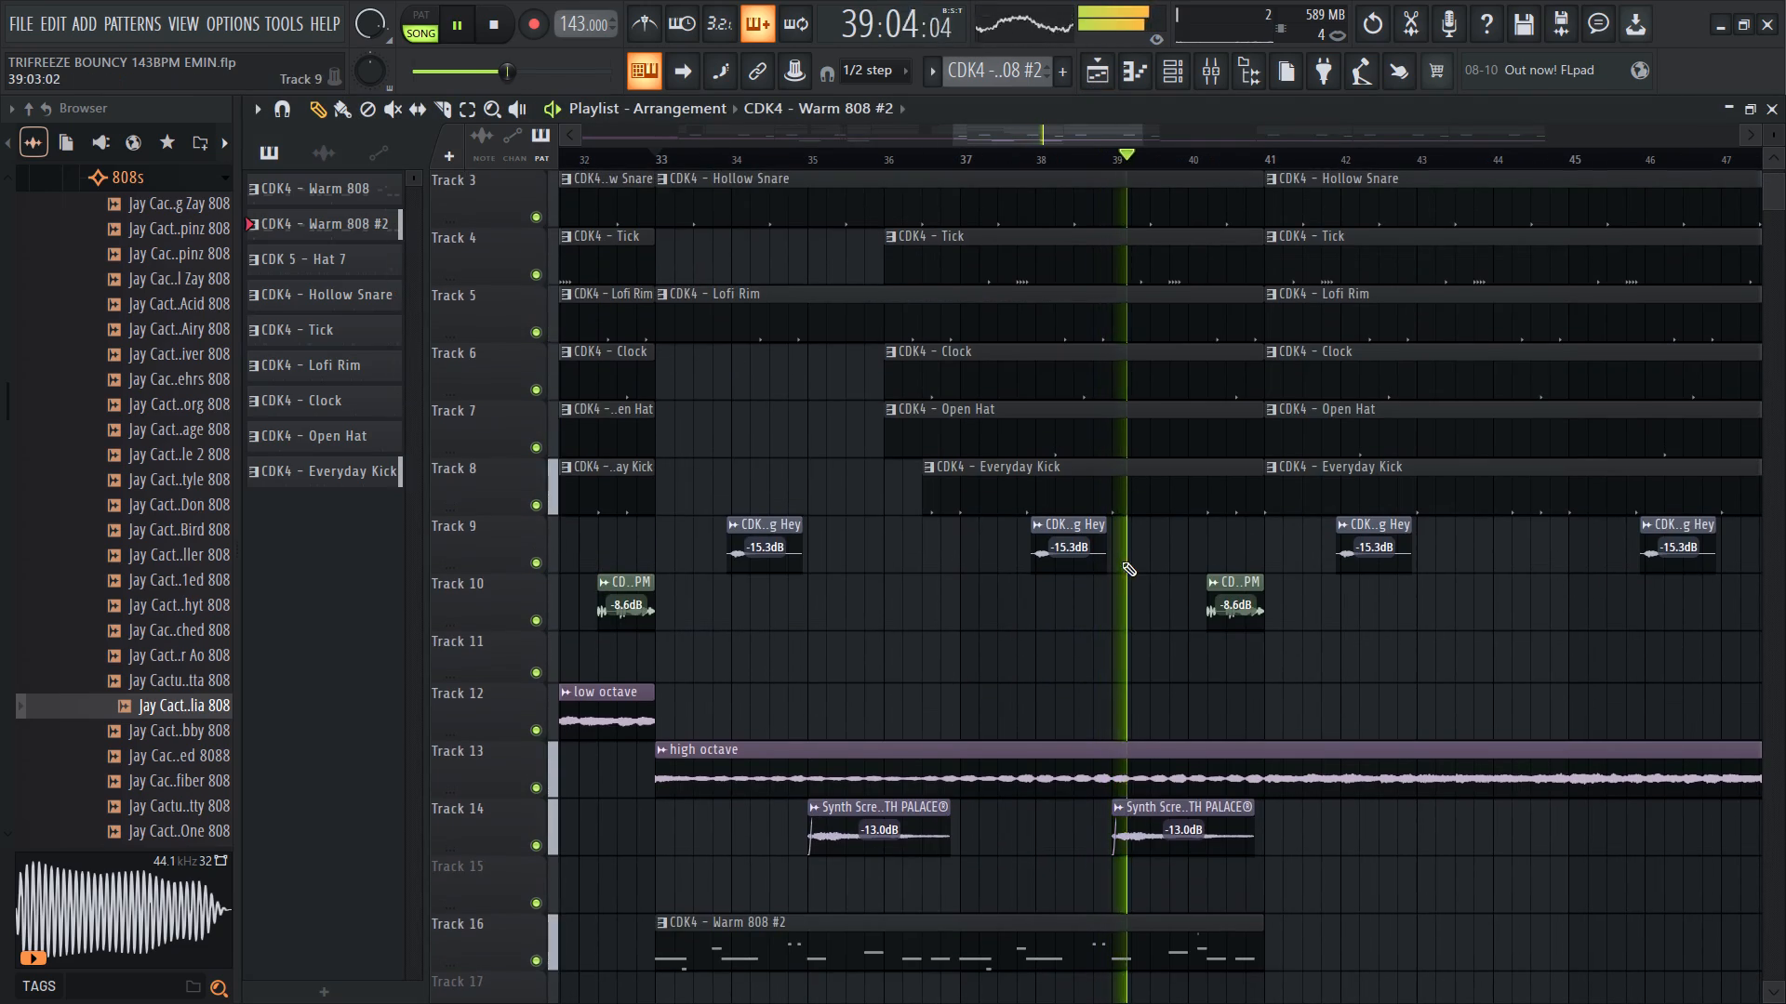
click(997, 938)
click(1182, 93)
click(1180, 87)
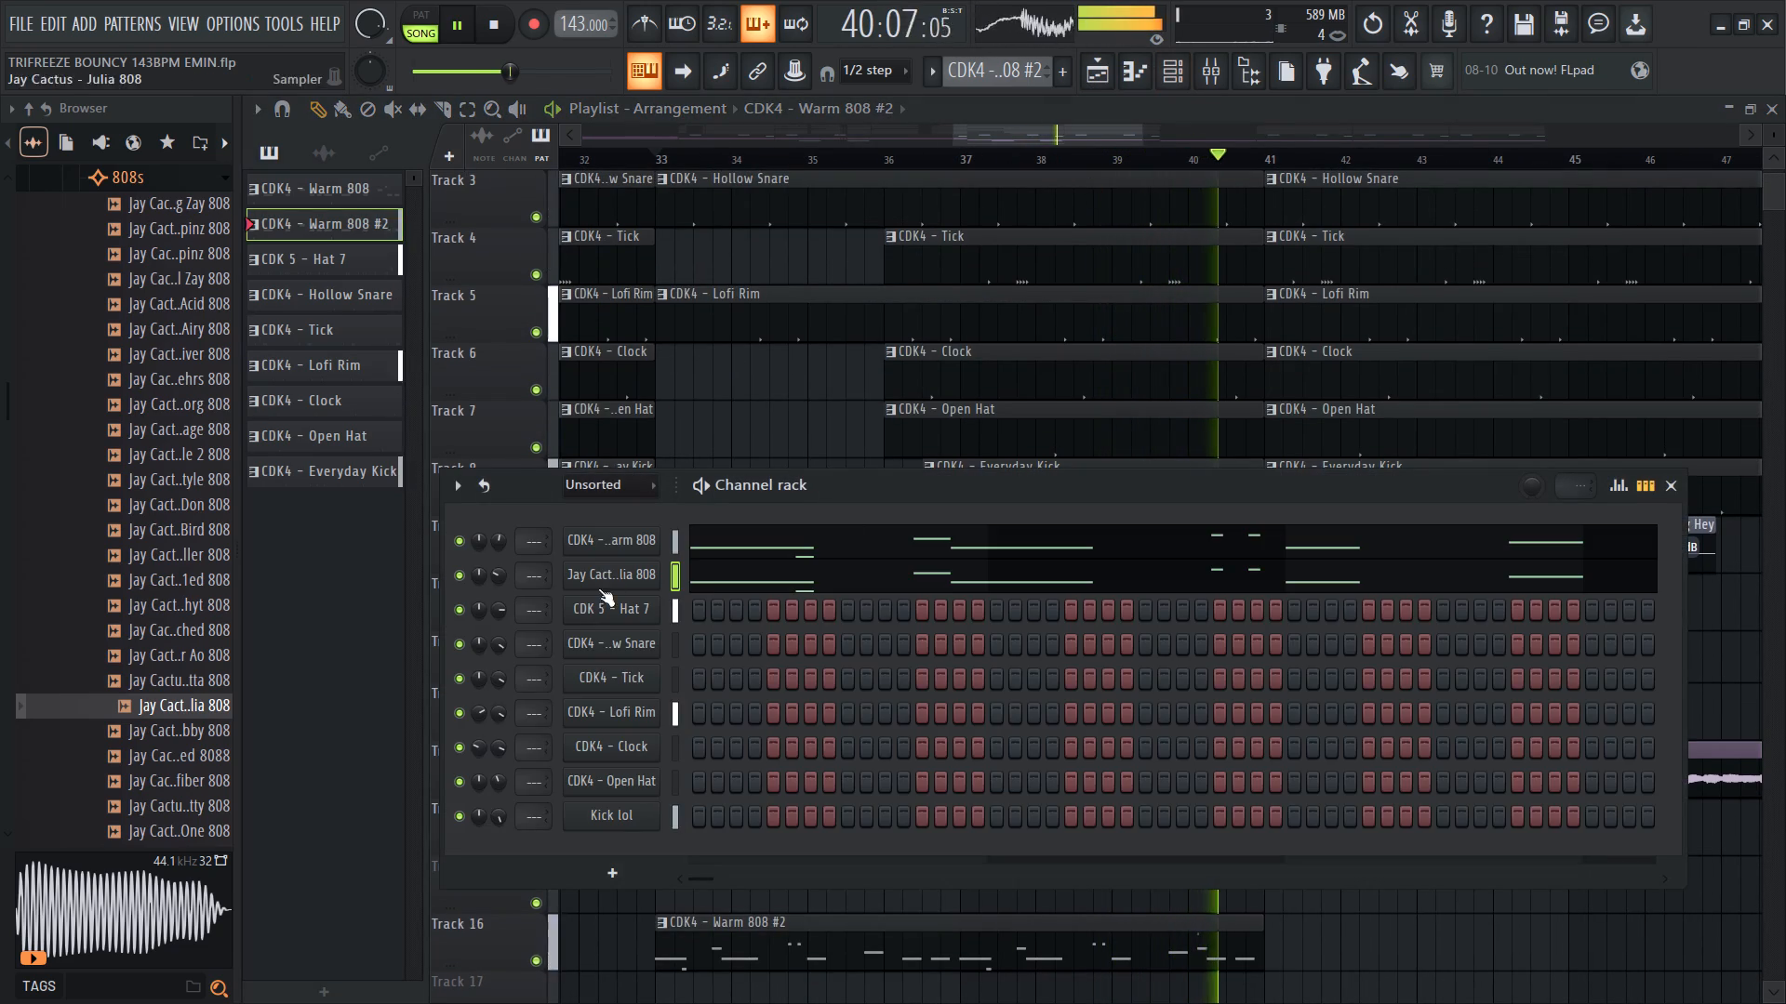
drag(497, 569, 557, 380)
drag(497, 570, 503, 598)
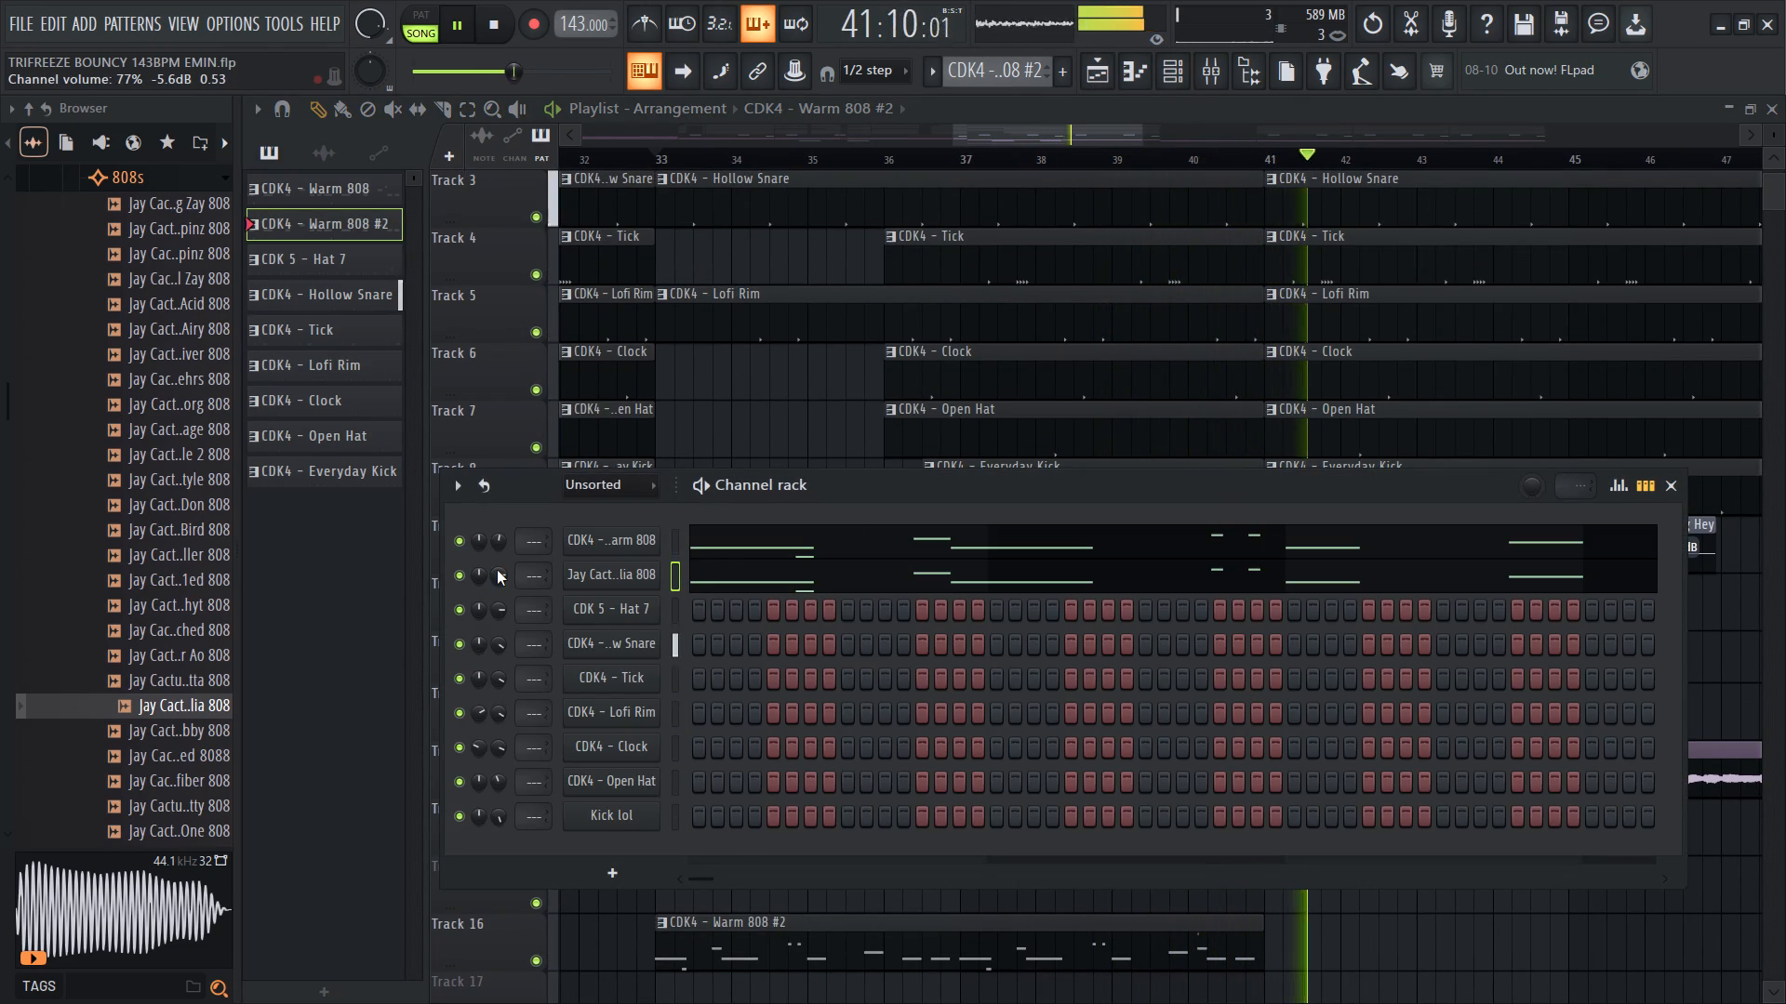
key(space)
key(space)
Duplicate the CDK4 - Warm 808 #2 clip on Track 16 so the copy covers bars 41 to 48.
right_click(772, 392)
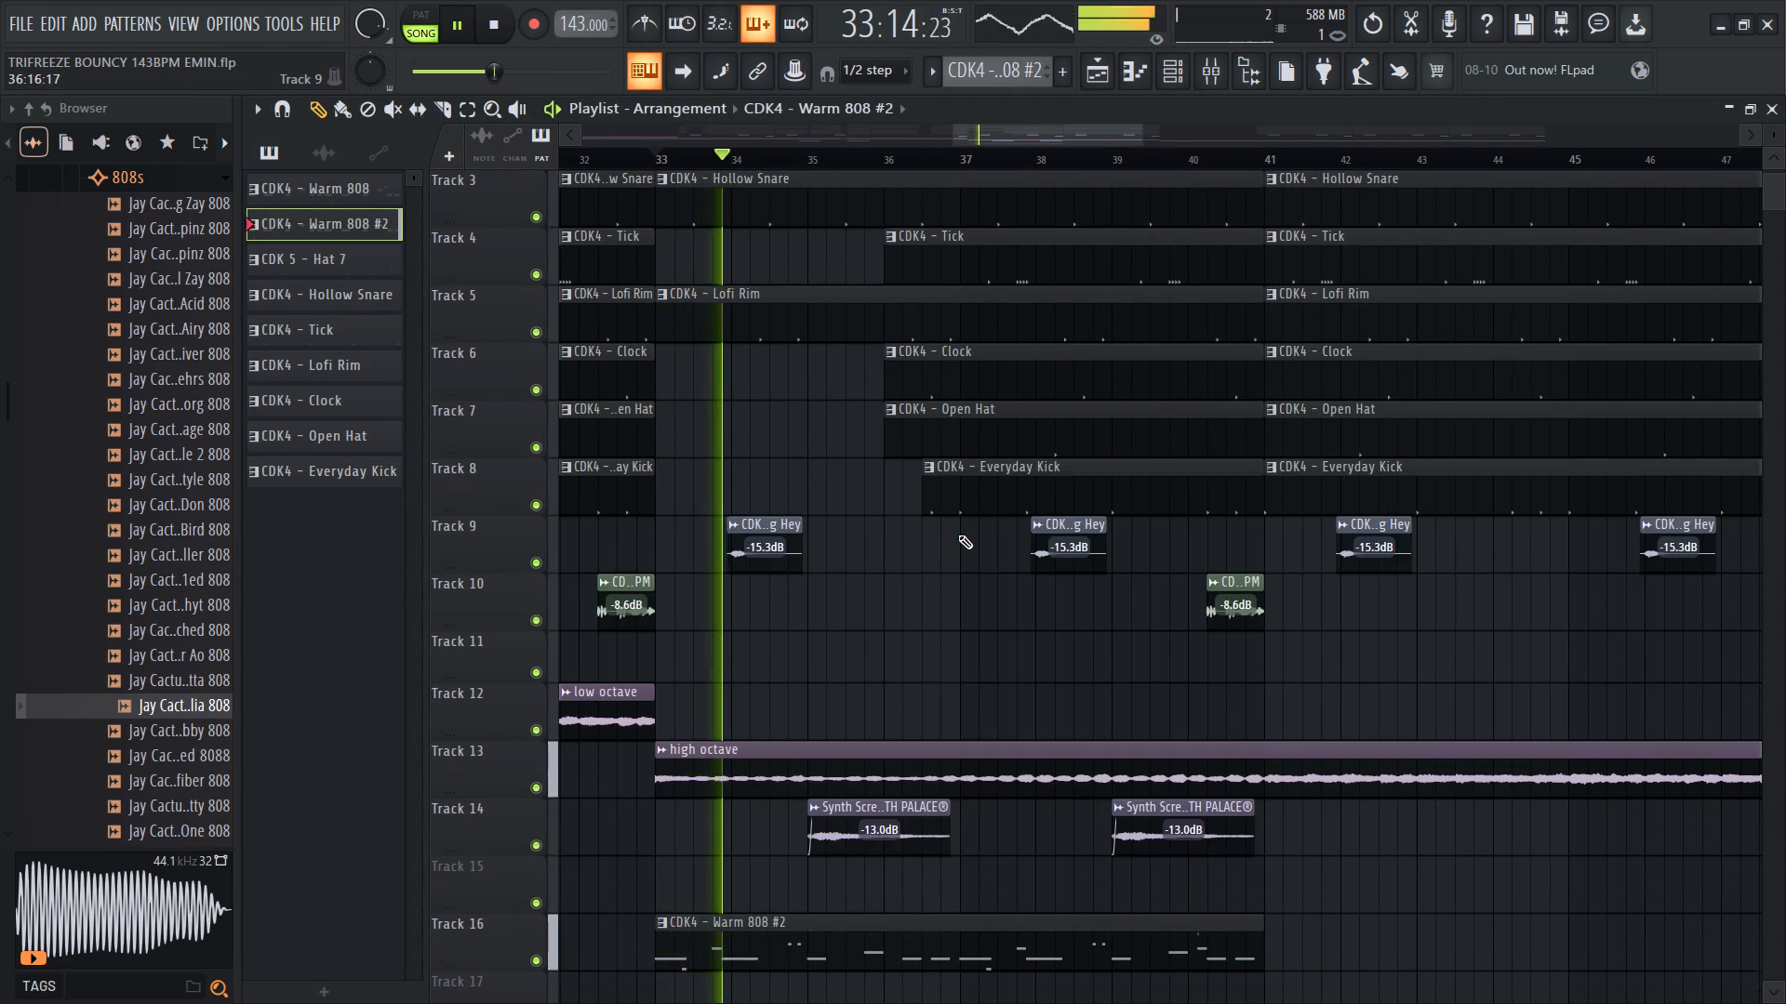
scroll(958, 535, up, 6)
scroll(958, 535, down, 5)
ctrl+drag(1079, 786, 1110, 913)
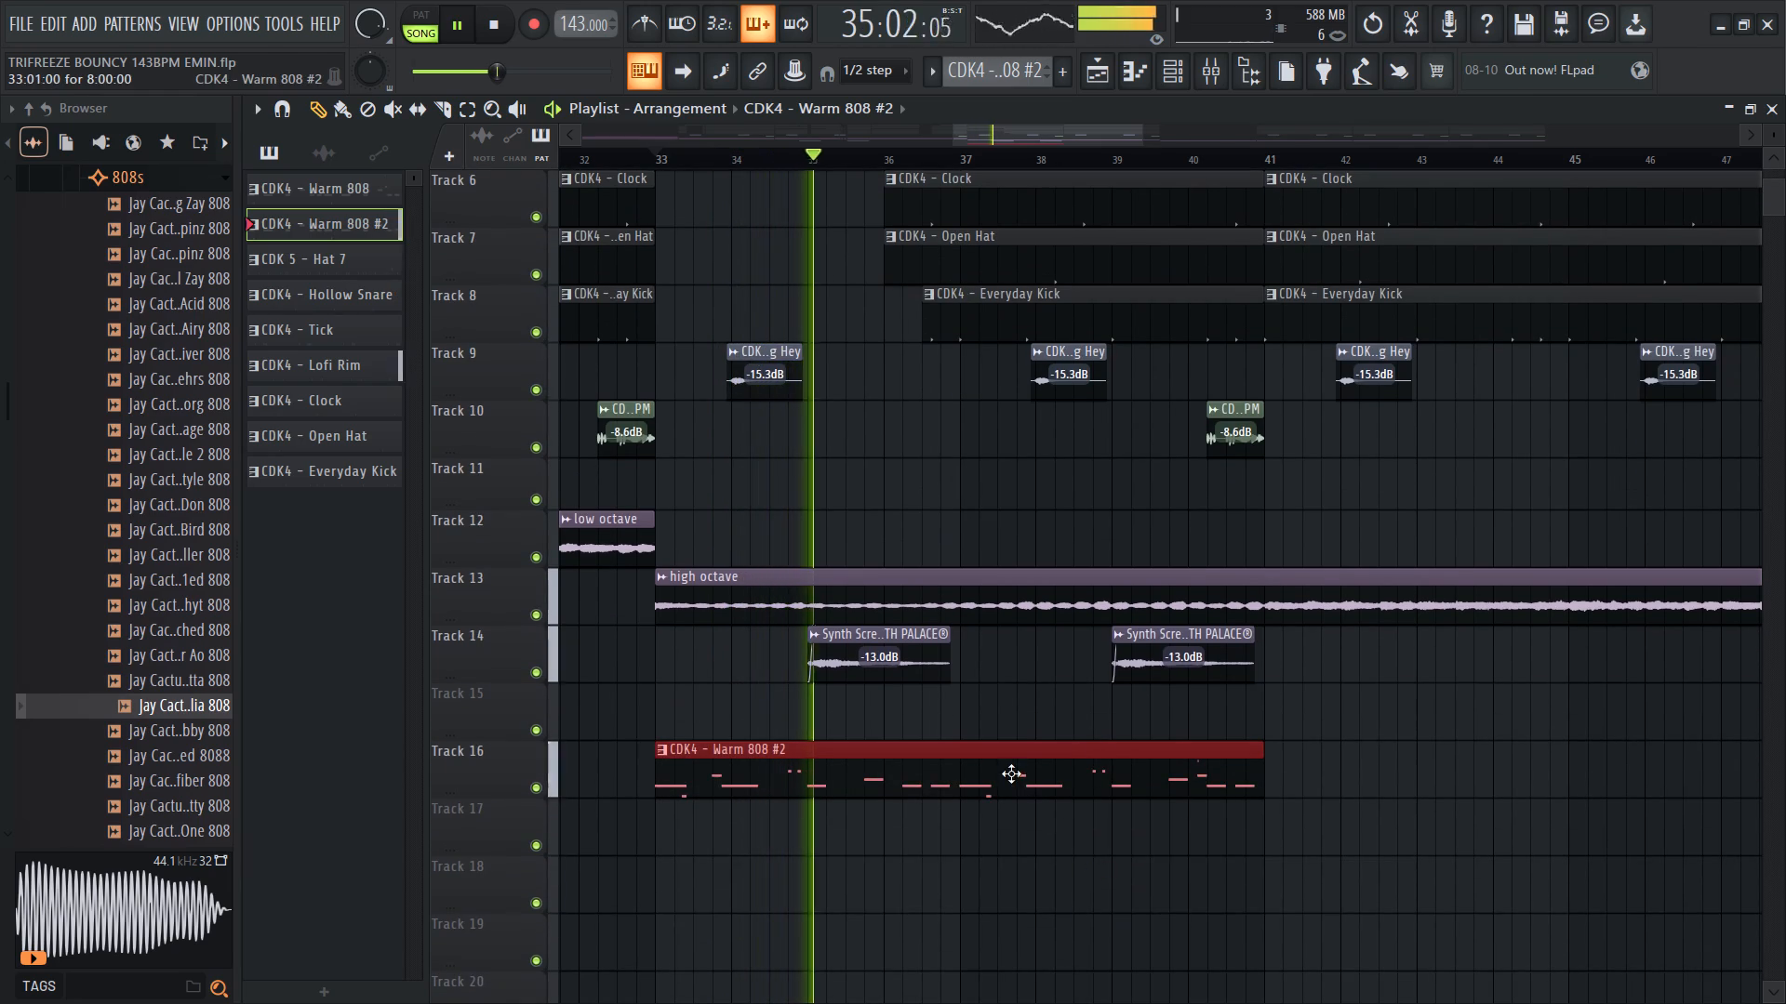
key(ctrl+b)
ctrl+scroll(1084, 765, down, 5)
scroll(979, 674, up, 8)
scroll(979, 674, down, 2)
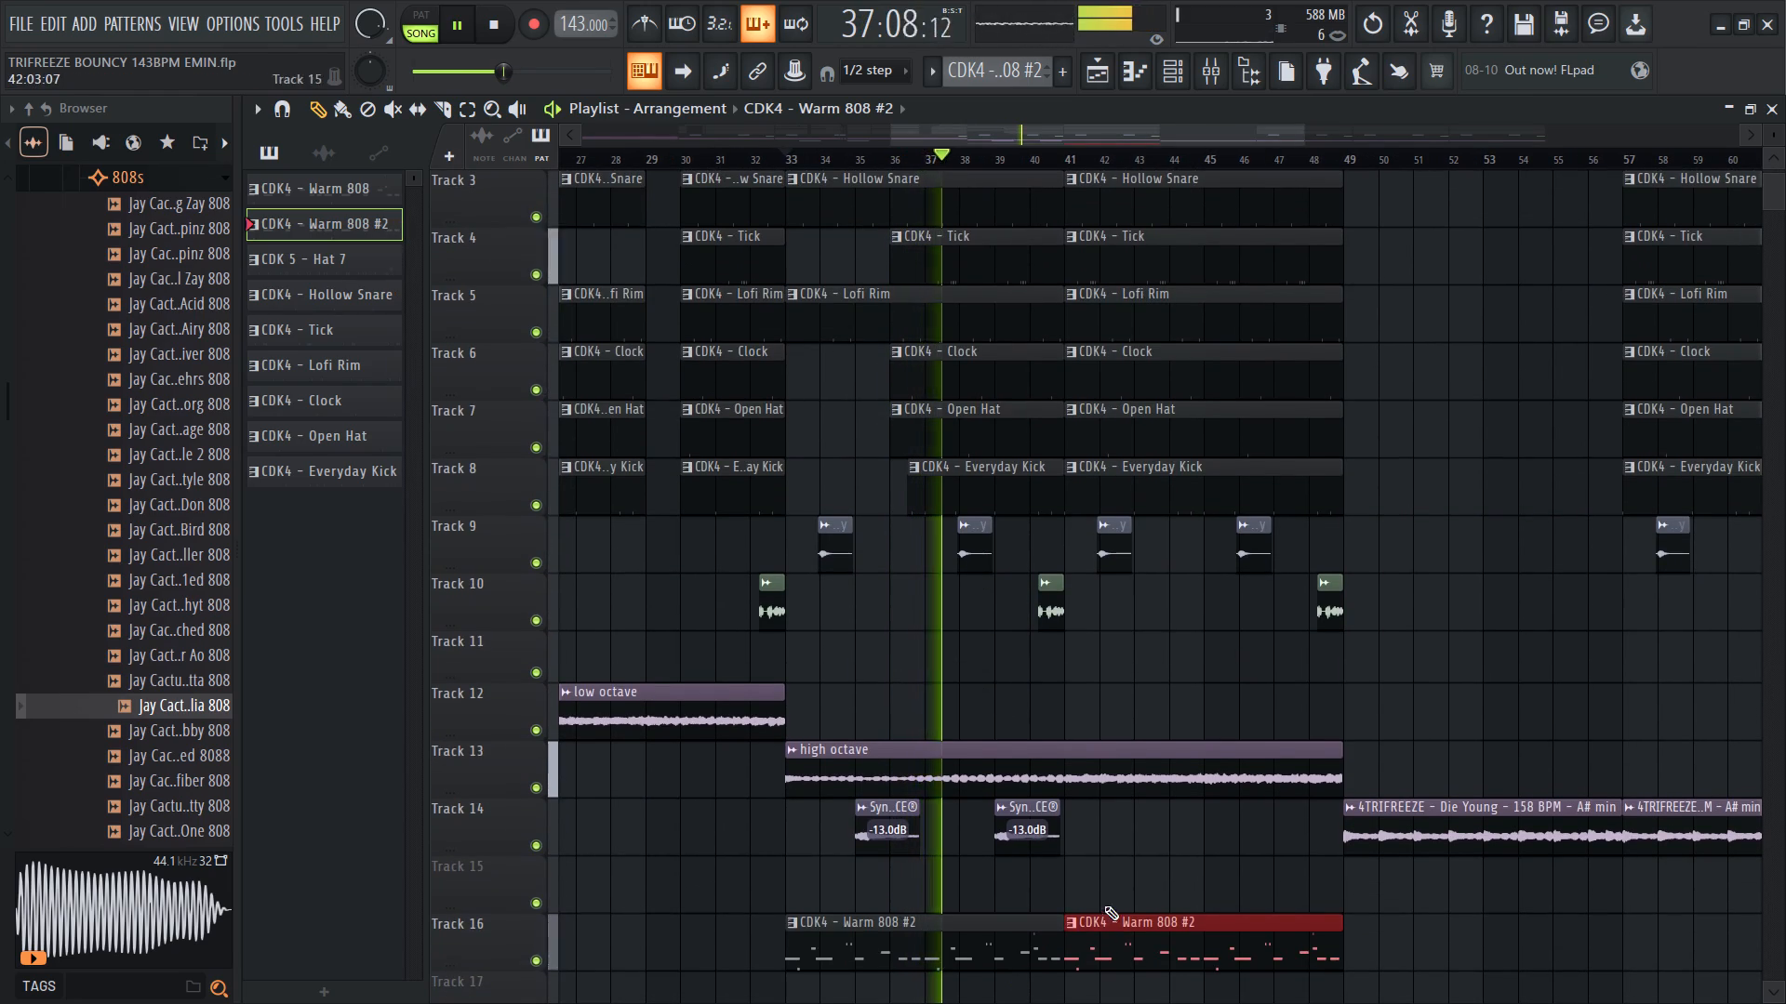
click(1029, 945)
Review the playlist arrangement around and after bar 33 while the song plays.
click(1176, 95)
click(1176, 82)
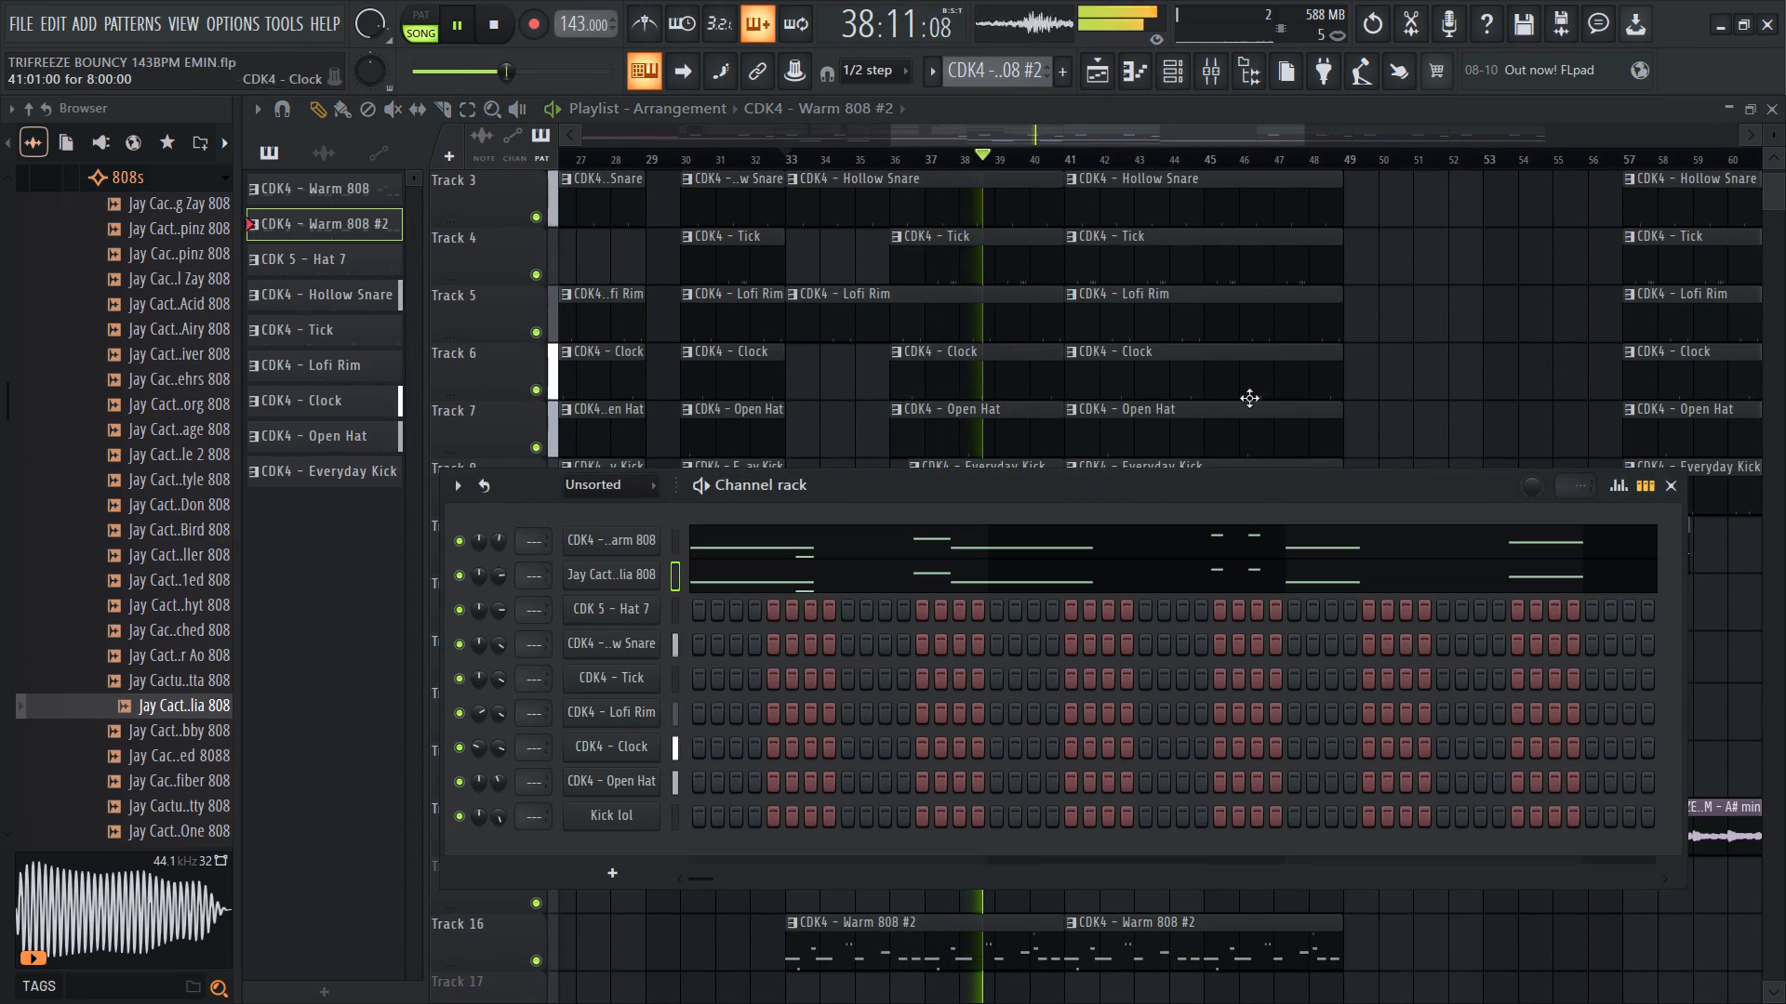
right_click(1437, 353)
scroll(1304, 324, up, 6)
right_click(1180, 200)
scroll(1233, 407, down, 7)
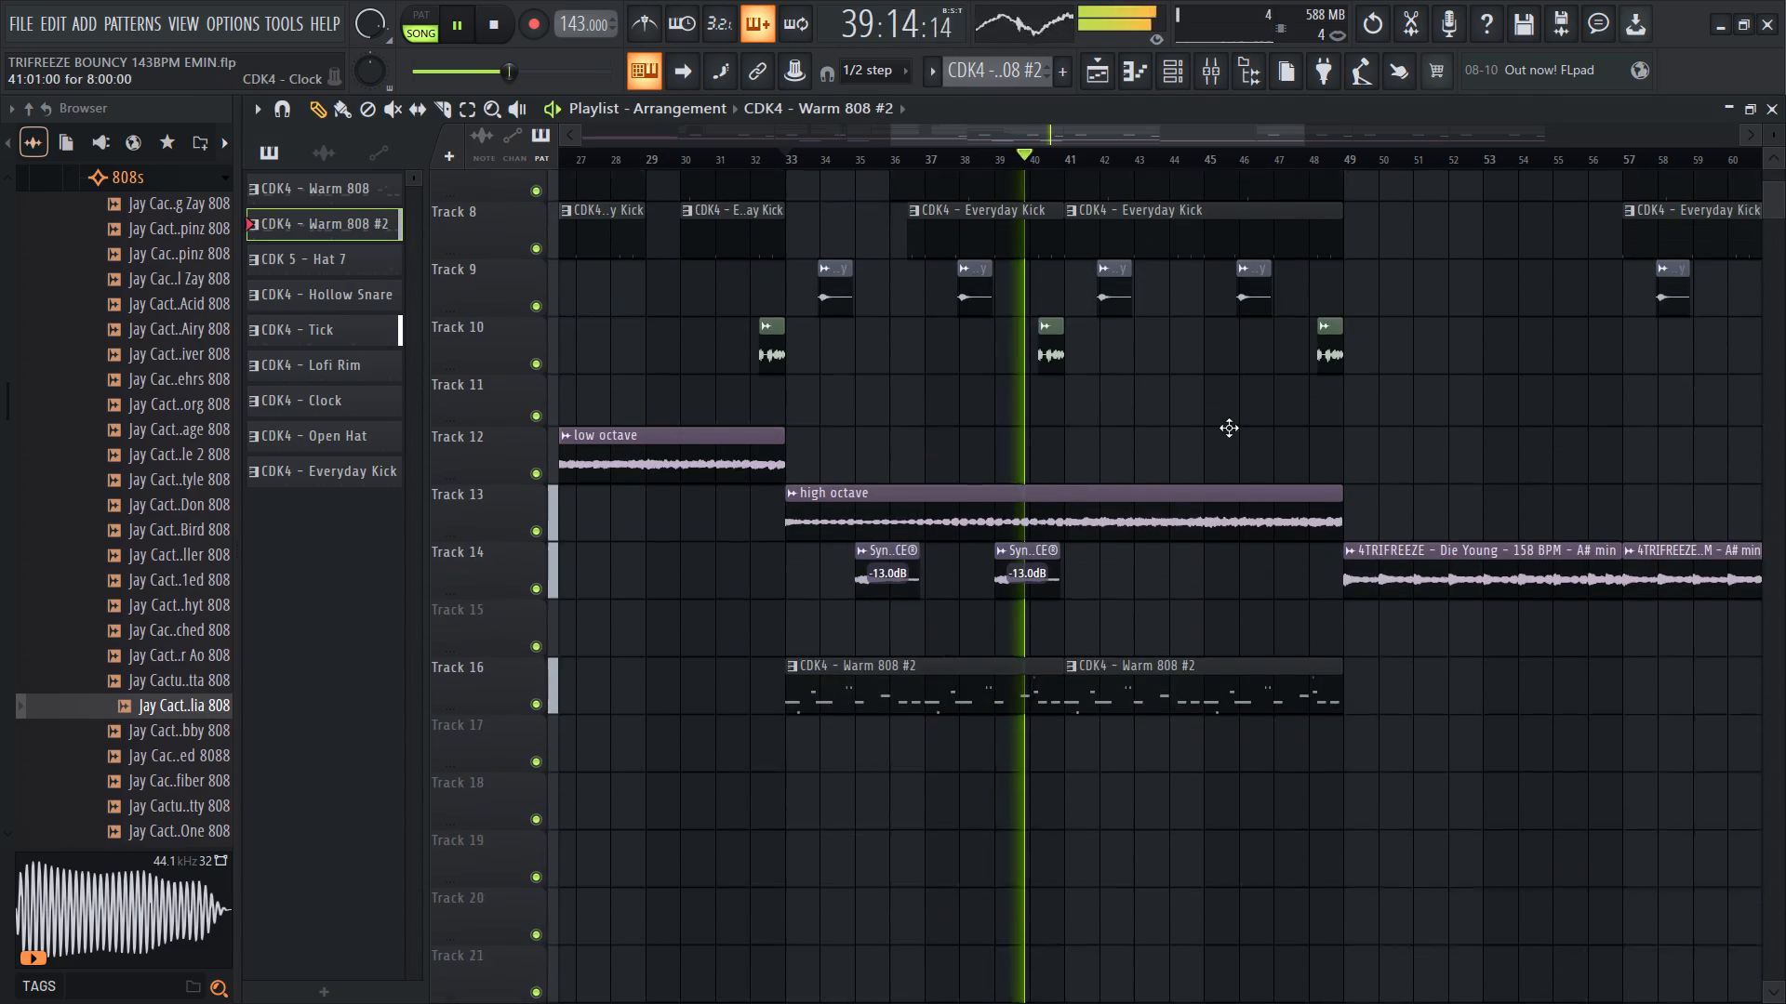
ctrl+scroll(1130, 674, down, 5)
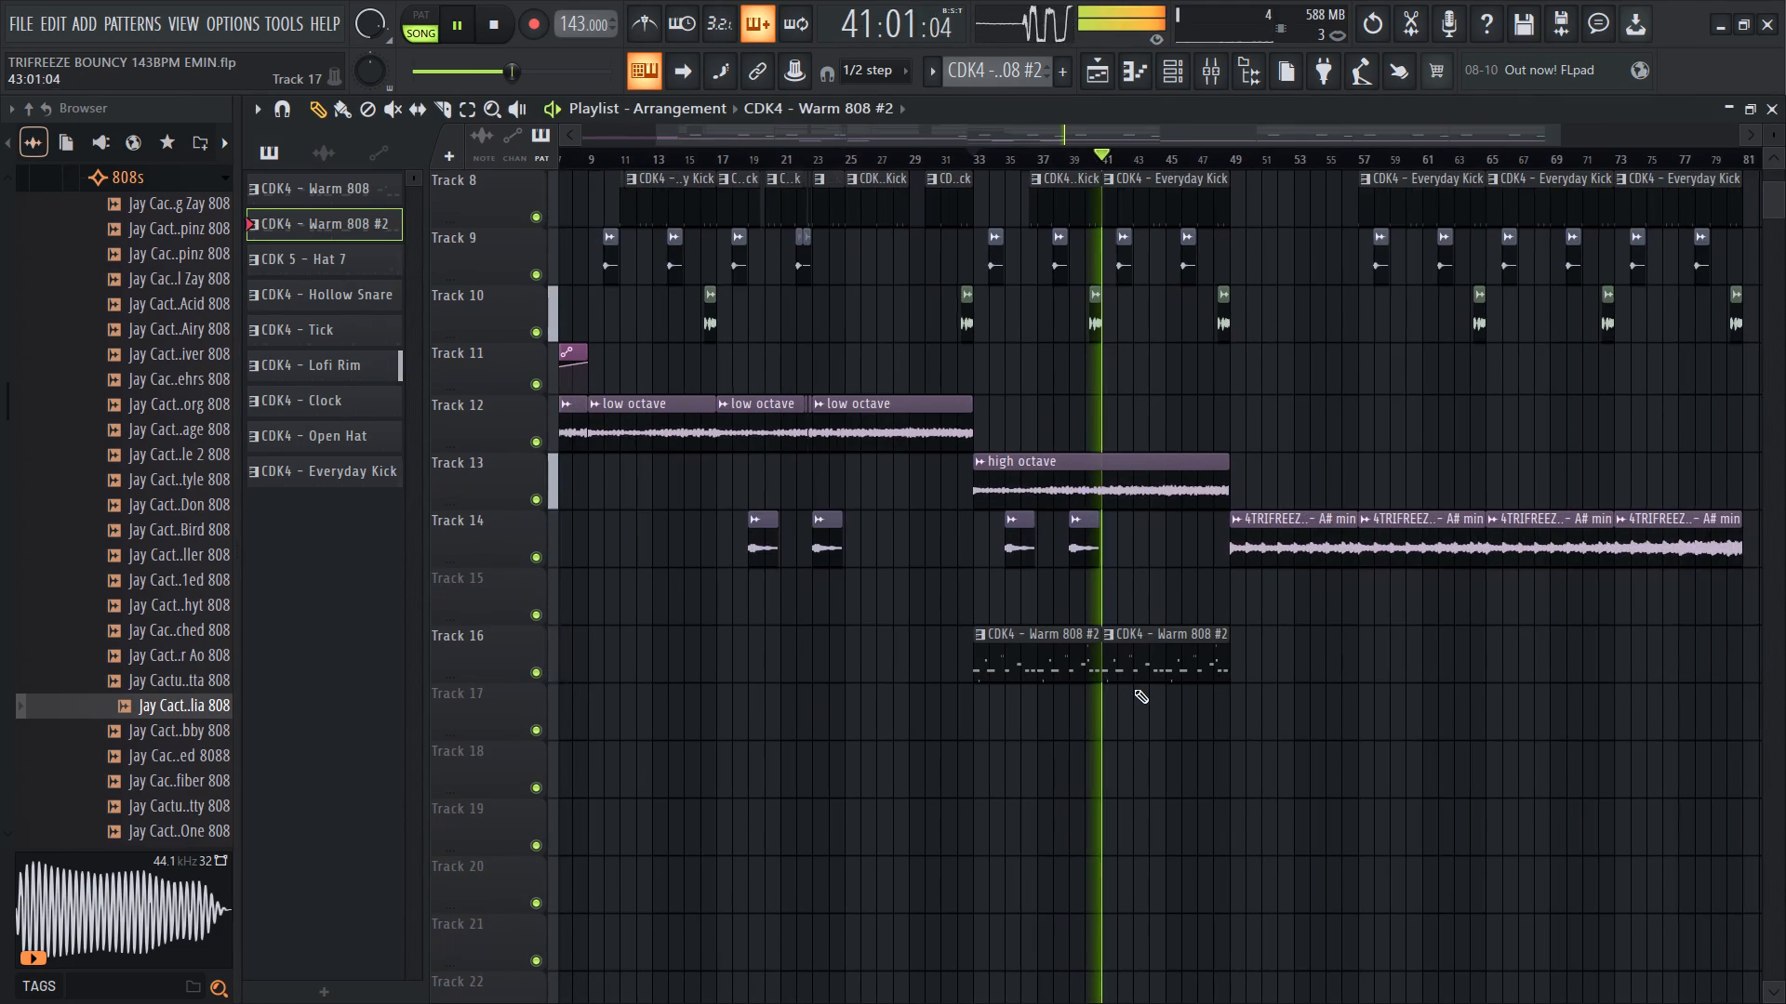
ctrl+scroll(1134, 689, up, 7)
ctrl+scroll(1134, 695, down, 10)
ctrl+scroll(1141, 702, up, 8)
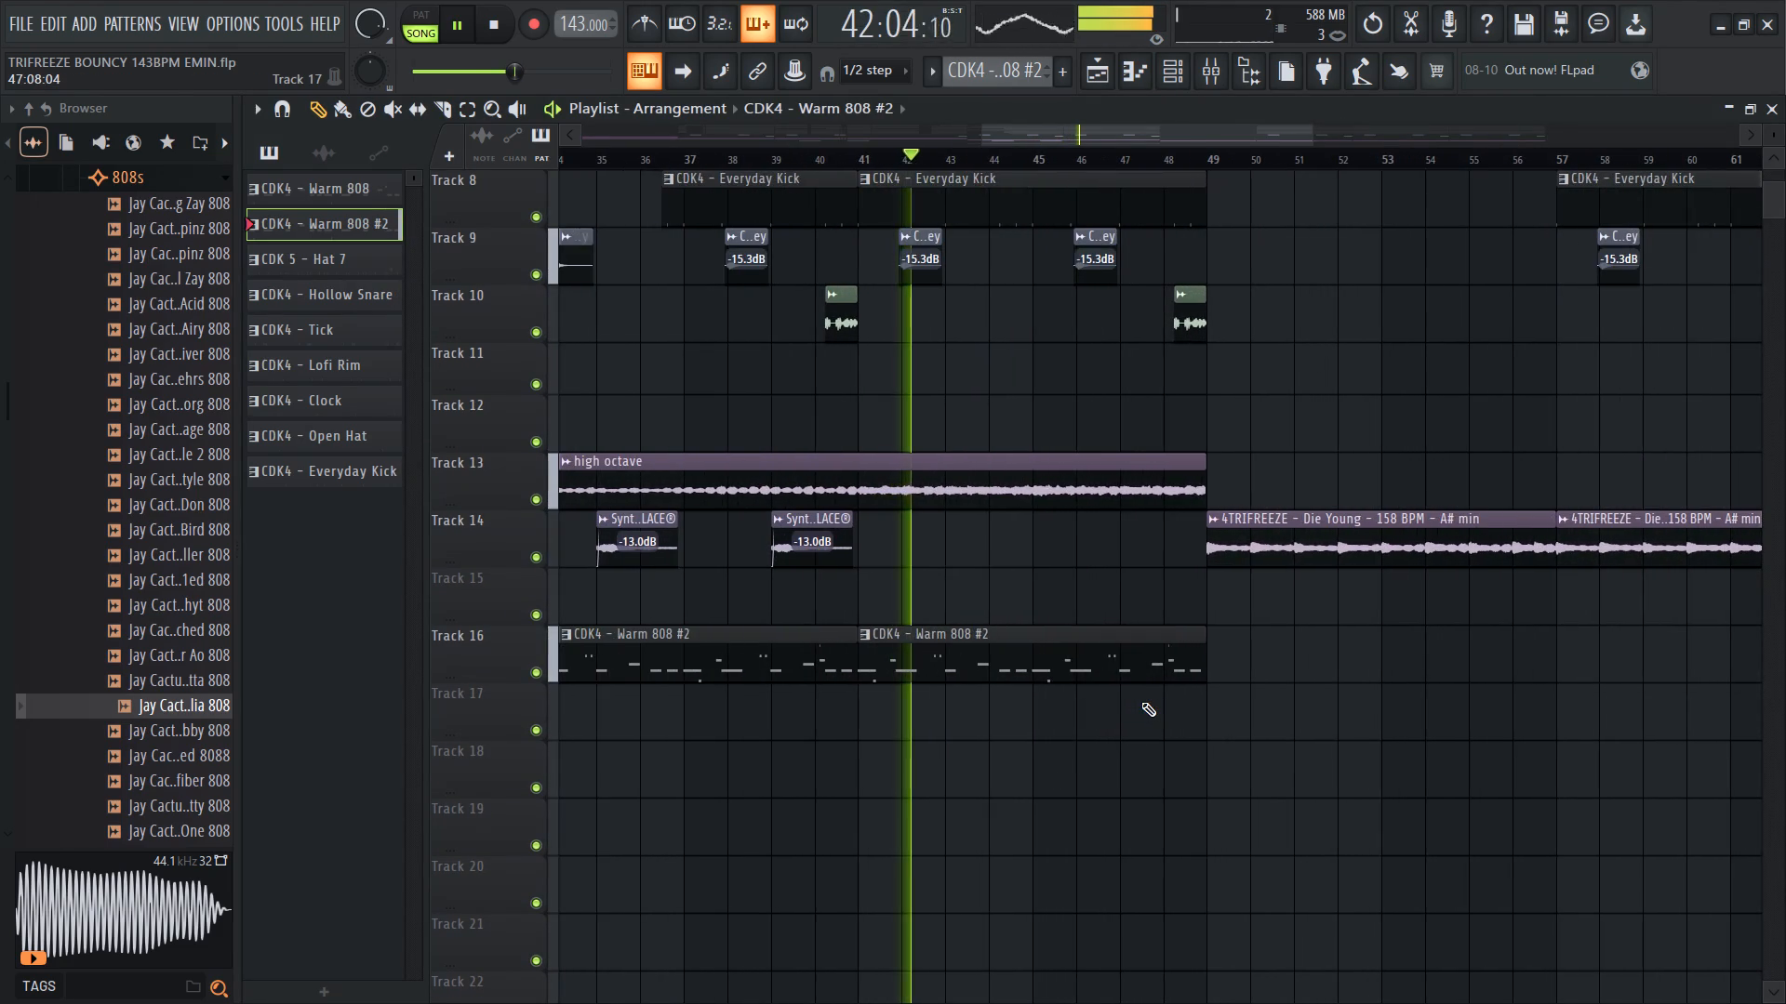
ctrl+scroll(1141, 702, up, 7)
ctrl+scroll(1141, 702, down, 15)
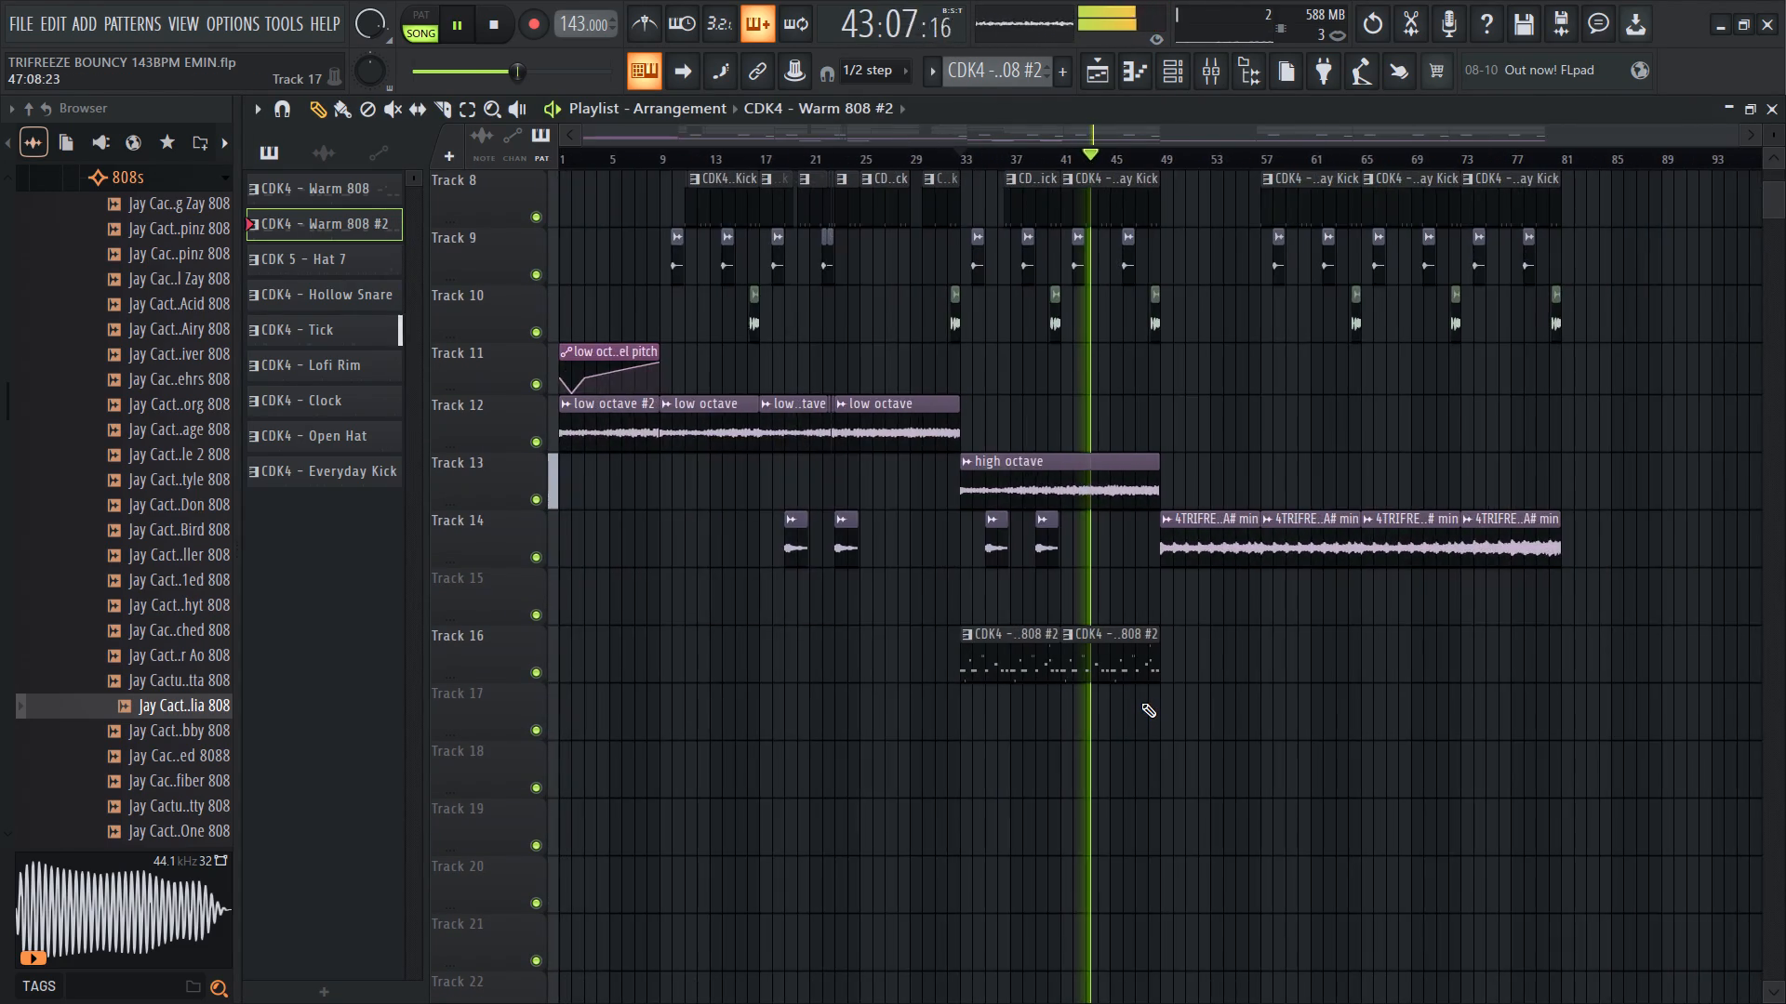
ctrl+scroll(1141, 703, up, 7)
ctrl+scroll(1141, 703, down, 7)
alt+scroll(1140, 707, down, 6)
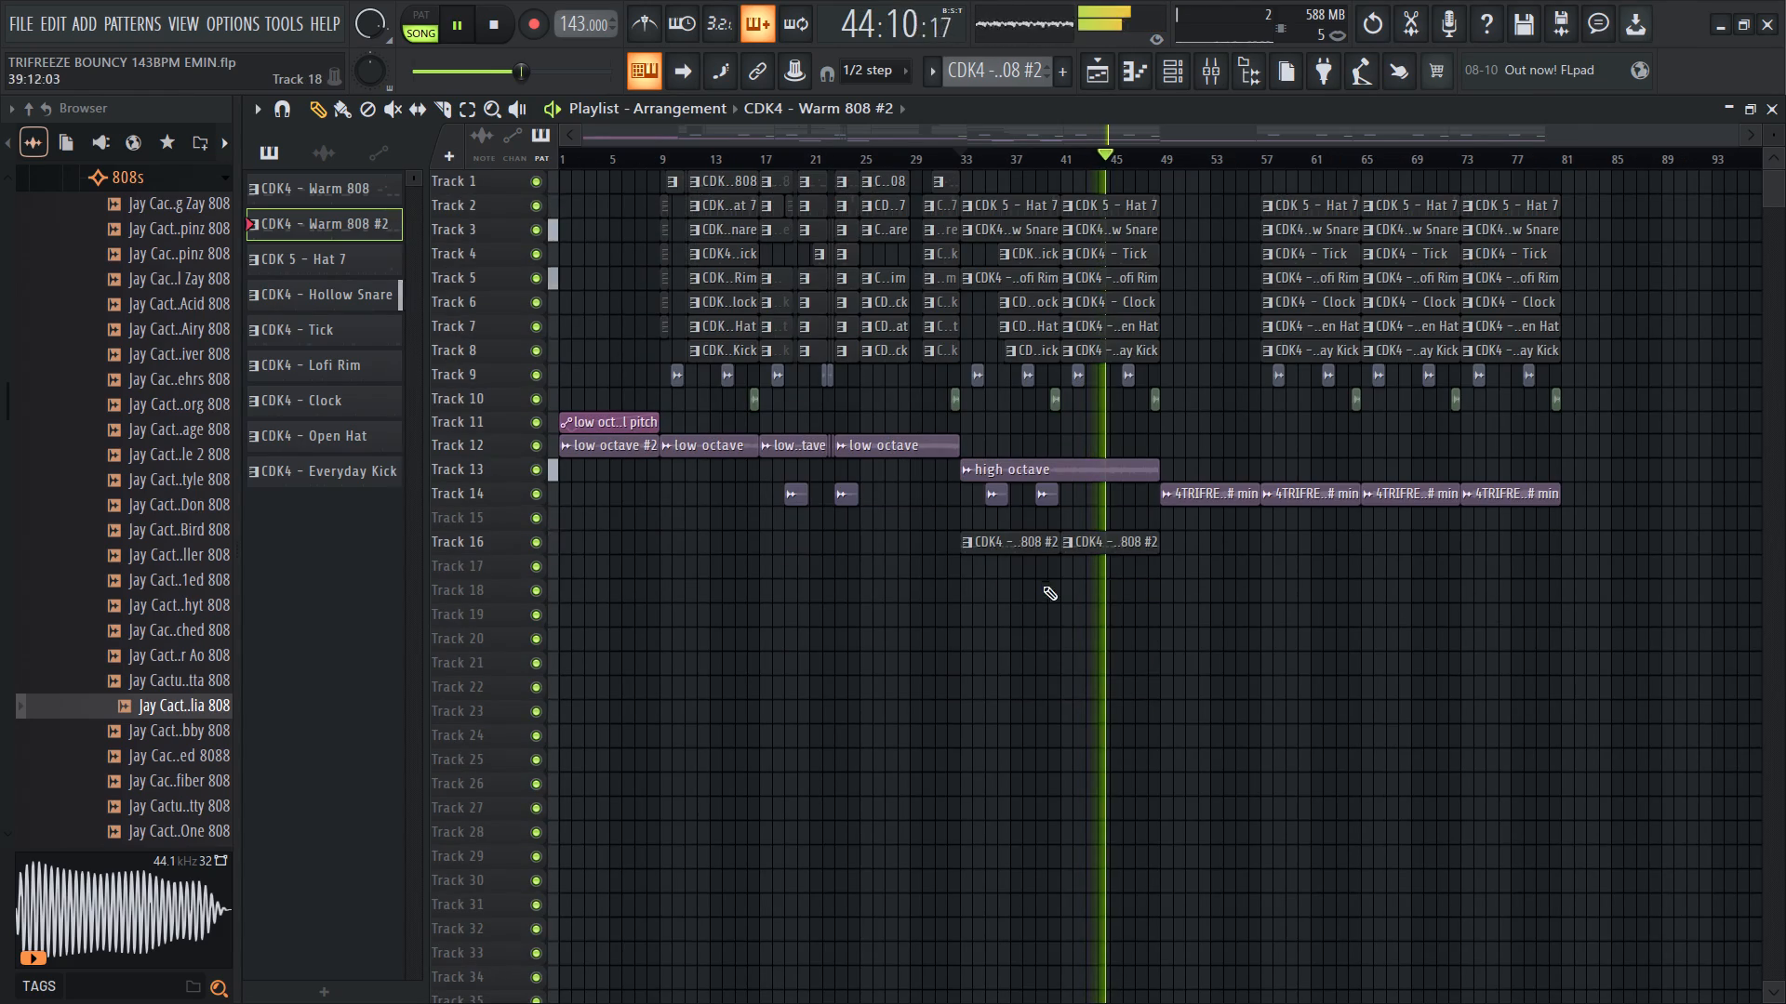
Lower the channel volume of the high octave melody clip to about 64%.
double_click(1011, 477)
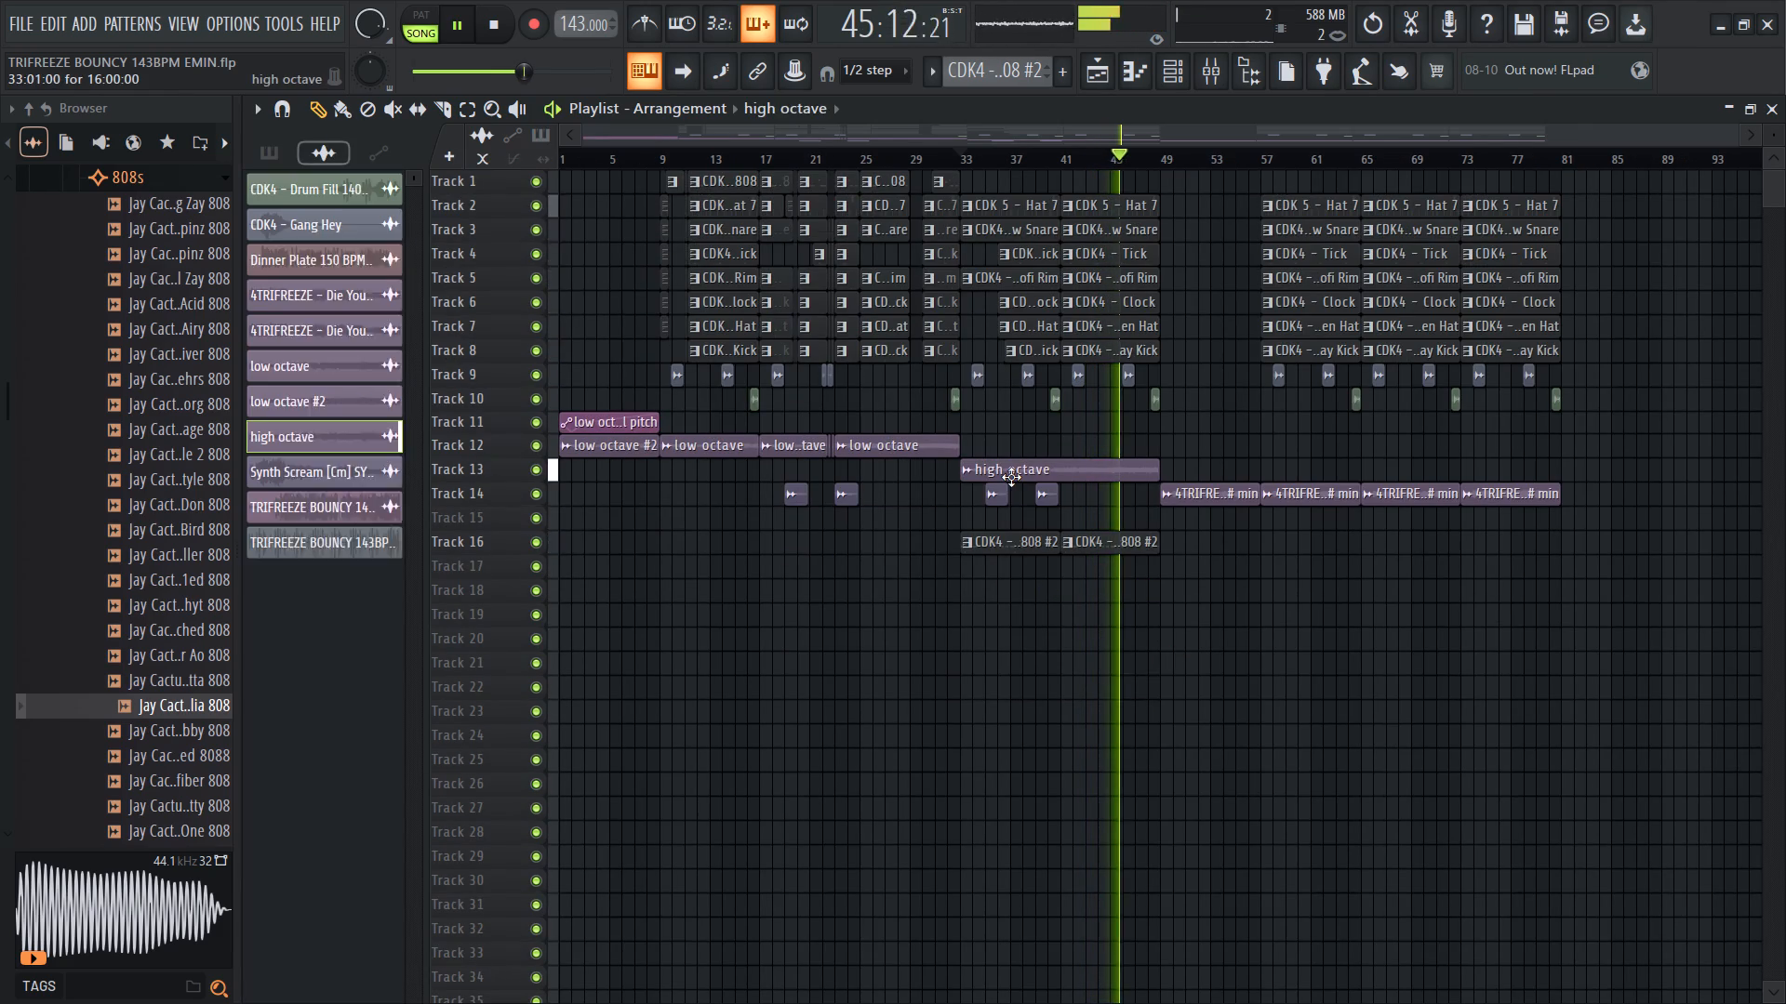
drag(762, 293, 763, 314)
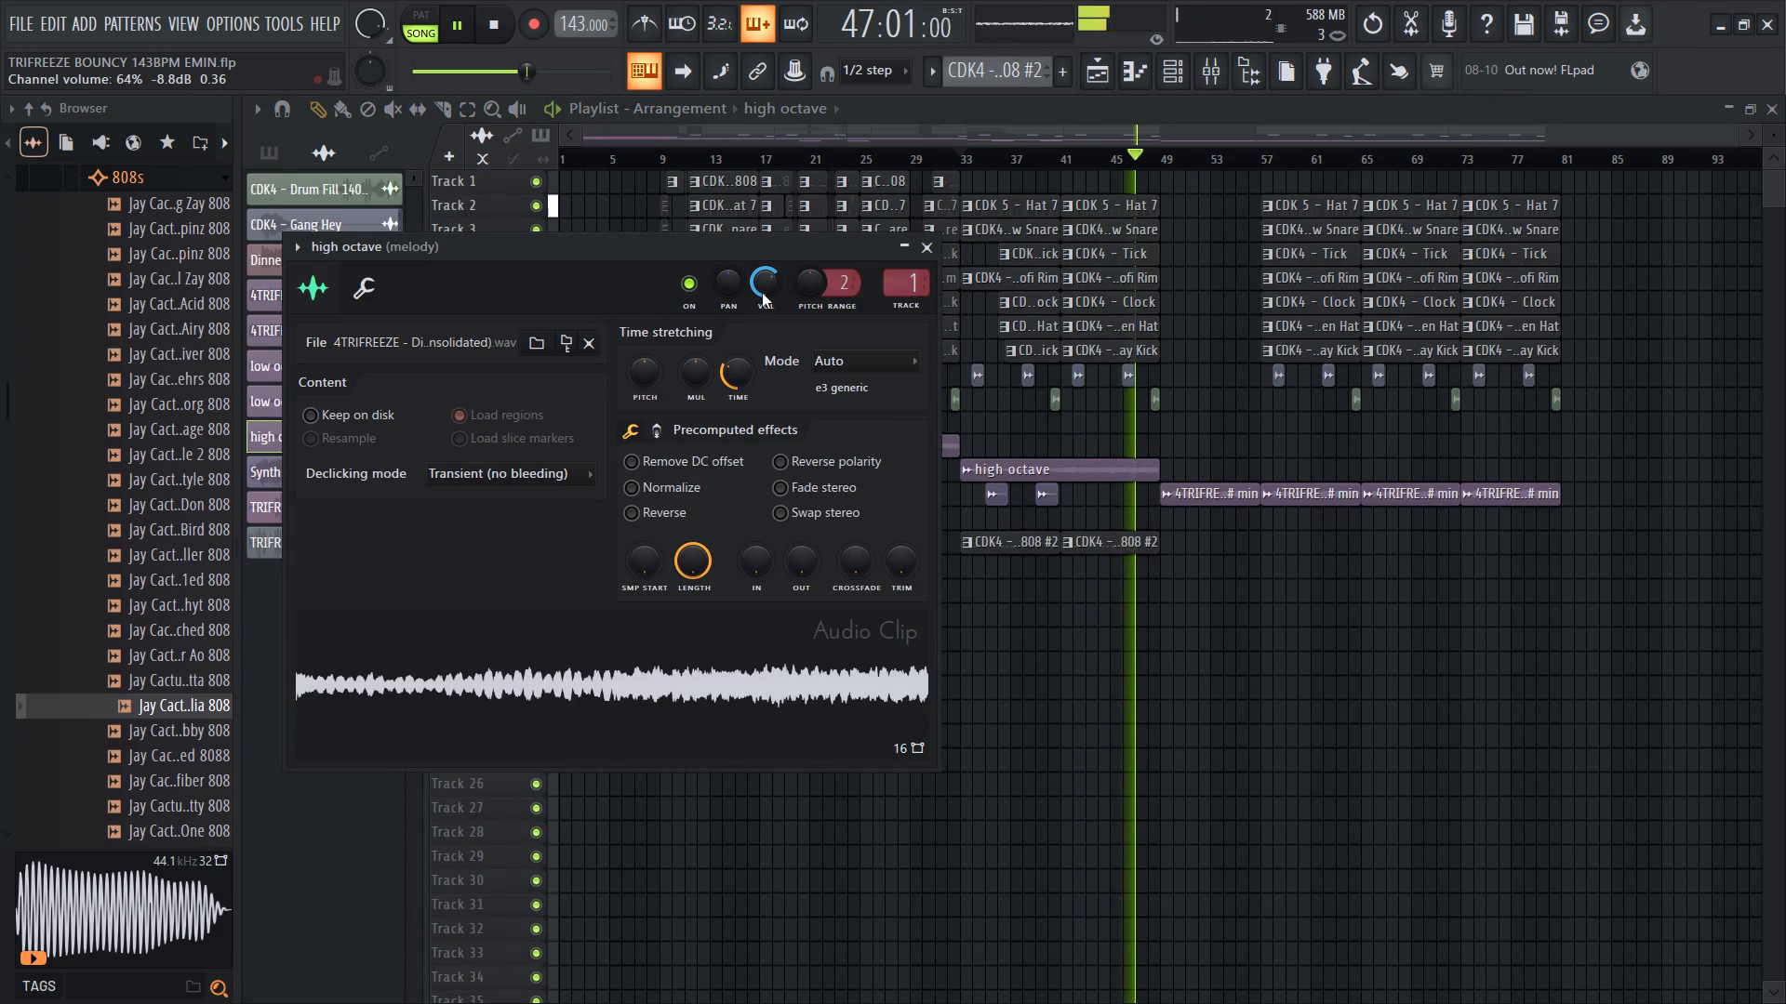
click(762, 293)
right_click(1234, 702)
double_click(1089, 469)
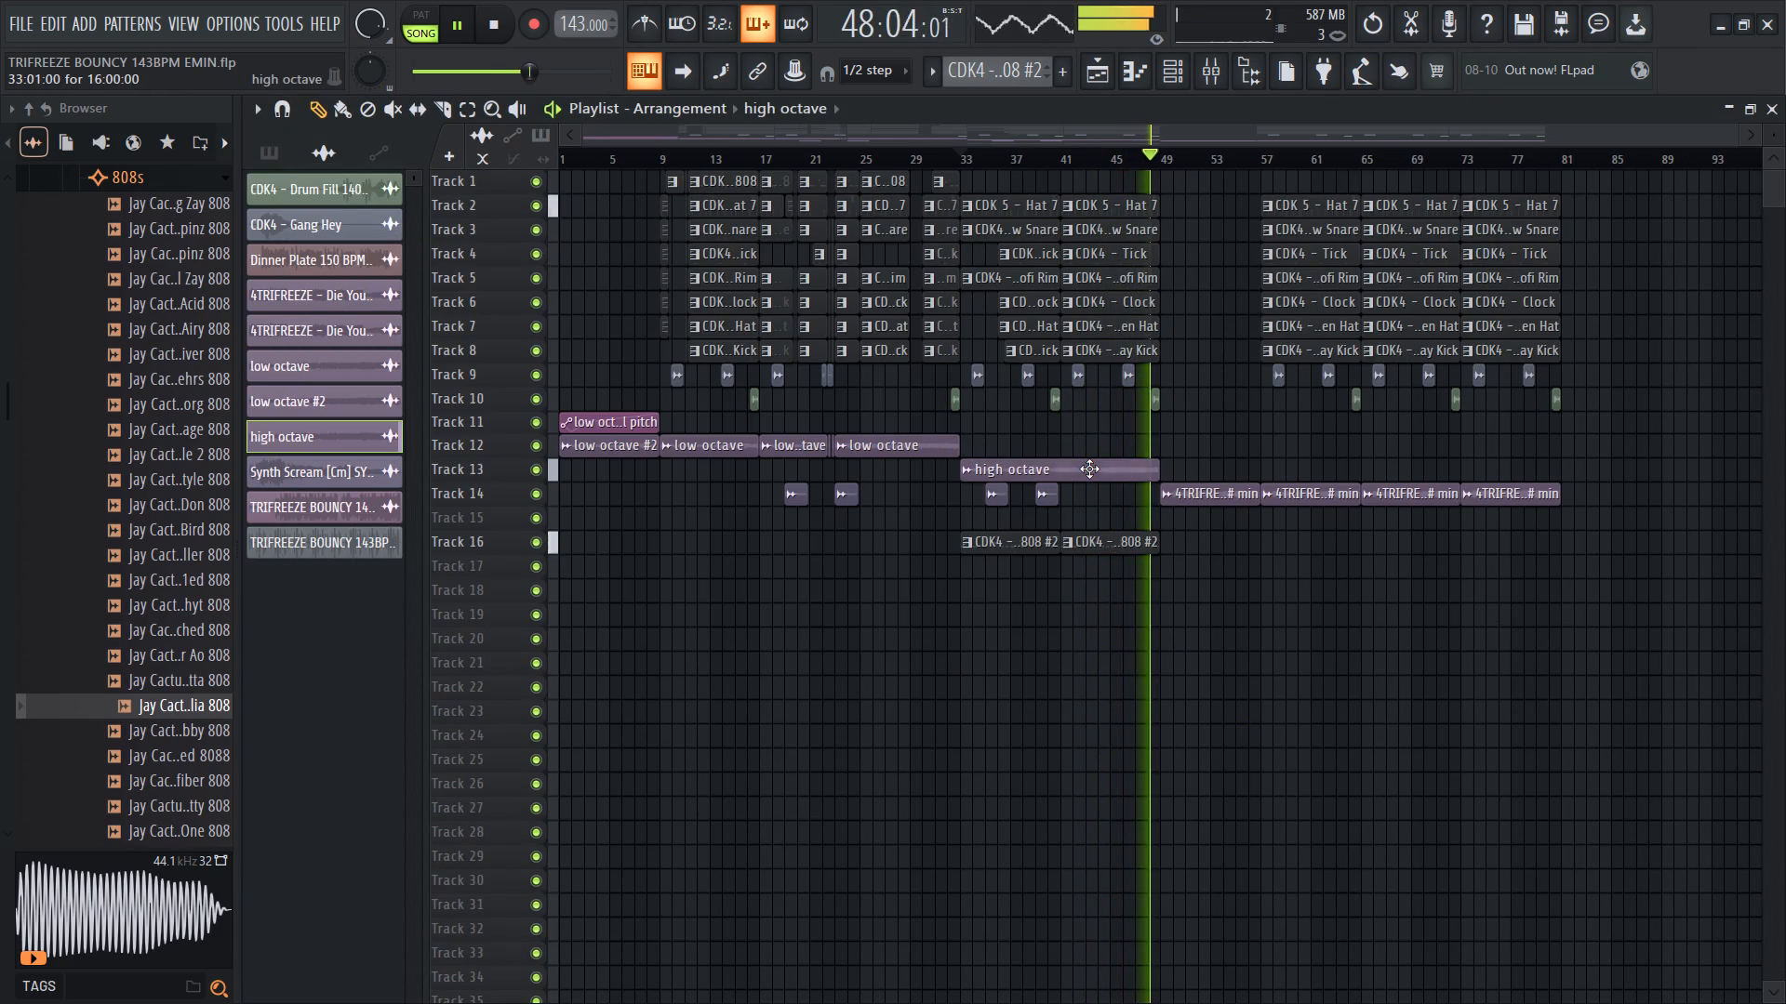
right_click(1208, 695)
Listen through the arrangement from bar 49 onward and examine its drum and melody clips.
ctrl+scroll(1208, 694, up, 7)
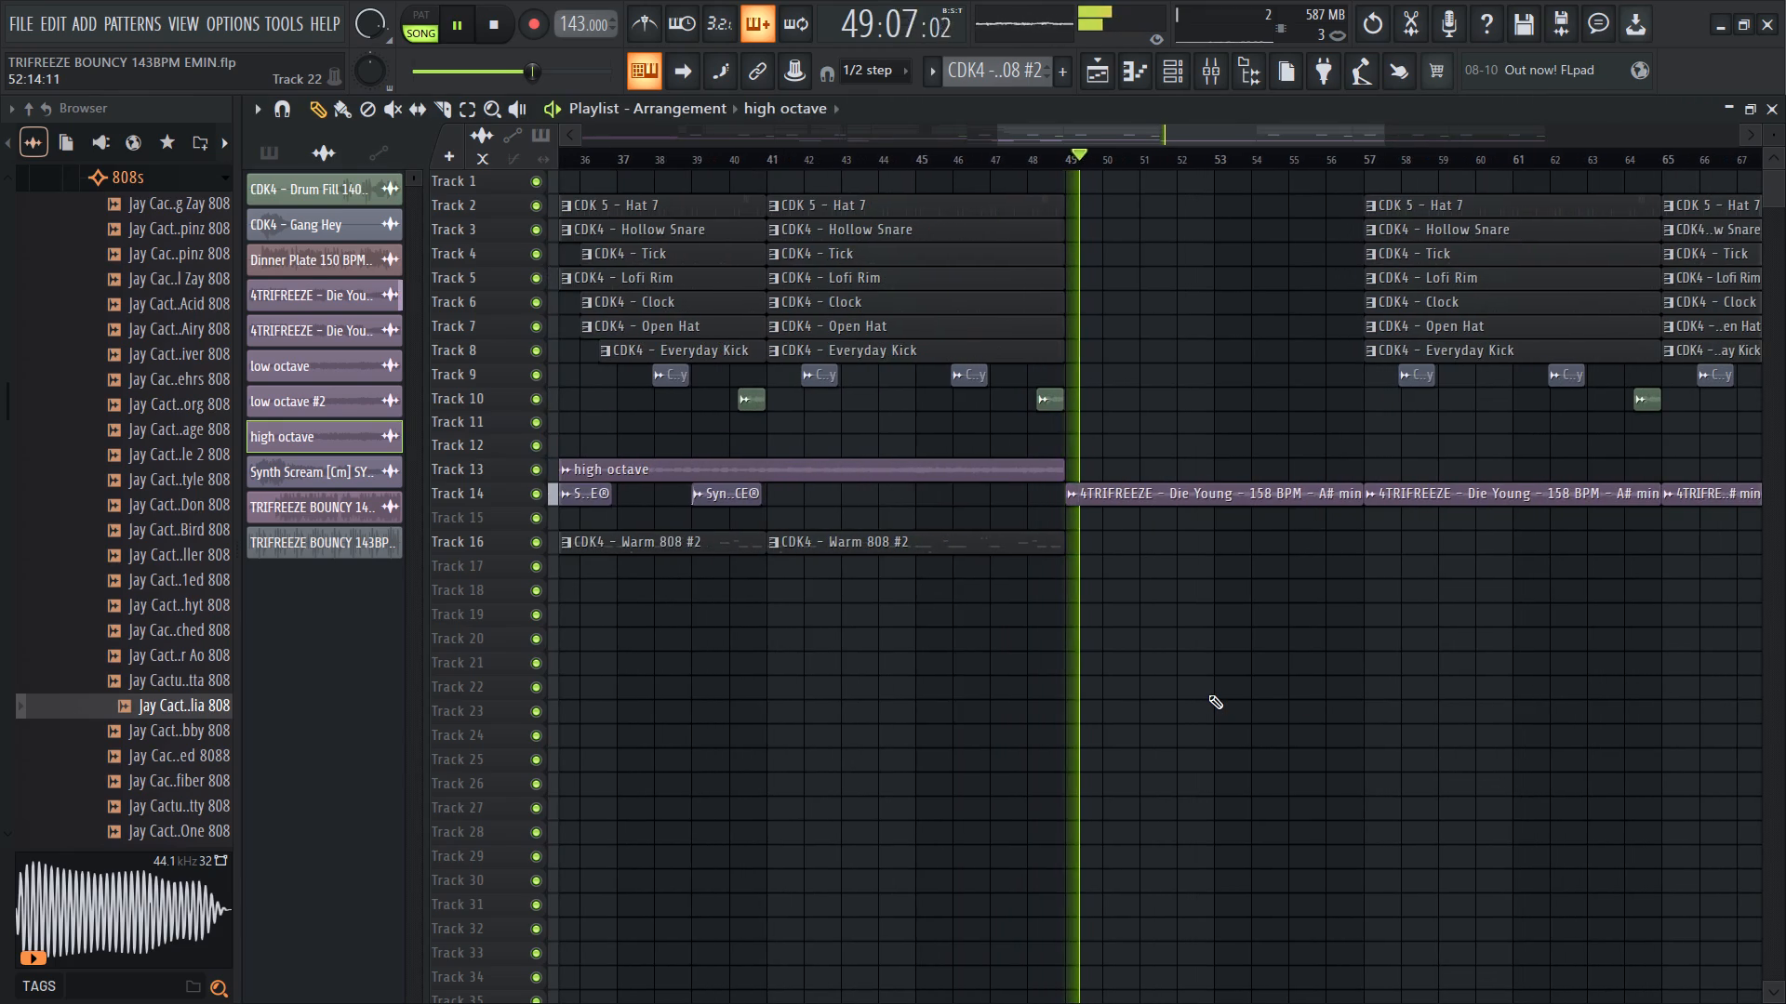
ctrl+scroll(1208, 694, up, 7)
ctrl+scroll(1208, 694, down, 15)
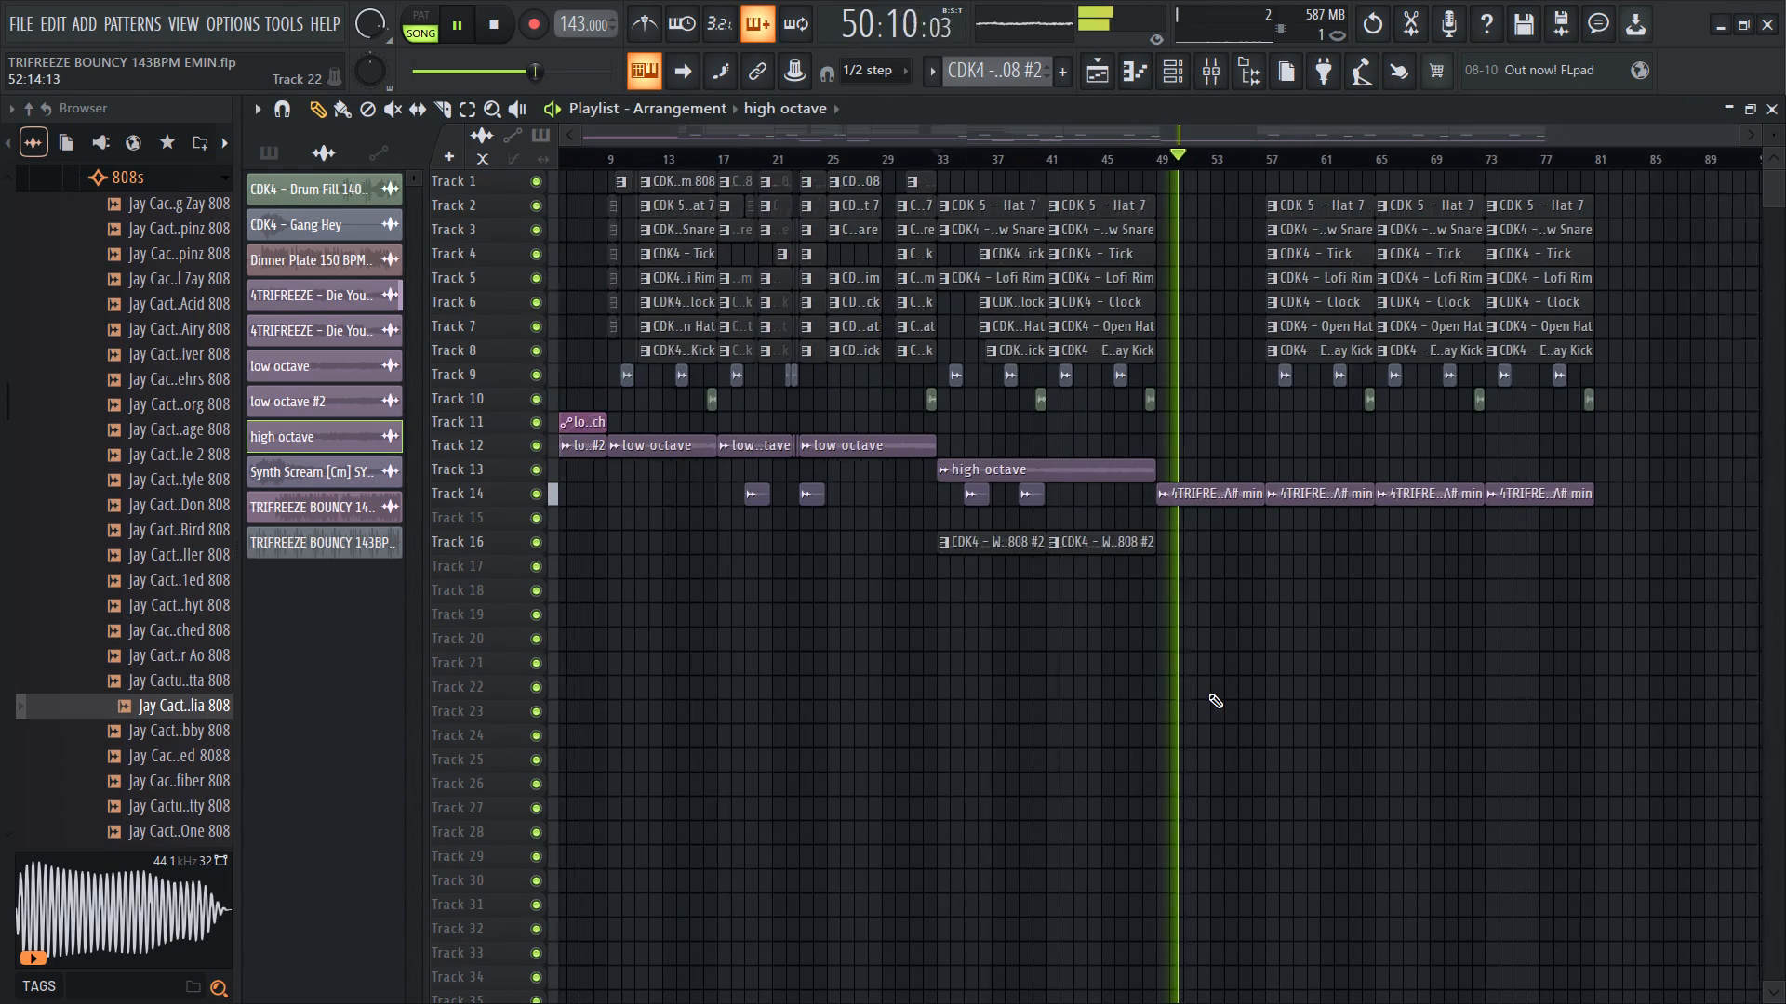
ctrl+scroll(1203, 680, down, 5)
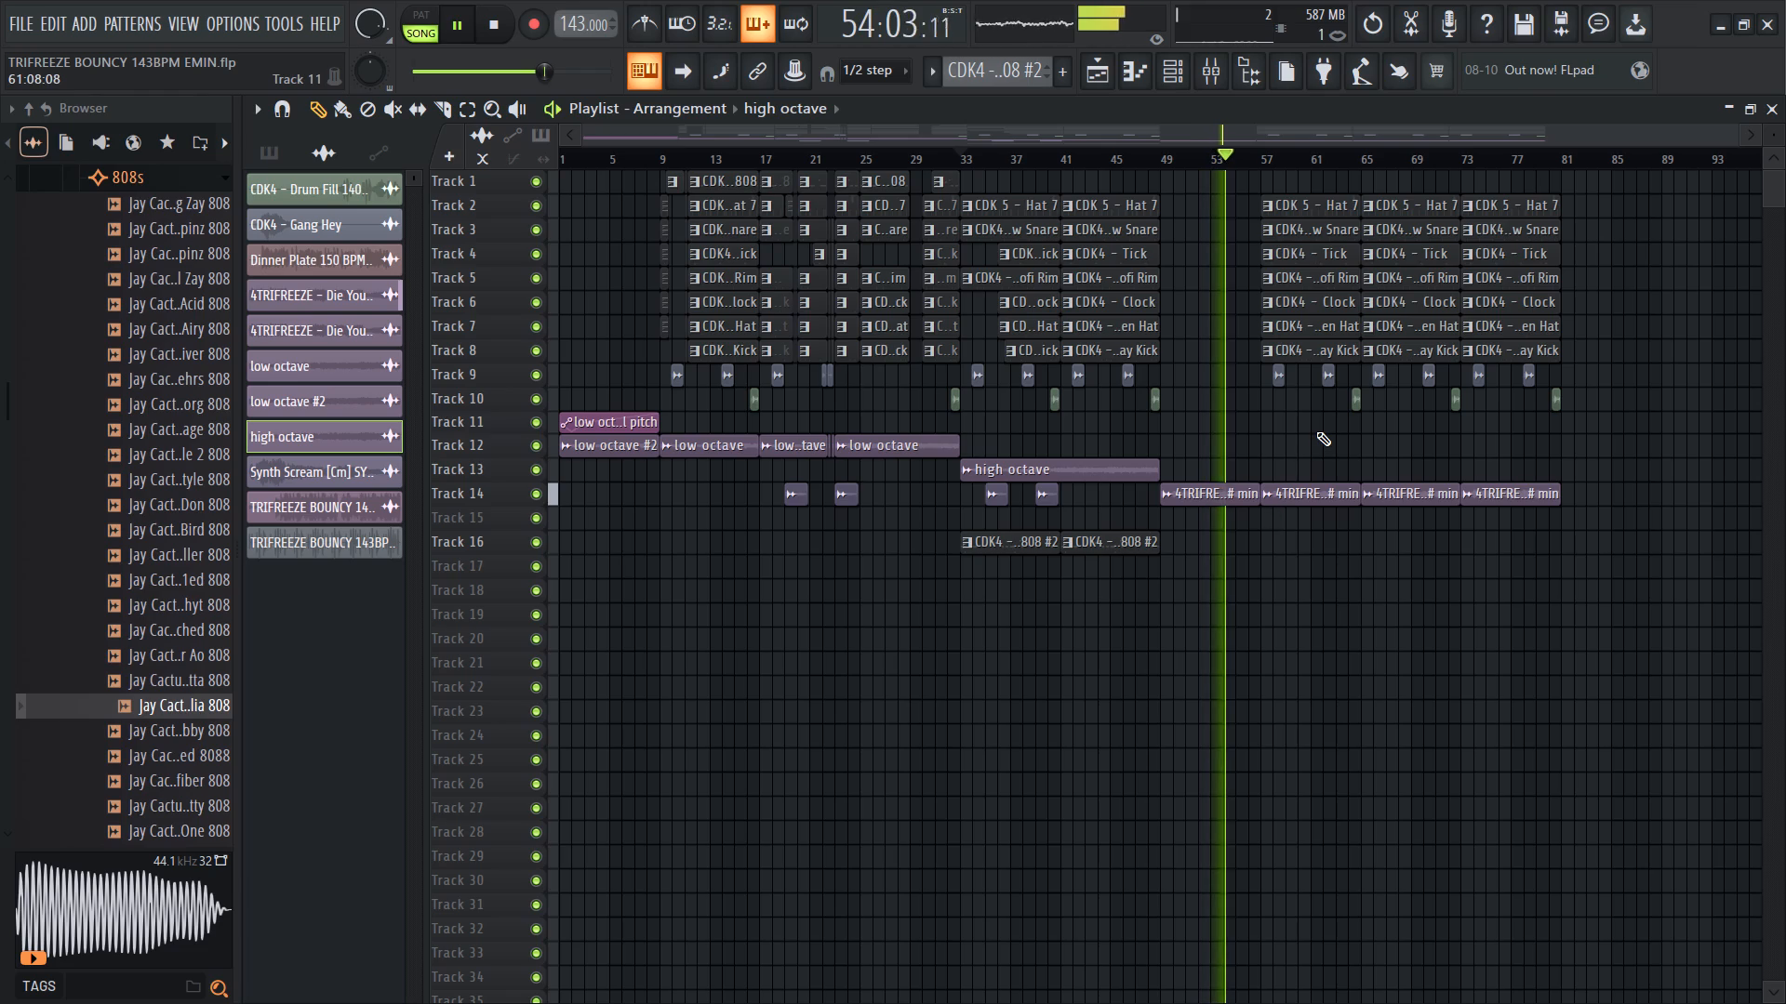
alt+scroll(1316, 431, up, 3)
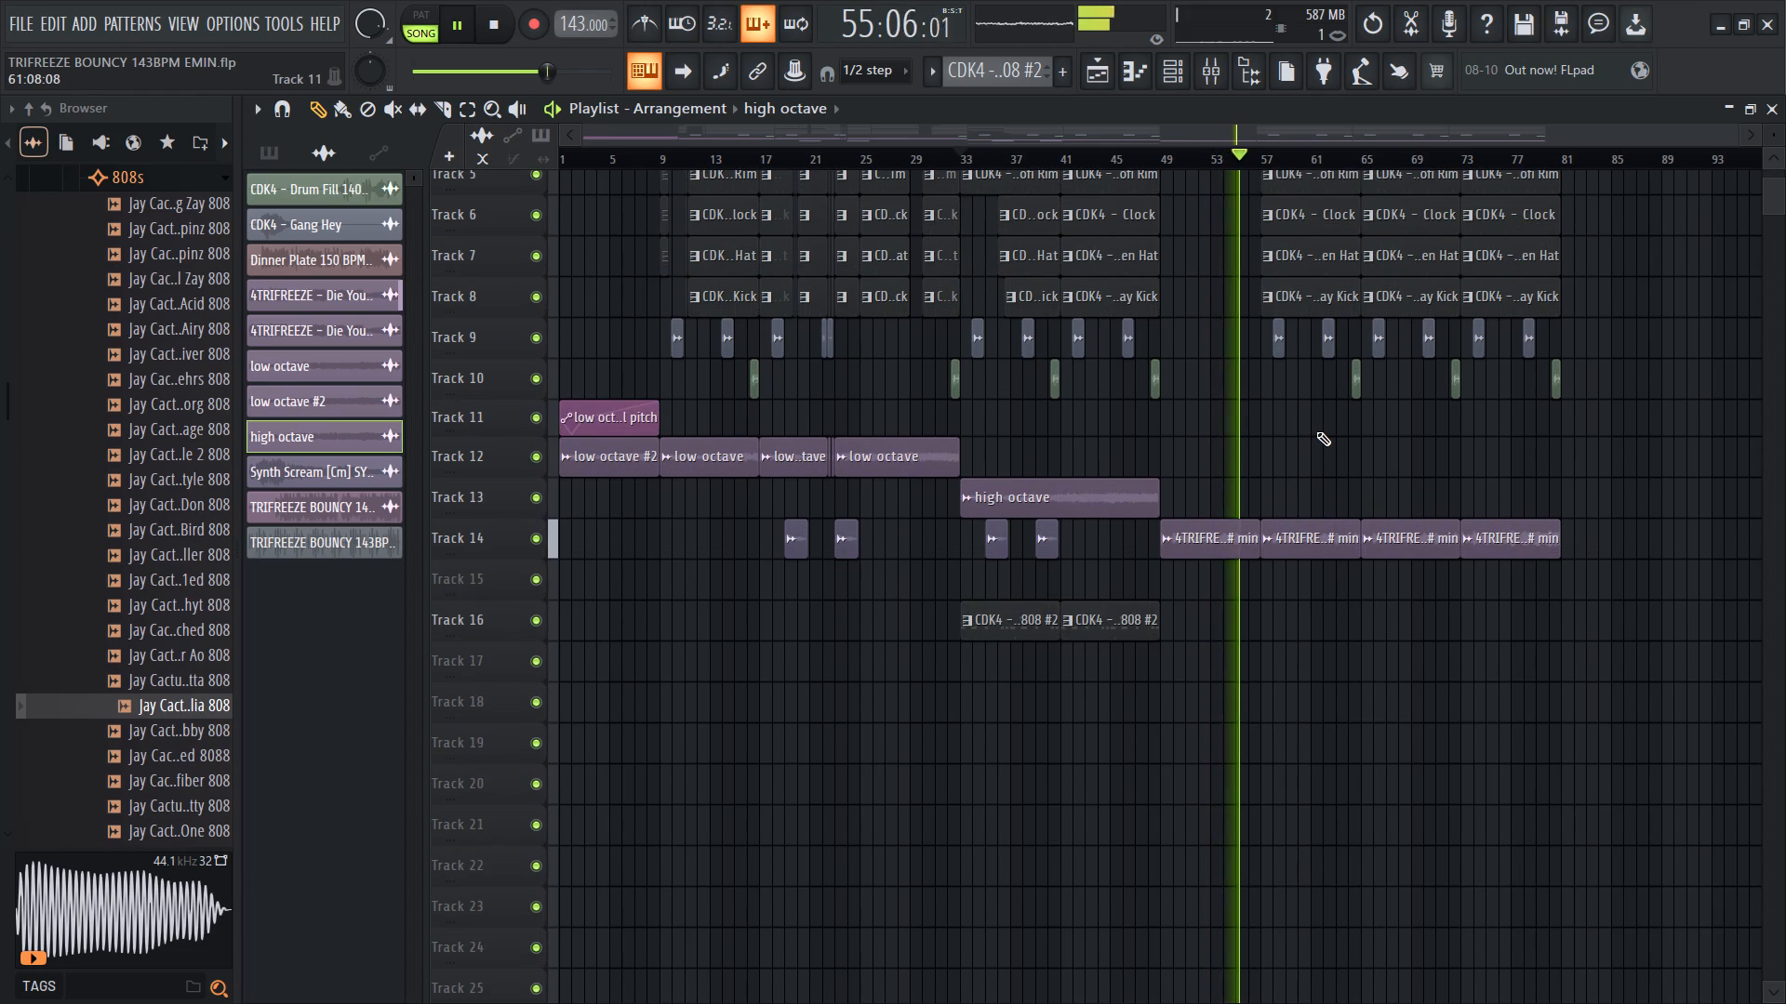
scroll(1316, 431, up, 6)
ctrl+scroll(1316, 431, up, 5)
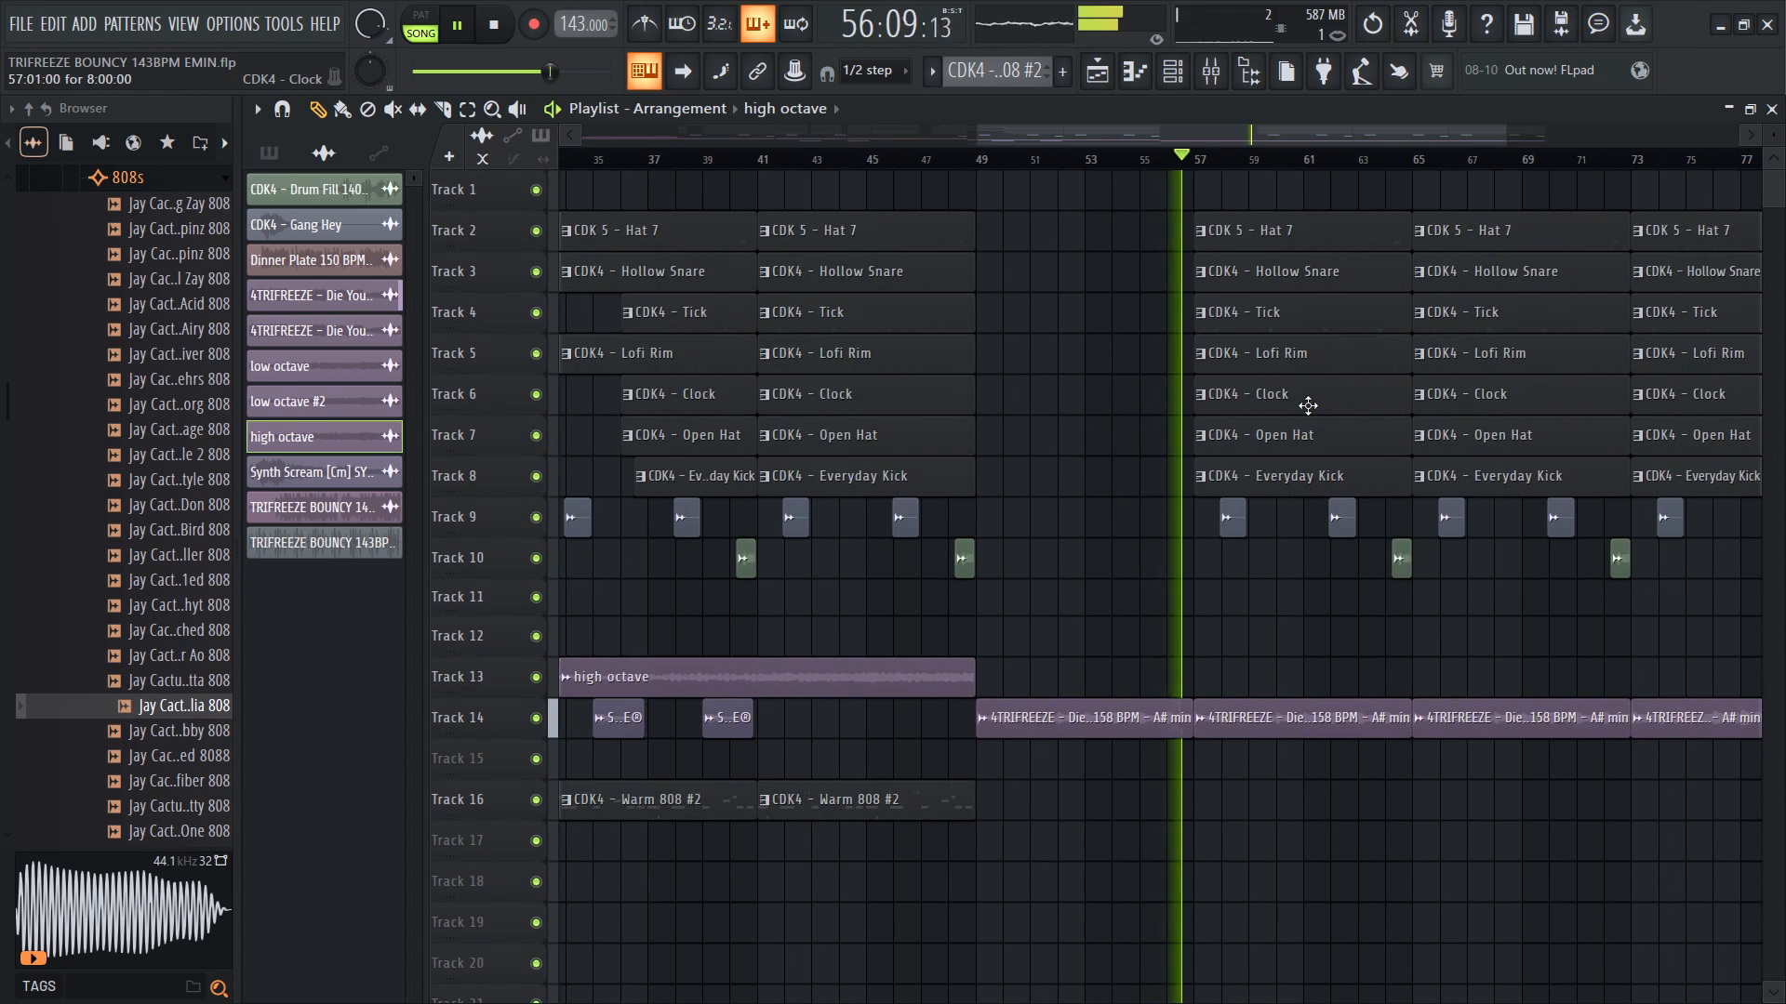
alt+scroll(1306, 405, up, 4)
ctrl+scroll(1254, 546, down, 5)
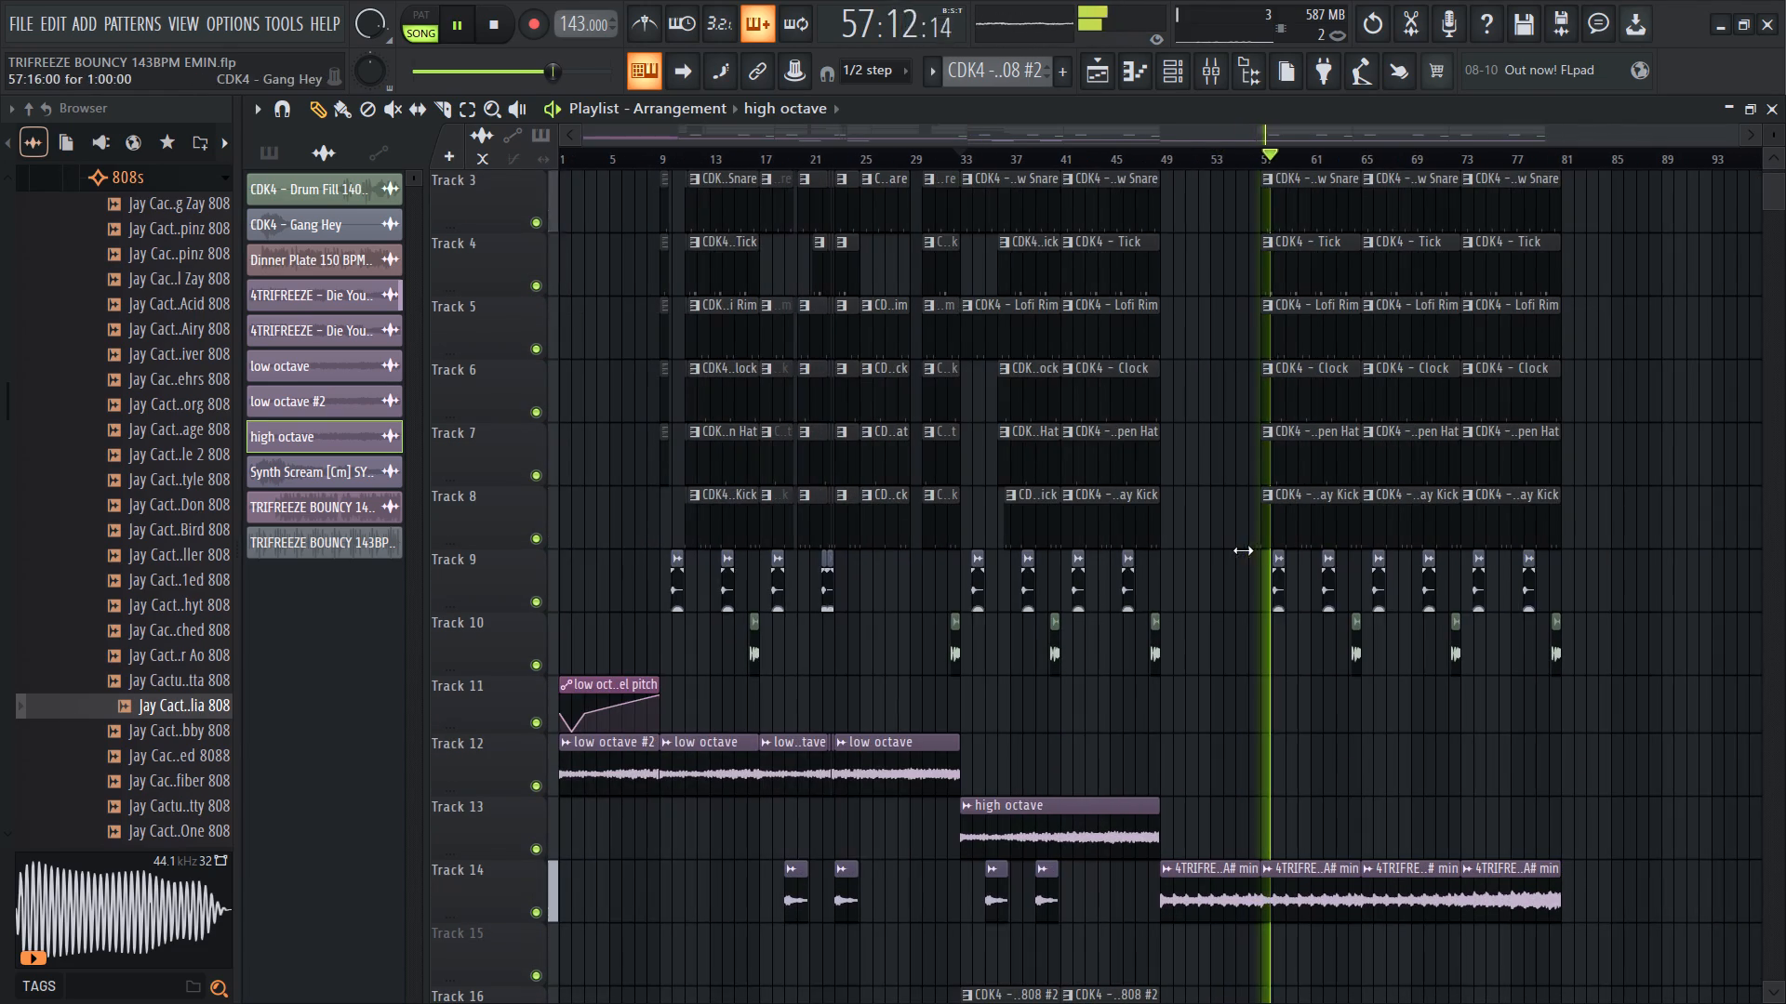
ctrl+scroll(1243, 550, down, 3)
alt+scroll(1321, 682, down, 5)
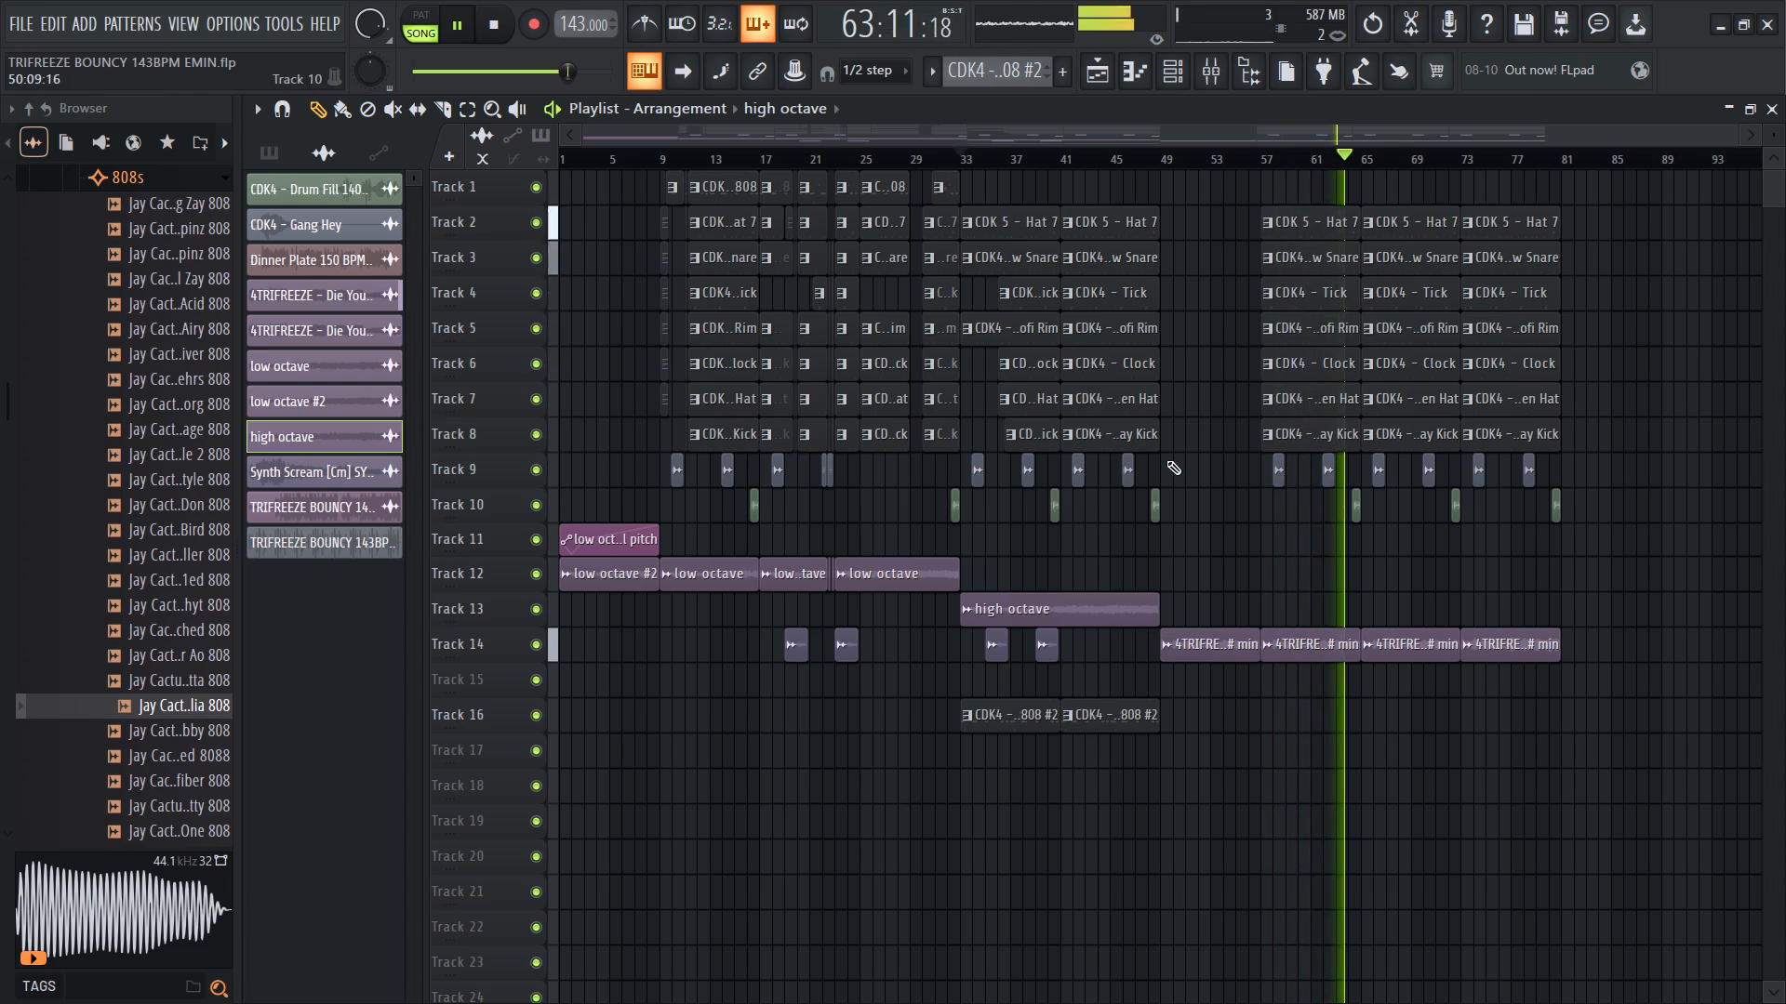
Stop playback and move all drum, effect and melody clips after bar 57 to start at bar 101, one track lower.
ctrl+drag(1198, 204, 1697, 905)
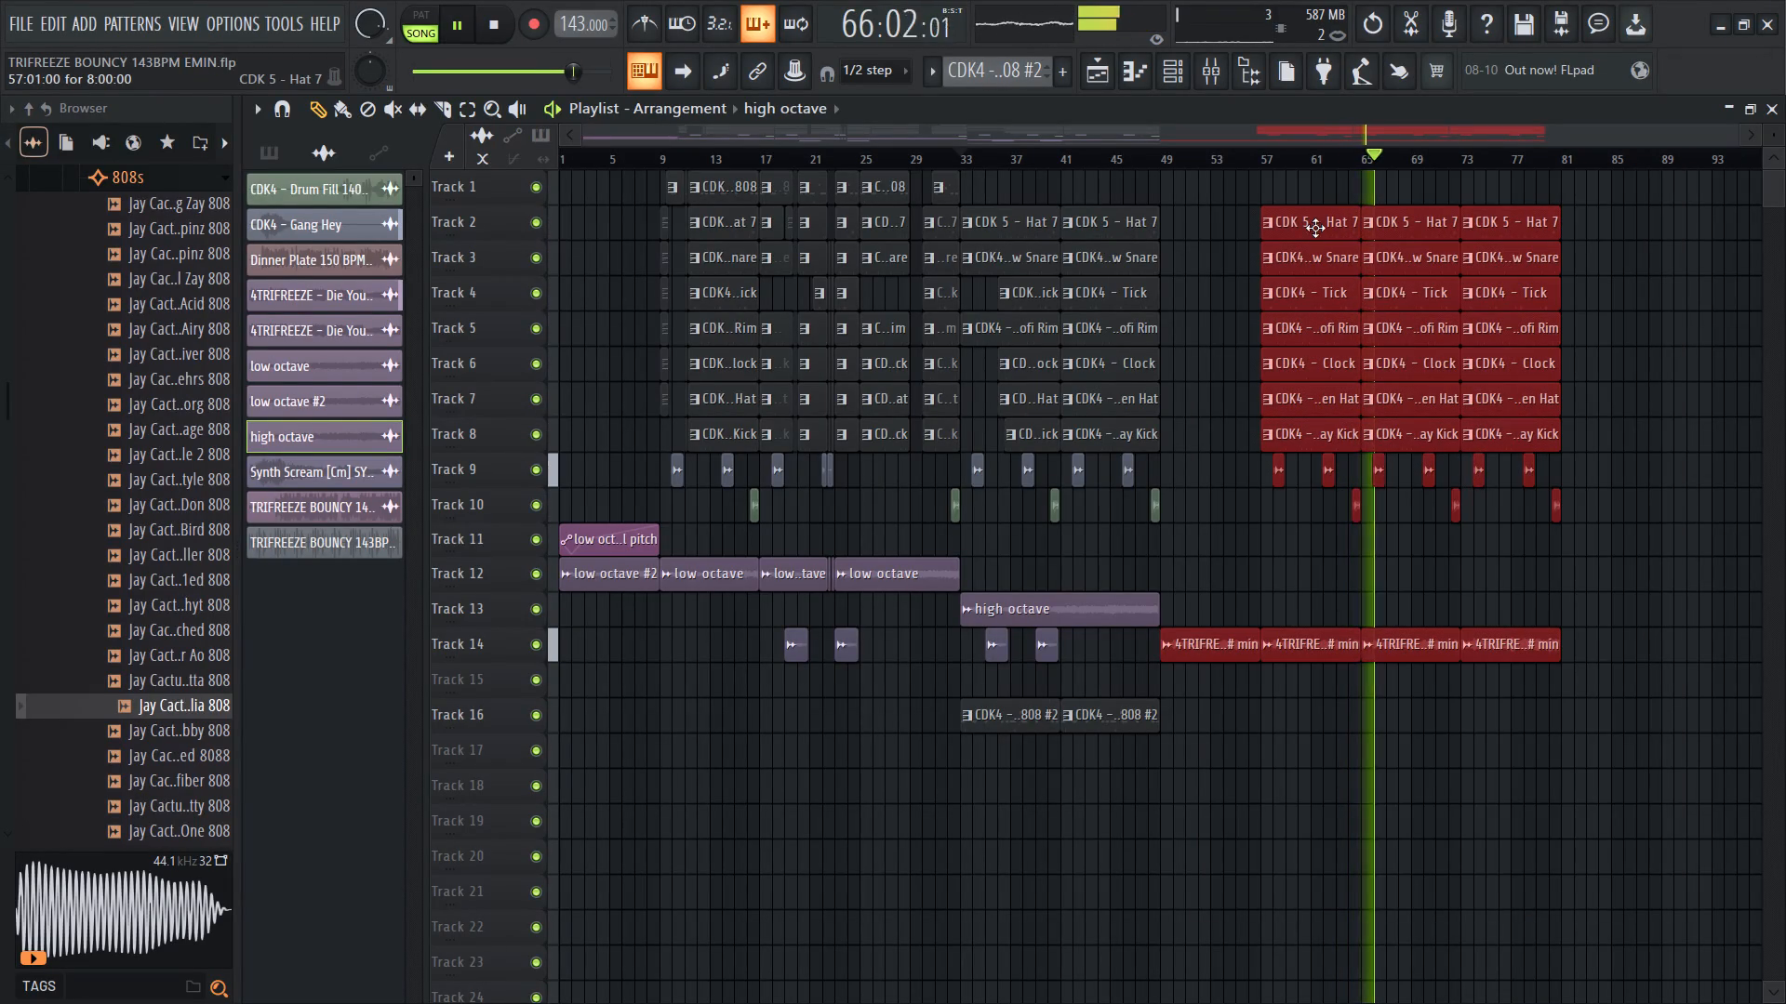
right_click(1234, 349)
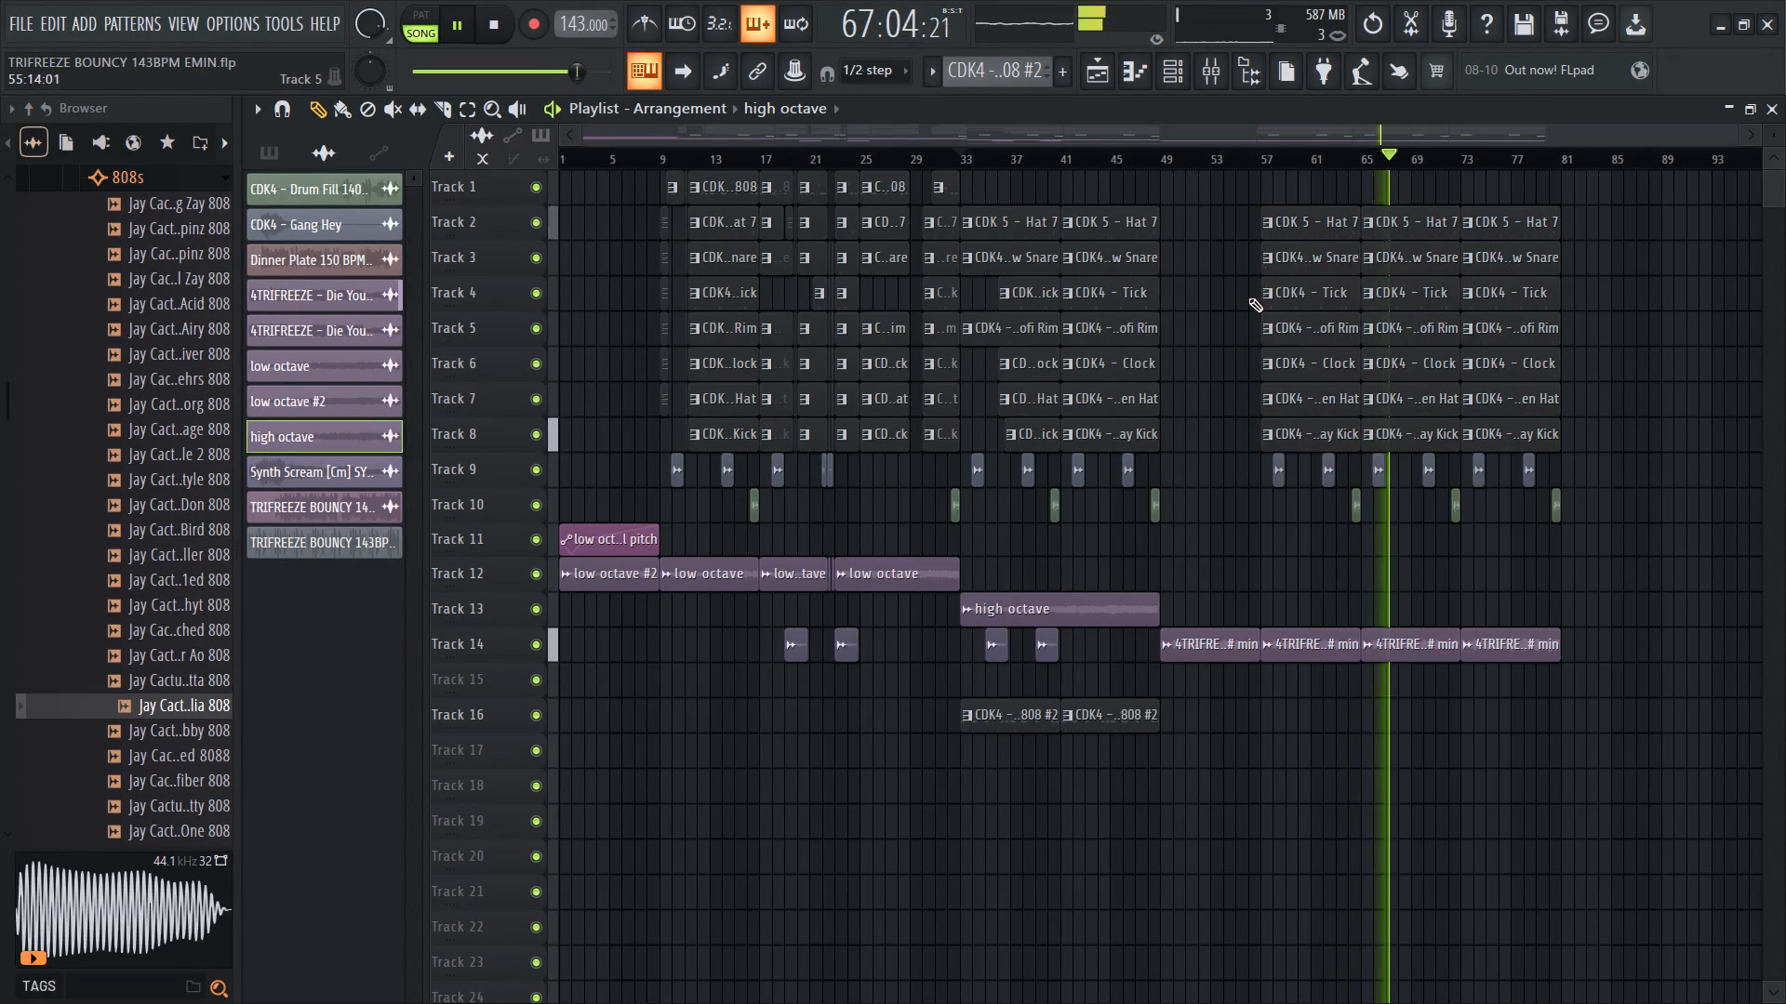
ctrl+drag(1269, 176, 1691, 733)
key(space)
drag(1315, 220, 1537, 248)
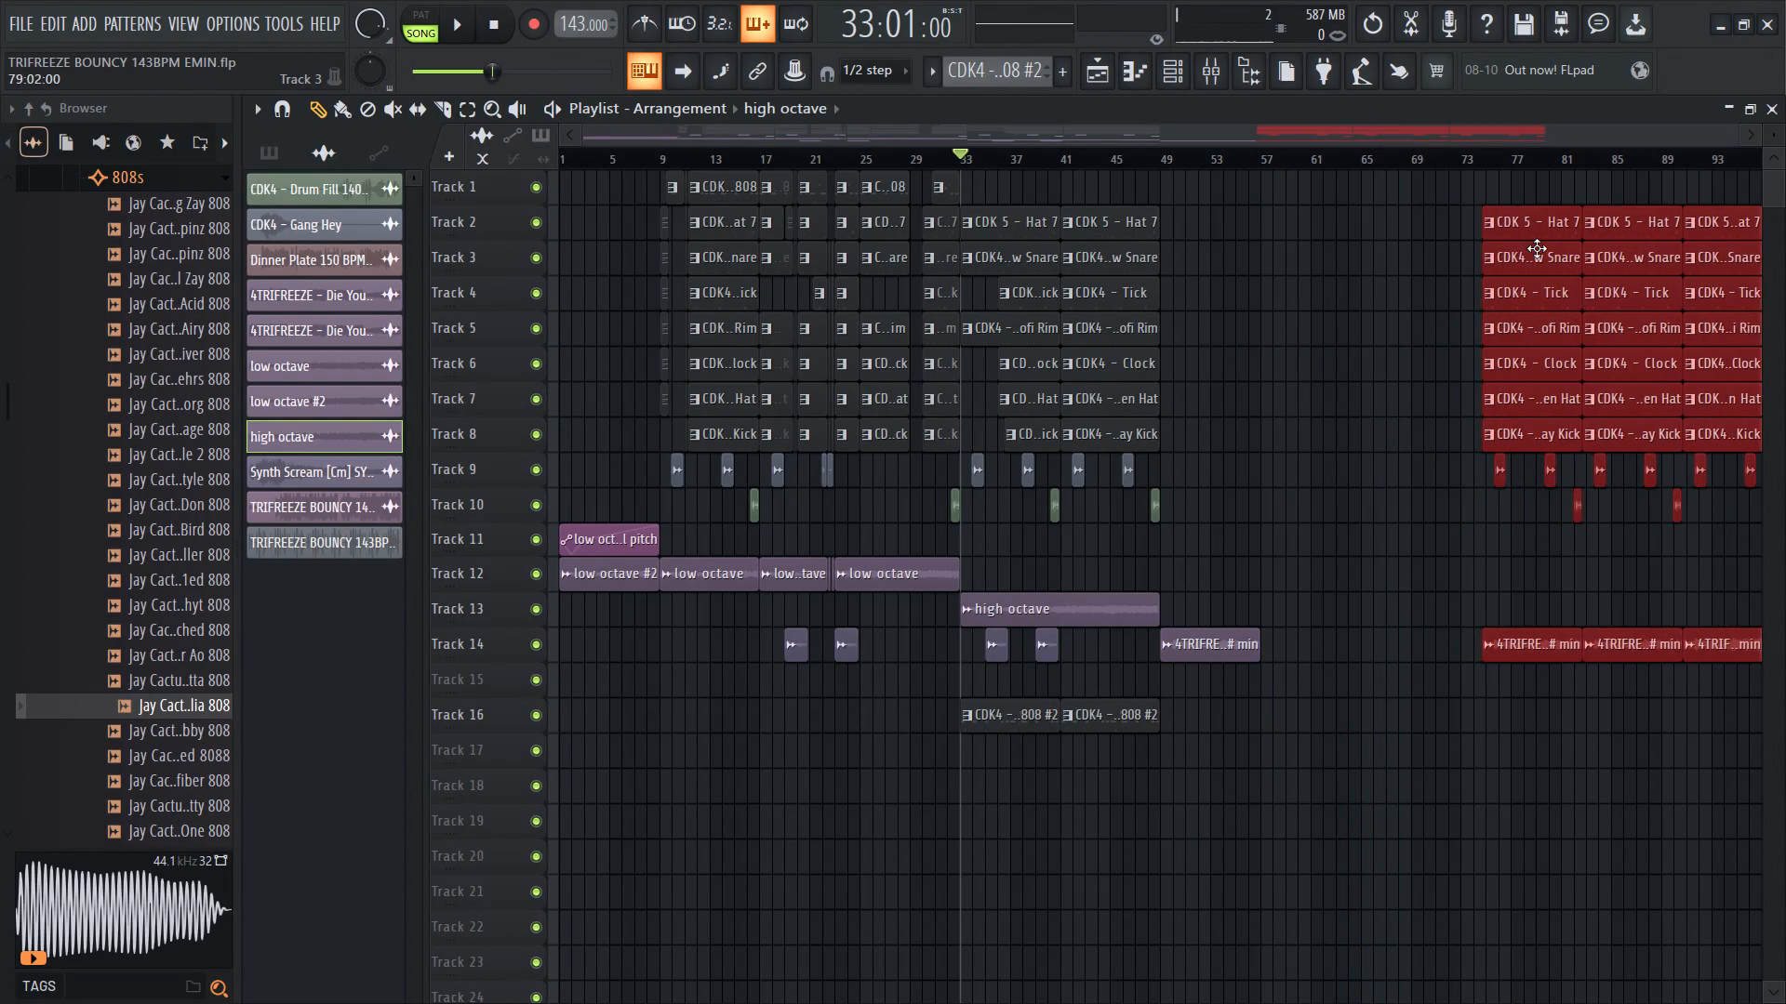
drag(1537, 248, 1618, 250)
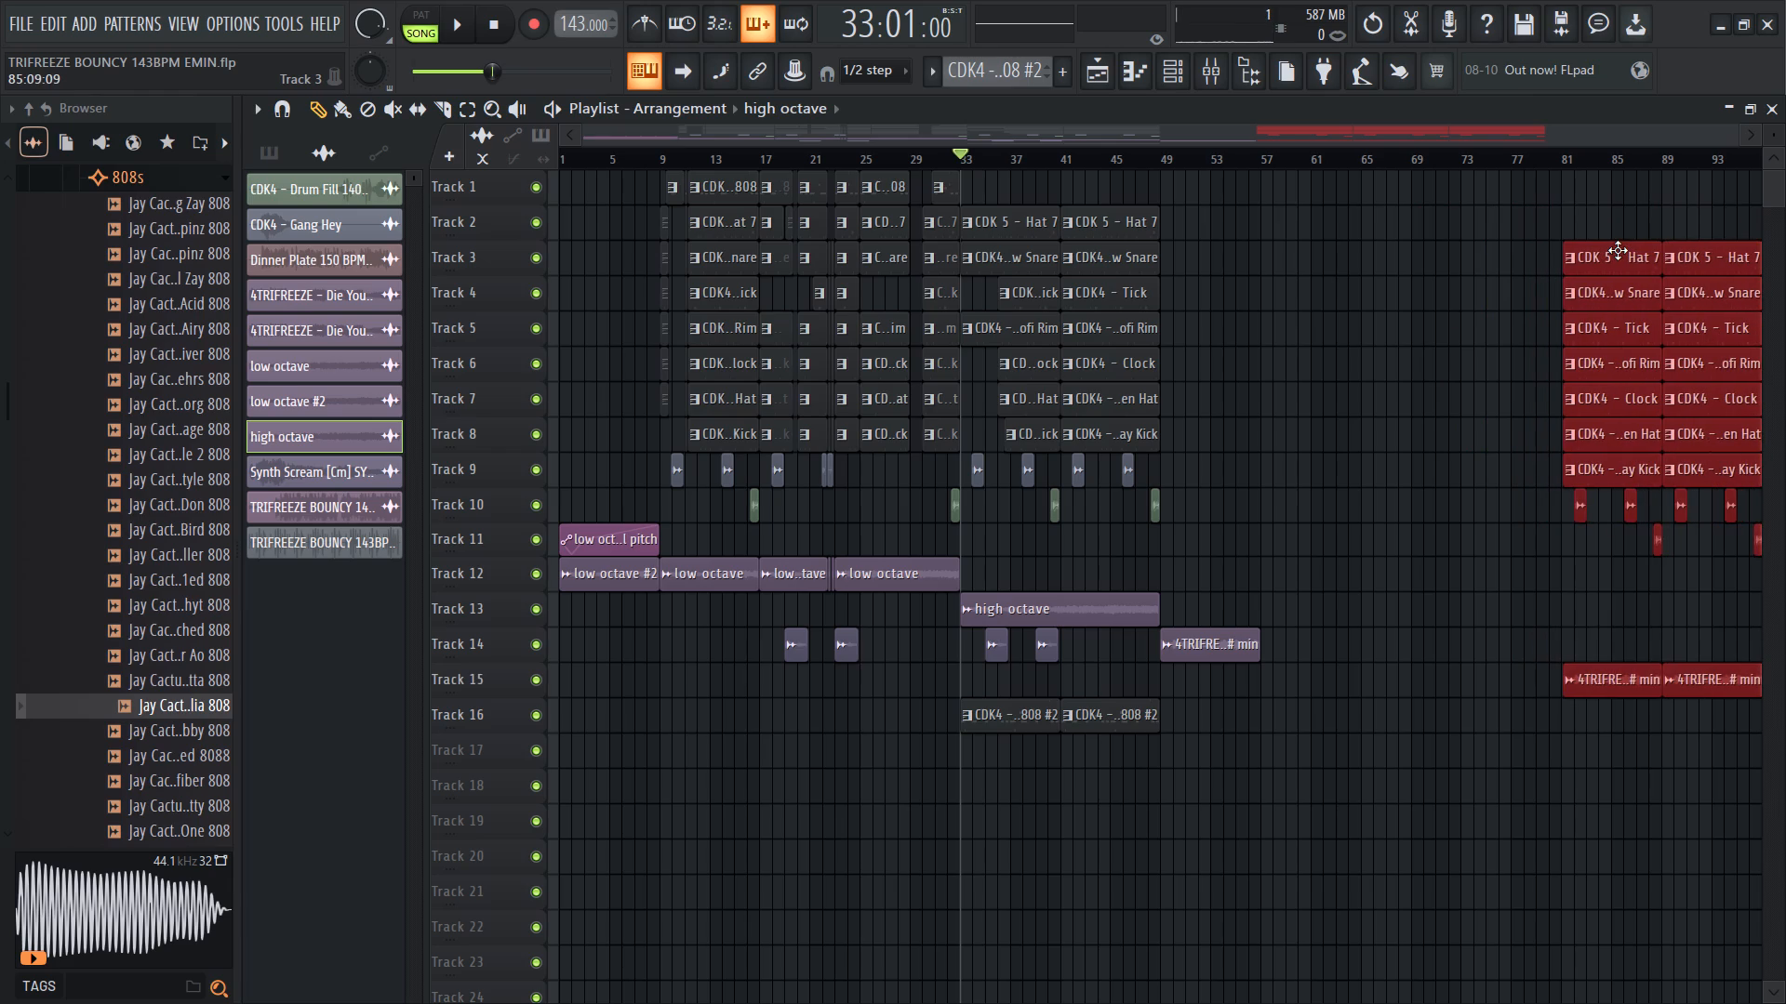
drag(1618, 250, 1617, 250)
ctrl+scroll(1449, 281, down, 11)
drag(1390, 257, 1590, 266)
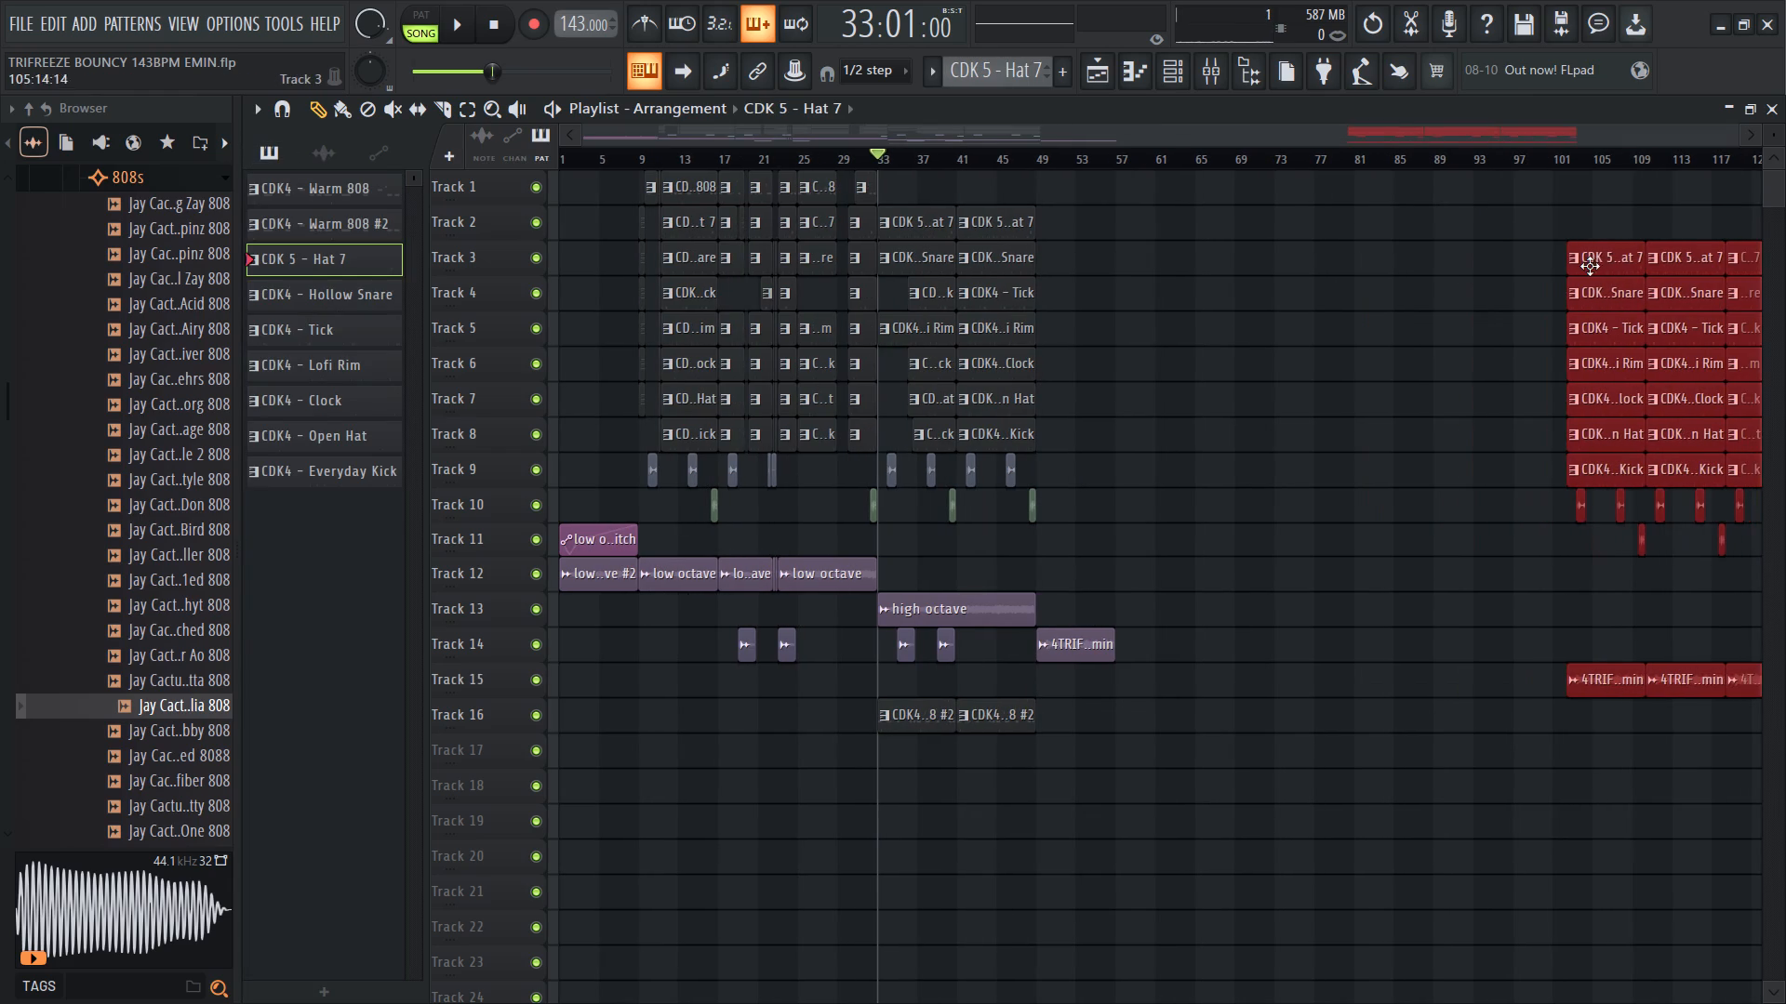
drag(1590, 266, 1589, 265)
Duplicate all drum, effect and melody clips from bar 9 up to bar 57, placing the copy at bar 49.
ctrl+drag(1281, 799, 664, 199)
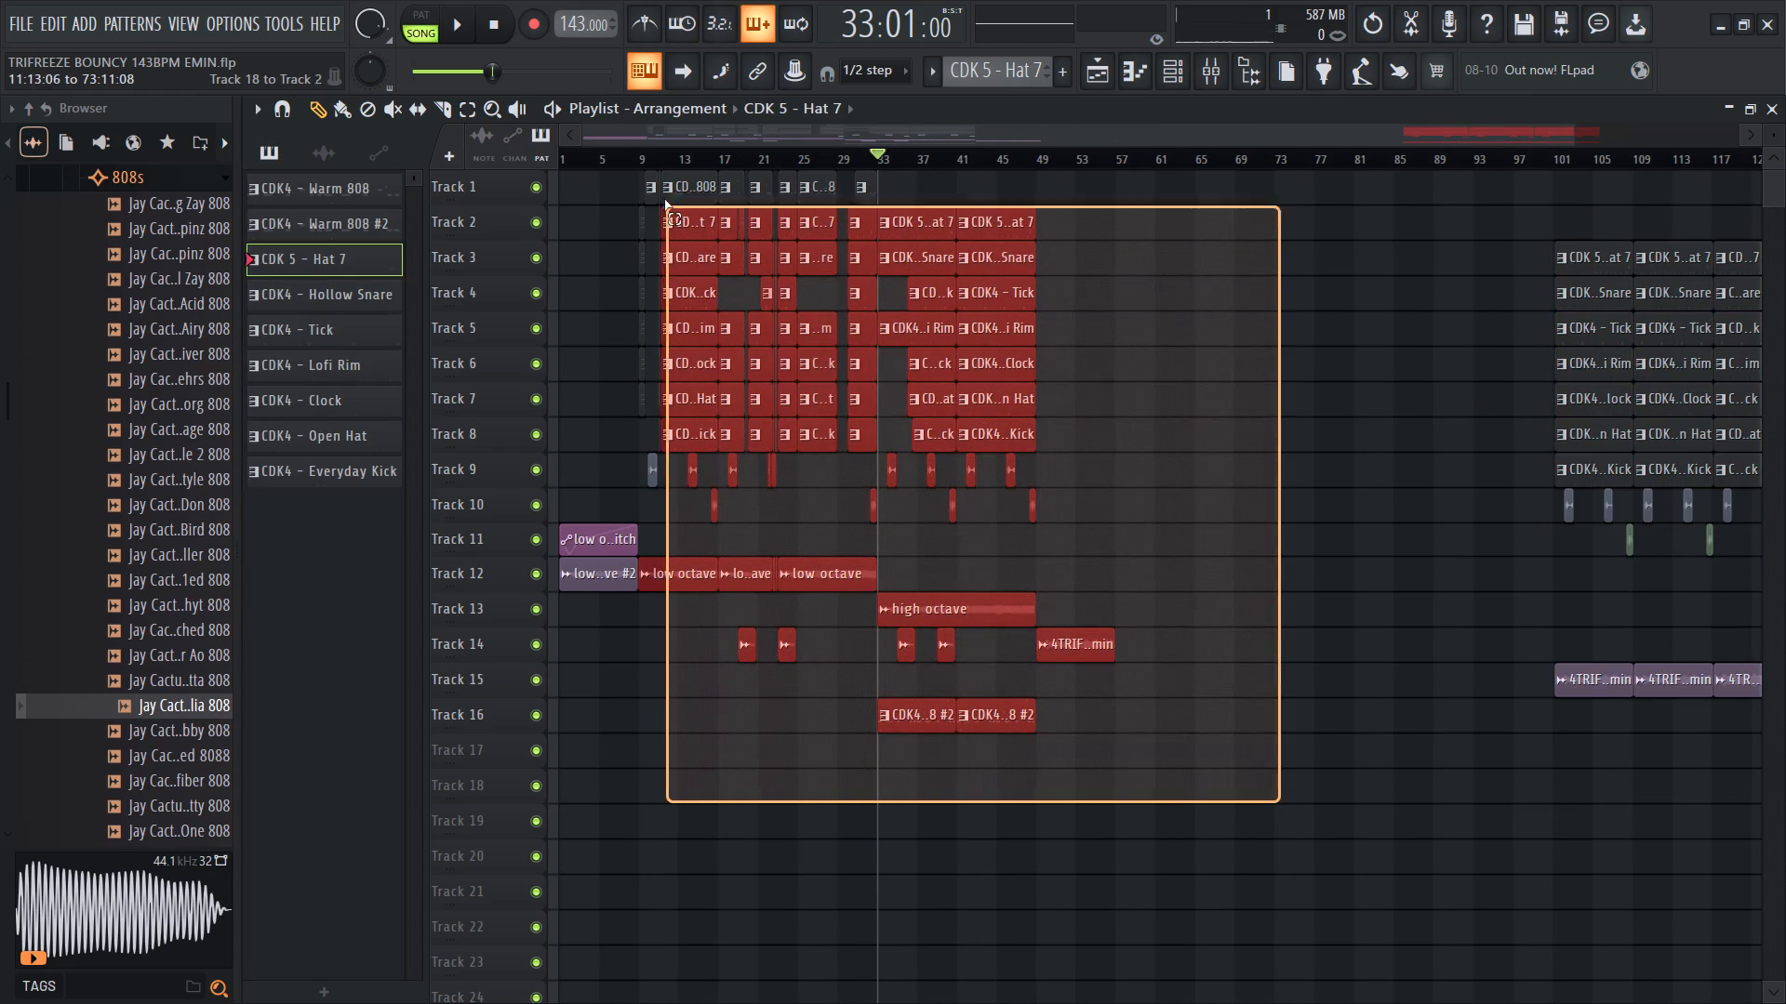
ctrl+drag(664, 199, 649, 58)
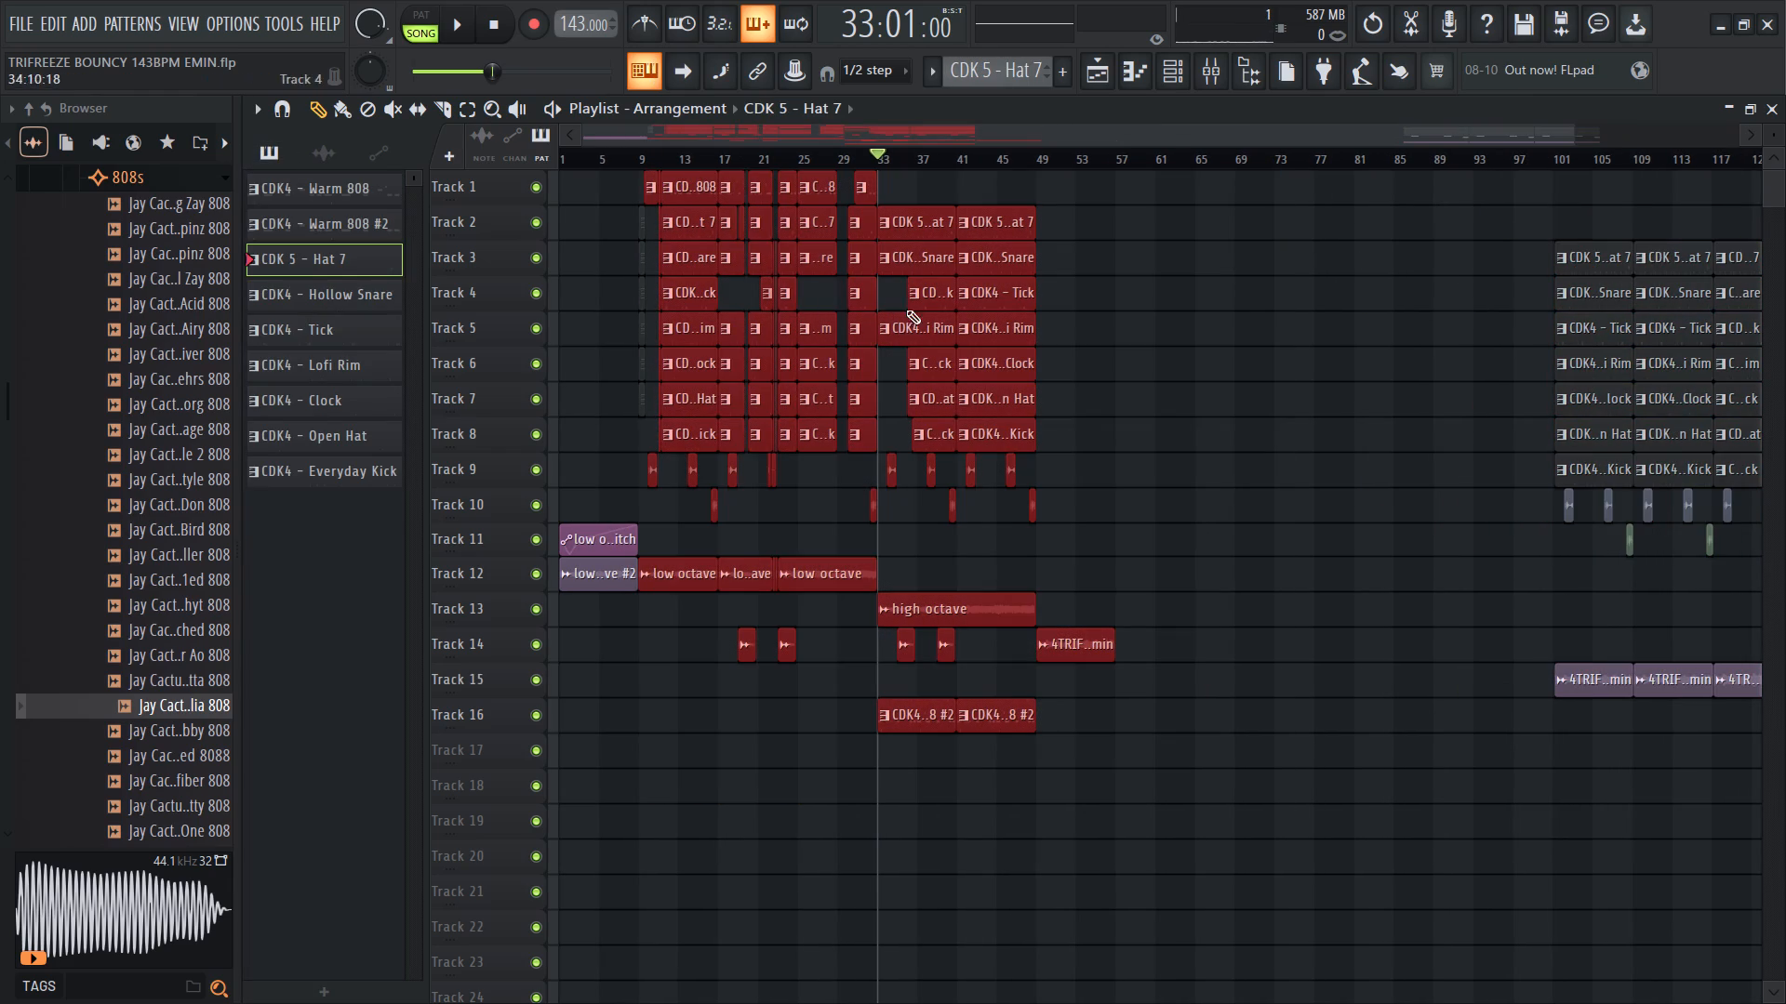
ctrl+scroll(621, 530, up, 18)
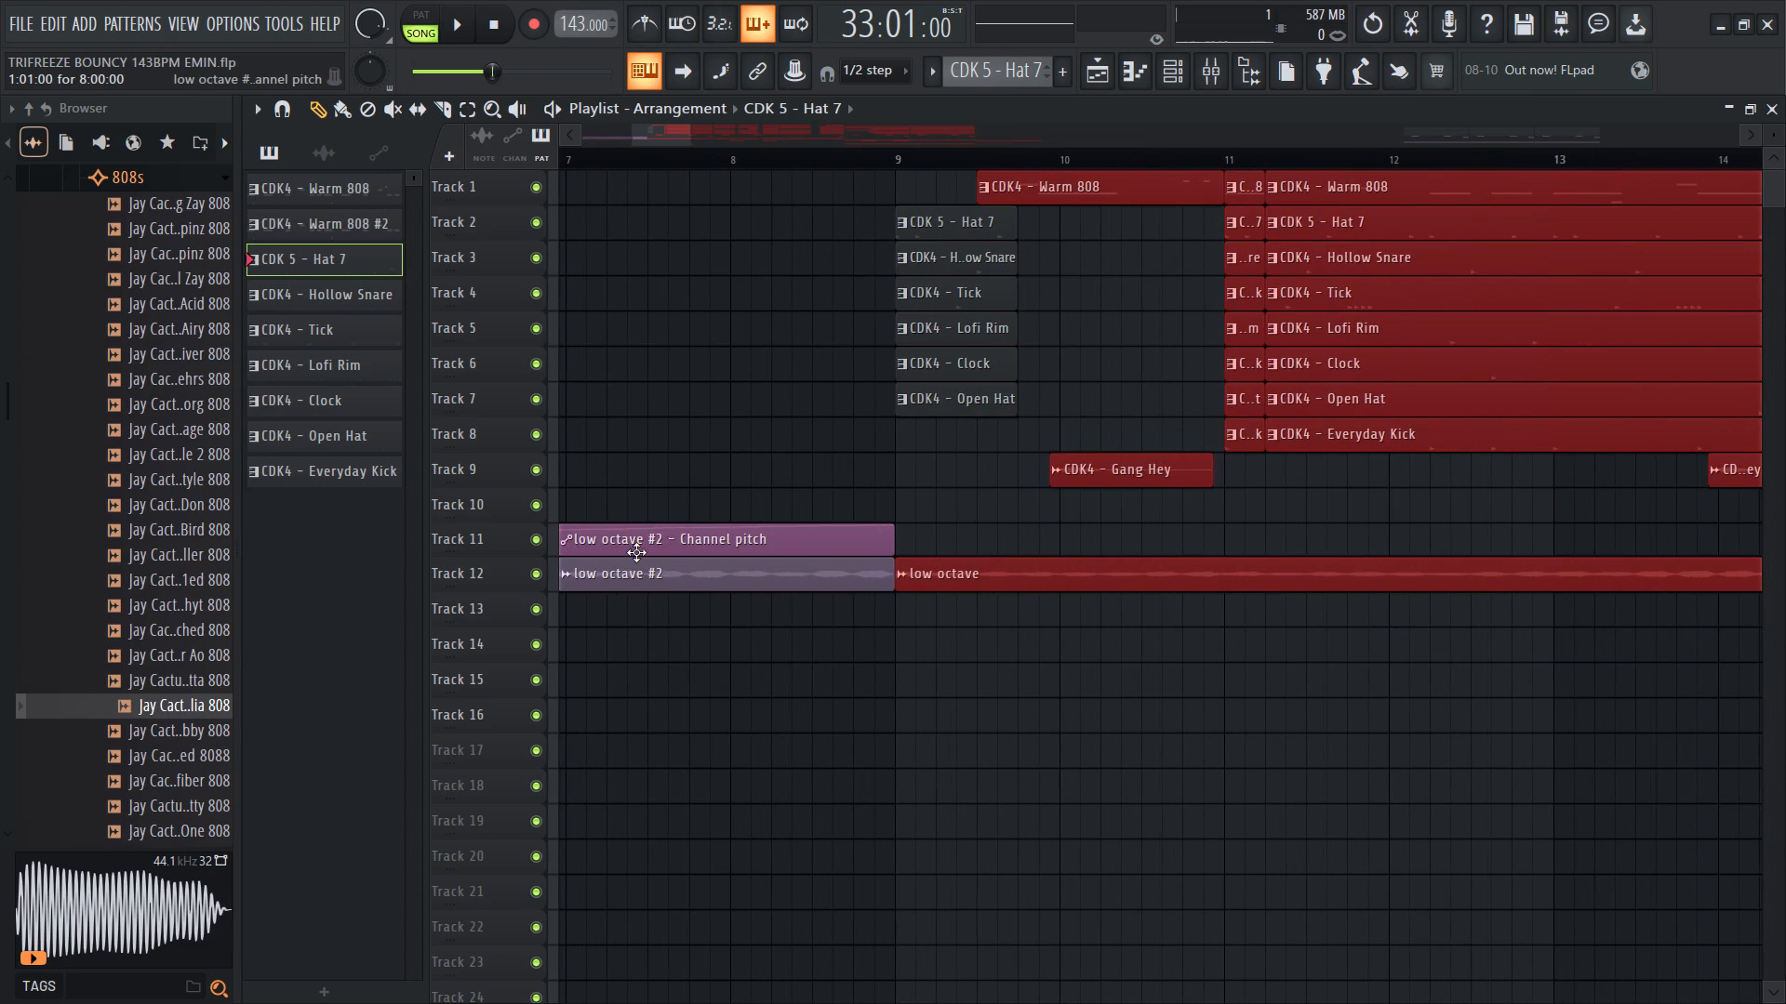
ctrl+shift+drag(945, 220, 1023, 467)
ctrl+scroll(938, 431, down, 19)
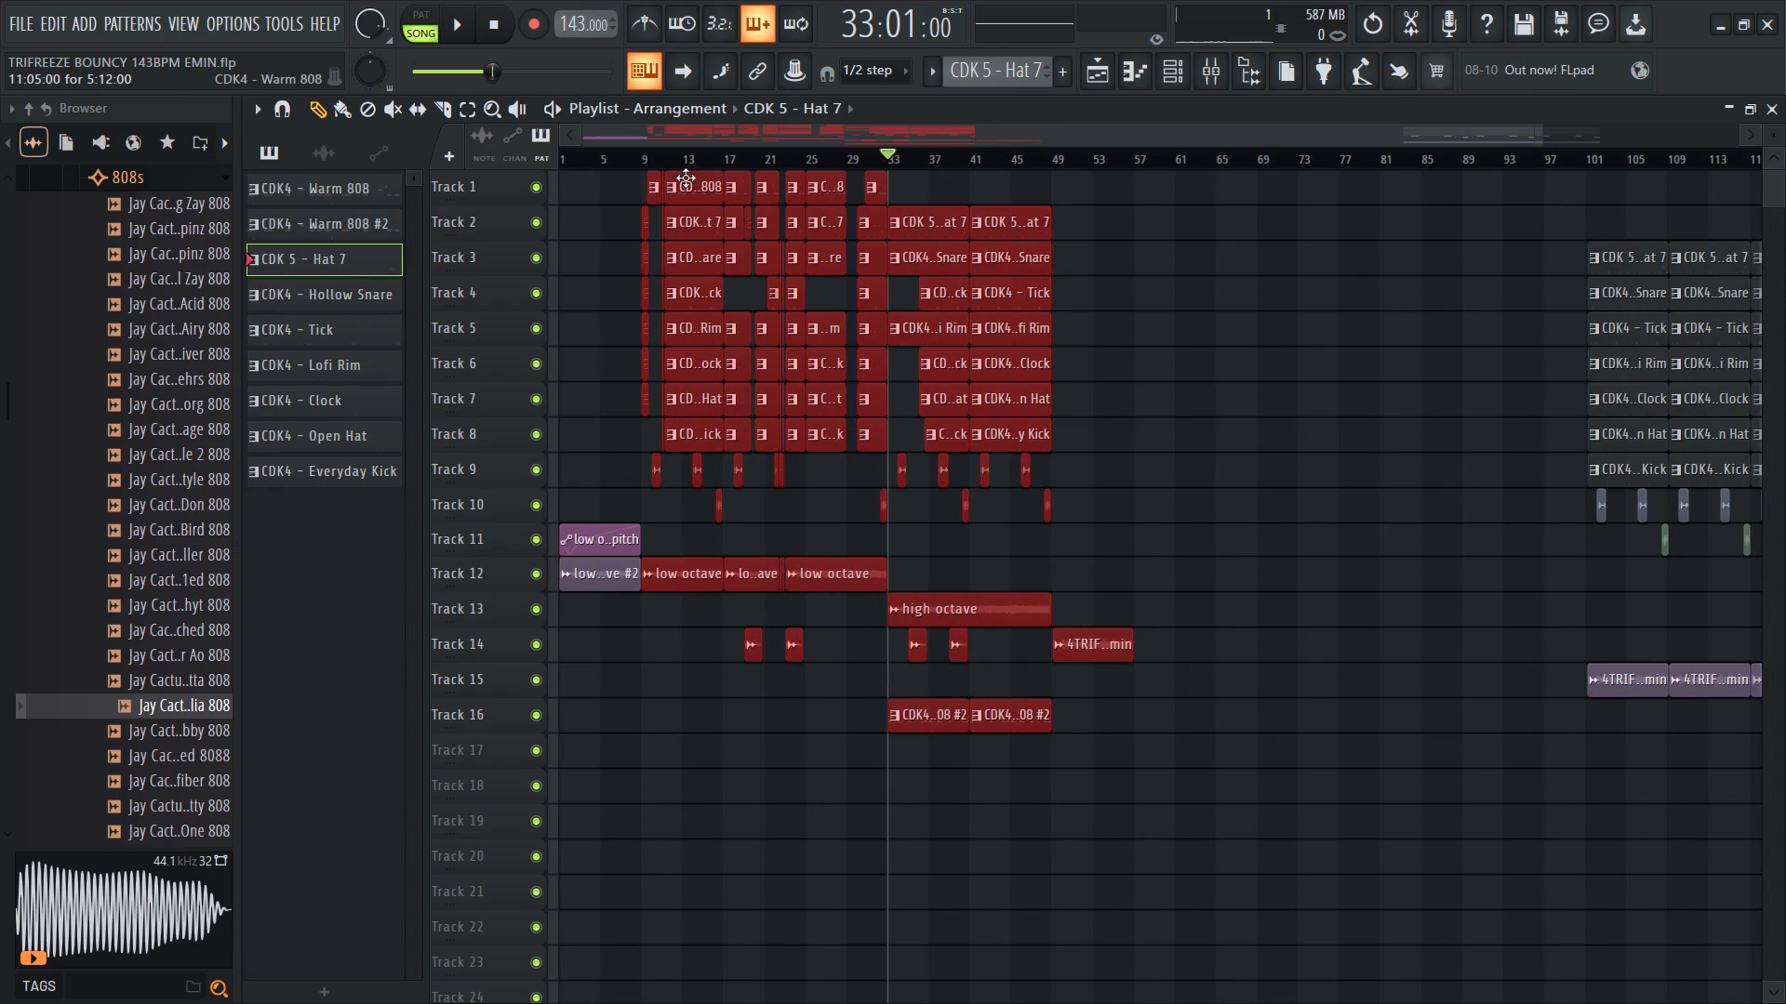
shift+drag(698, 178, 1109, 196)
ctrl+scroll(1020, 352, up, 16)
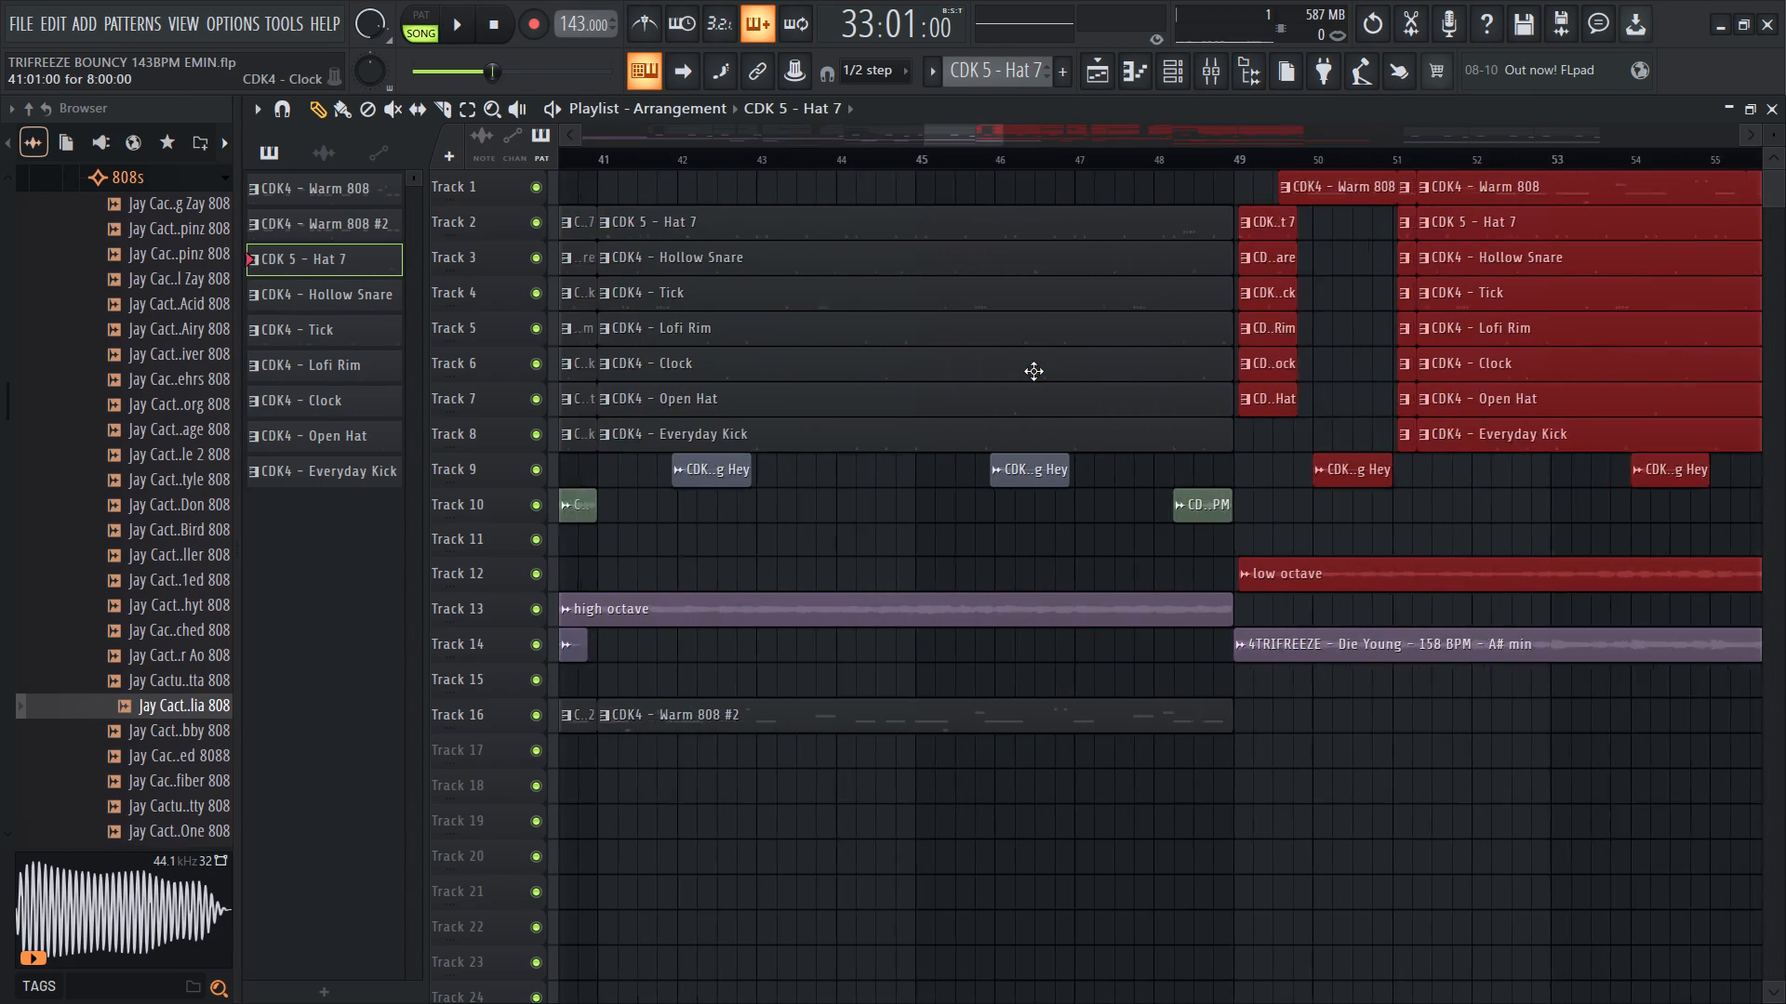
ctrl+scroll(1033, 371, up, 2)
ctrl+scroll(1526, 353, up, 13)
drag(1264, 374, 1199, 379)
Move the duplicated block of clips so that it starts exactly at bar 57, after the Die Young melody clip.
key(space)
ctrl+scroll(1101, 397, down, 18)
ctrl+scroll(1031, 455, down, 9)
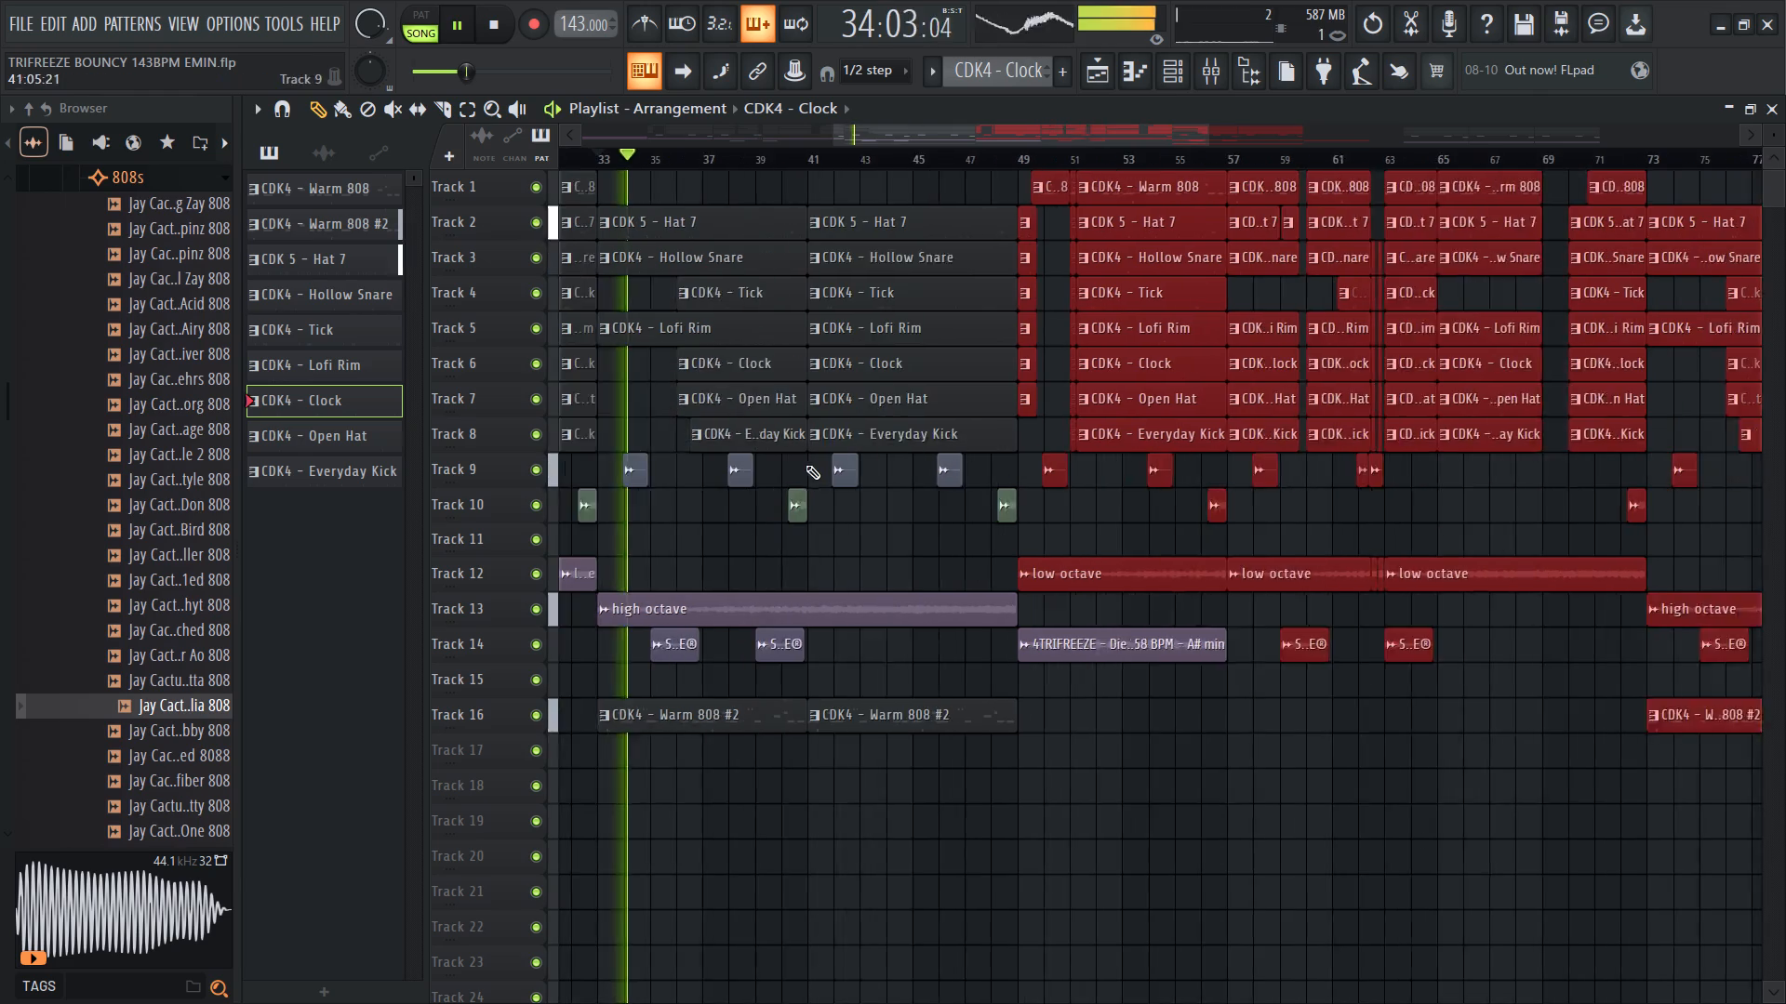
ctrl+scroll(806, 465, down, 2)
drag(956, 576, 1069, 581)
ctrl+scroll(1050, 613, up, 10)
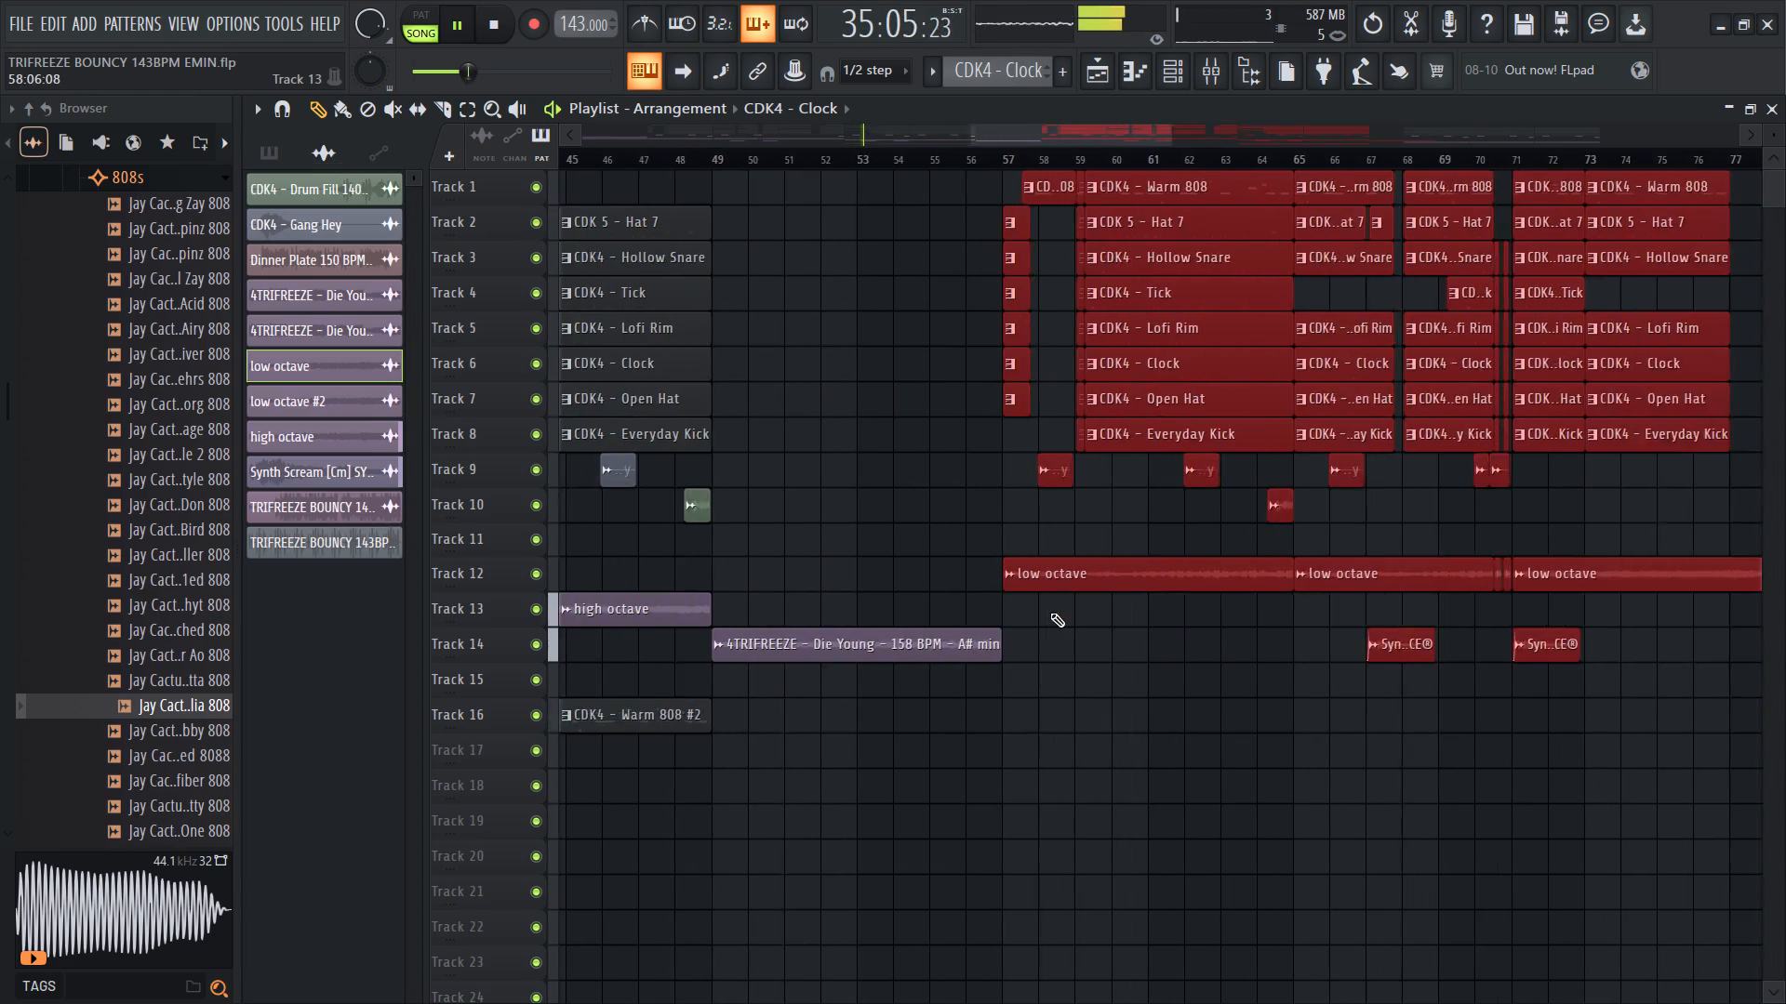
ctrl+scroll(1050, 613, up, 9)
drag(797, 572, 785, 571)
ctrl+scroll(771, 594, down, 14)
Play from about bar 55 and listen to the transition into the duplicated section at bar 57.
key(alt+space)
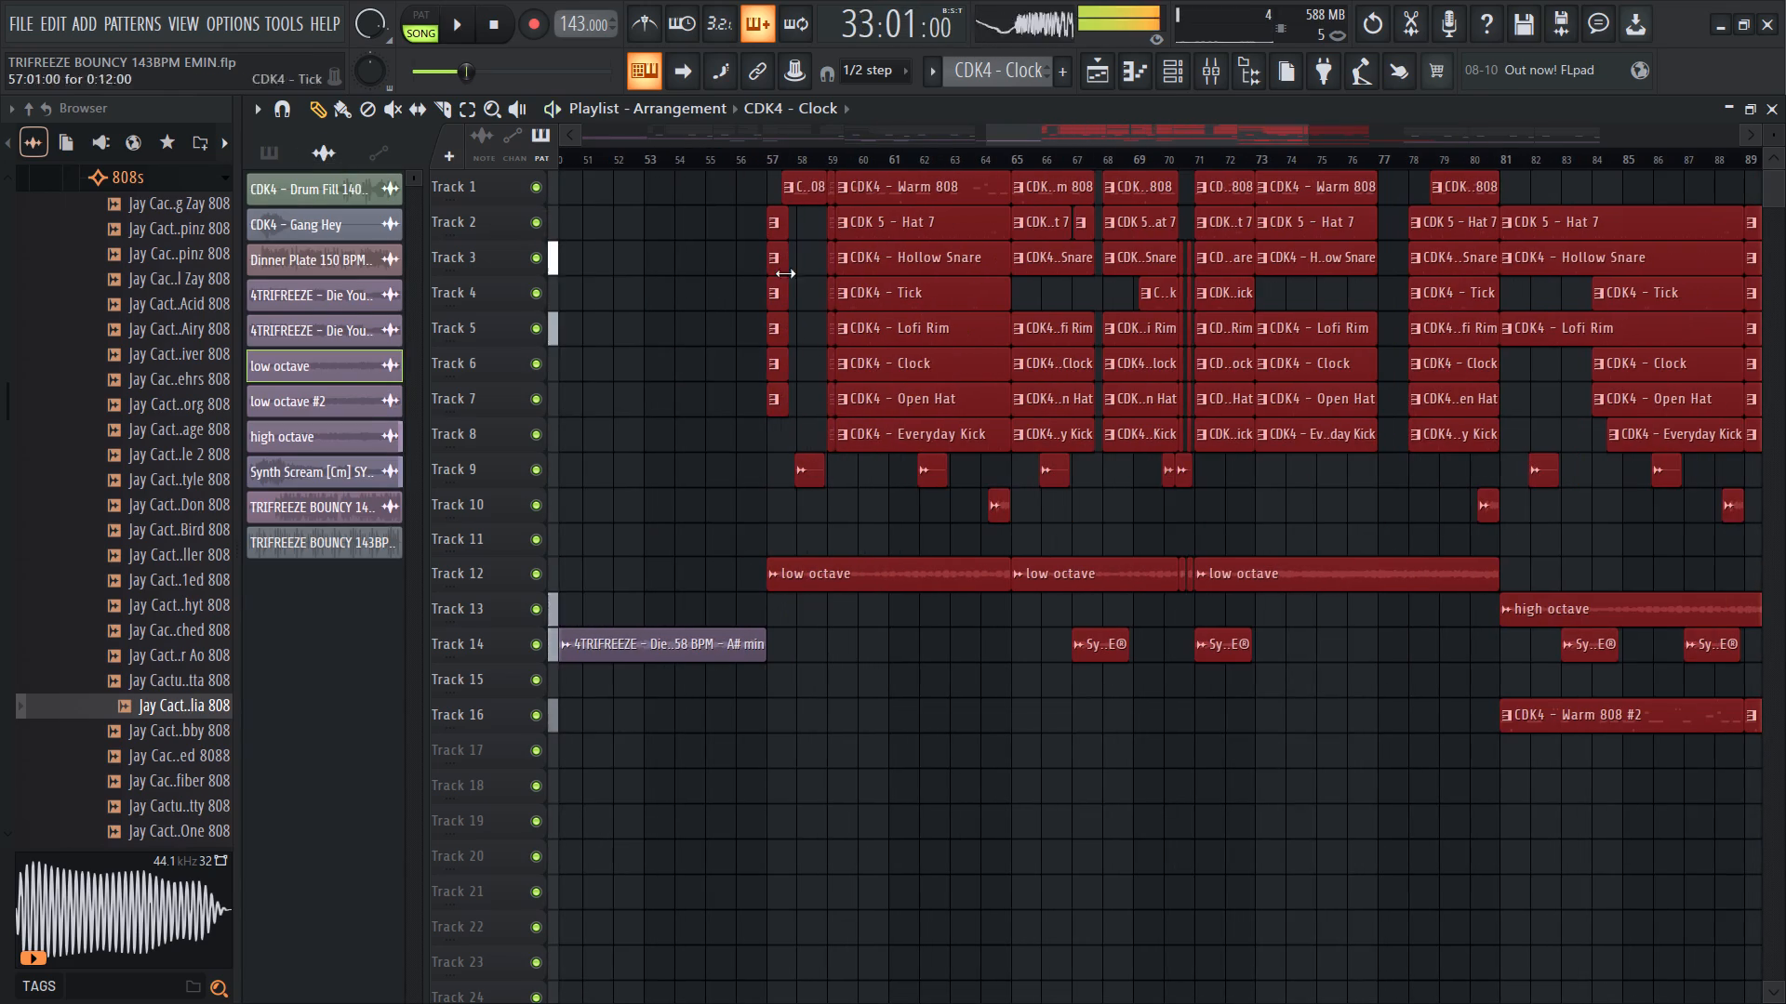
key(space)
click(699, 159)
key(space)
key(space)
ctrl+scroll(713, 604, up, 8)
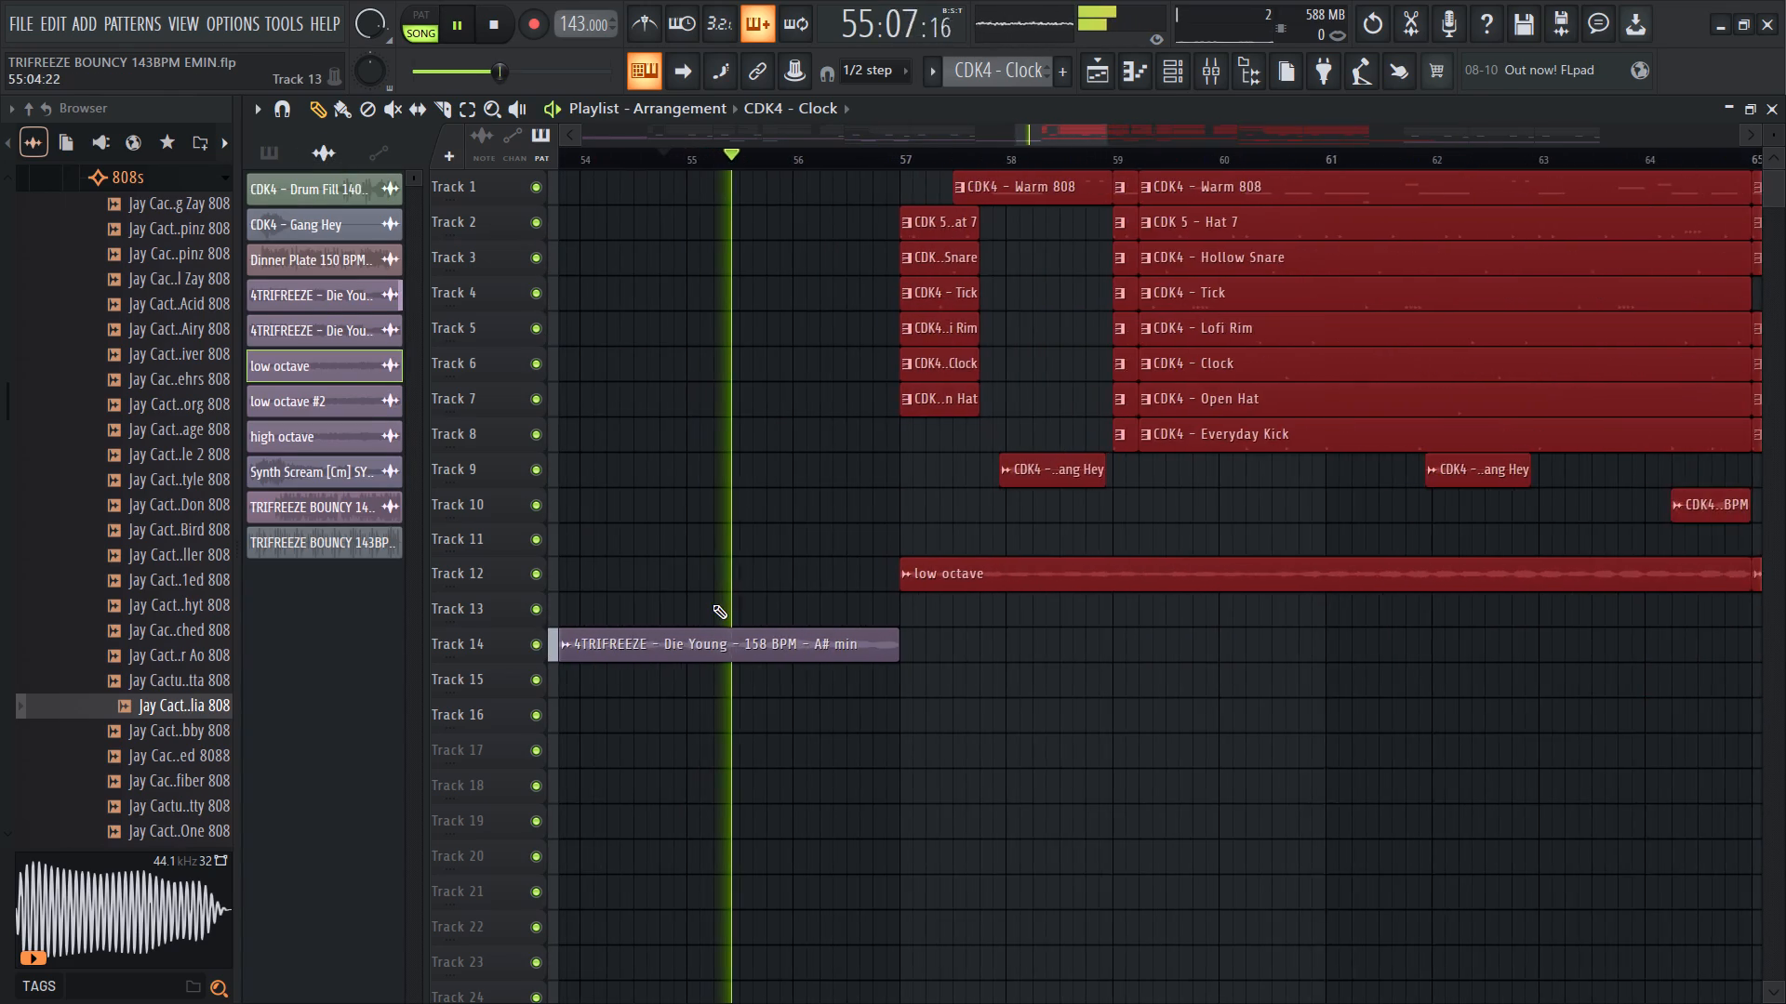
ctrl+scroll(713, 604, down, 7)
ctrl+scroll(713, 604, up, 14)
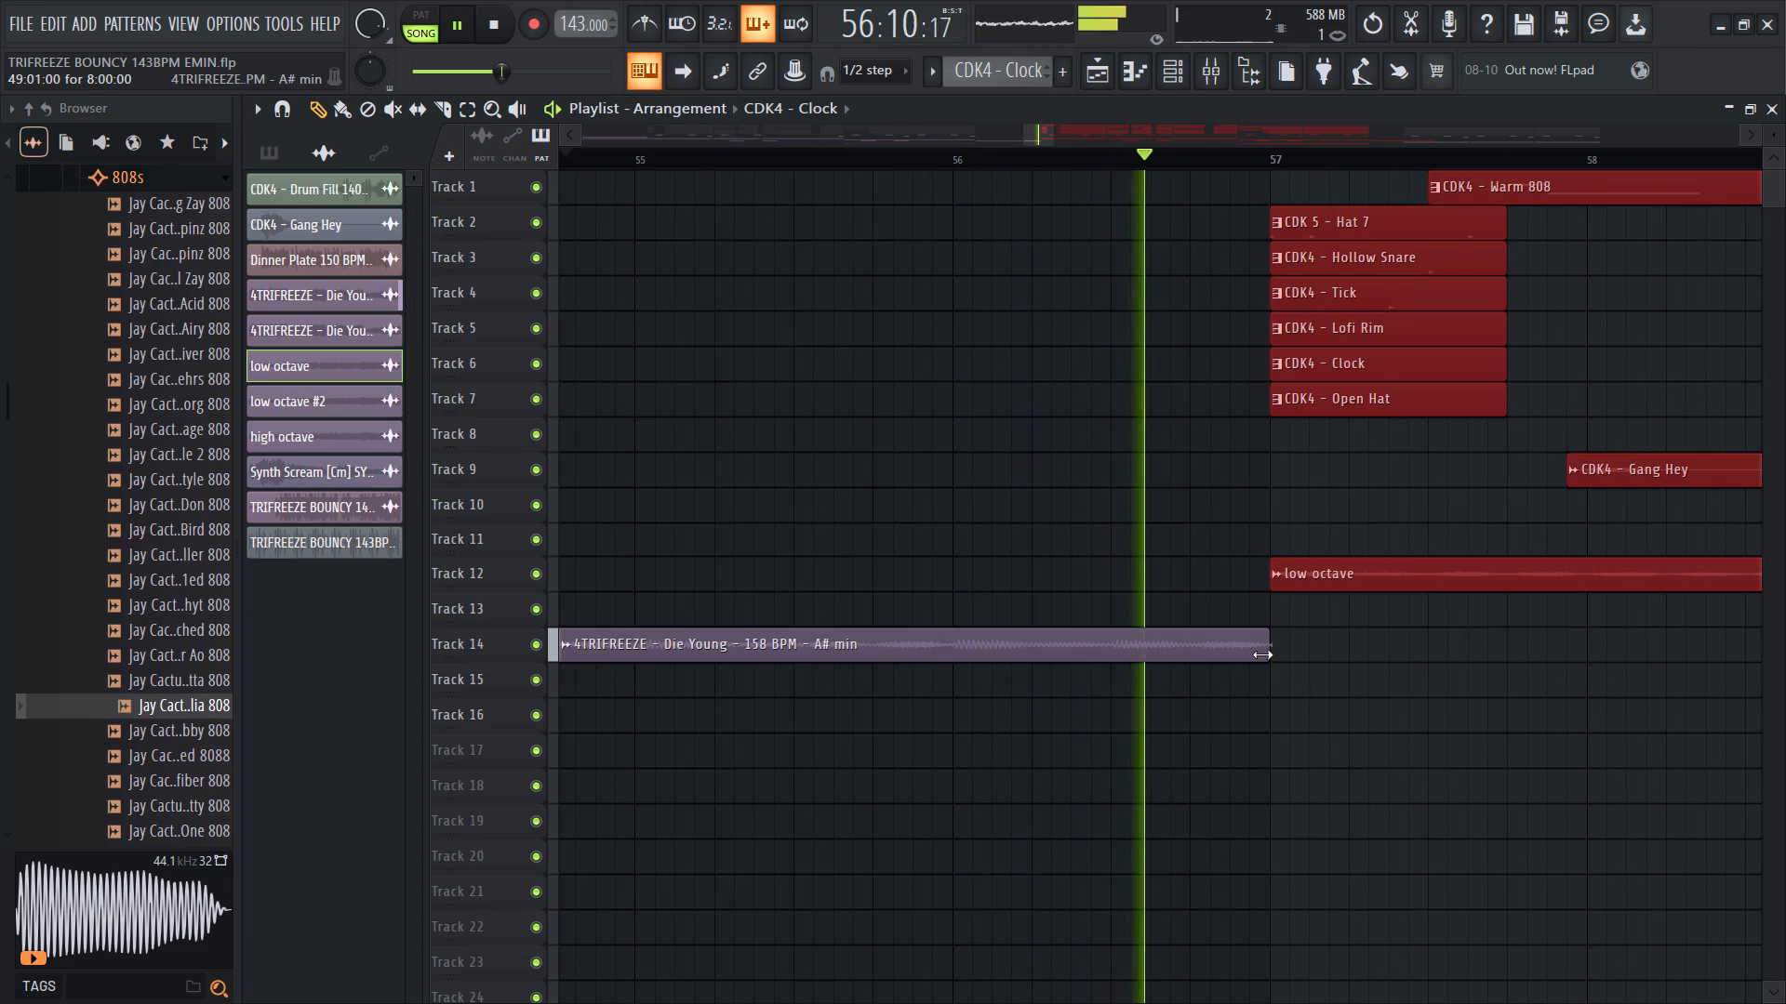
ctrl+scroll(1075, 567, down, 16)
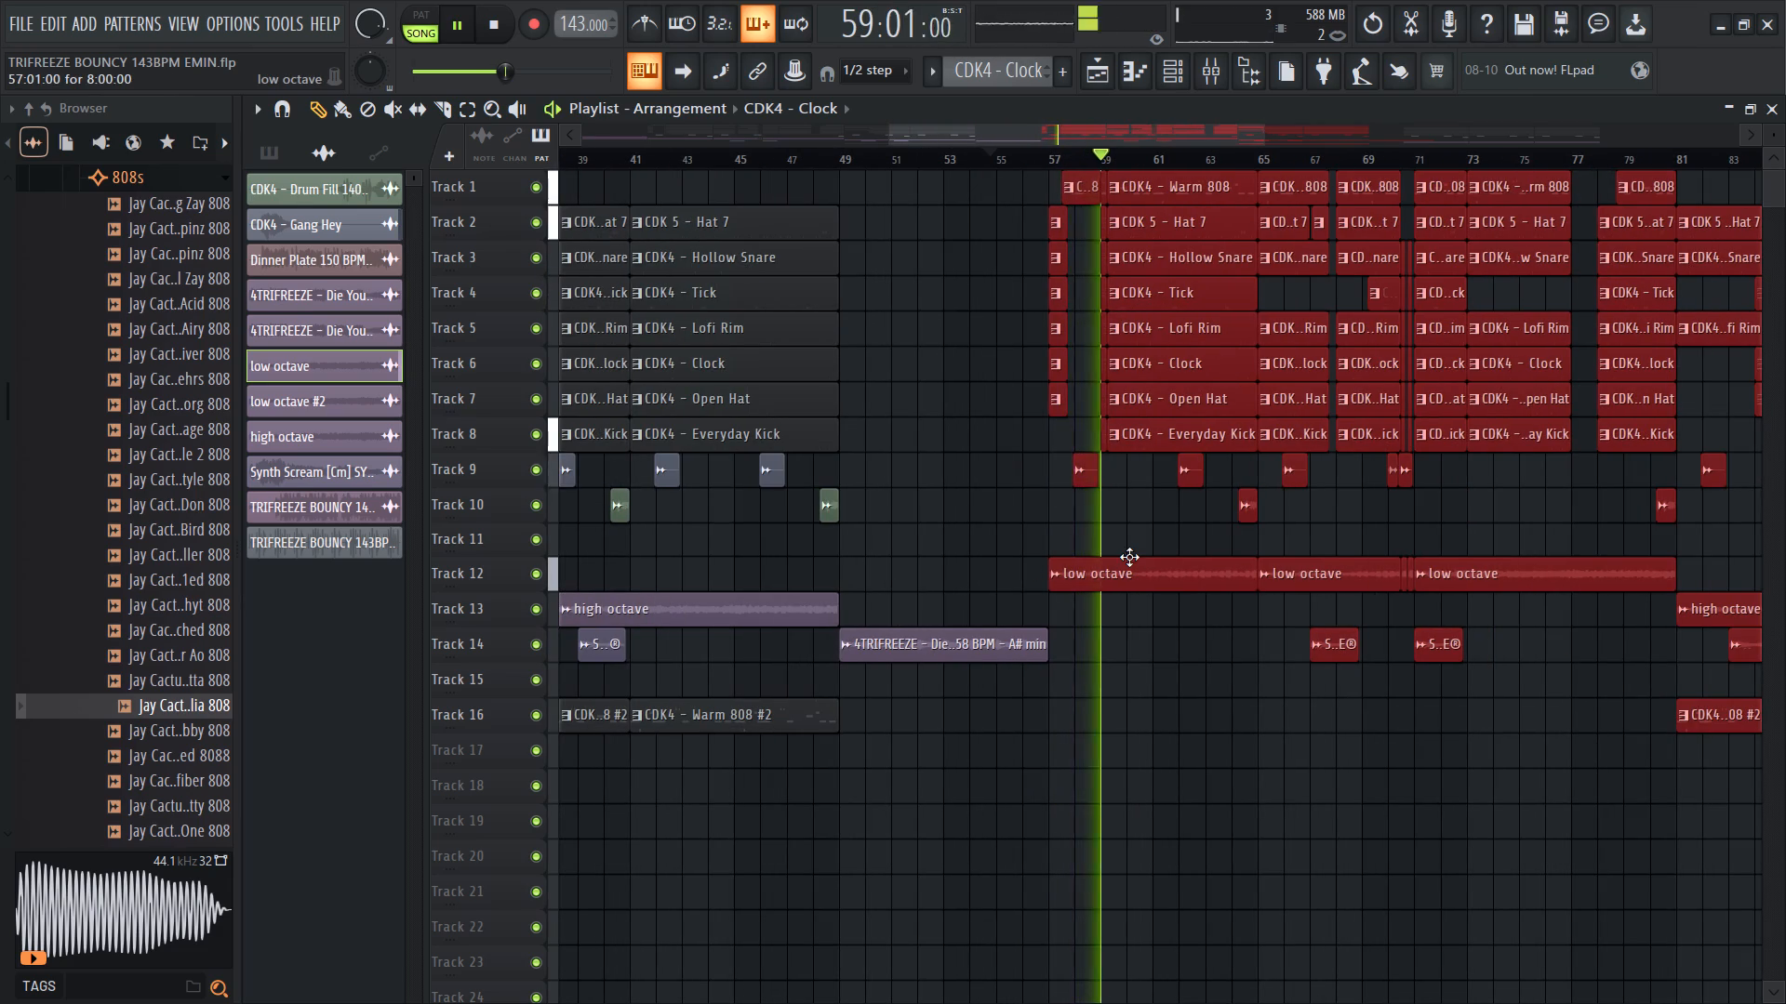
ctrl+scroll(1129, 560, down, 8)
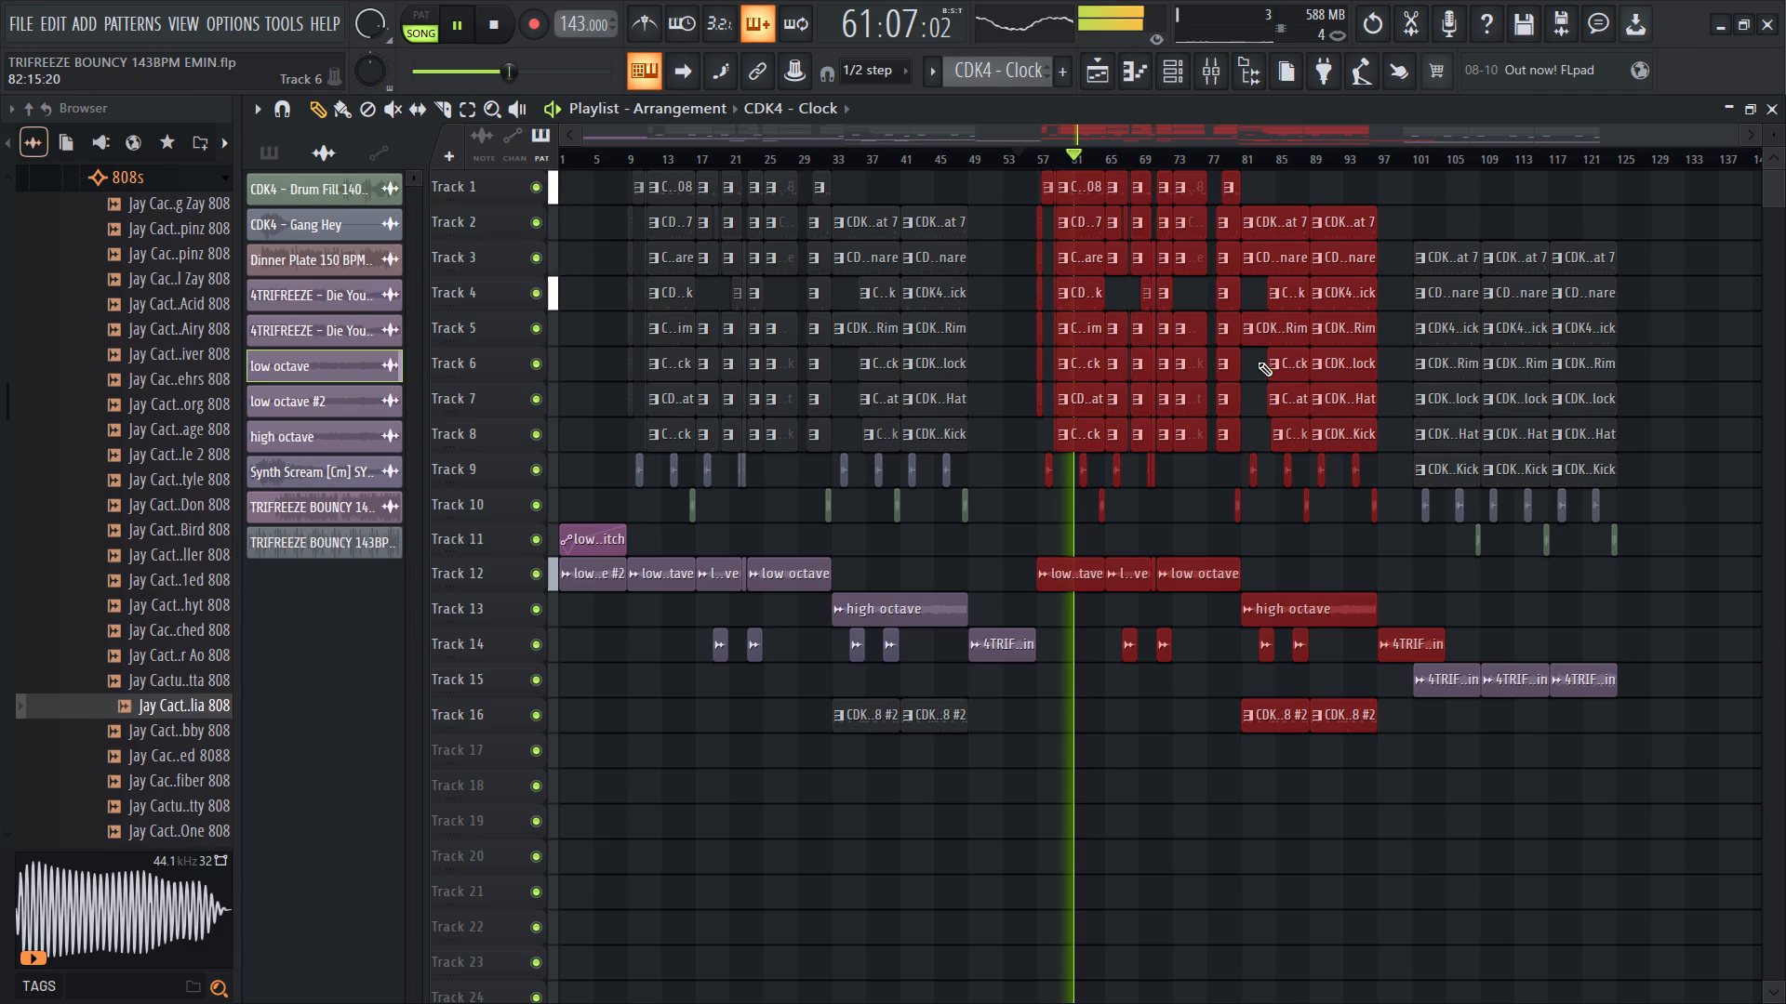
Deselect the clips and delete the copied Die Young melody clip at bar 97 on track 14.
ctrl+scroll(1516, 600, up, 13)
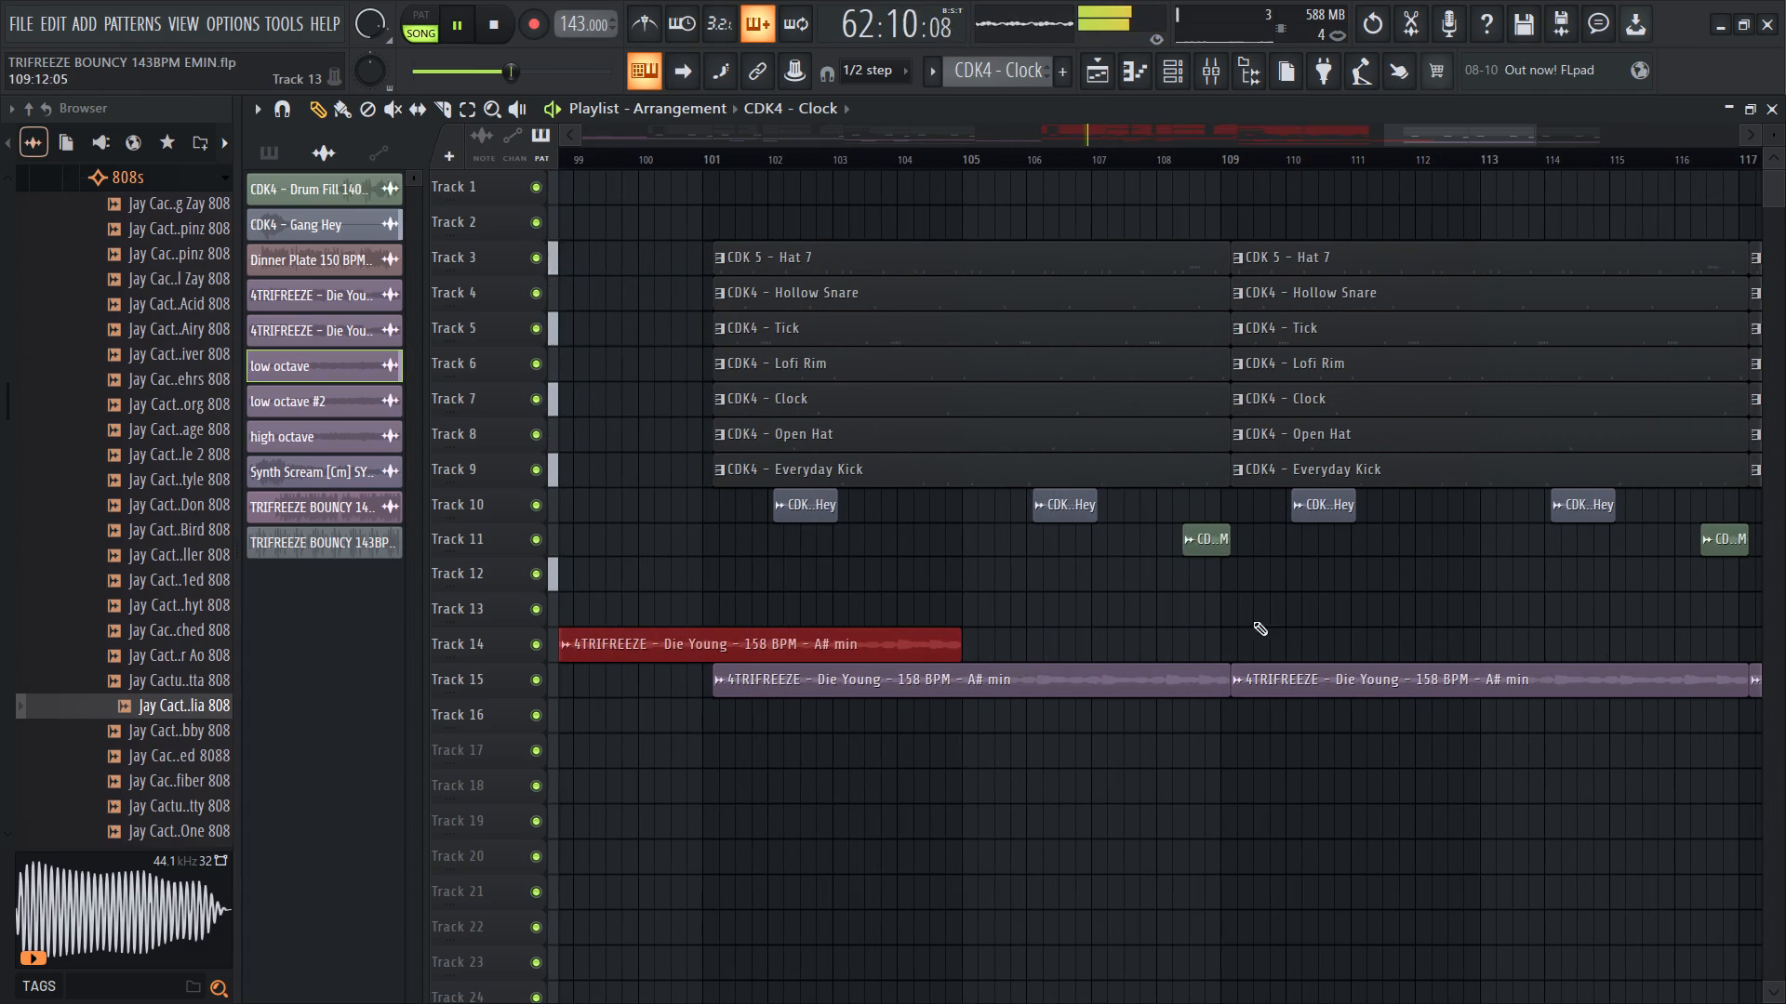
ctrl+scroll(1210, 637, down, 12)
right_click(1489, 756)
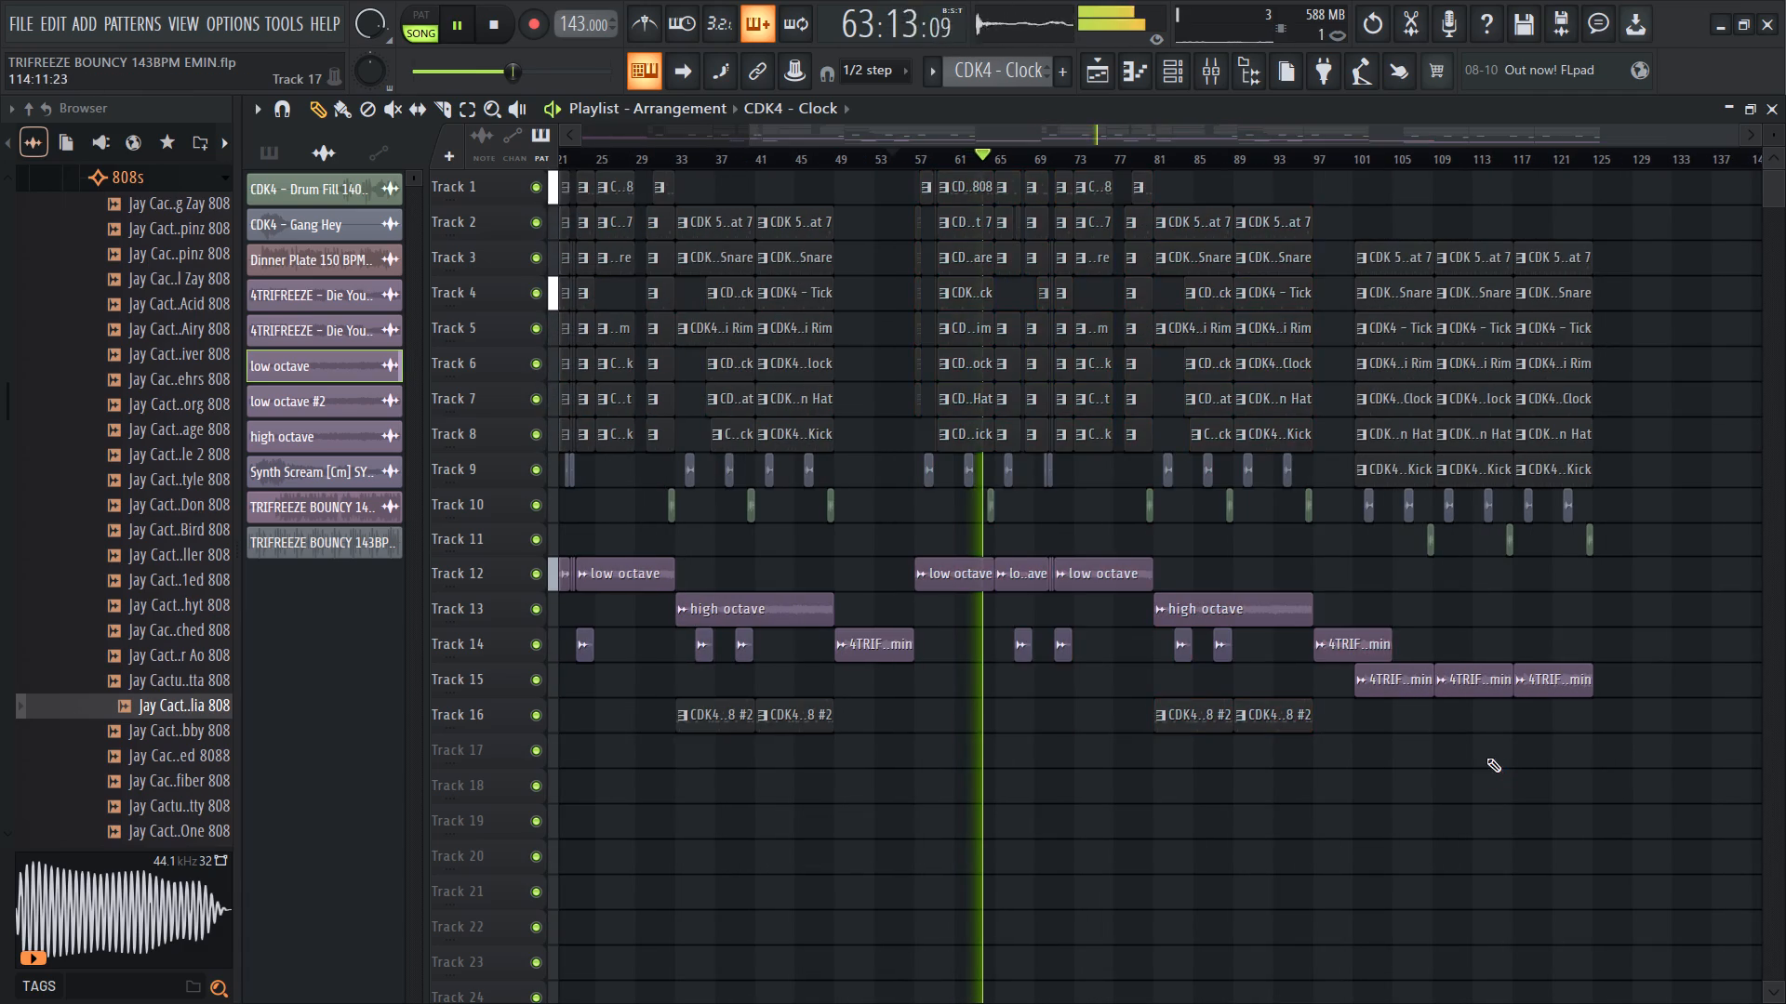
ctrl+scroll(1461, 745, up, 6)
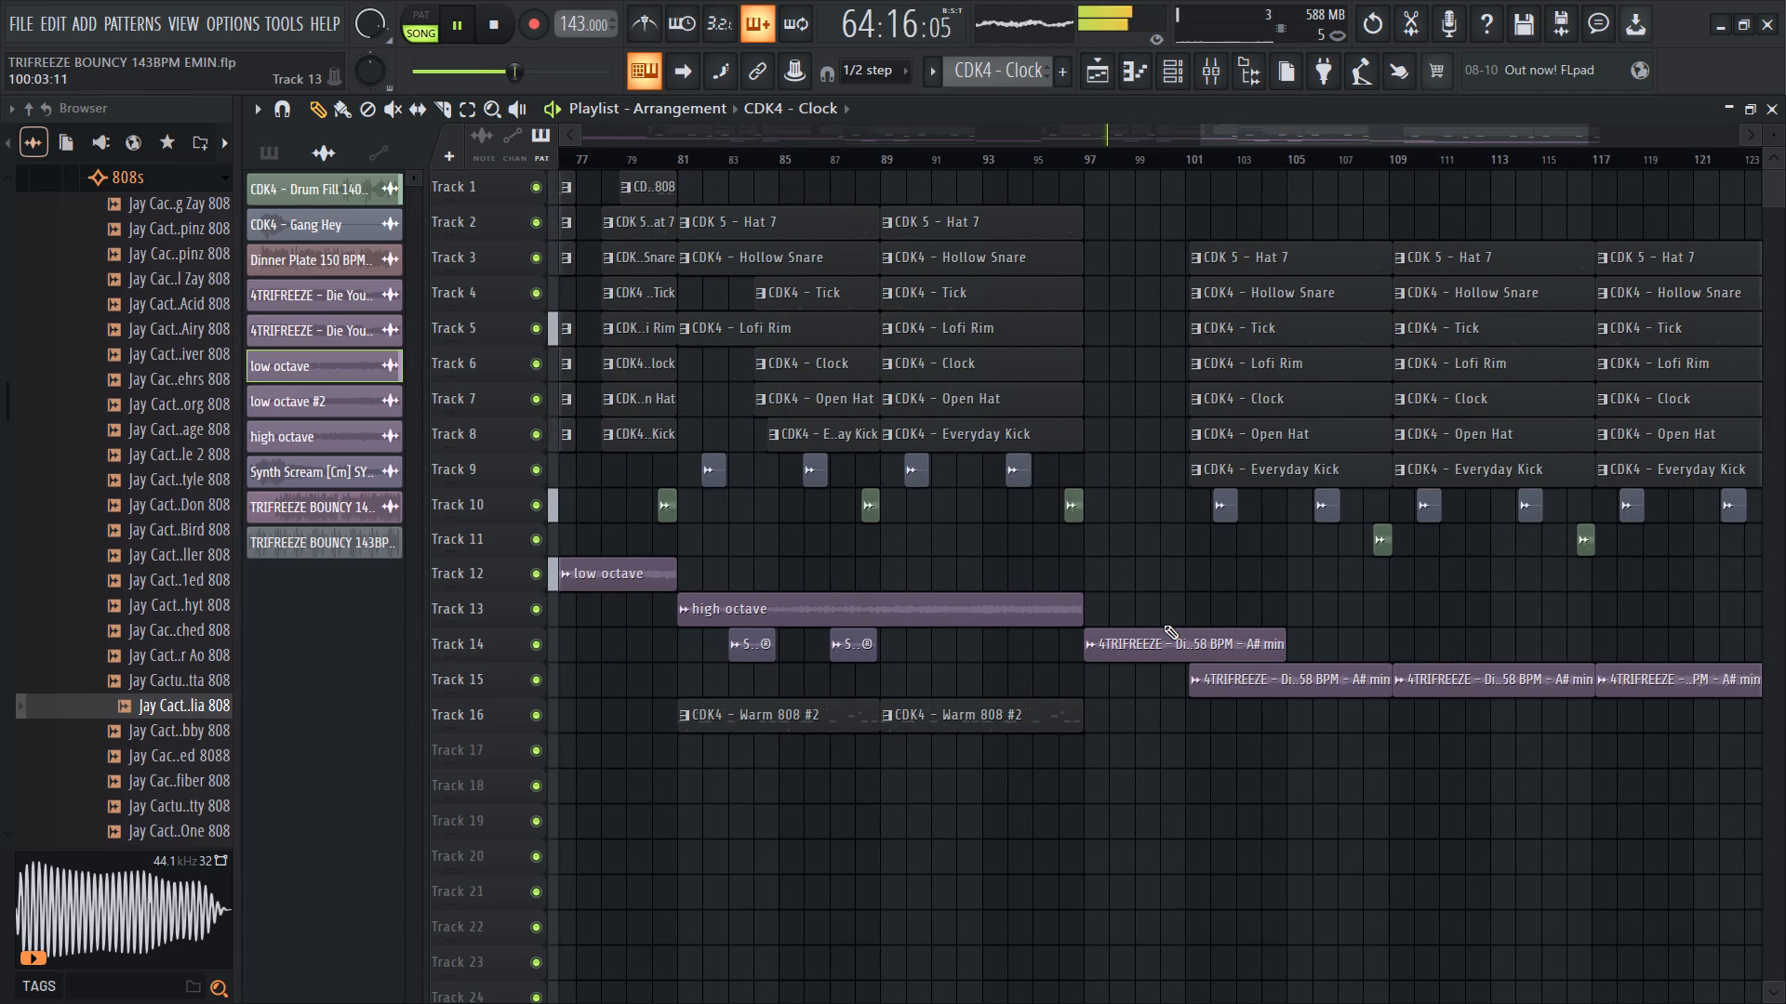
right_drag(1164, 625, 1155, 679)
ctrl+scroll(1161, 680, down, 10)
ctrl+scroll(1422, 297, down, 1)
ctrl+scroll(1421, 297, up, 13)
ctrl+scroll(1421, 295, down, 14)
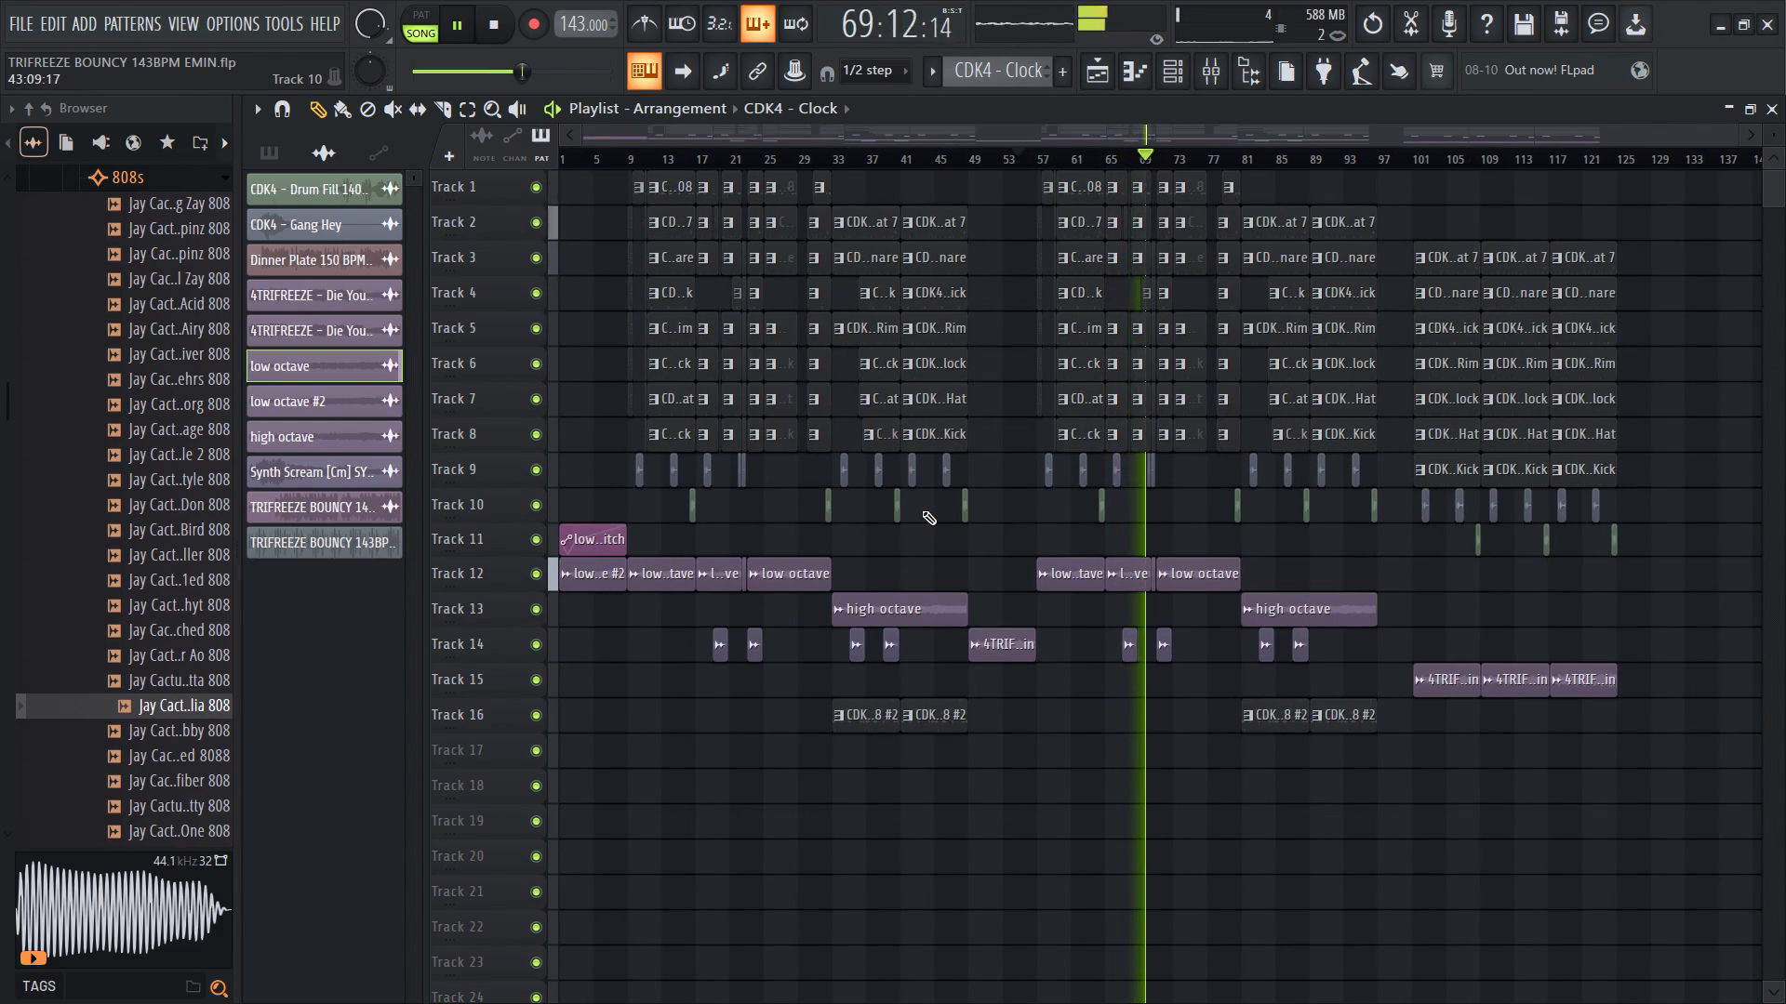
Add Fruity Parametric EQ 2 to slot 1 of the Master mixer track and return to the playlist.
click(1220, 44)
click(1222, 49)
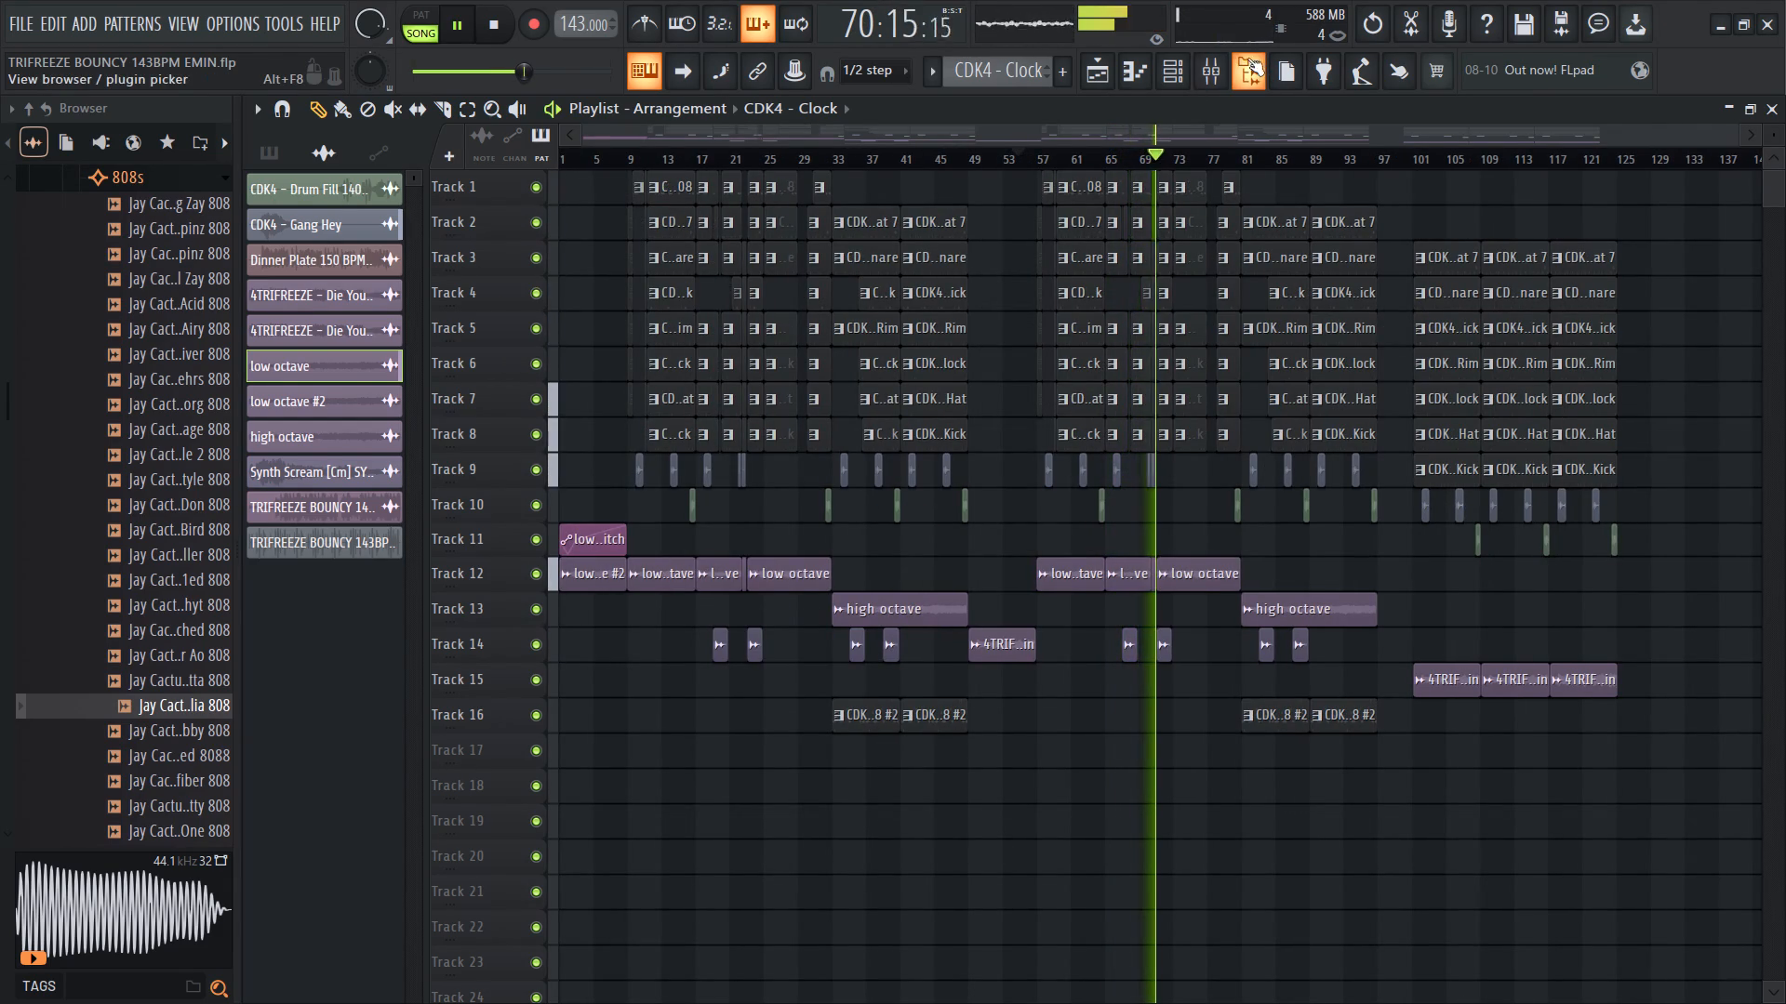
click(1199, 60)
click(322, 243)
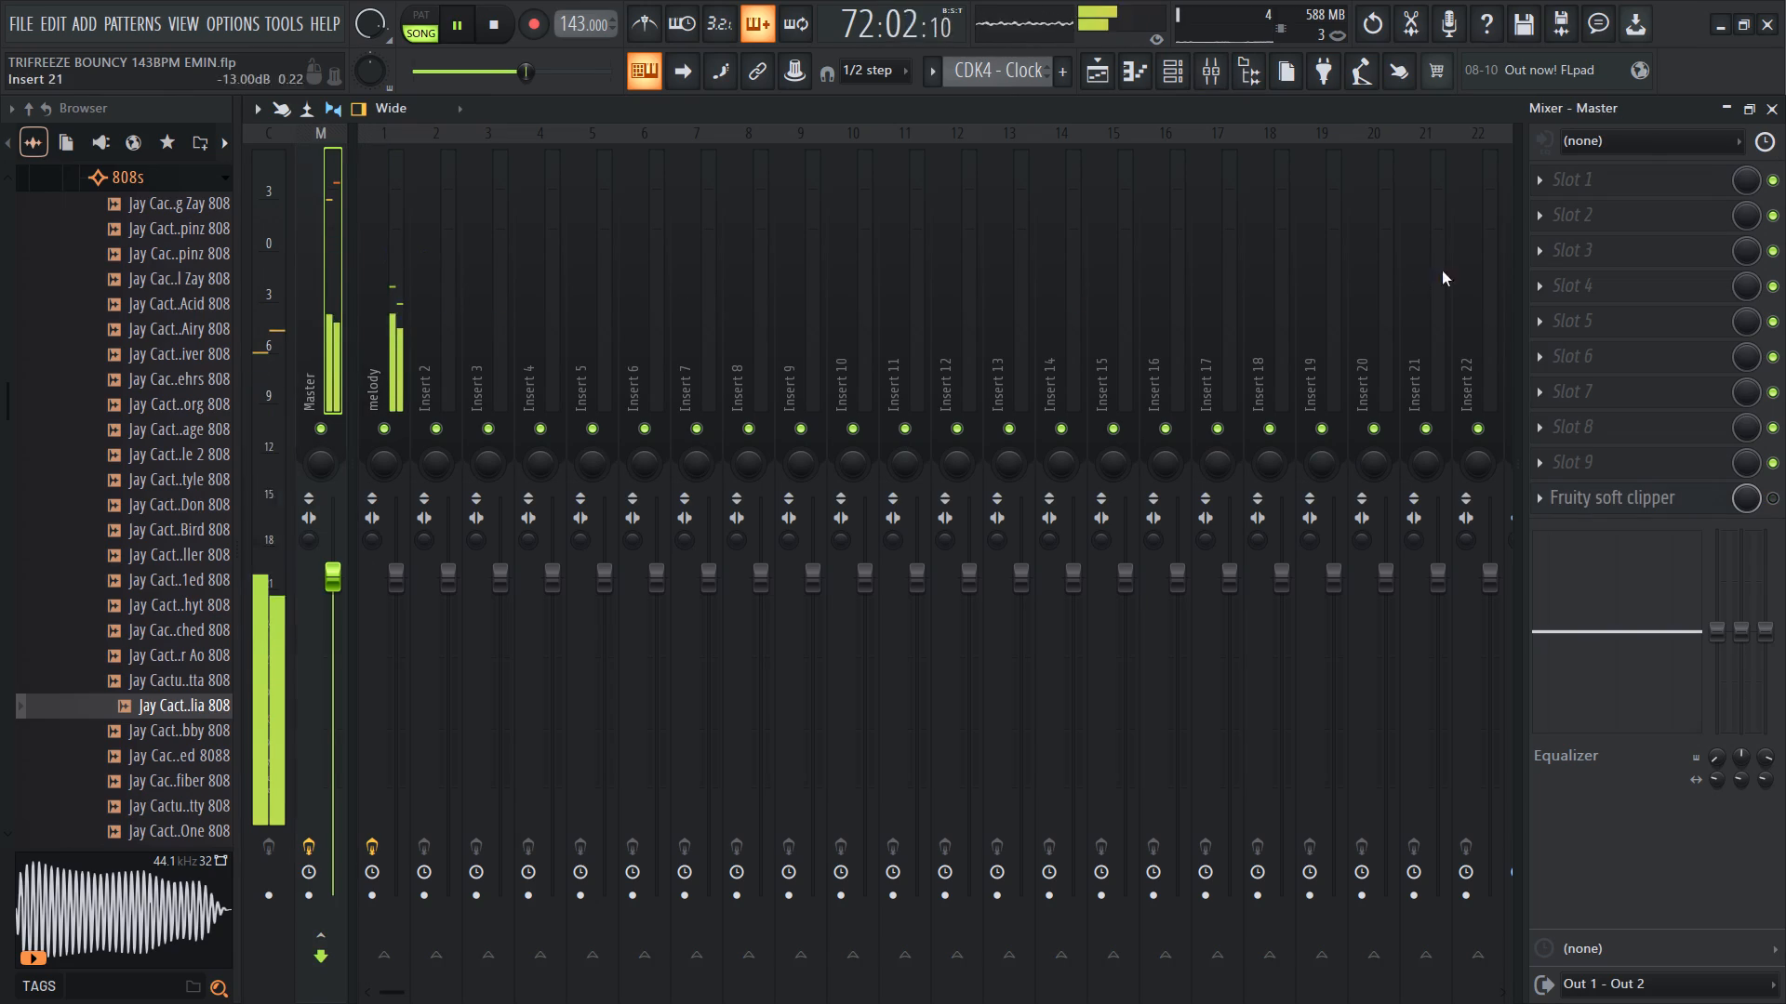
click(1554, 187)
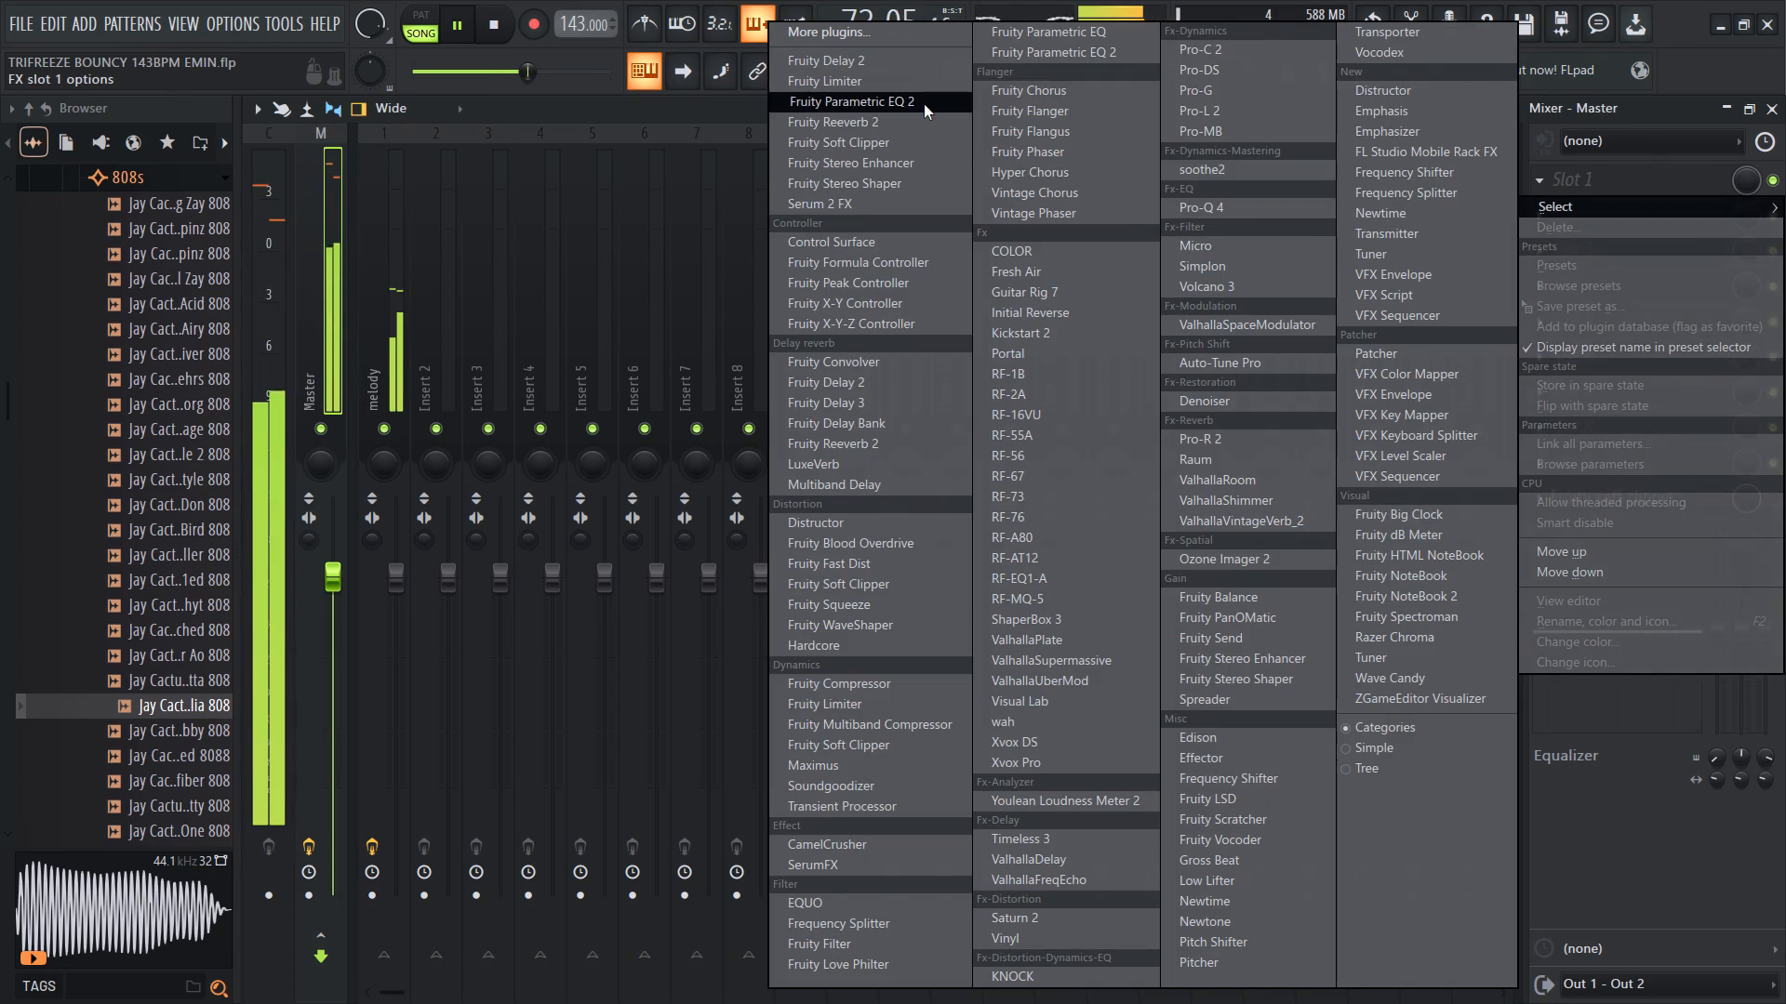
click(924, 104)
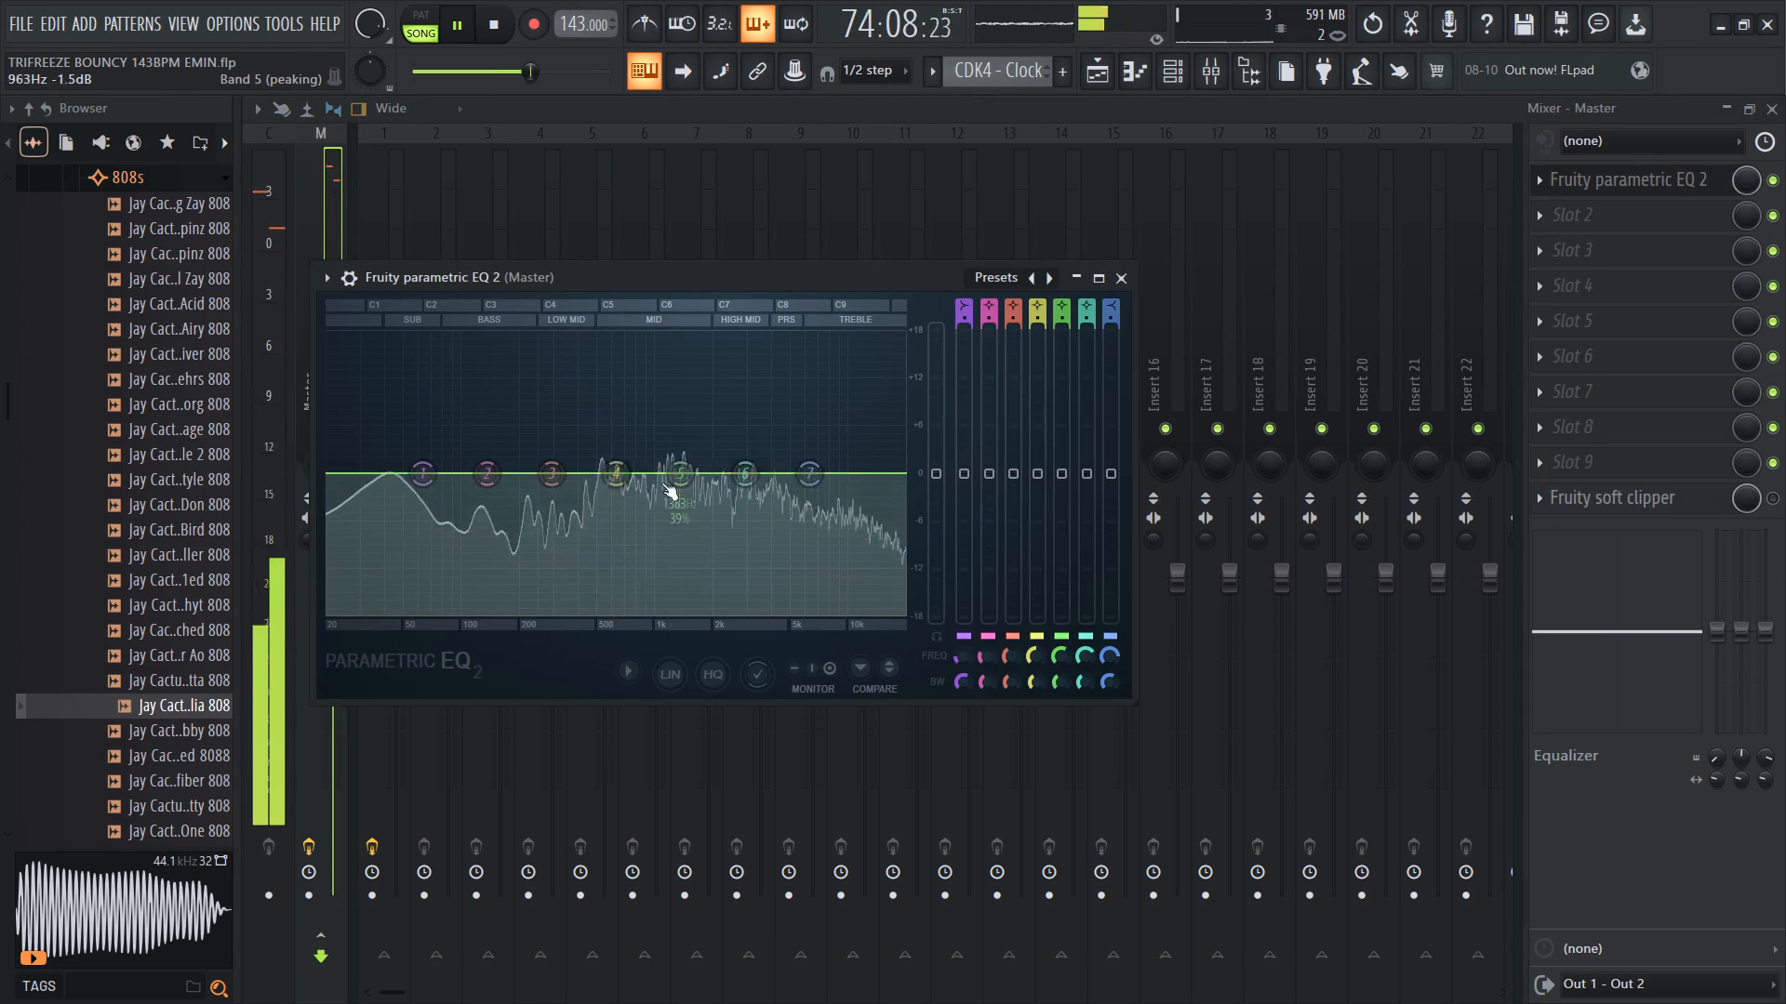
click(1113, 61)
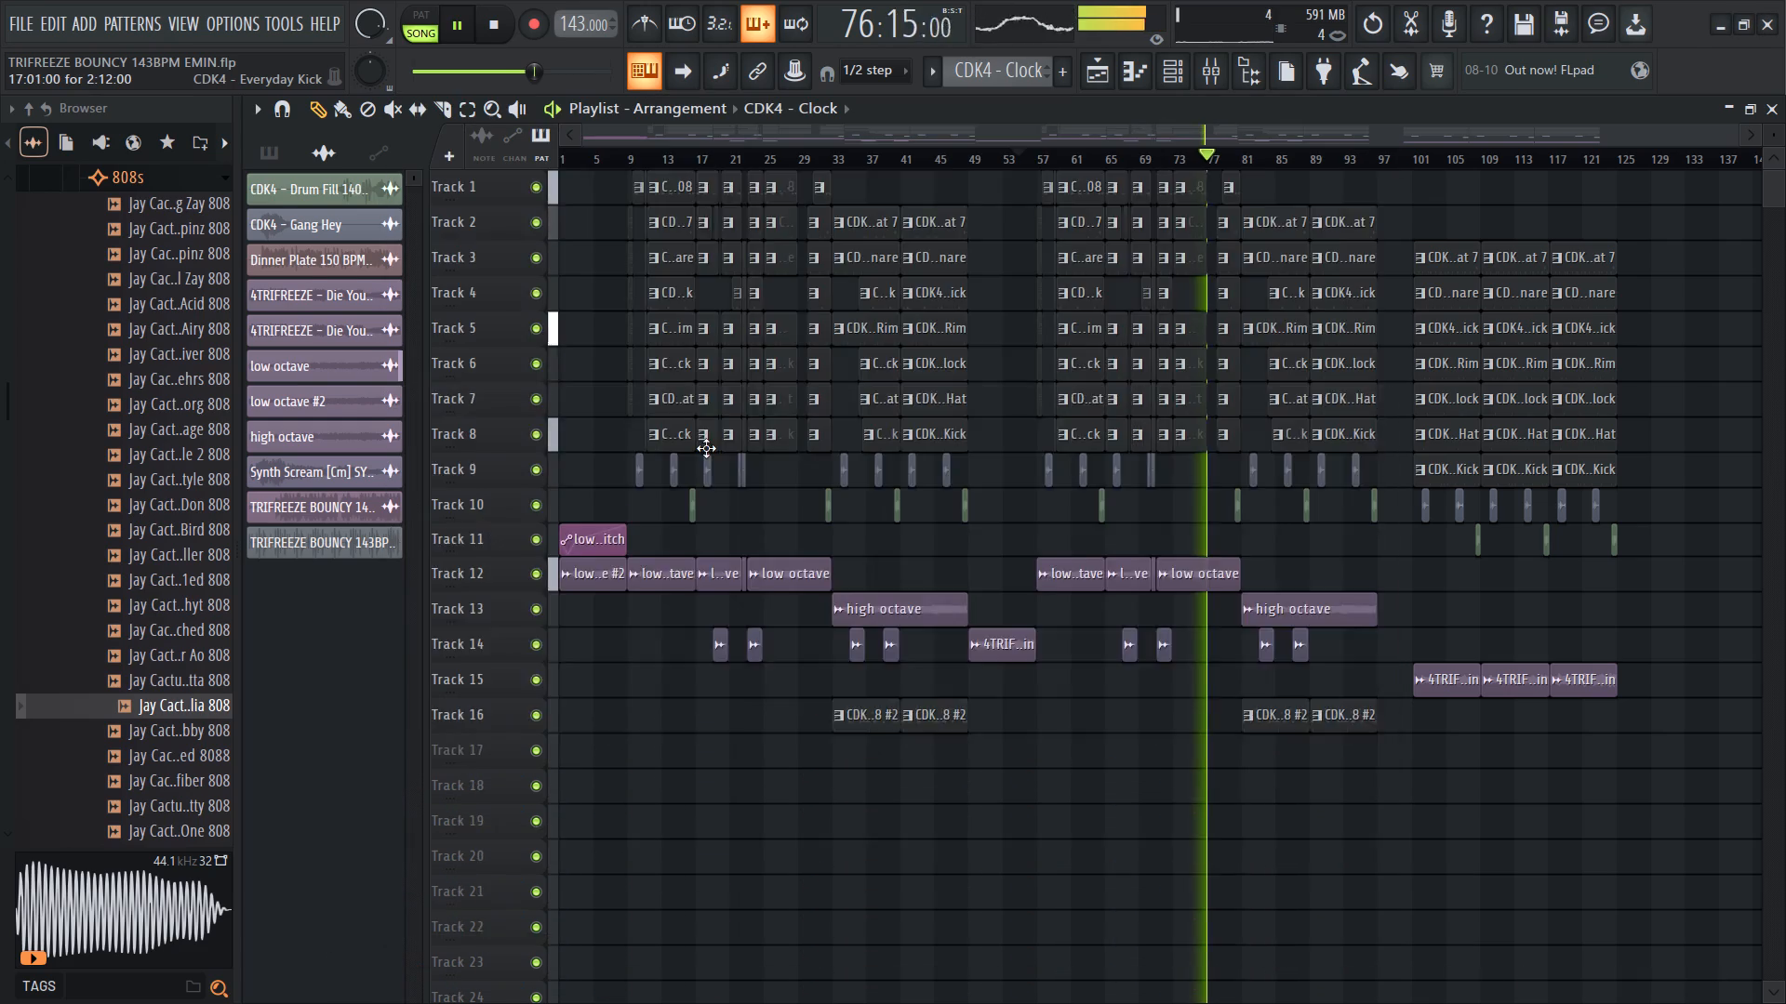
Listen to the drum entry at bar 9 and examine its hat, snare and tick patterns.
alt+scroll(706, 448, up, 6)
scroll(706, 448, up, 10)
click(632, 148)
ctrl+scroll(629, 408, up, 4)
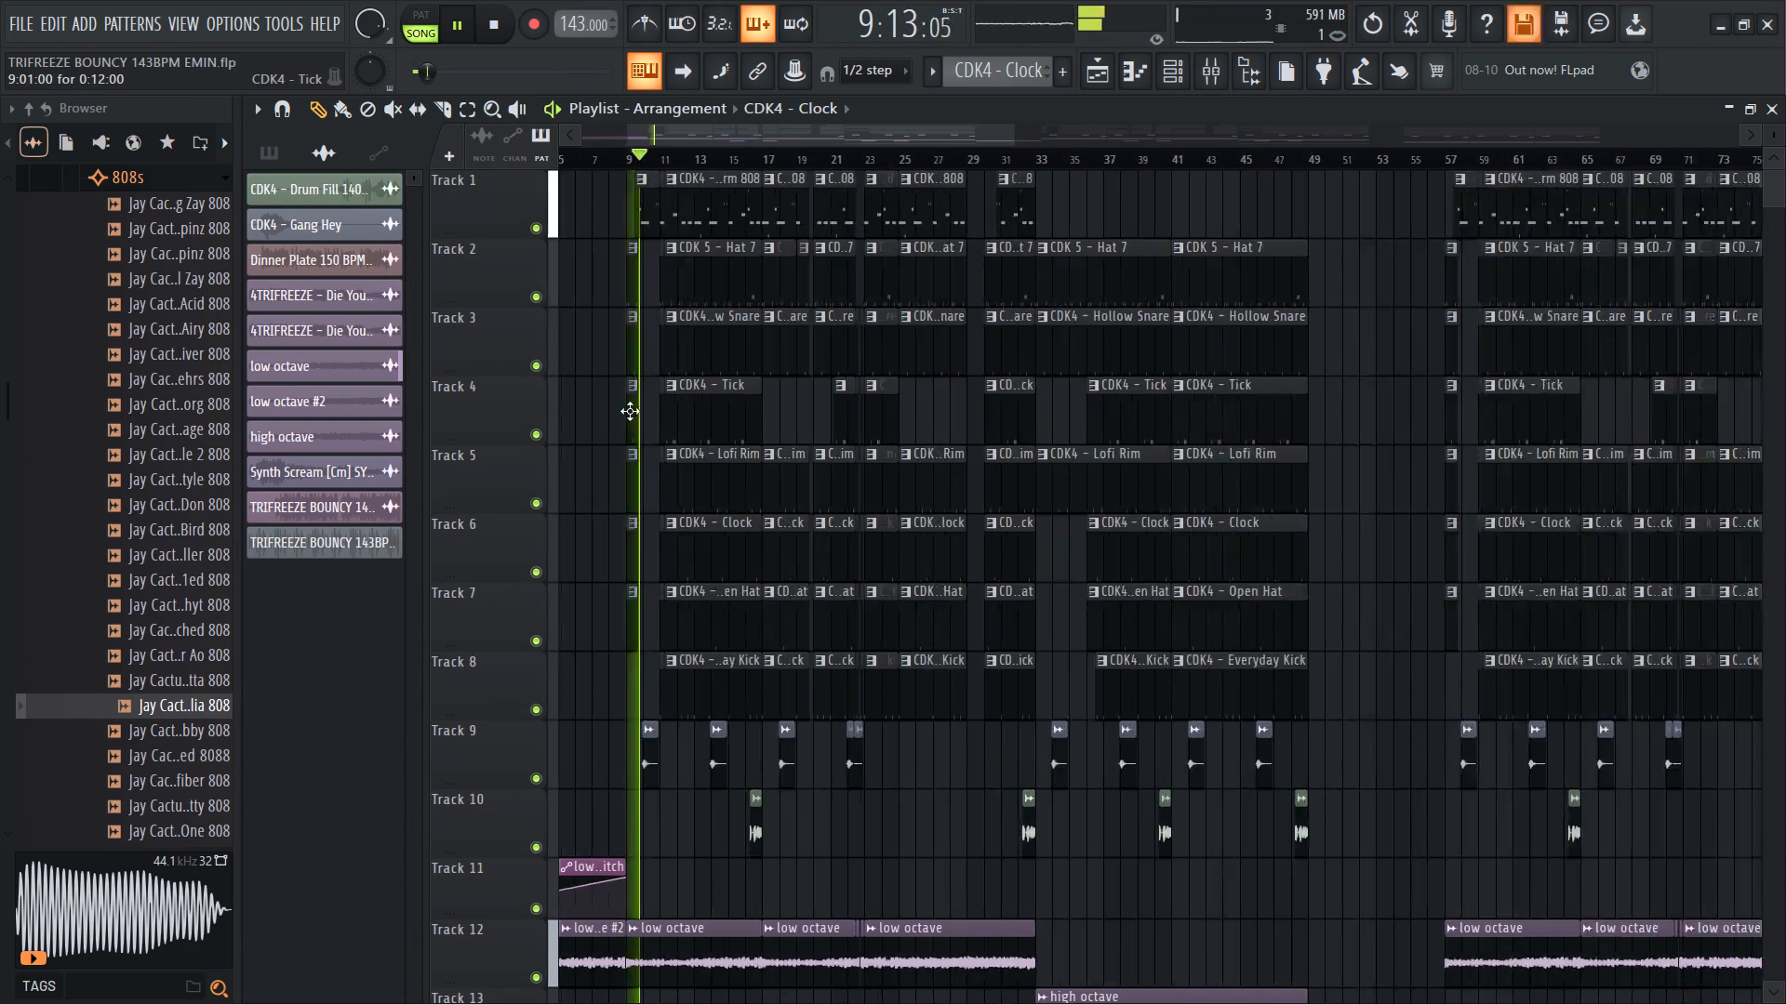
ctrl+scroll(630, 411, up, 13)
click(582, 146)
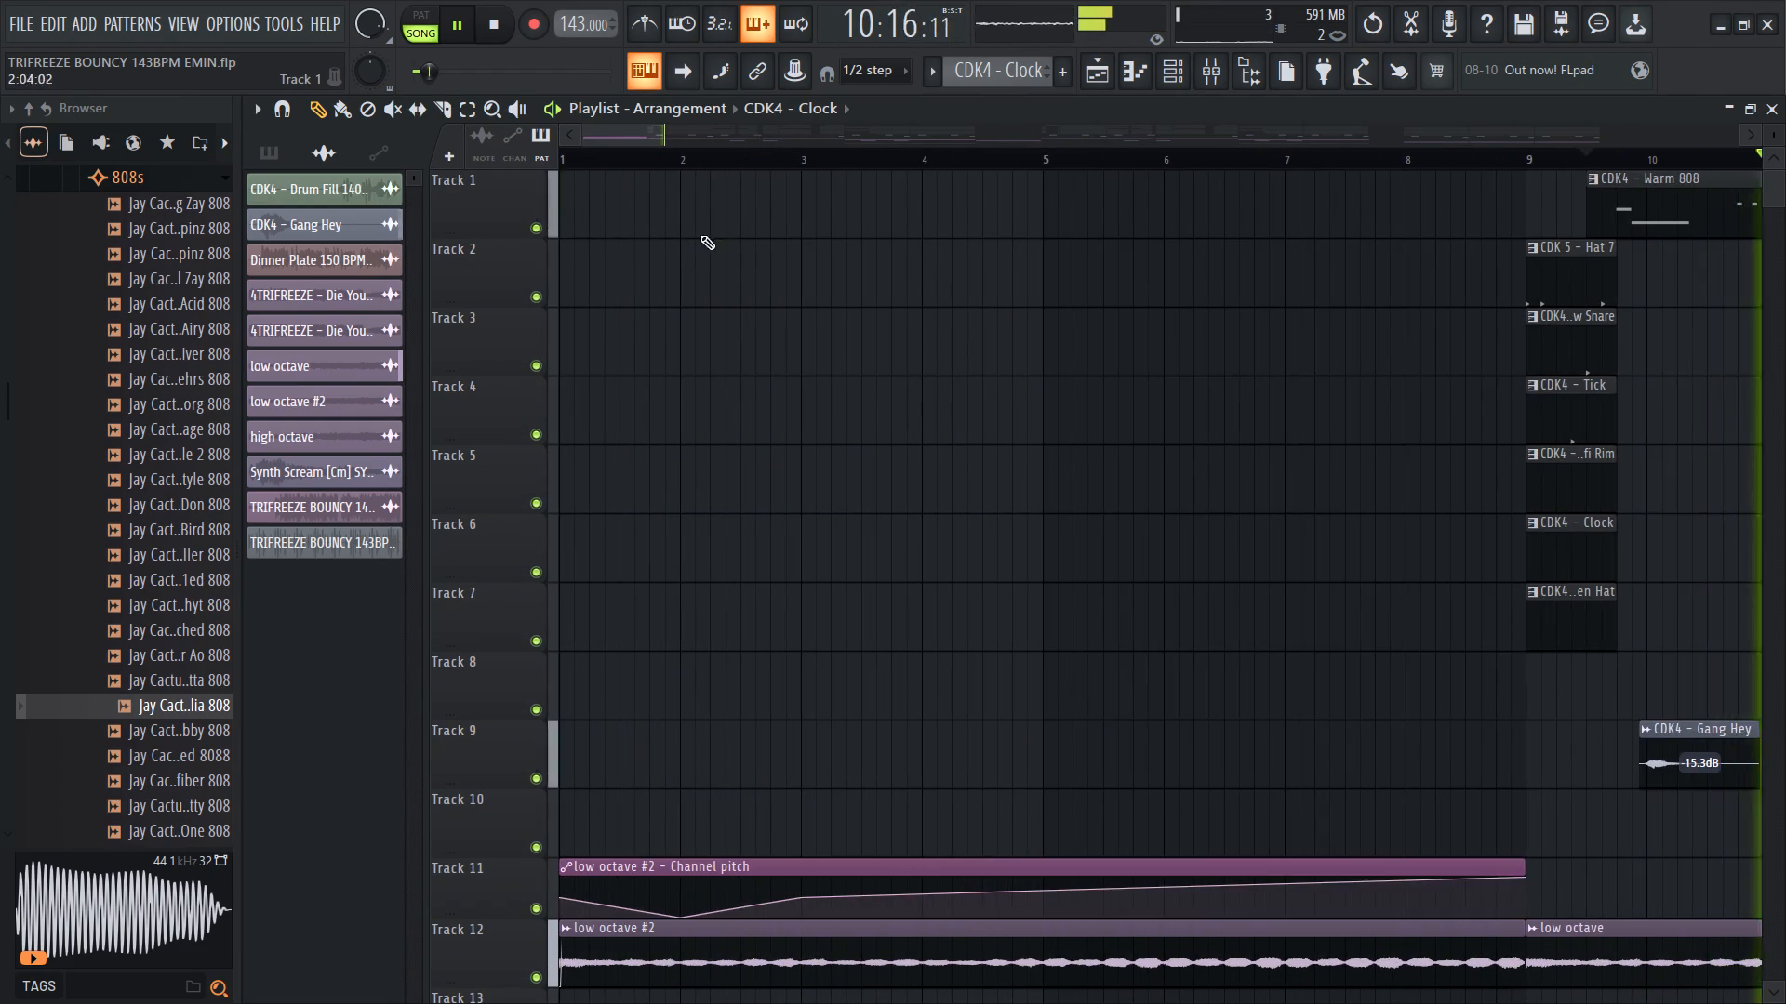
ctrl+scroll(690, 244, down, 5)
ctrl+scroll(1029, 303, up, 11)
click(1007, 150)
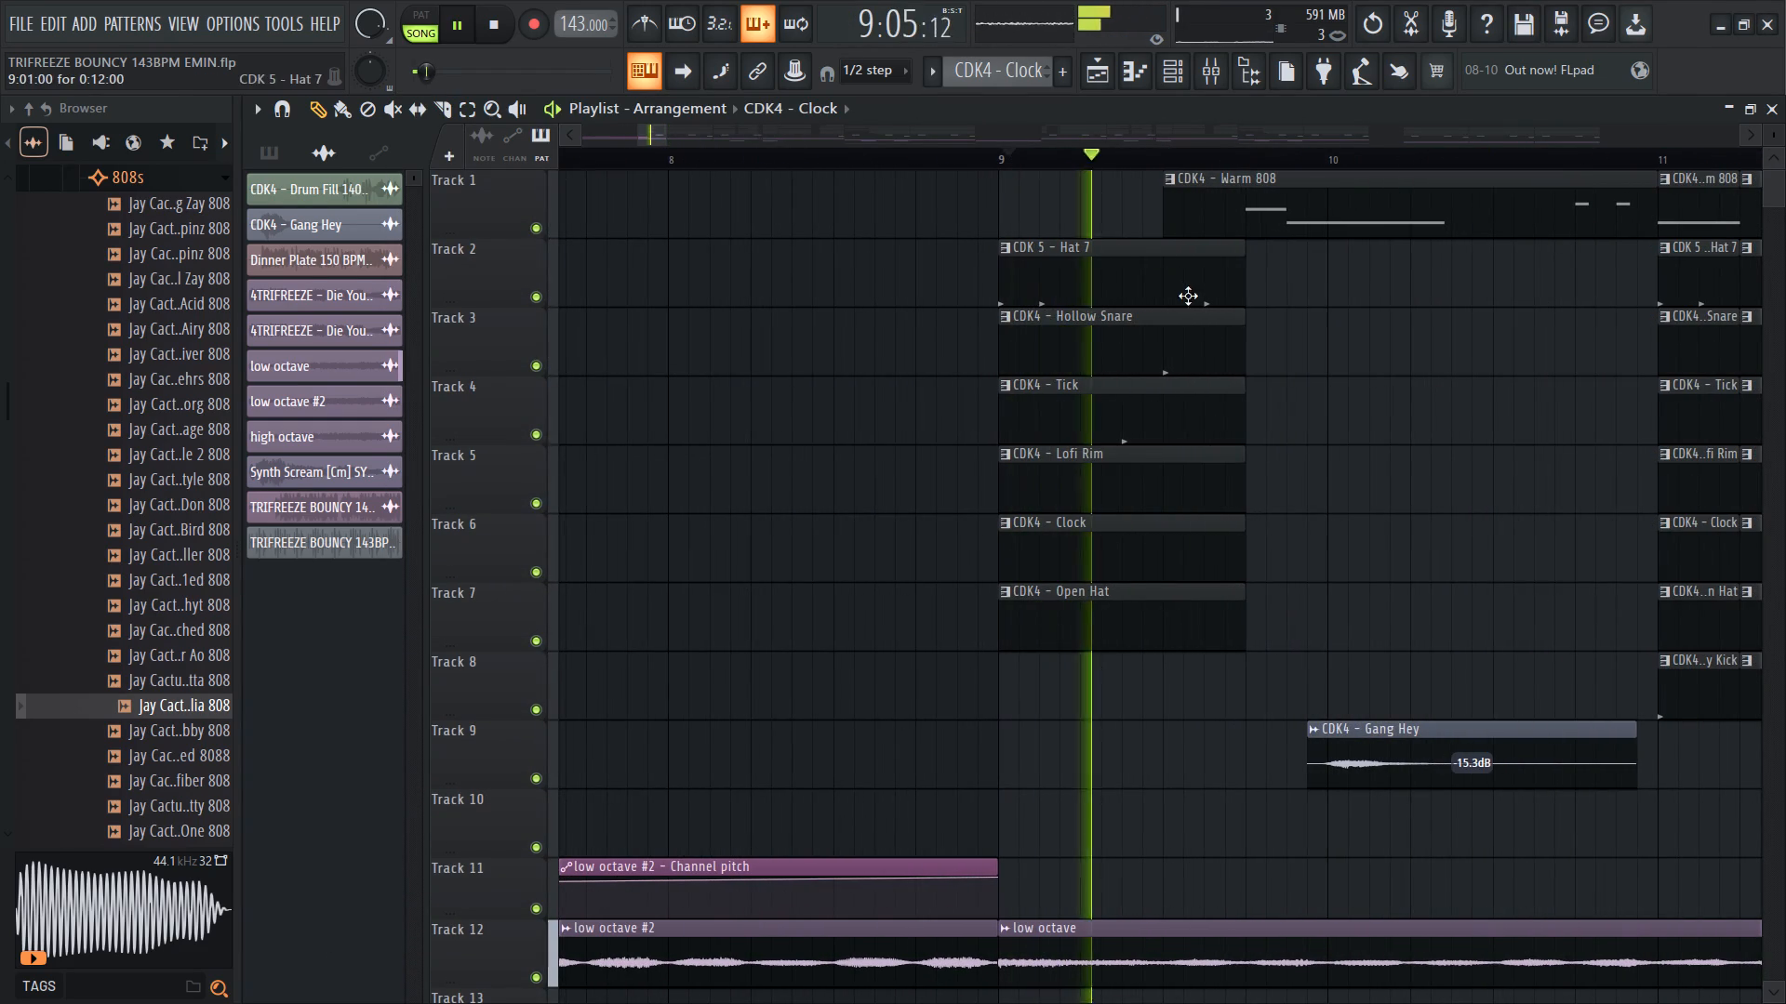
key(space)
key(space)
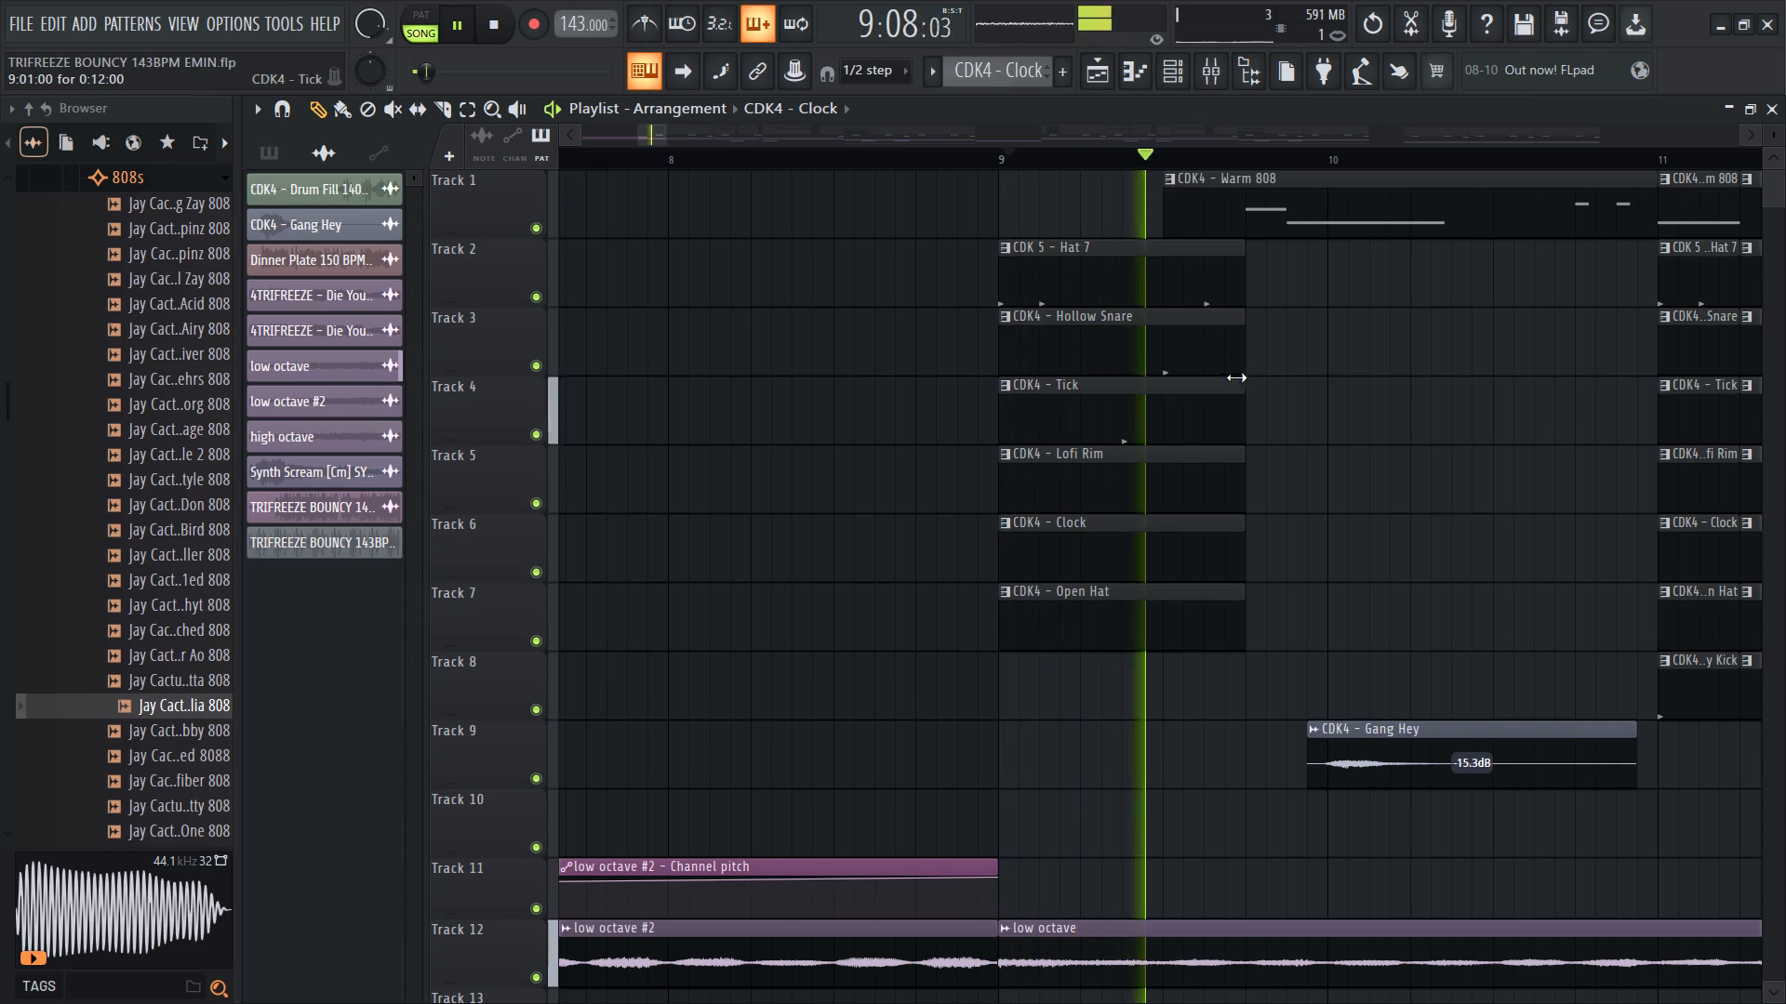
key(space)
Open the Hollow Snare pattern from bar 9 in the channel rack and audition the snare's sound.
click(1206, 359)
click(1180, 72)
click(676, 637)
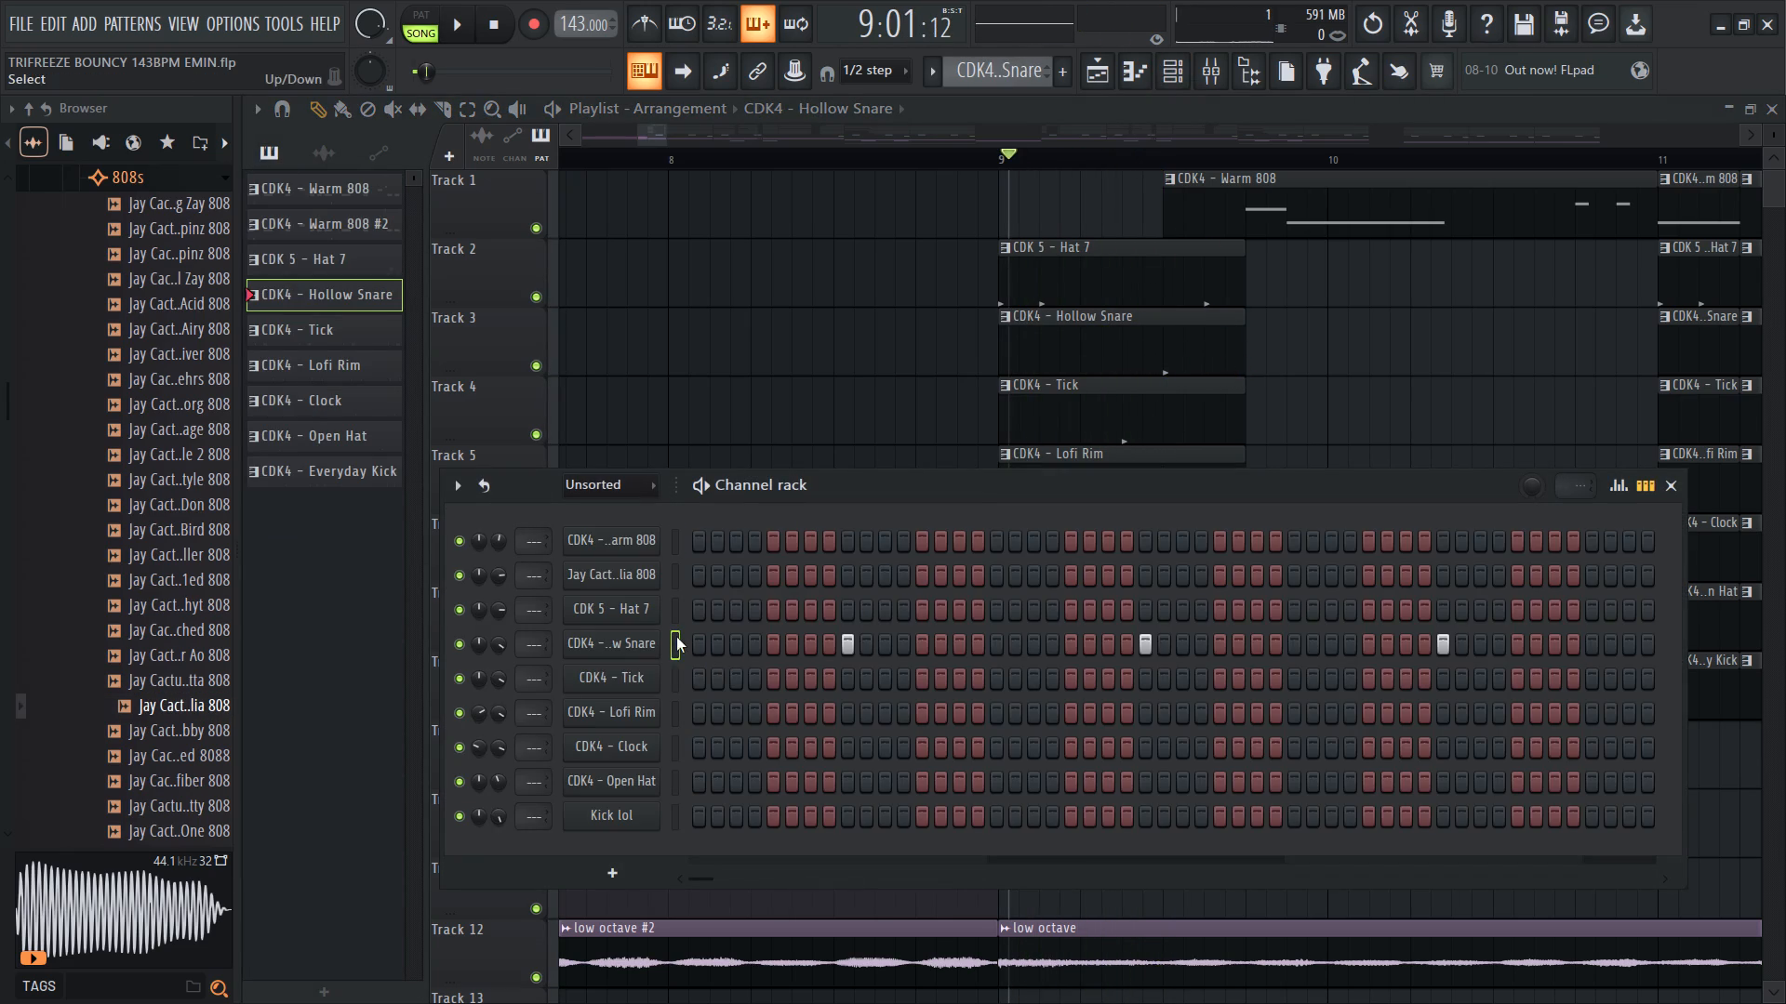
key(q)
key(q)
key(q)
key(q)
Audition snares in the Iced Out (Trap) Snares folder and add Jay Cactus - Homerun Snare as a channel below Hollow Snare.
scroll(216, 581, up, 3)
click(156, 625)
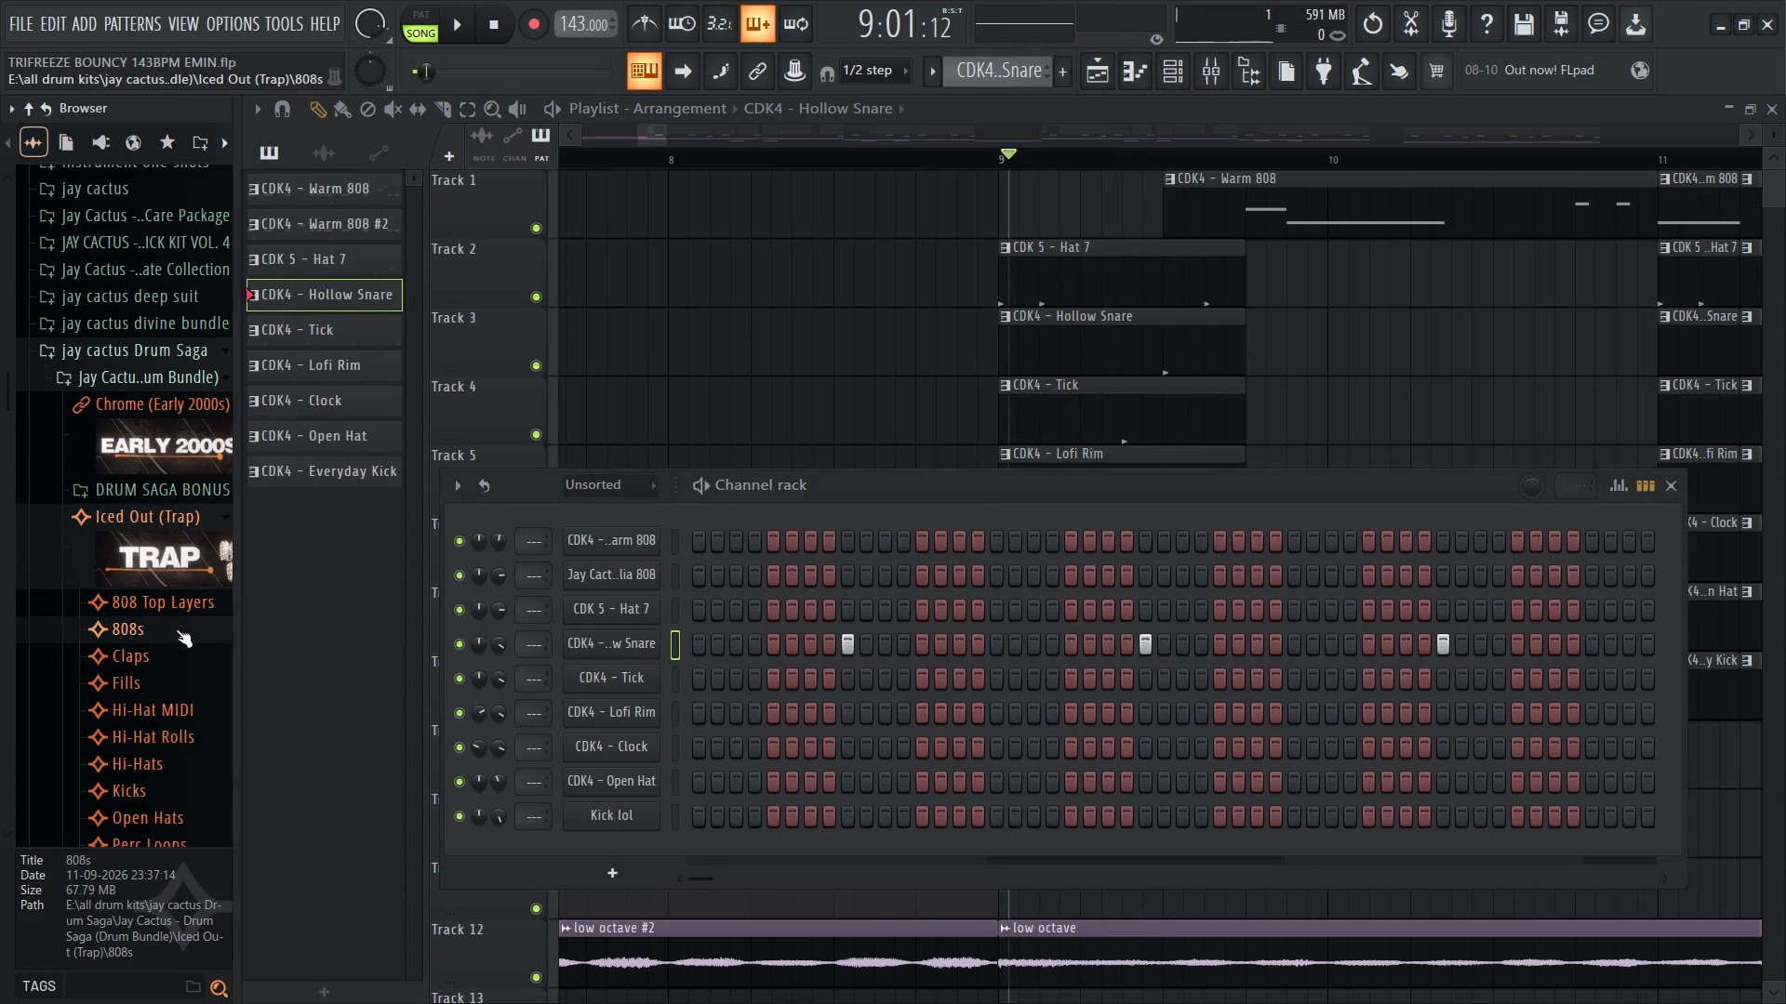
scroll(176, 629, down, 2)
click(158, 674)
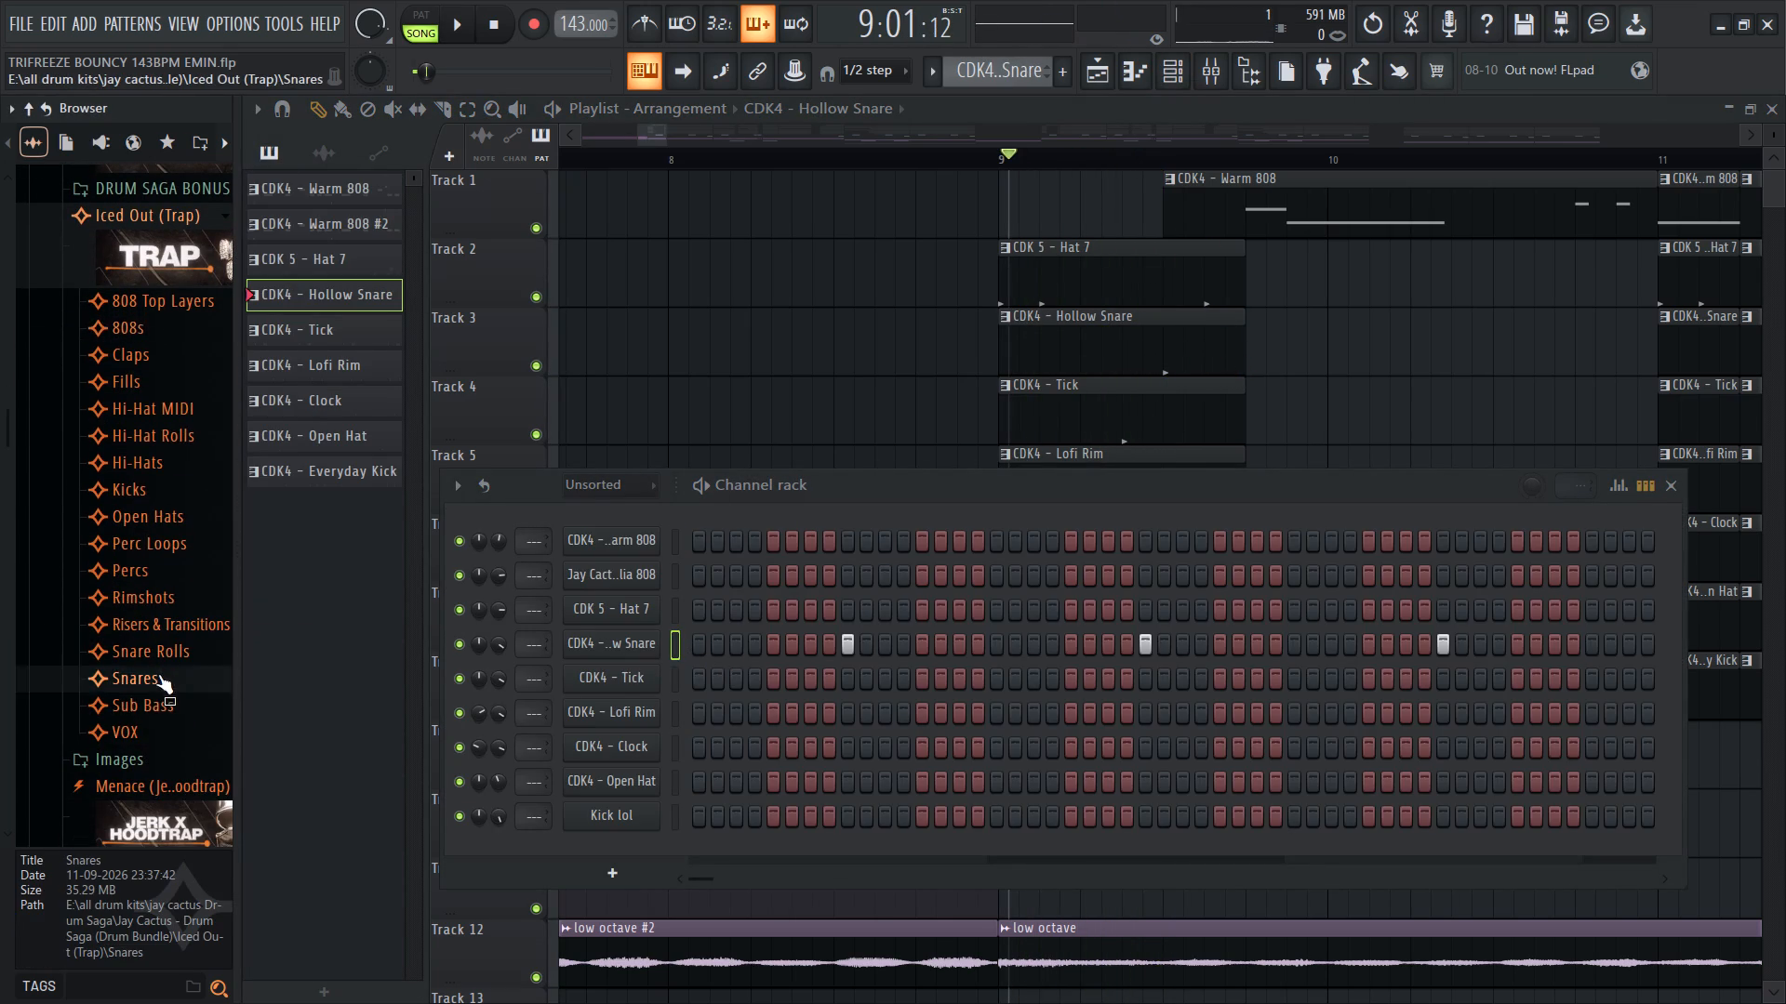
click(159, 685)
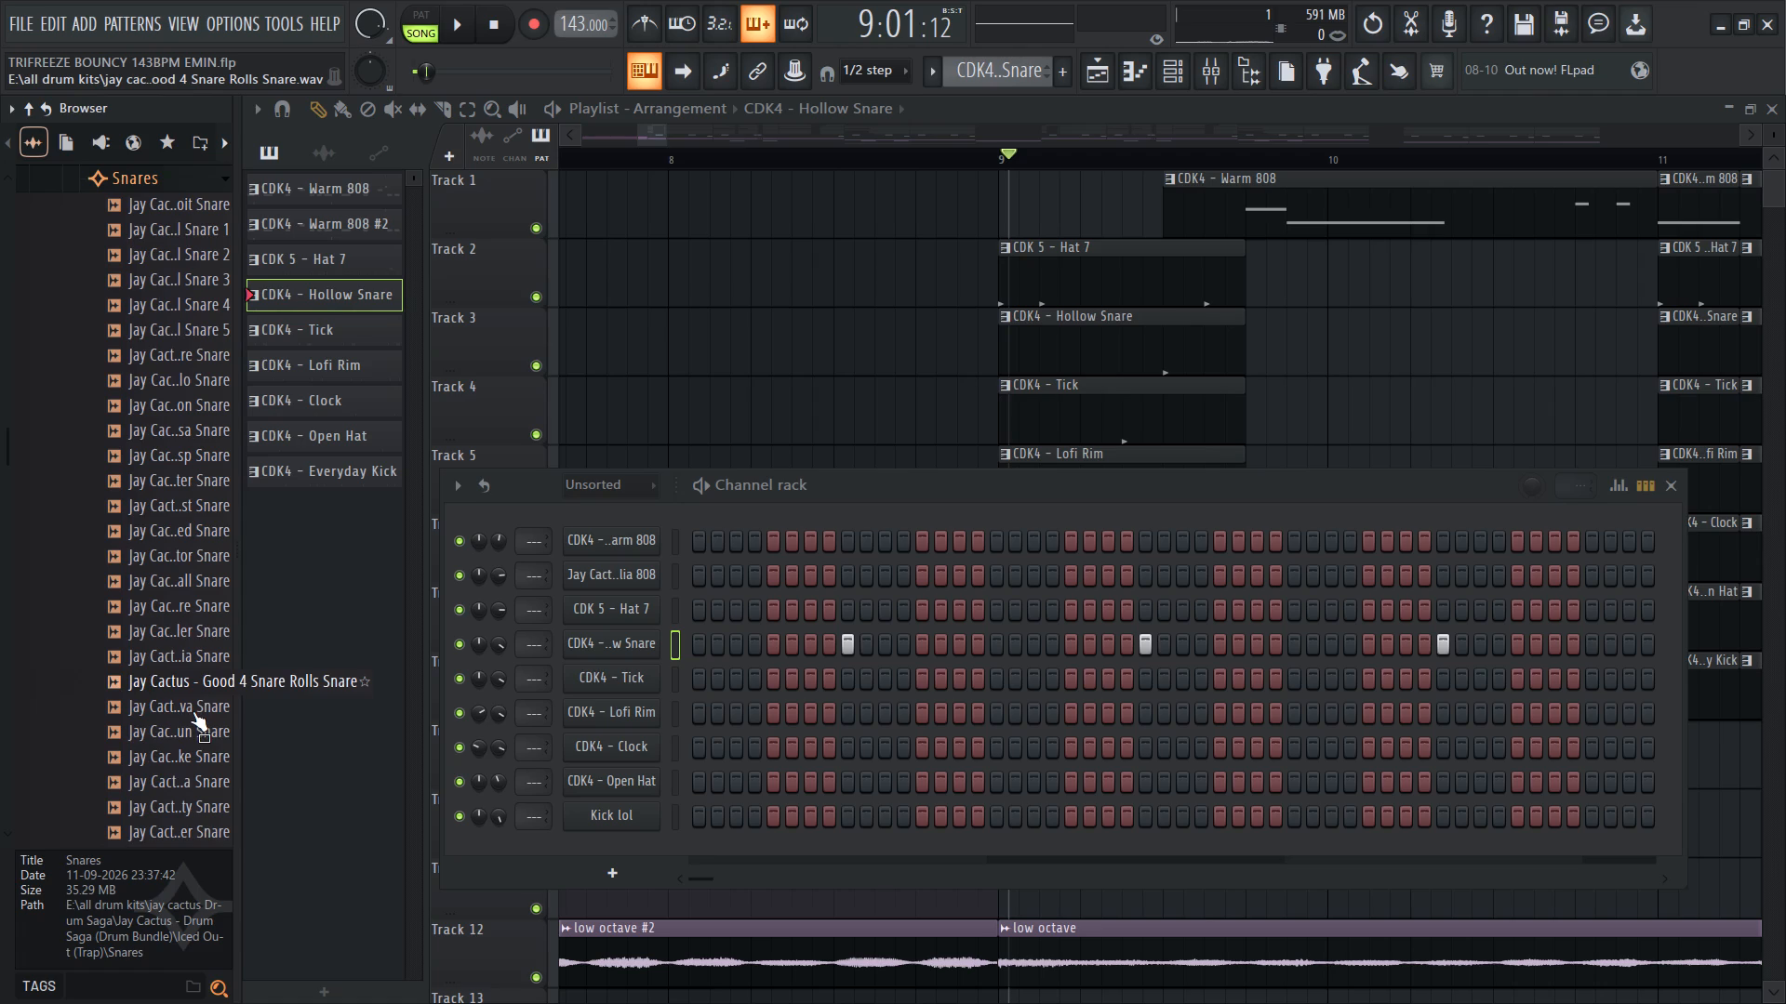
click(190, 711)
click(180, 723)
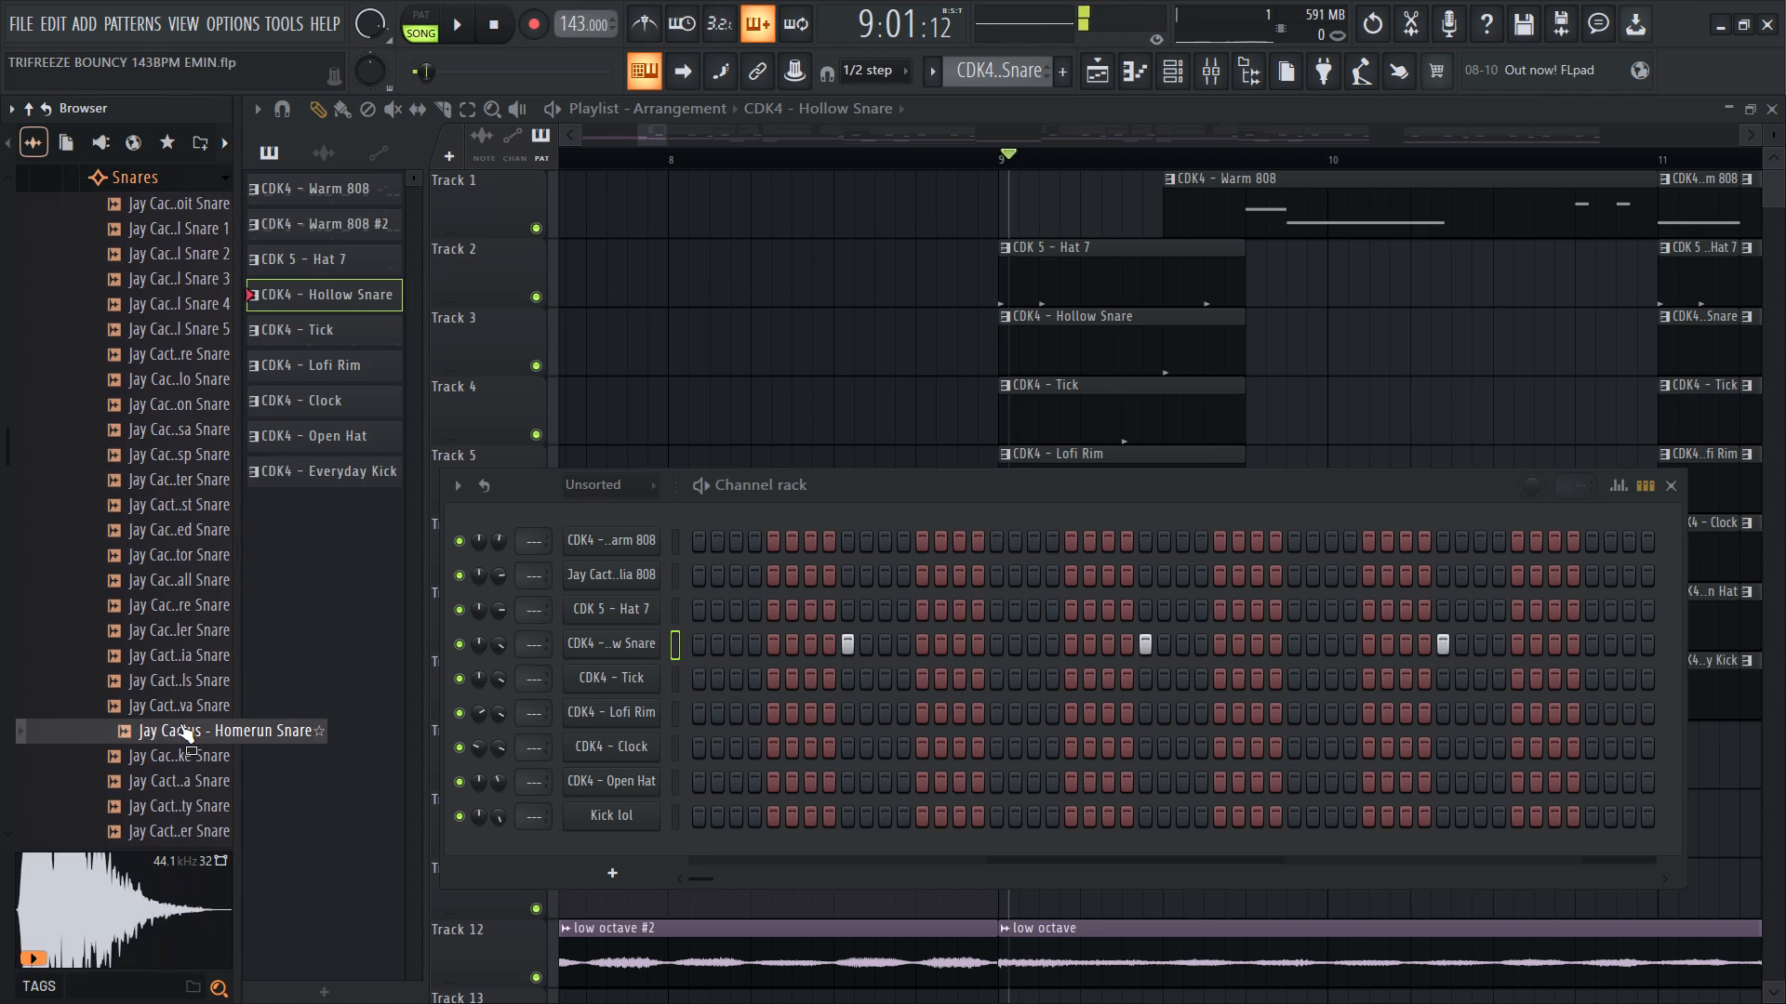
click(171, 736)
key(q)
drag(171, 736, 608, 657)
key(q)
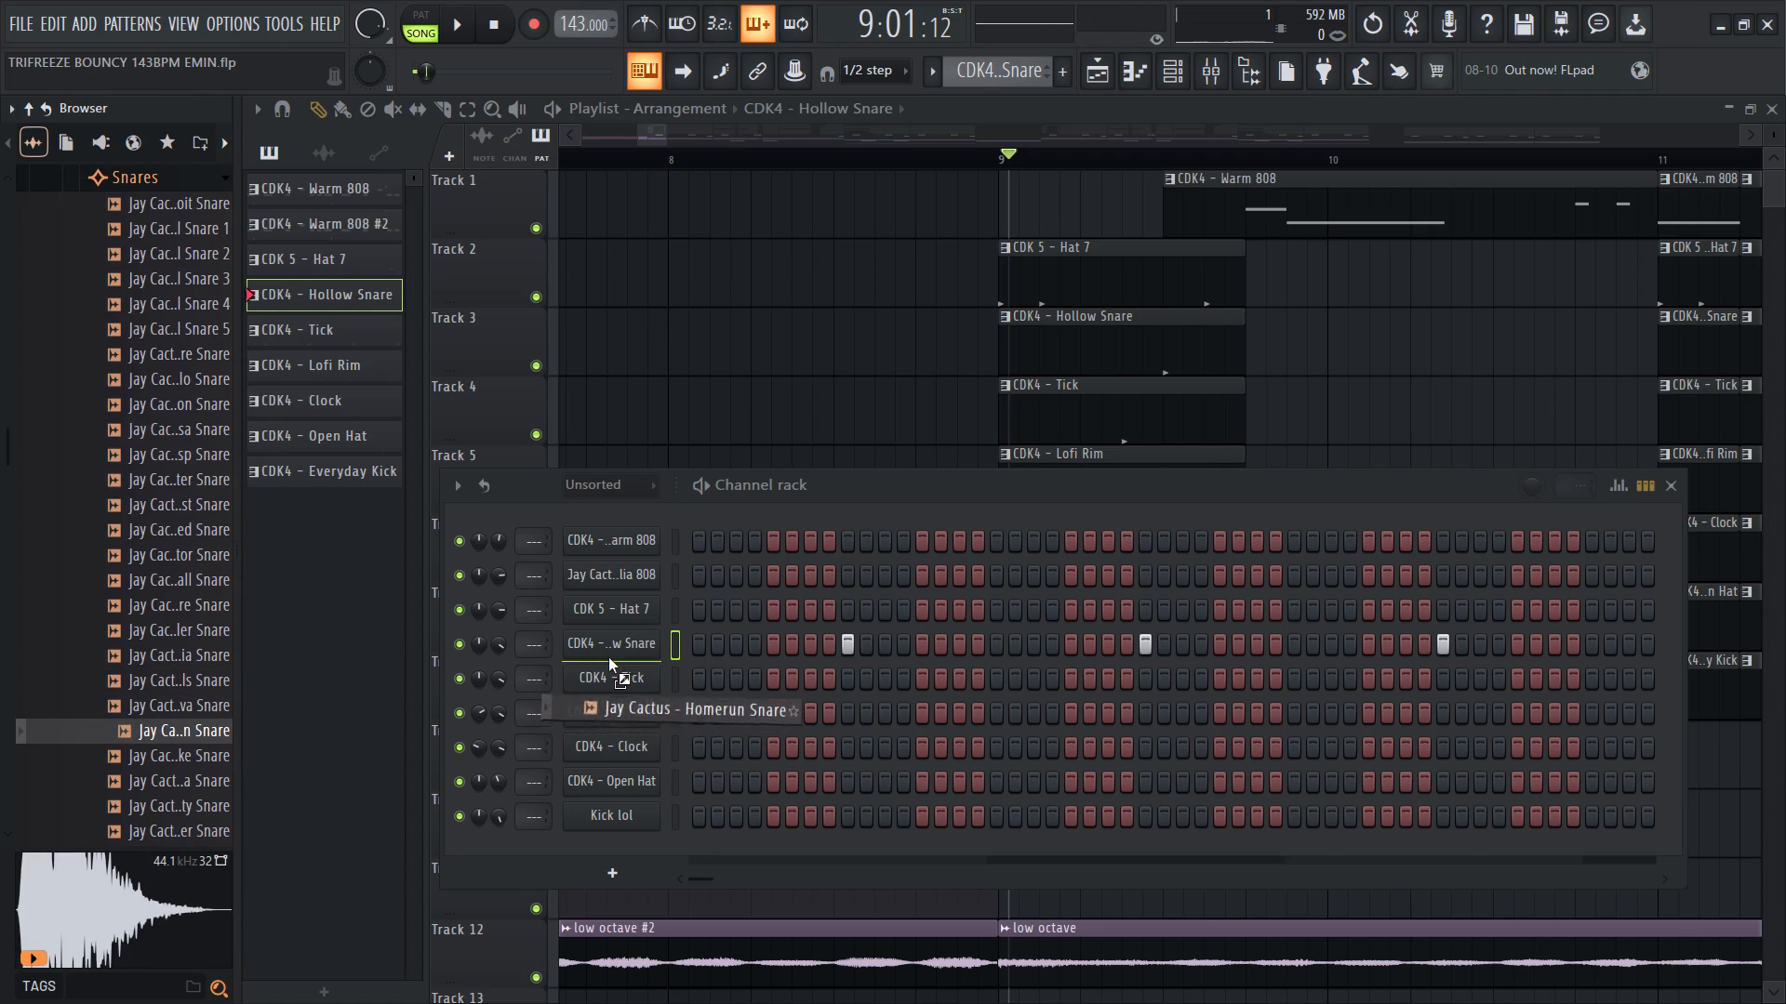
drag(608, 657, 610, 657)
Copy the Hollow Snare channel's steps to the new Homerun Snare channel.
ctrl+click(678, 648)
key(ctrl+c)
ctrl+click(674, 689)
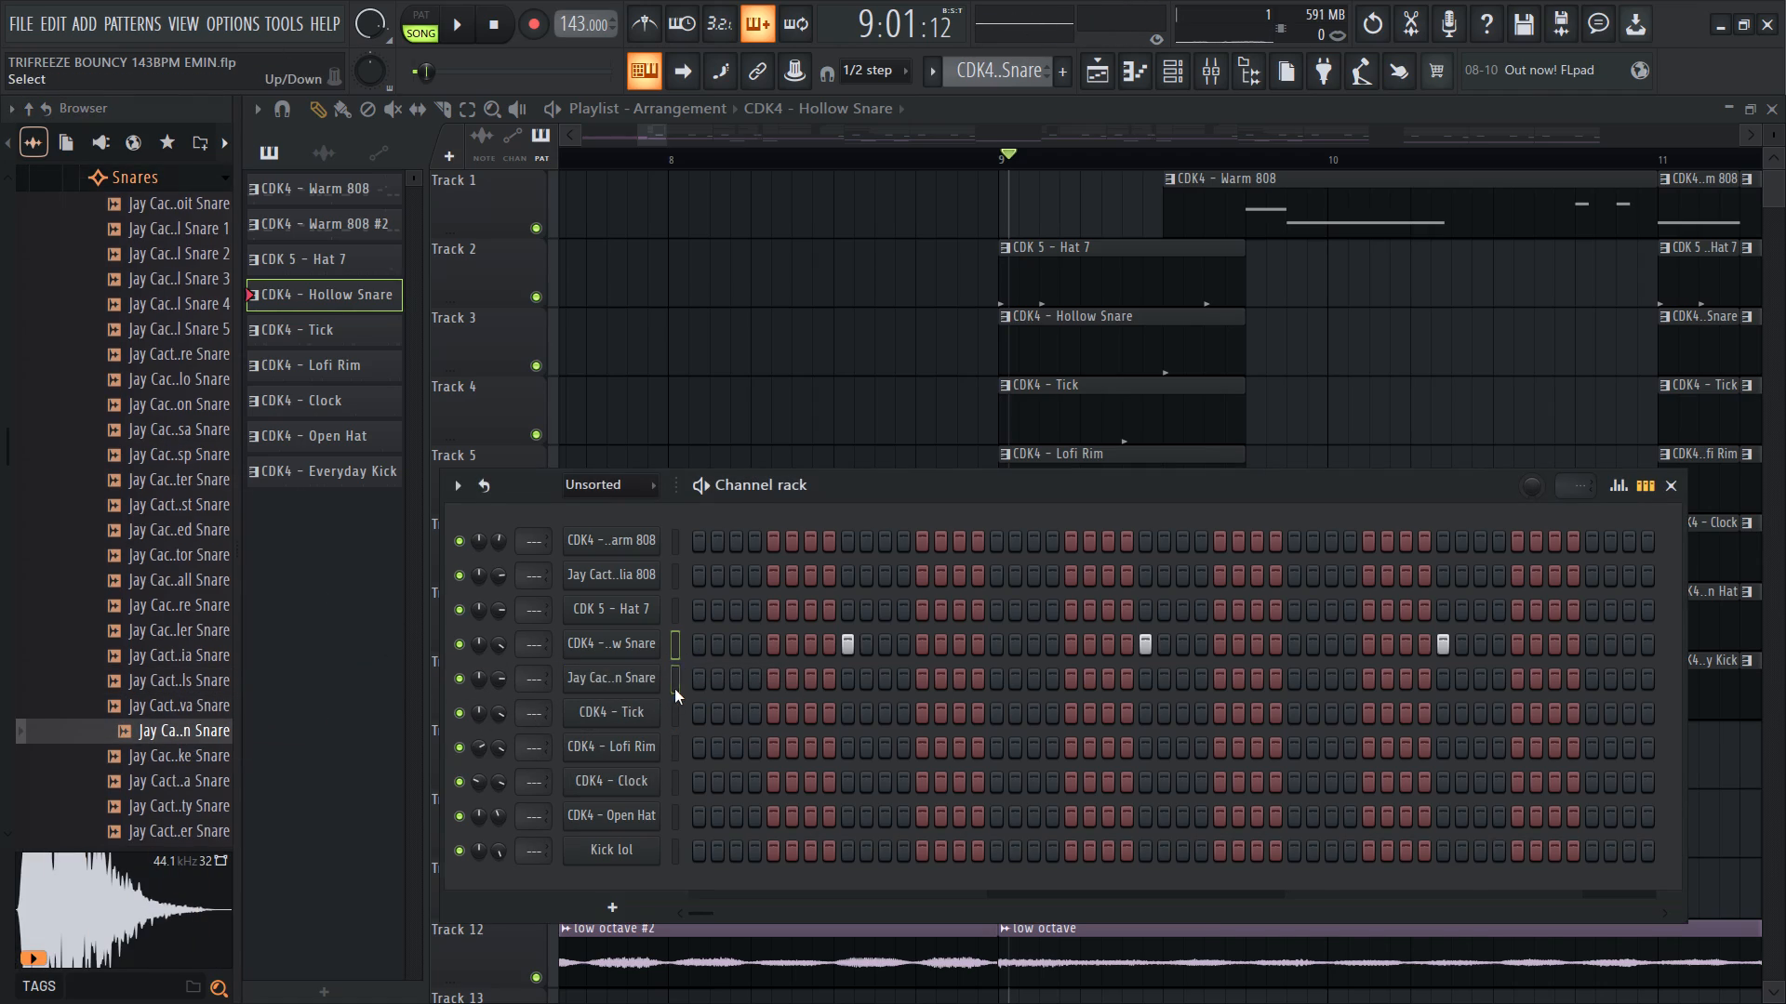
key(ctrl+v)
Lower the channel volumes of the Hollow Snare and the Homerun Snare while checking them in playback.
drag(501, 643, 526, 817)
key(space)
drag(495, 639, 503, 675)
drag(500, 686, 504, 710)
drag(500, 688, 500, 709)
key(space)
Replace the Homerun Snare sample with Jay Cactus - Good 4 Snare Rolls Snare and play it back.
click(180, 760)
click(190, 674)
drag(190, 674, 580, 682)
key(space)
Replace the layered snare channel's sample with Jay Cactus - Freeballer Snare.
click(173, 641)
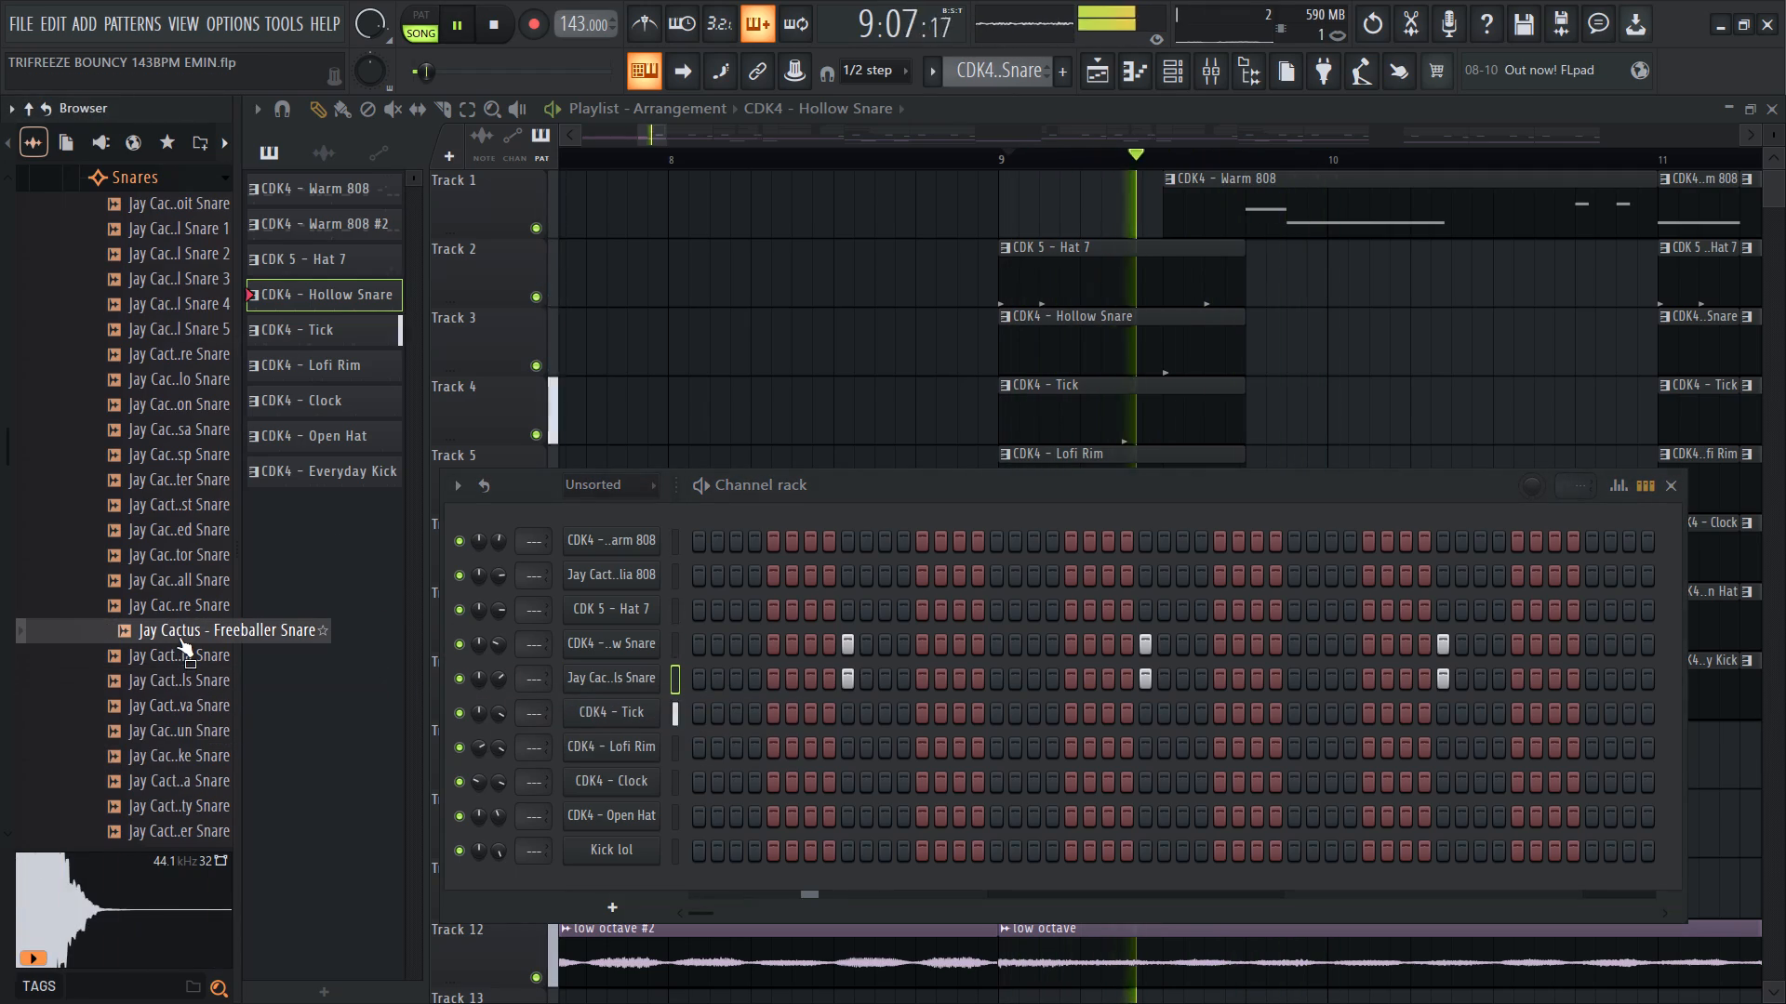
triple_click(179, 634)
drag(179, 634, 569, 682)
Play the section from bar 9 and lower the Freeballer Snare channel's volume.
key(space)
key(space)
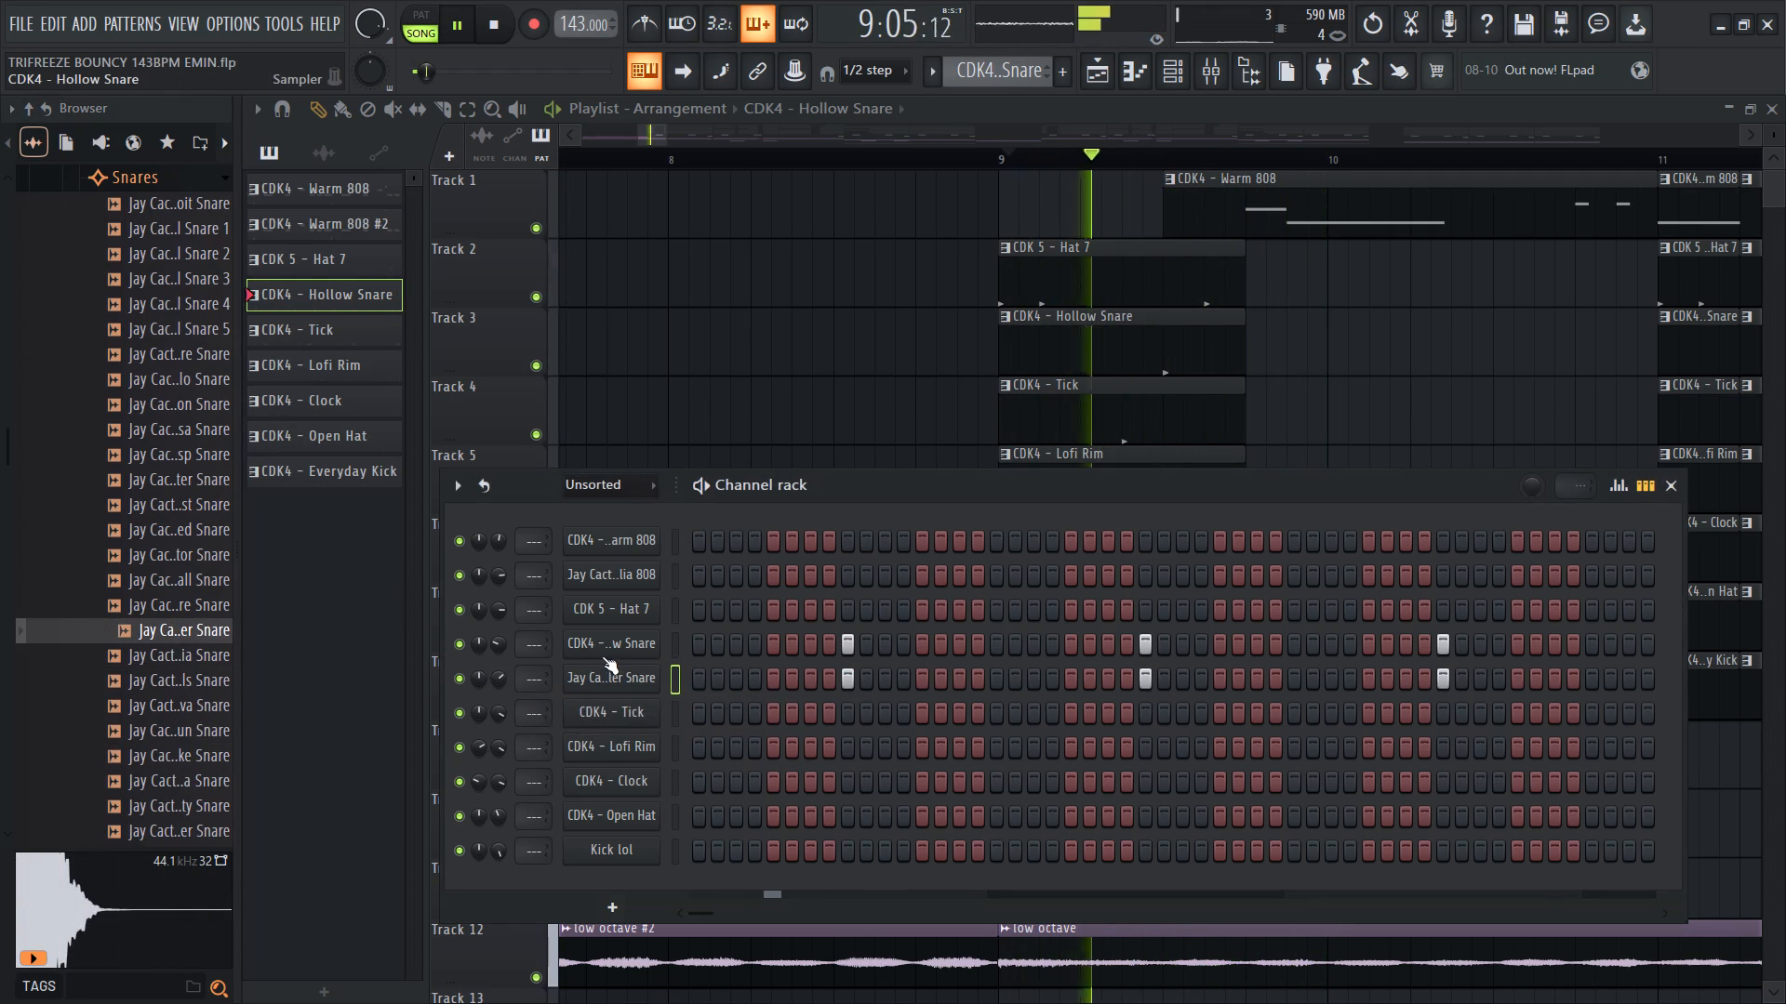
drag(506, 676, 526, 748)
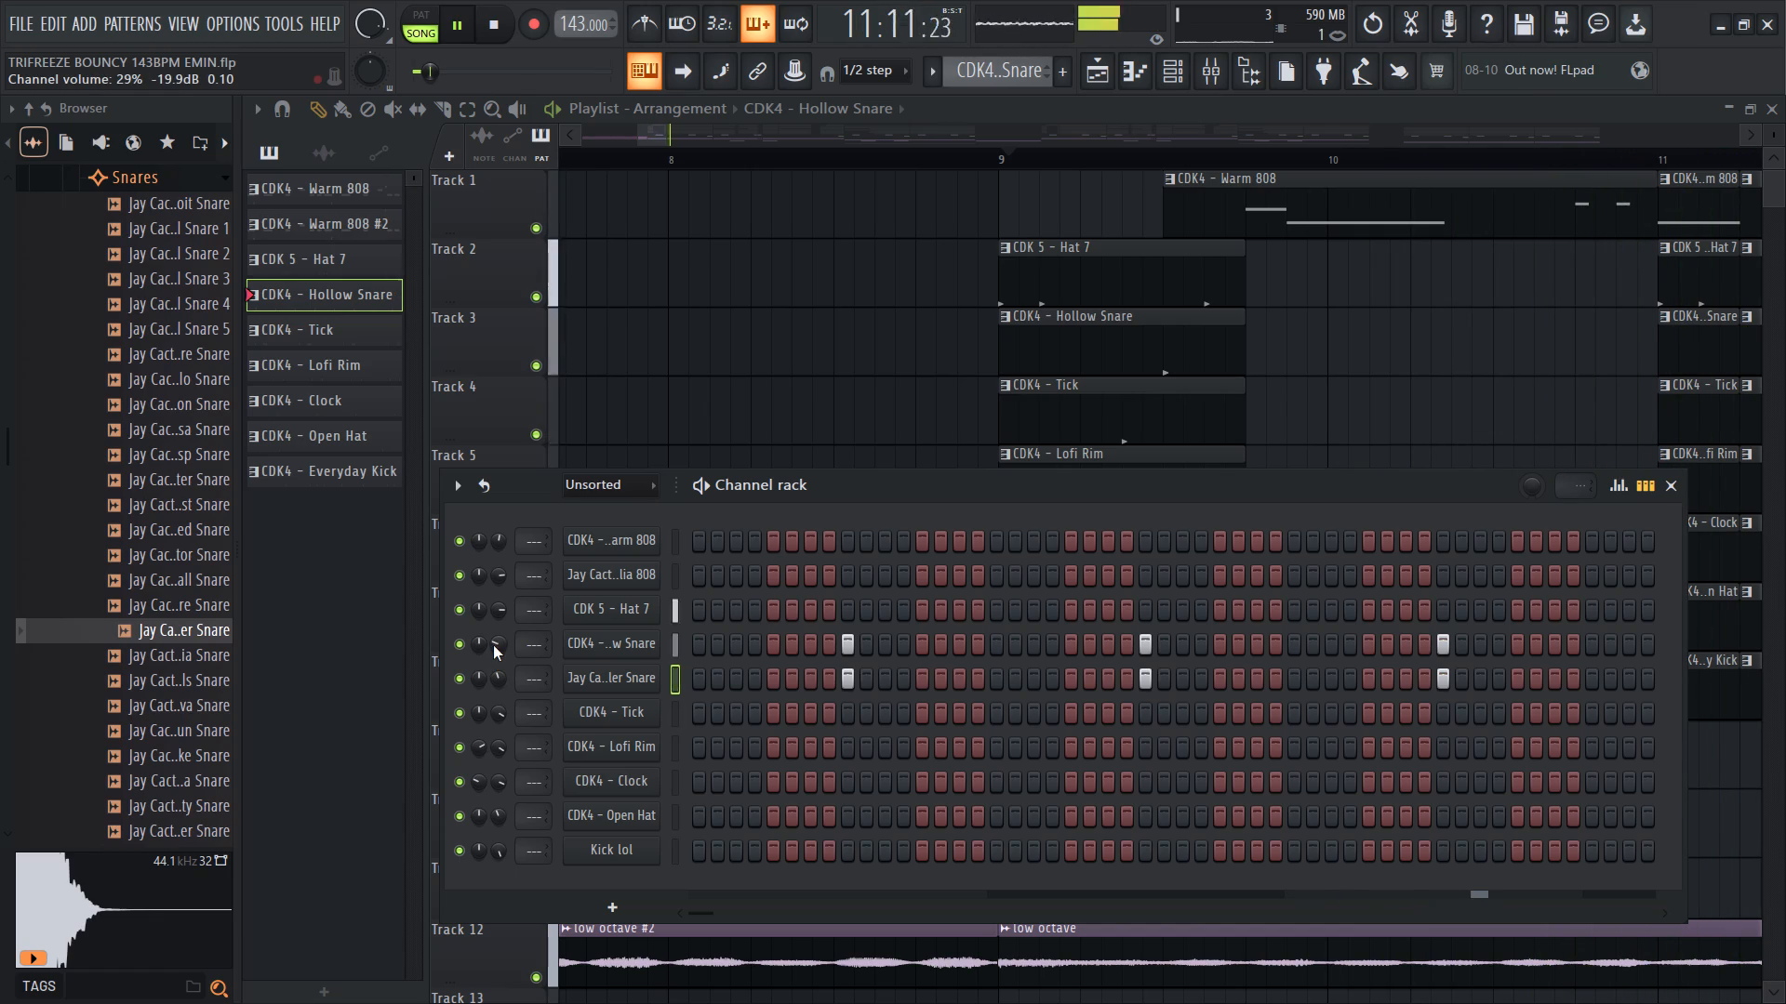
Pan the Hollow Snare channel about 60% left and set its volume to about 29% during playback.
drag(493, 646, 497, 662)
click(493, 648)
drag(493, 653, 496, 664)
drag(479, 645, 479, 665)
drag(480, 645, 486, 680)
drag(480, 645, 484, 665)
drag(480, 645, 484, 676)
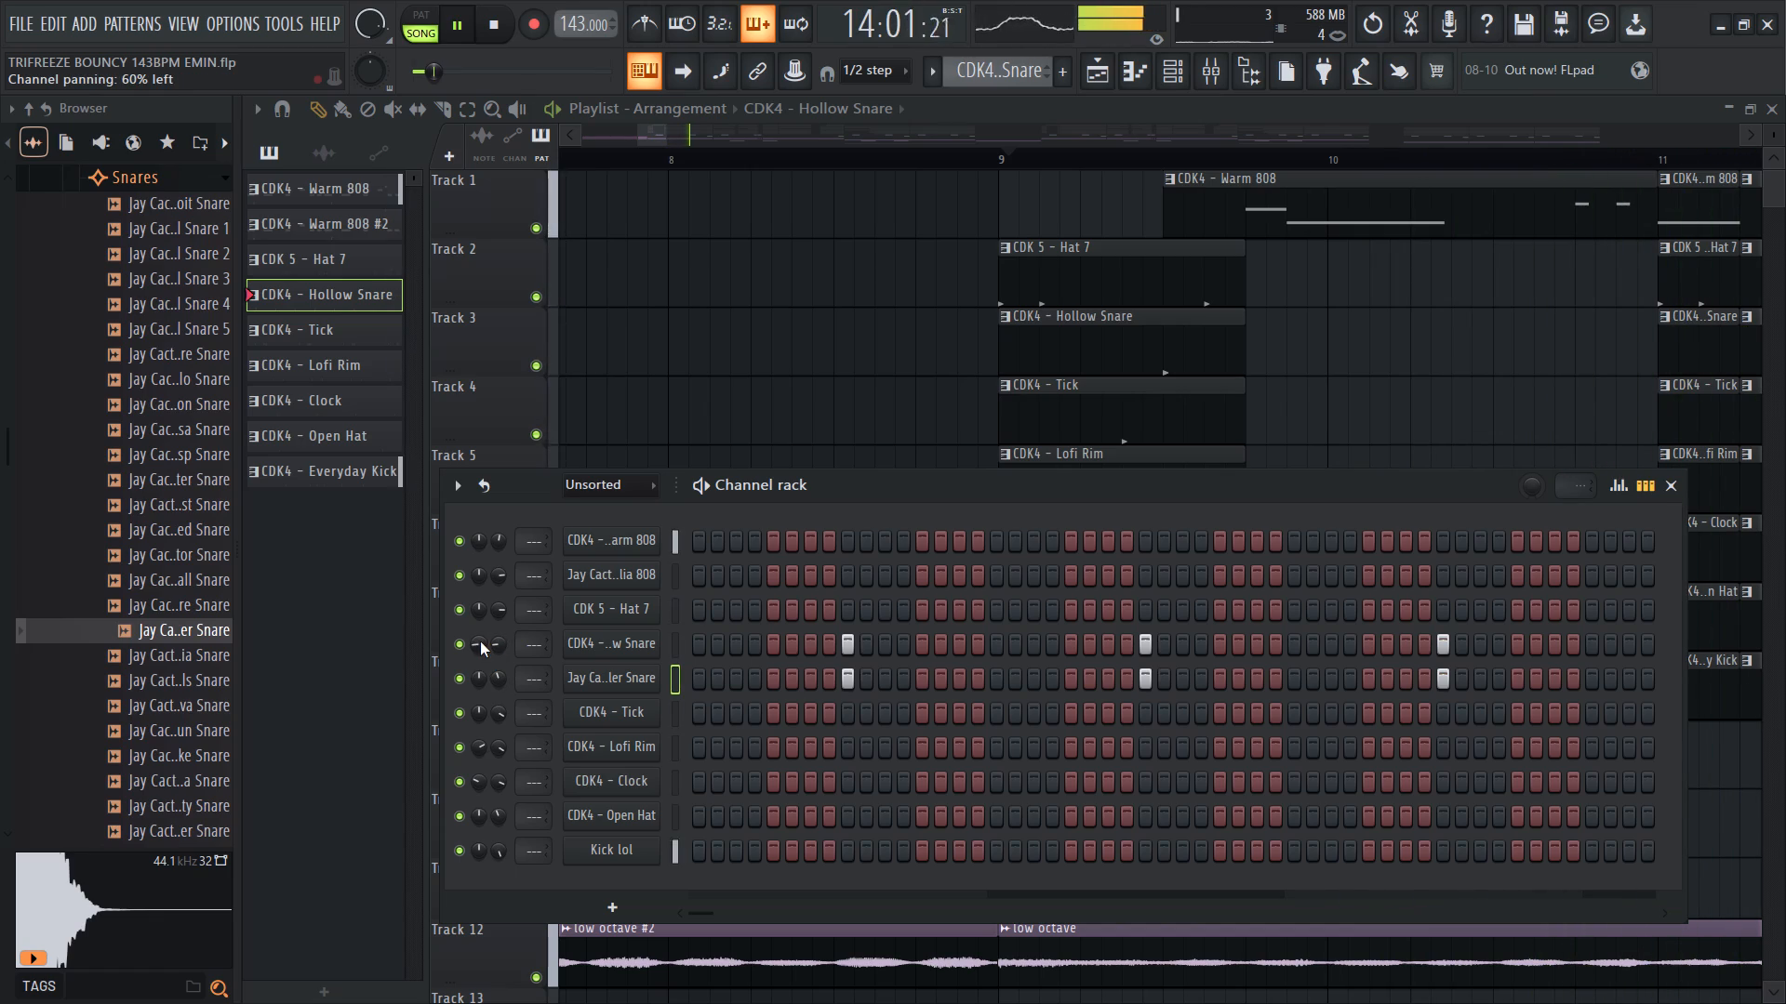
drag(489, 650, 510, 588)
drag(490, 647, 494, 679)
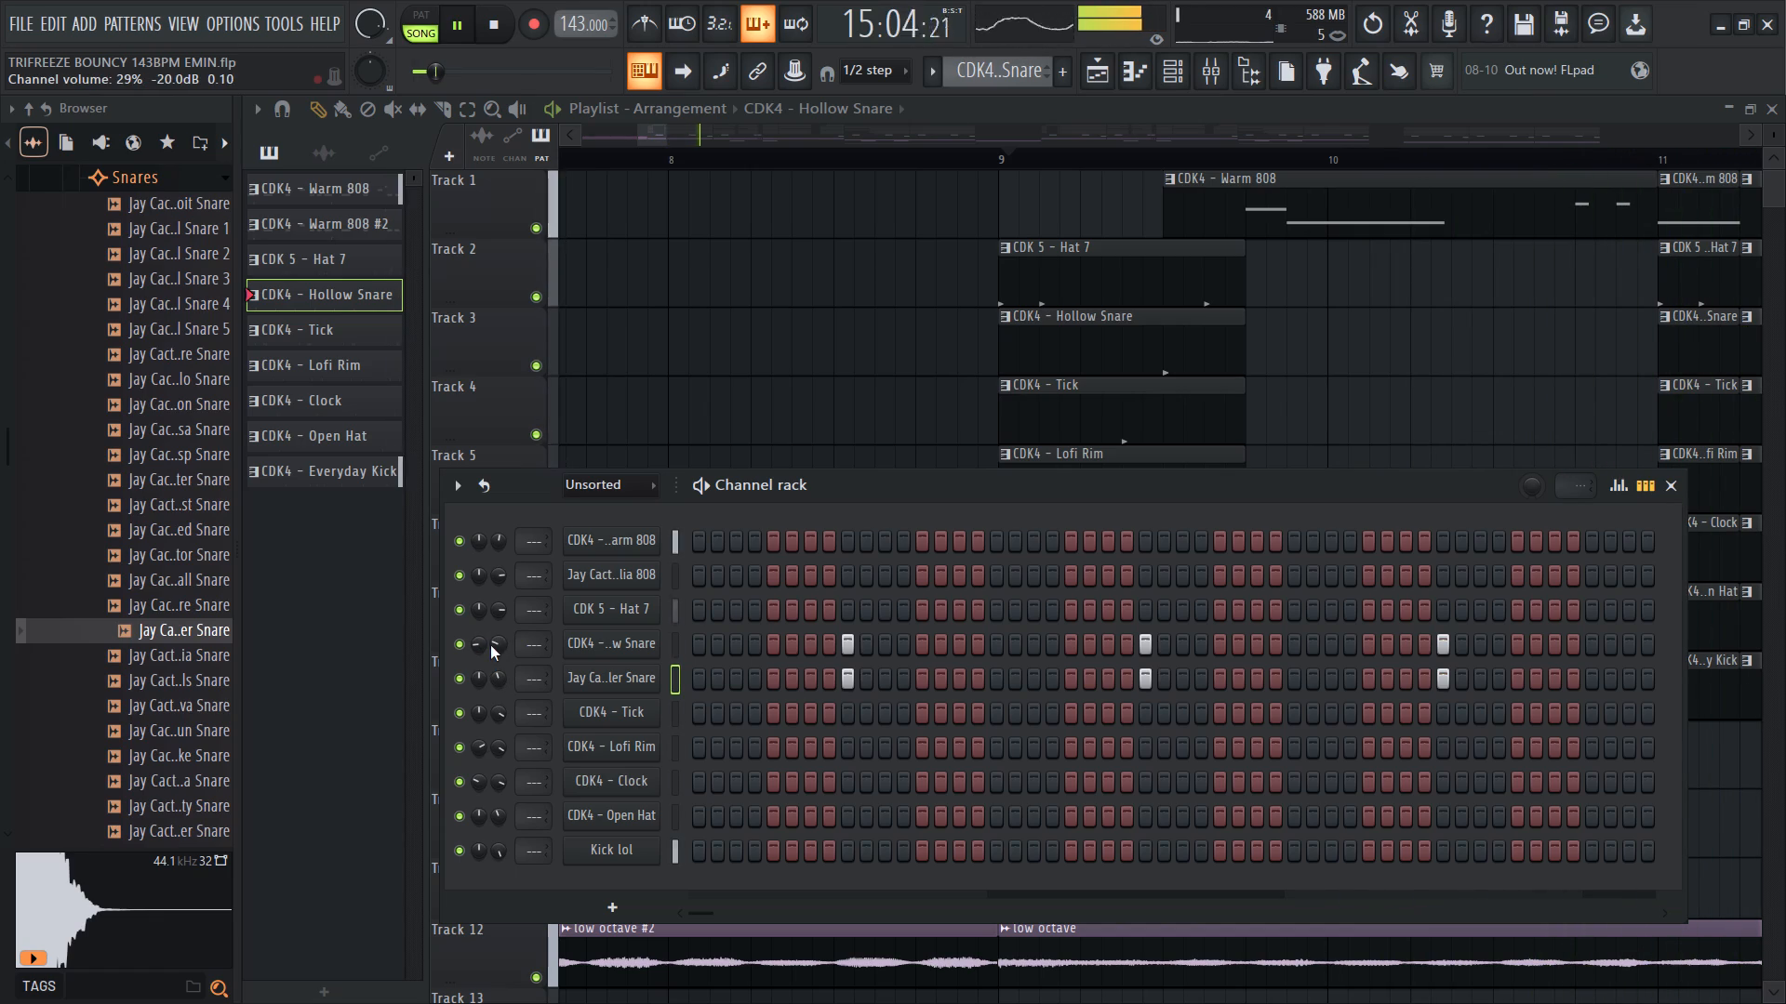
Replace the Freeballer Snare sample with Jay Cactus - Shift Snare, play it back and raise the channel's volume.
scroll(192, 638, down, 2)
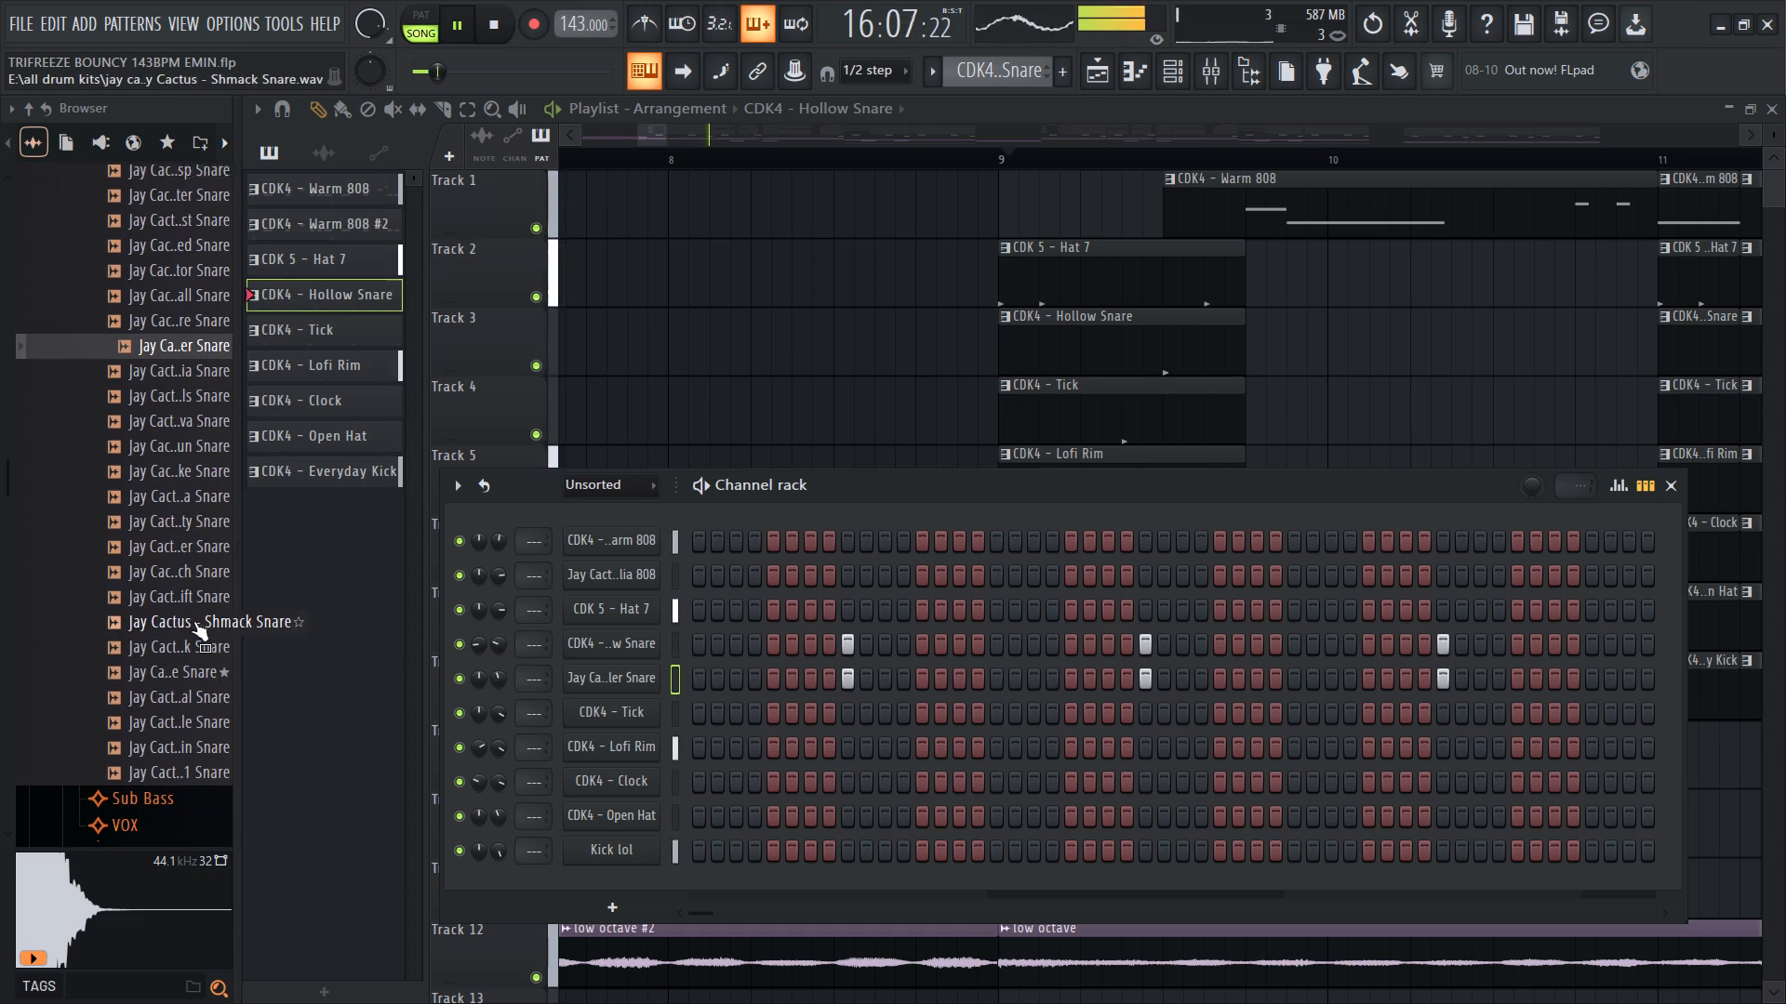
key(space)
click(190, 575)
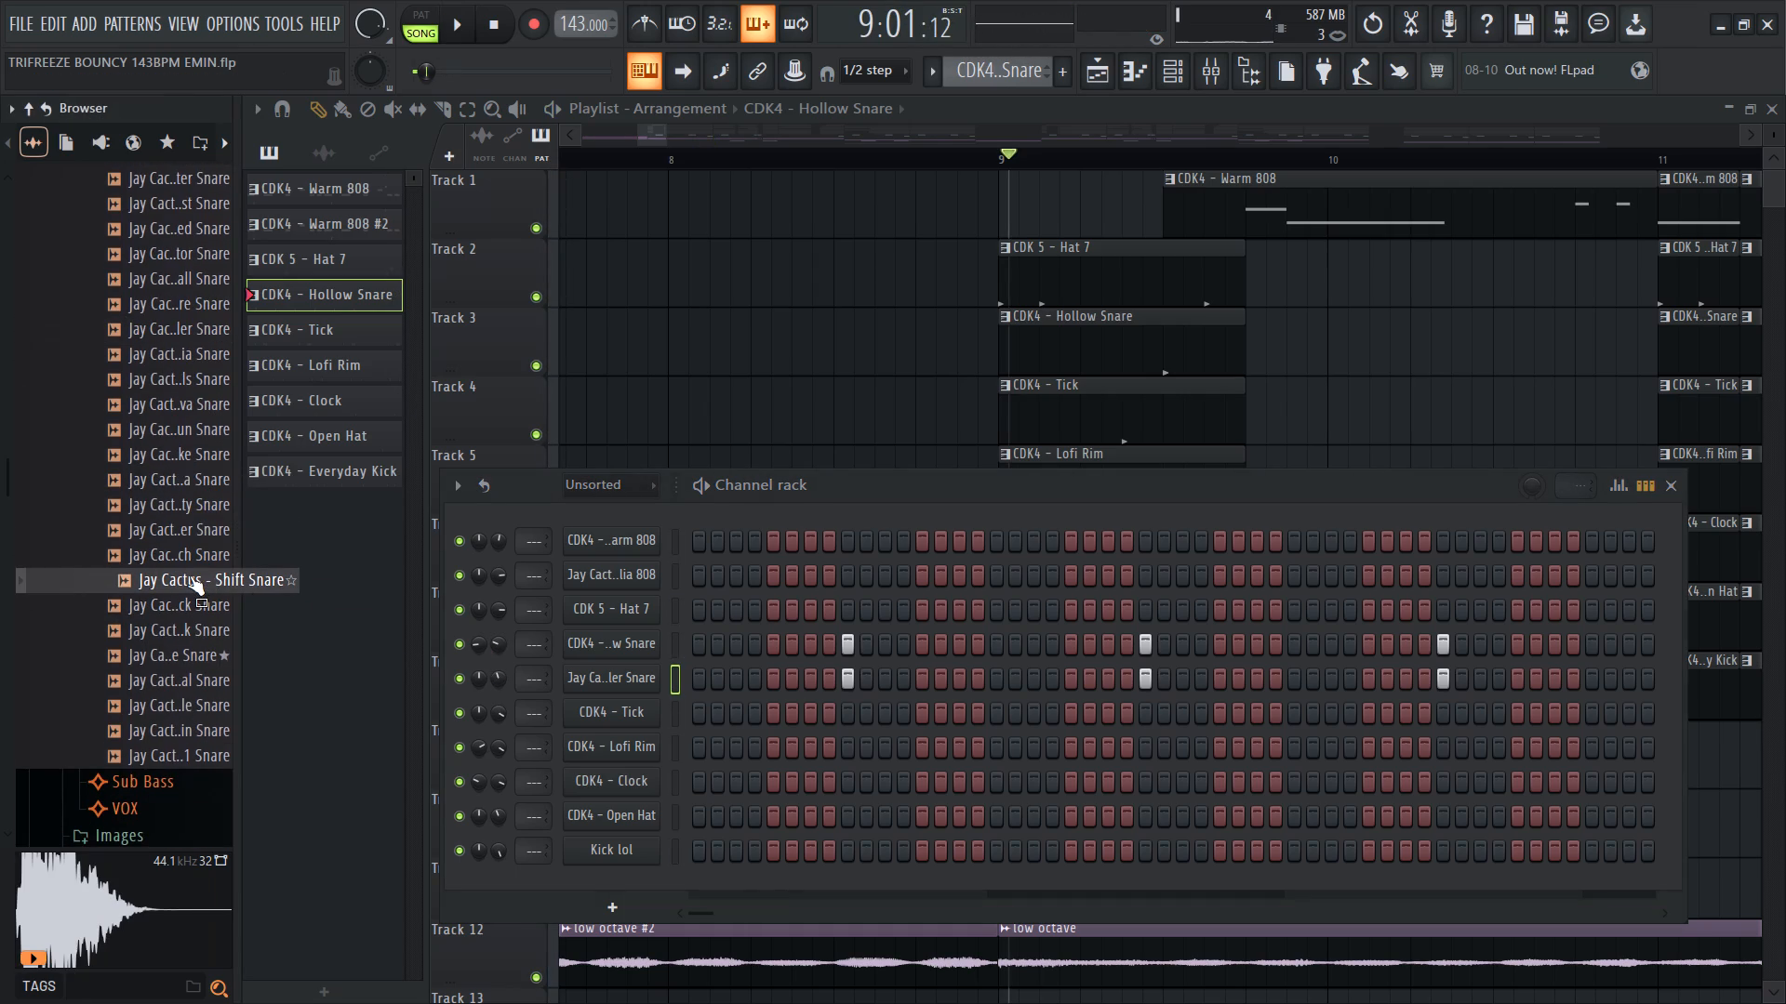
click(190, 575)
drag(190, 575, 612, 672)
key(space)
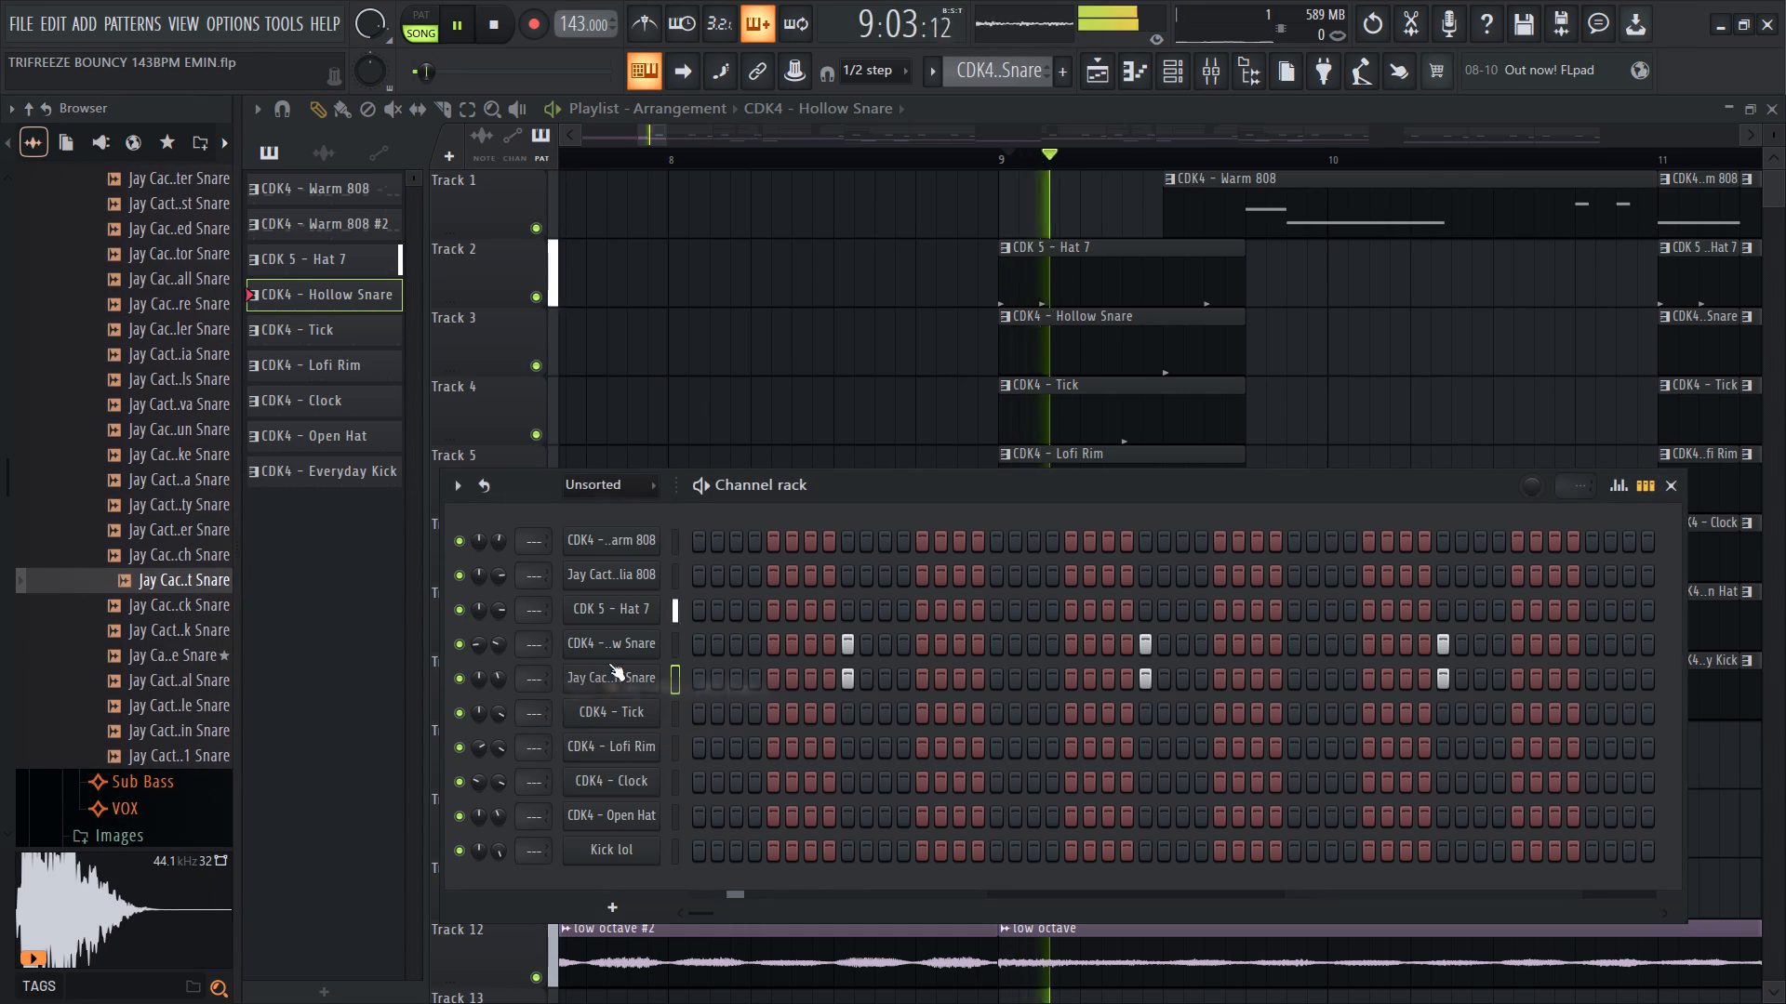
drag(505, 674, 553, 610)
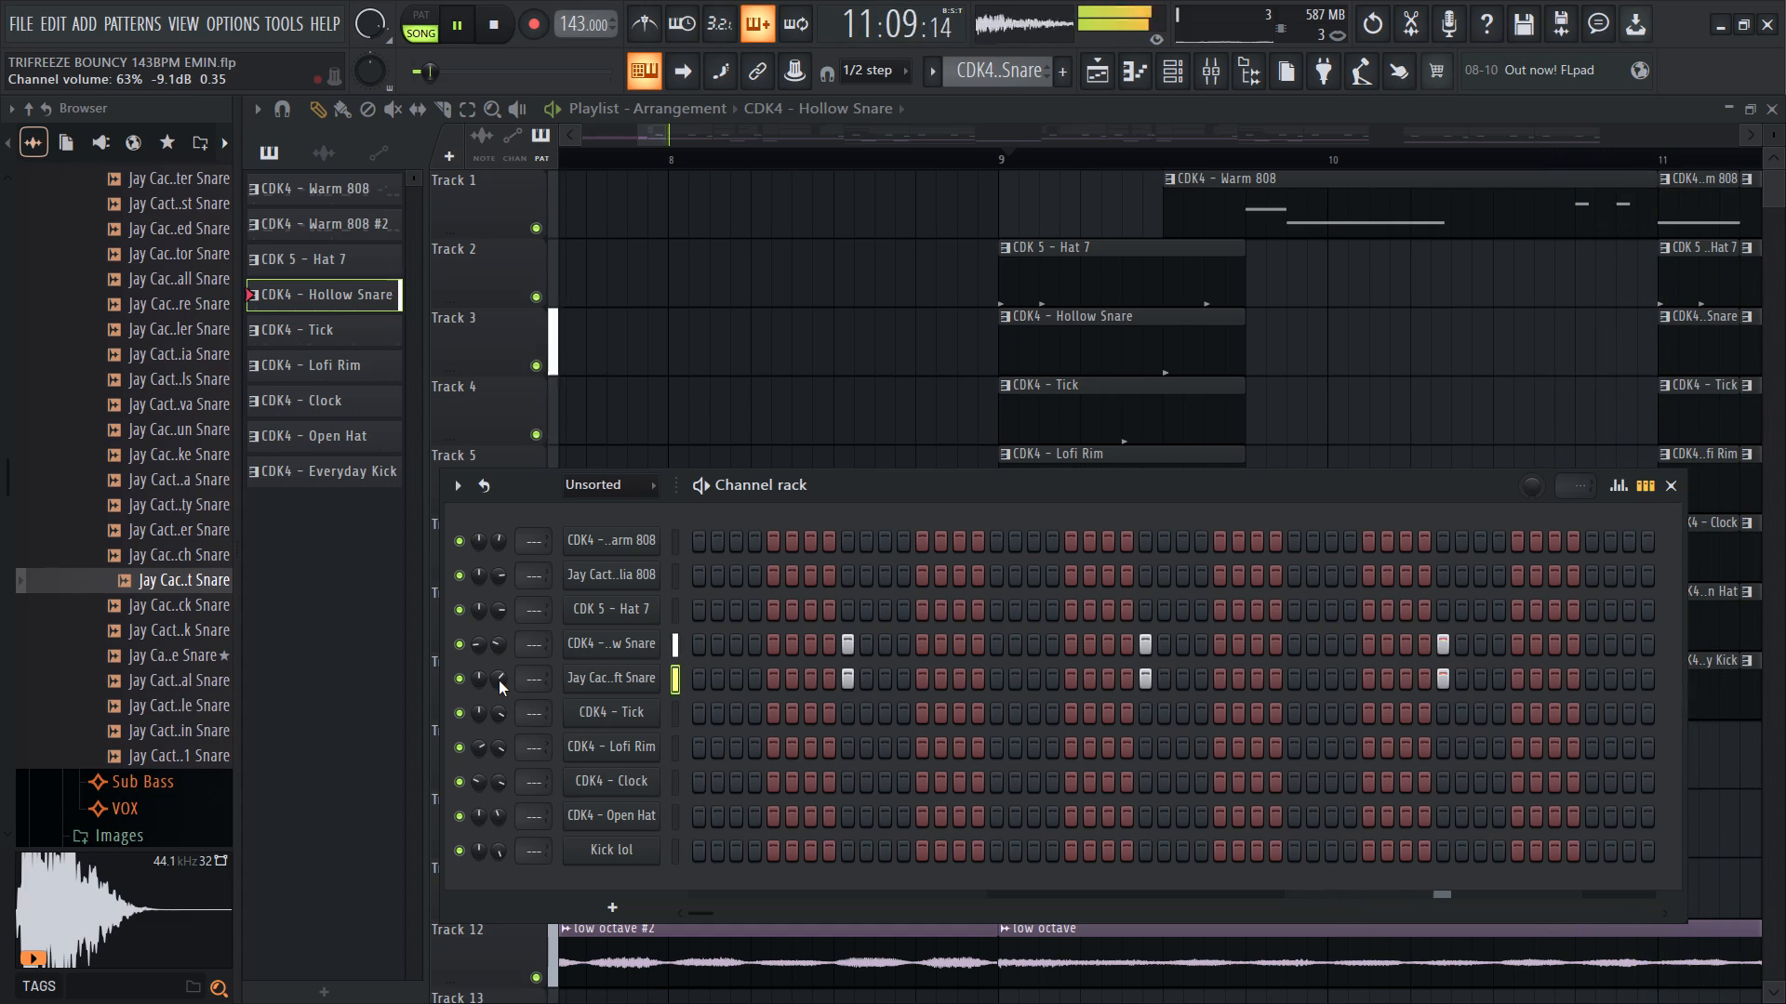
drag(499, 674, 501, 664)
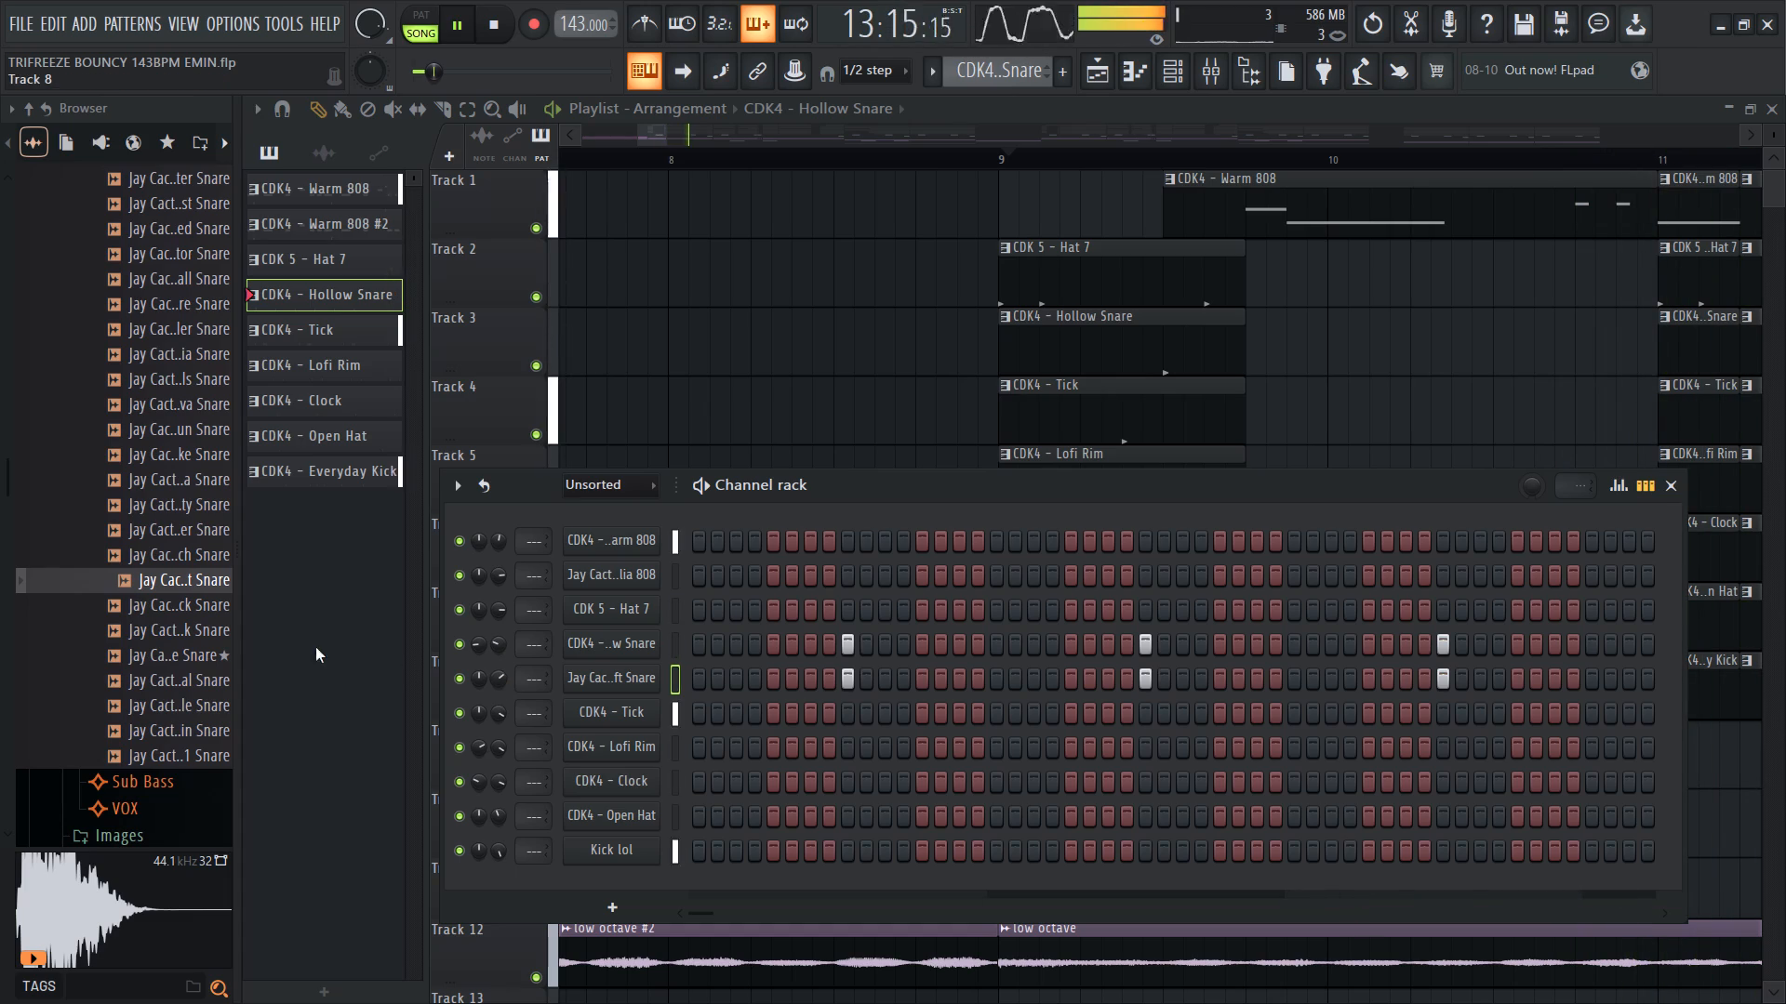
Rebalance the panning of the Hollow Snare and Shift Snare channels against each other during playback.
drag(481, 644, 532, 561)
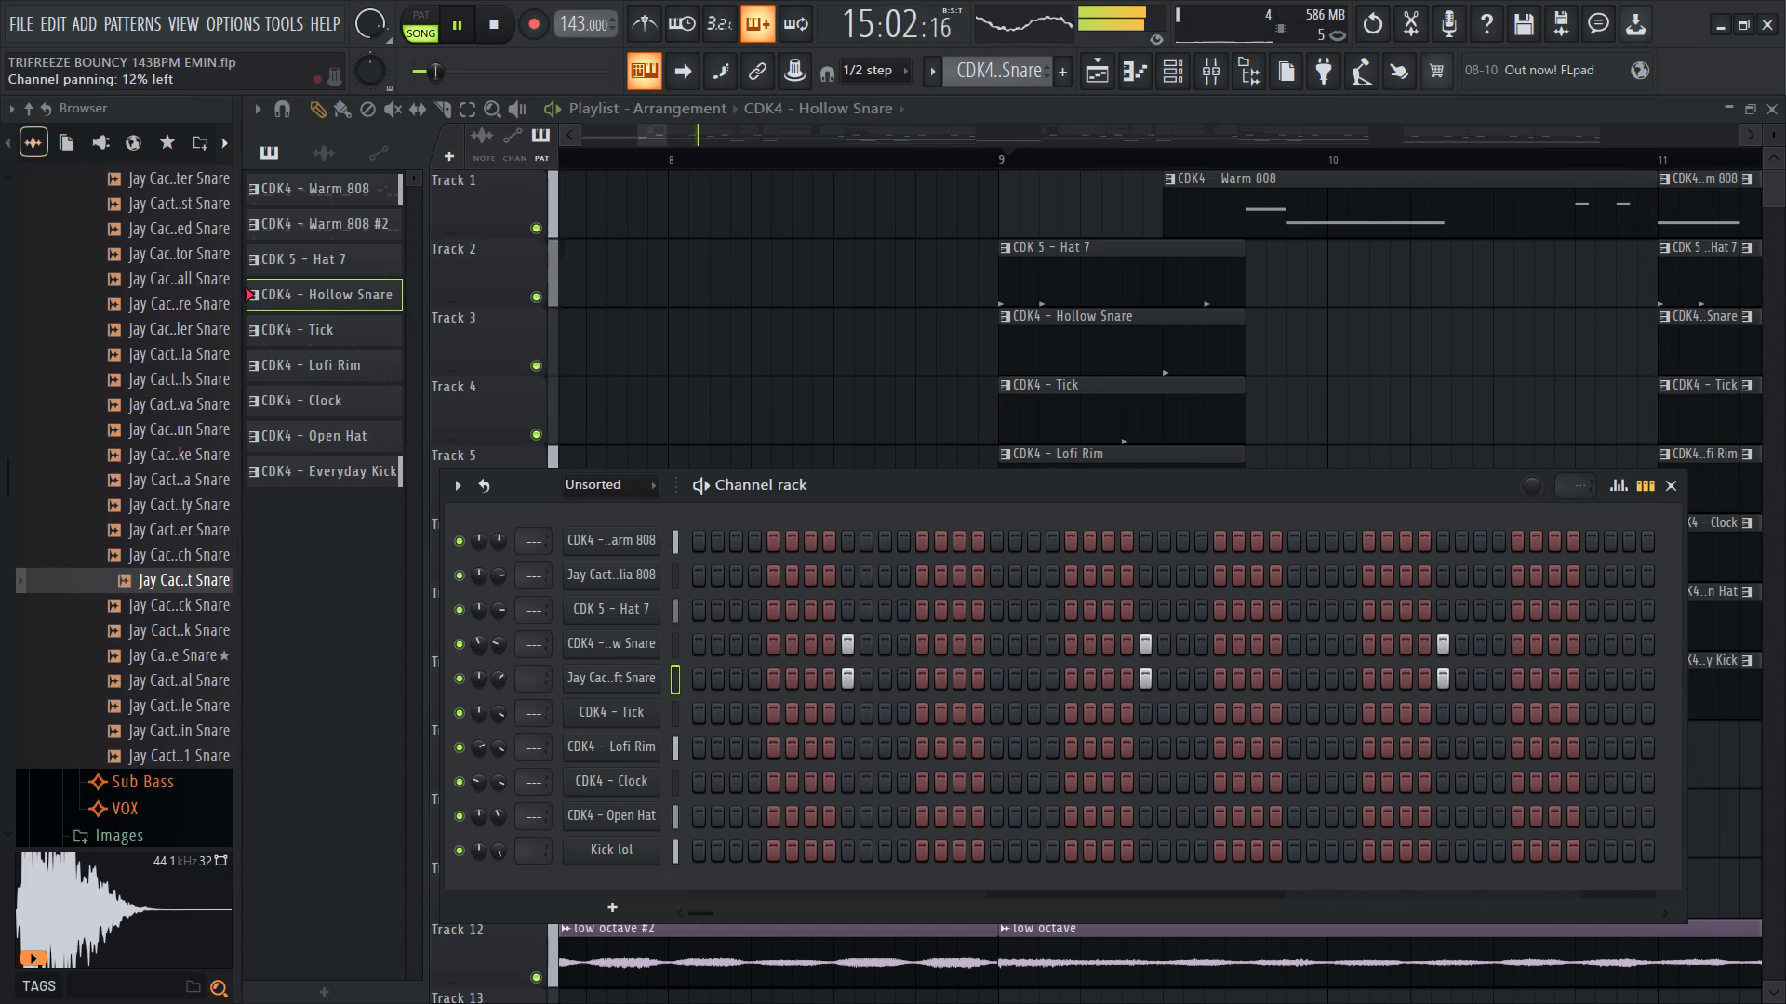
drag(532, 561, 536, 556)
drag(481, 644, 482, 668)
drag(481, 644, 553, 546)
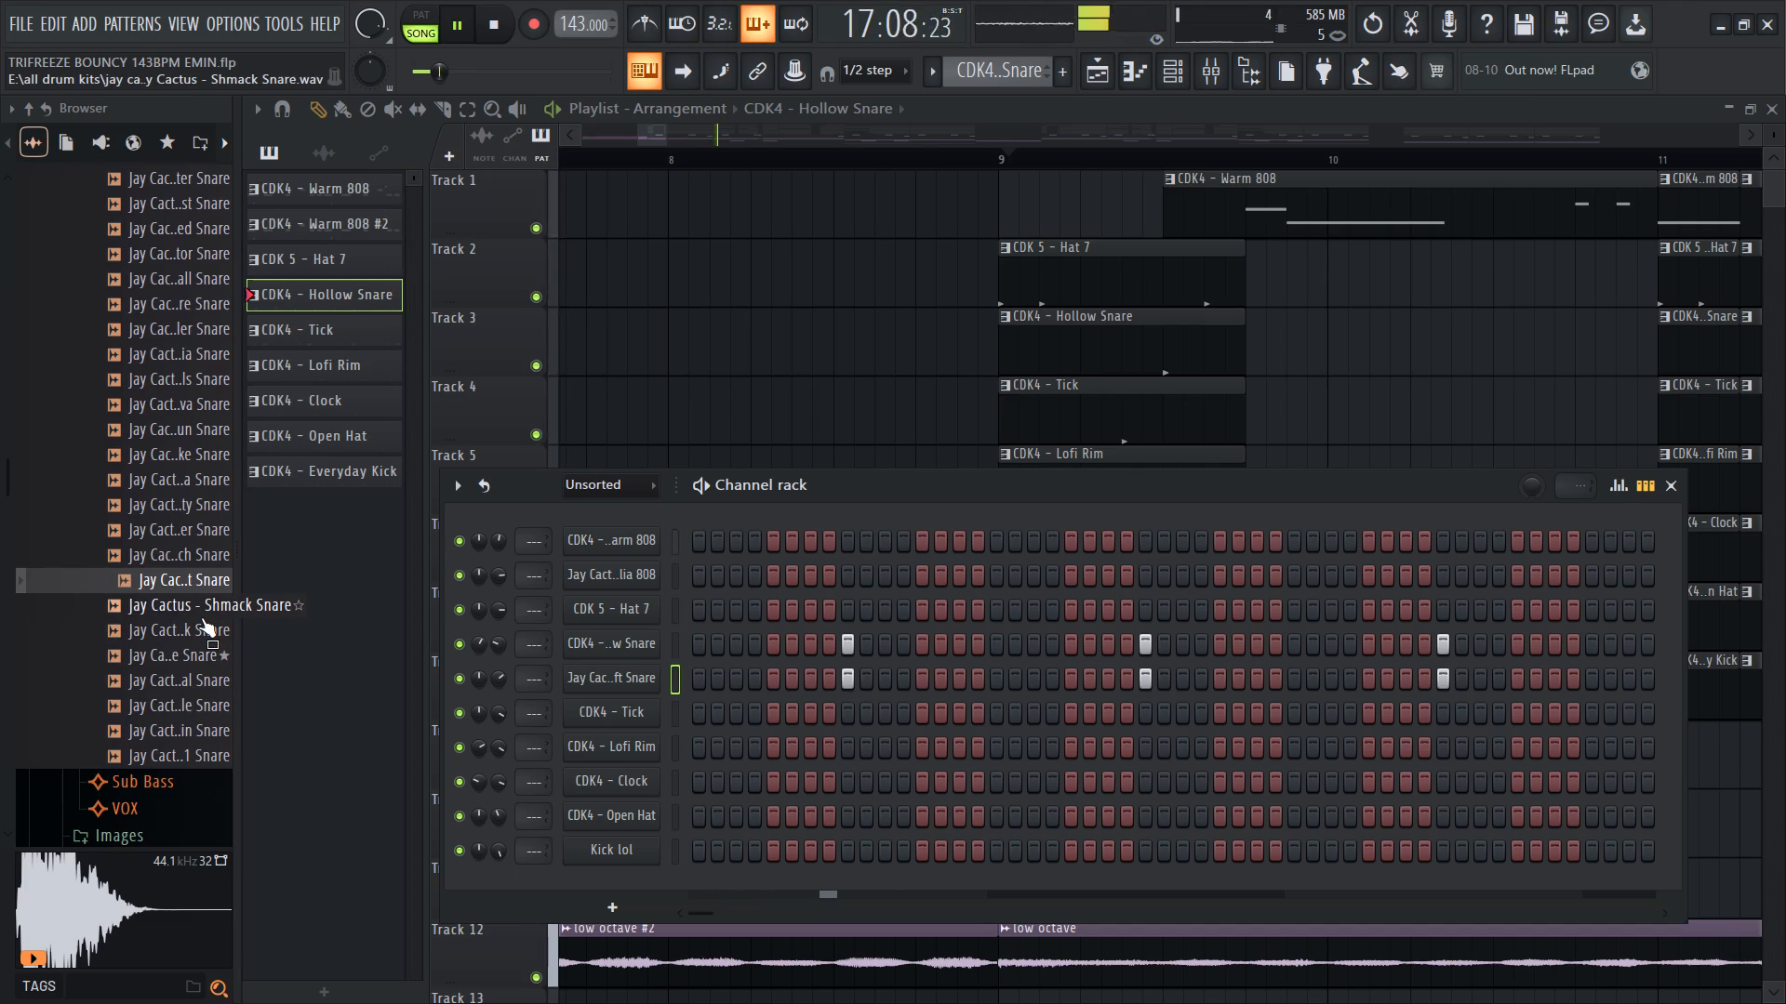
drag(487, 684, 507, 646)
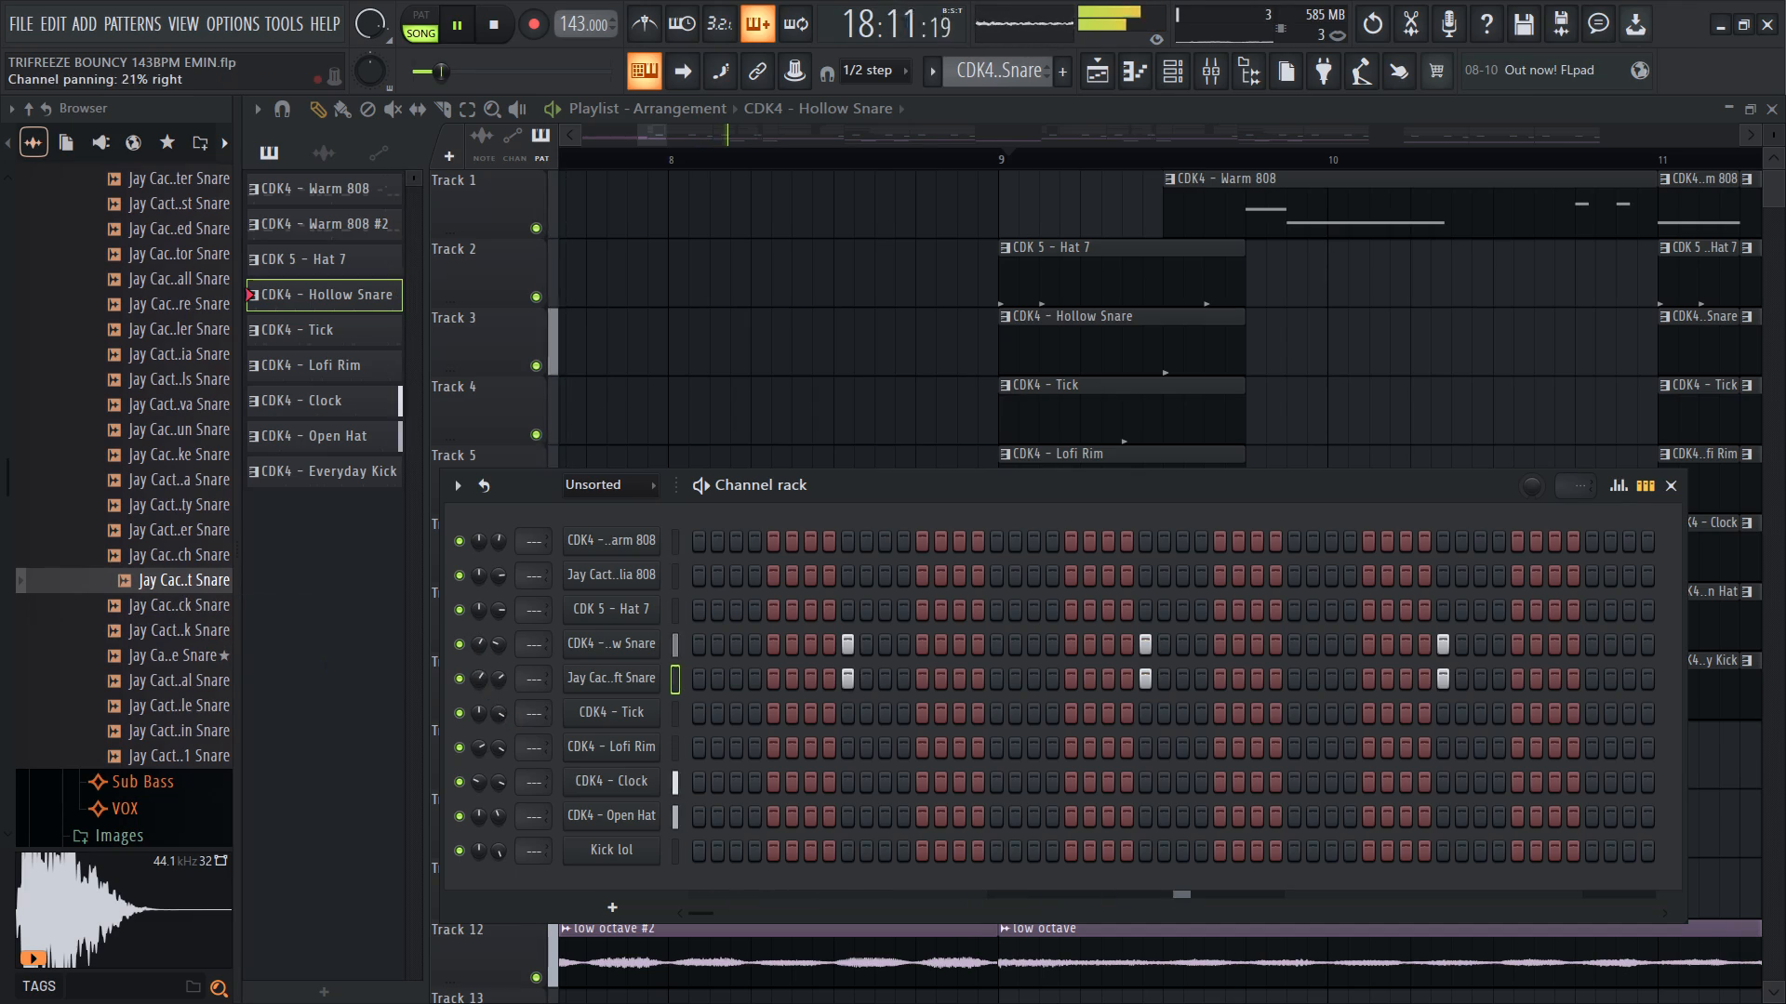
drag(507, 646, 525, 672)
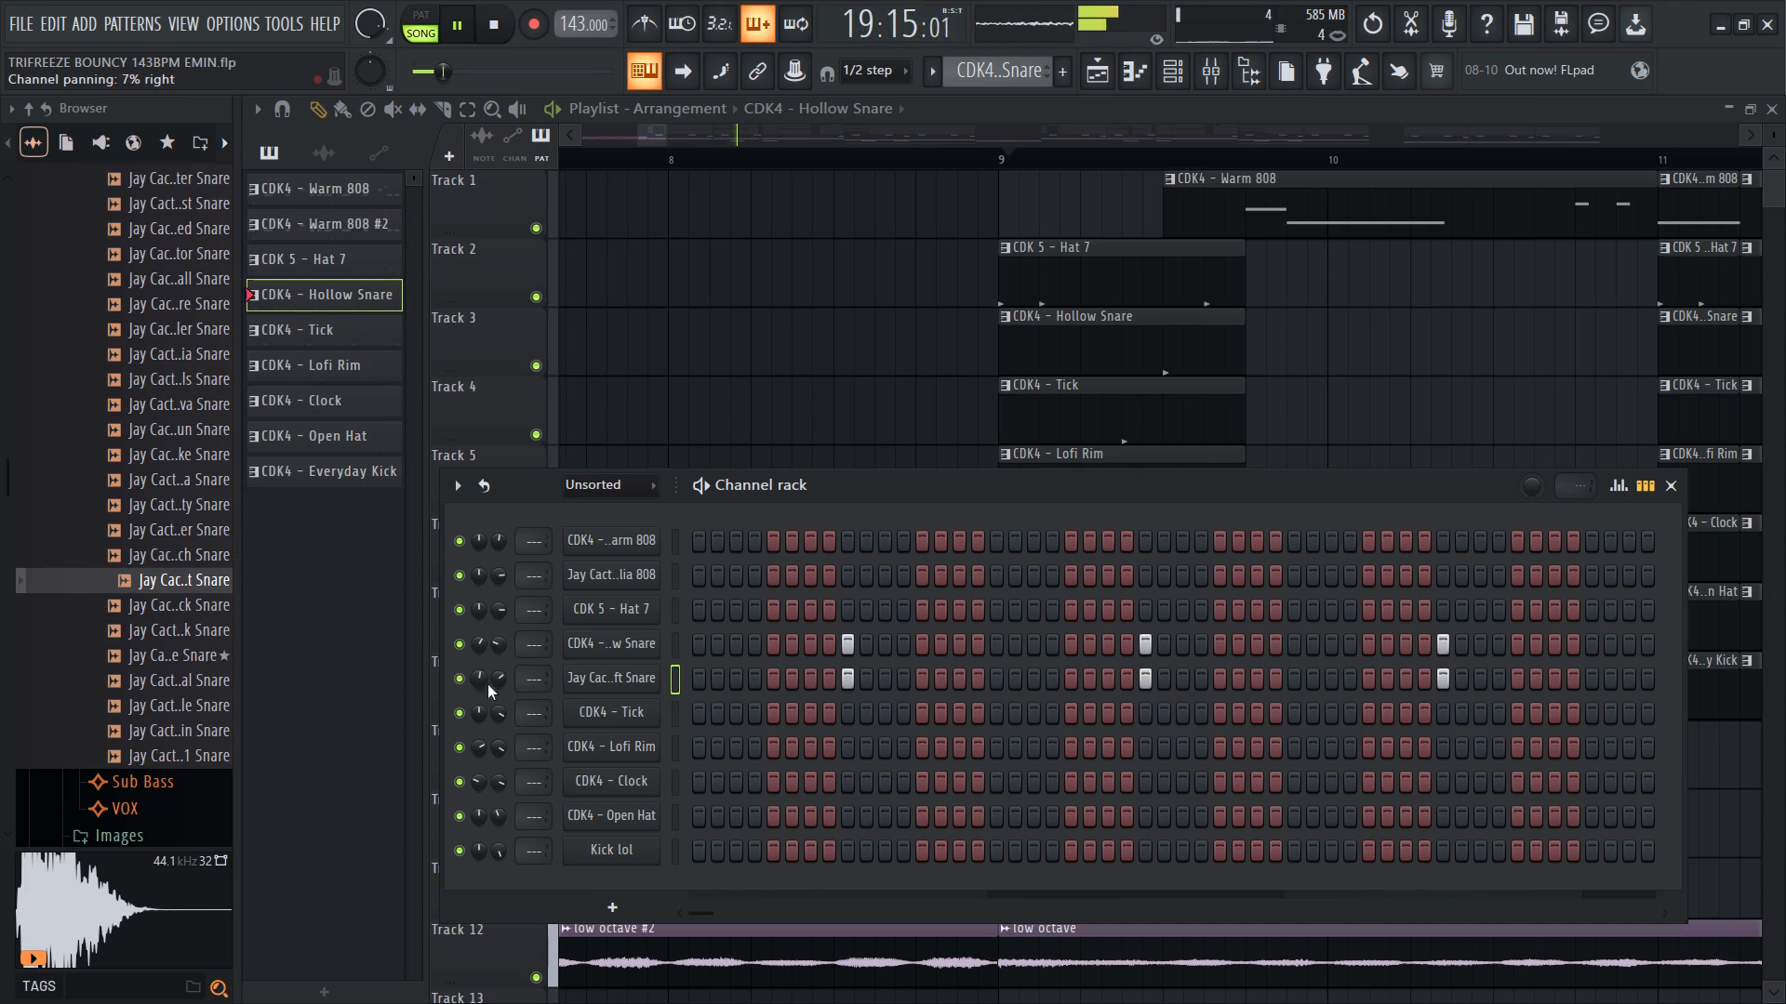
drag(487, 684, 490, 698)
Raise the Shift Snare channel's volume during playback and trim it back slightly by ear.
drag(497, 671, 497, 667)
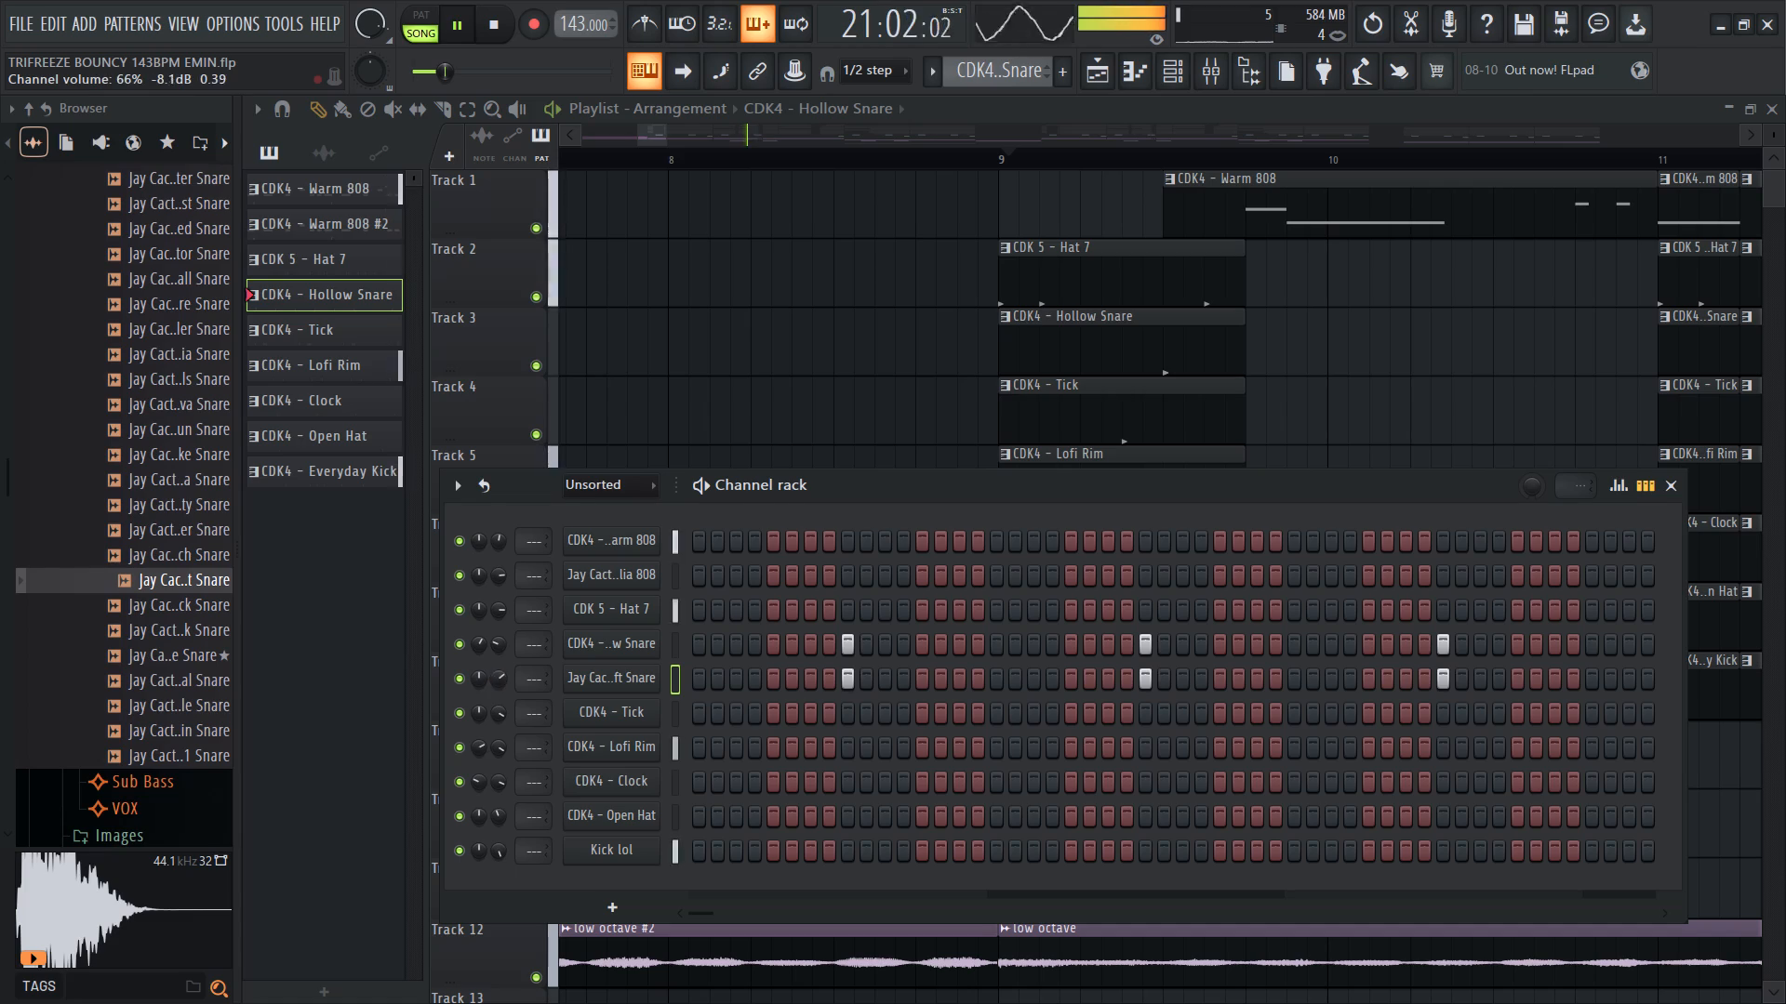
drag(497, 667, 501, 644)
drag(496, 680, 502, 655)
drag(496, 680, 500, 668)
click(495, 684)
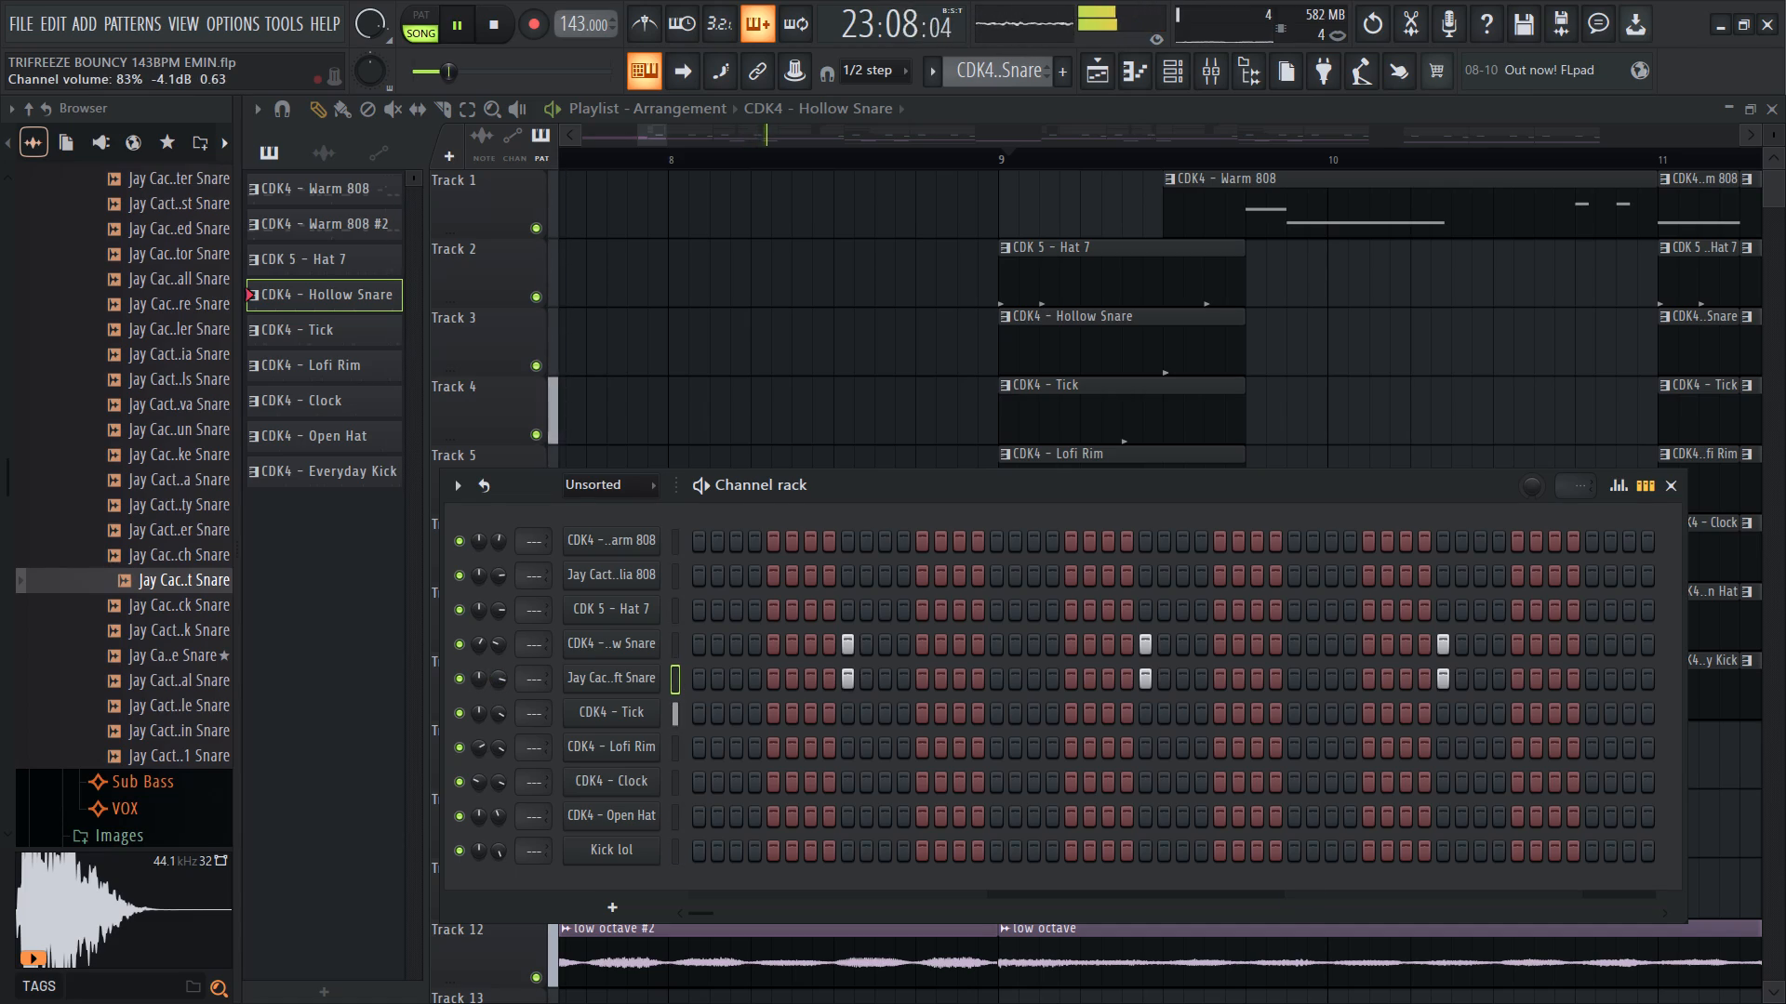
drag(495, 684, 494, 714)
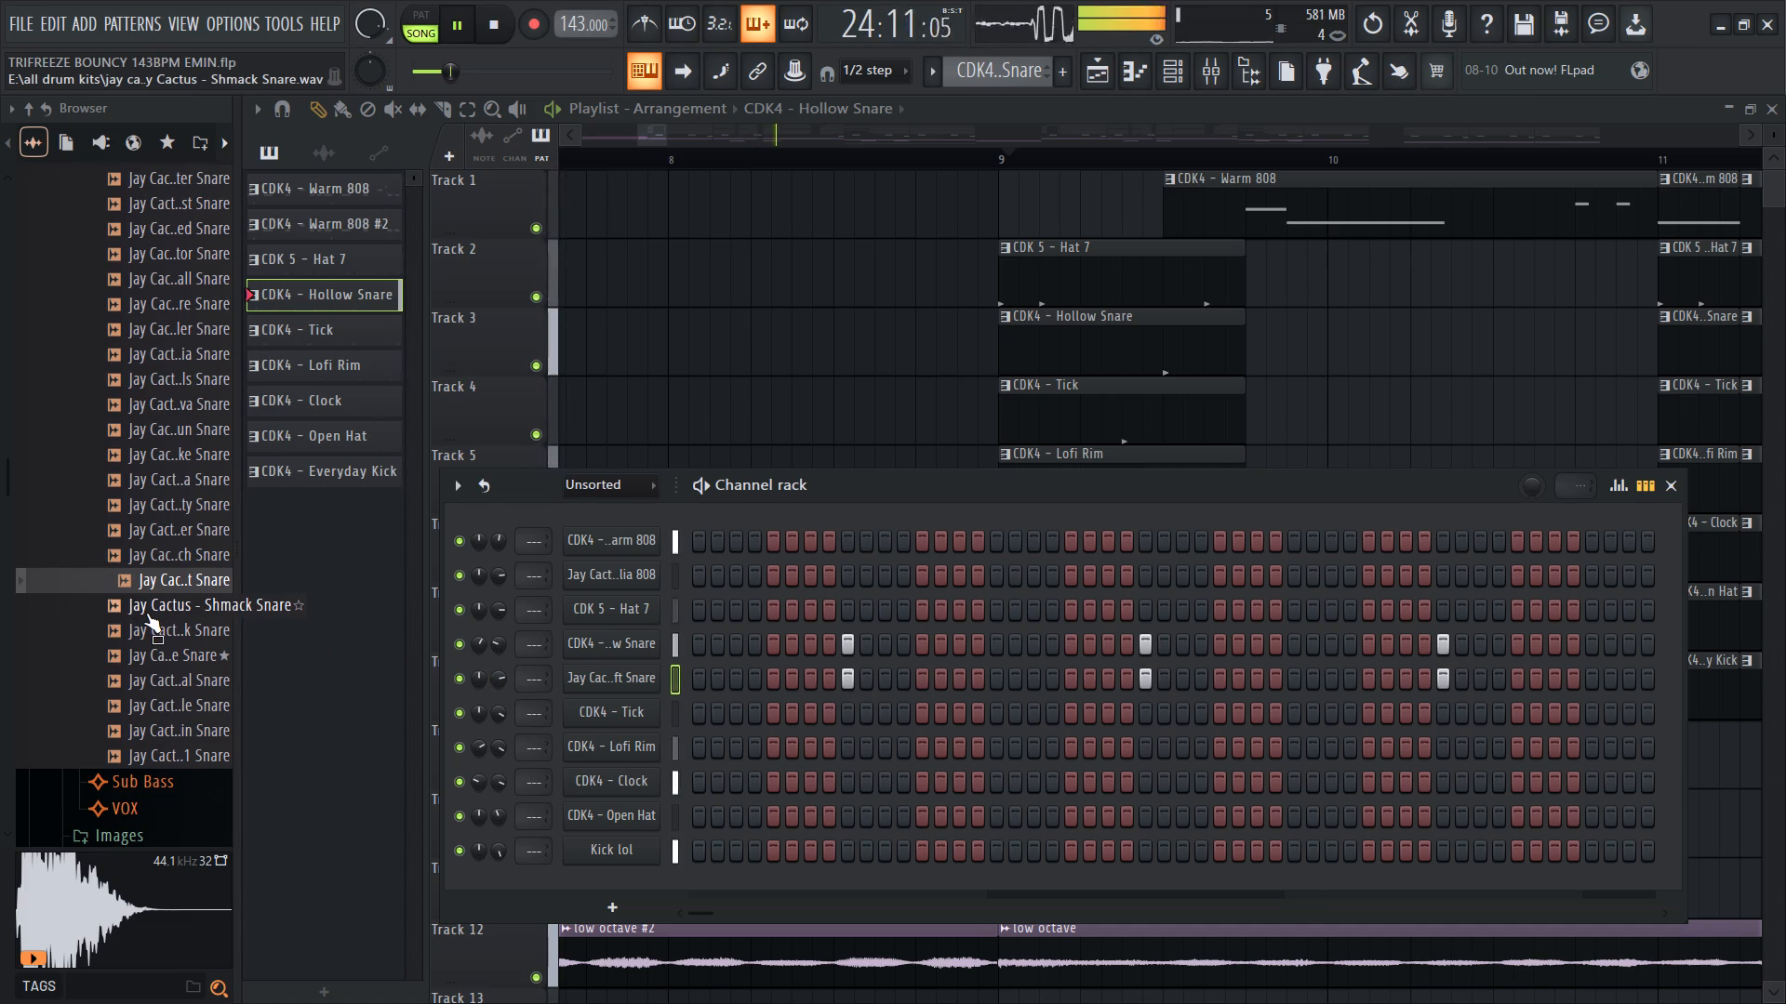
Audition more snare samples and add Jay Cactus - Sink Snare as a channel below the Shift Snare, with the same step pattern.
key(space)
click(163, 587)
click(163, 602)
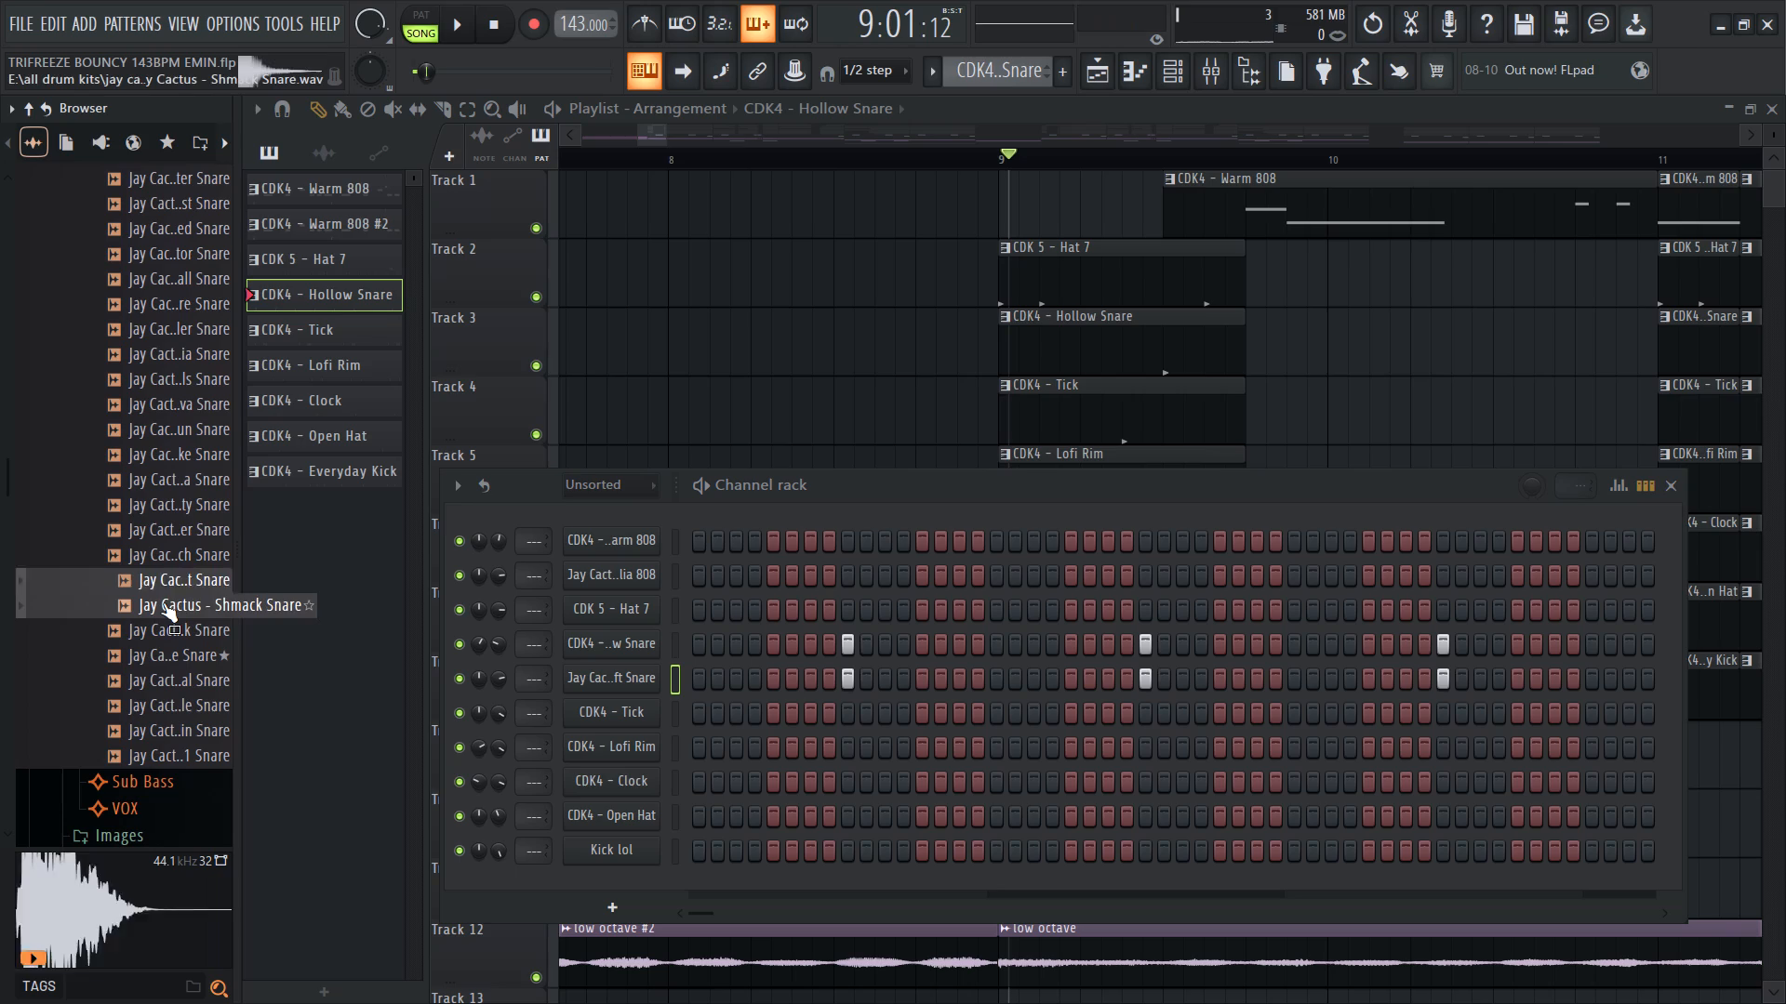
click(164, 621)
click(164, 621)
click(172, 652)
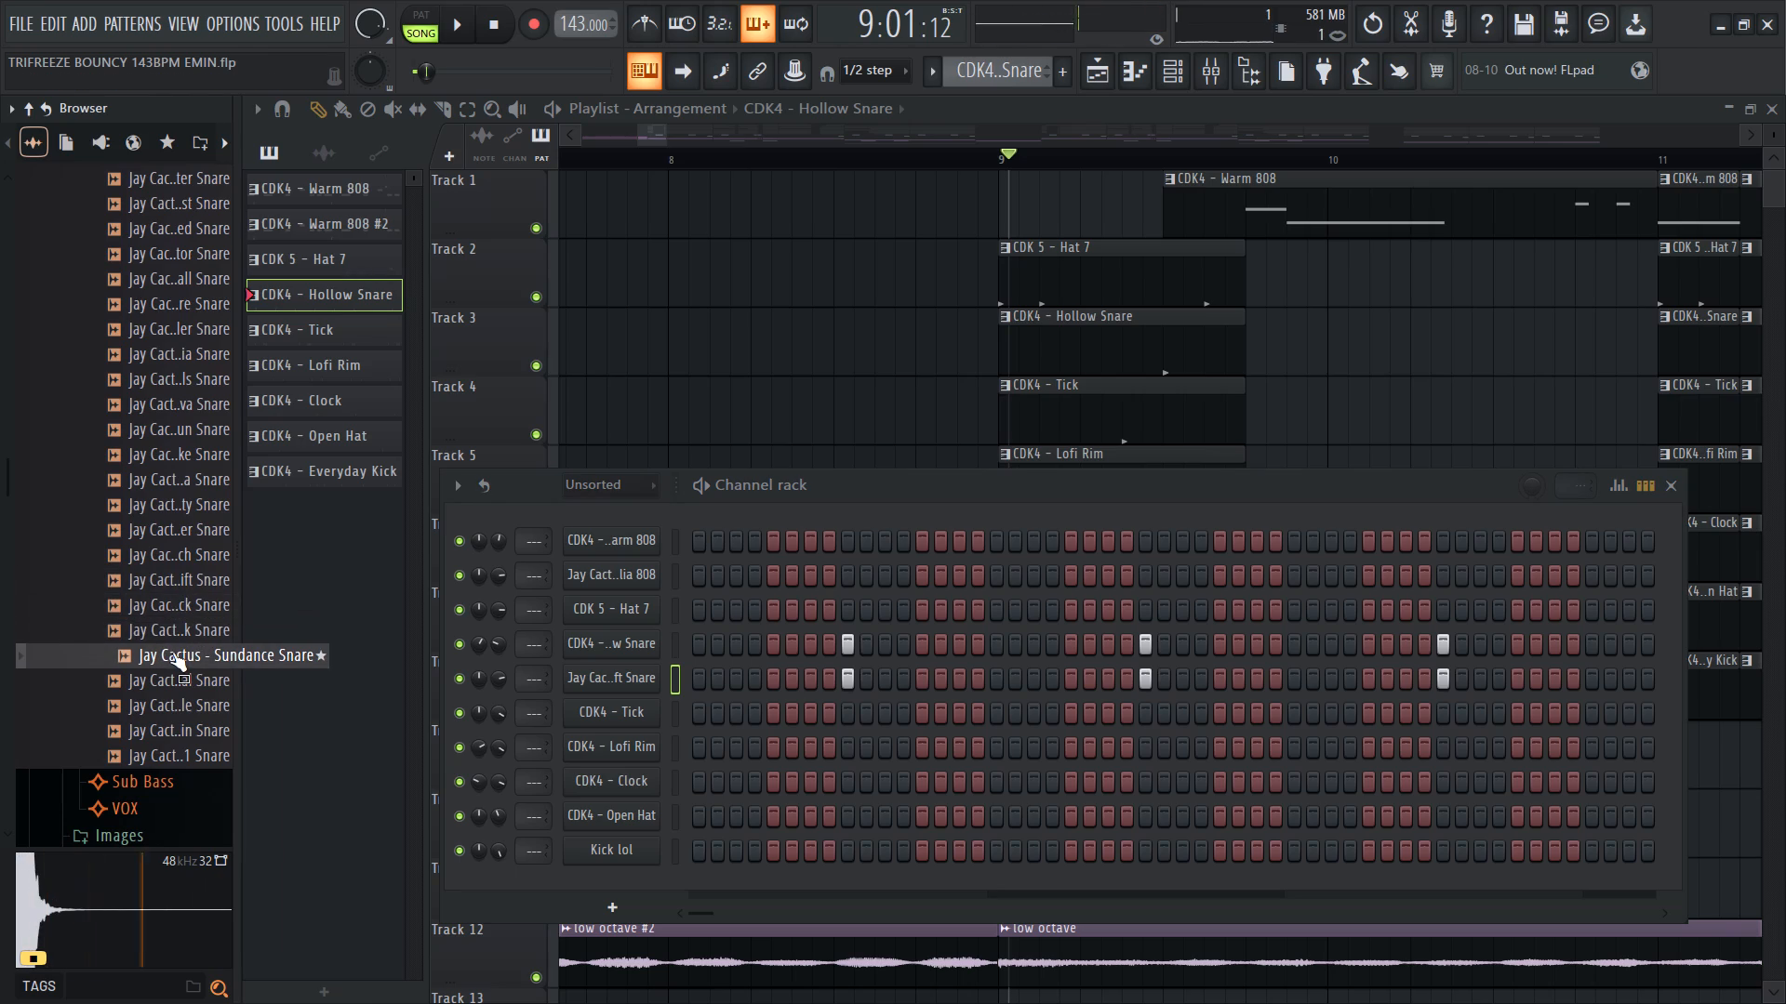
click(172, 652)
double_click(185, 636)
drag(185, 636, 606, 695)
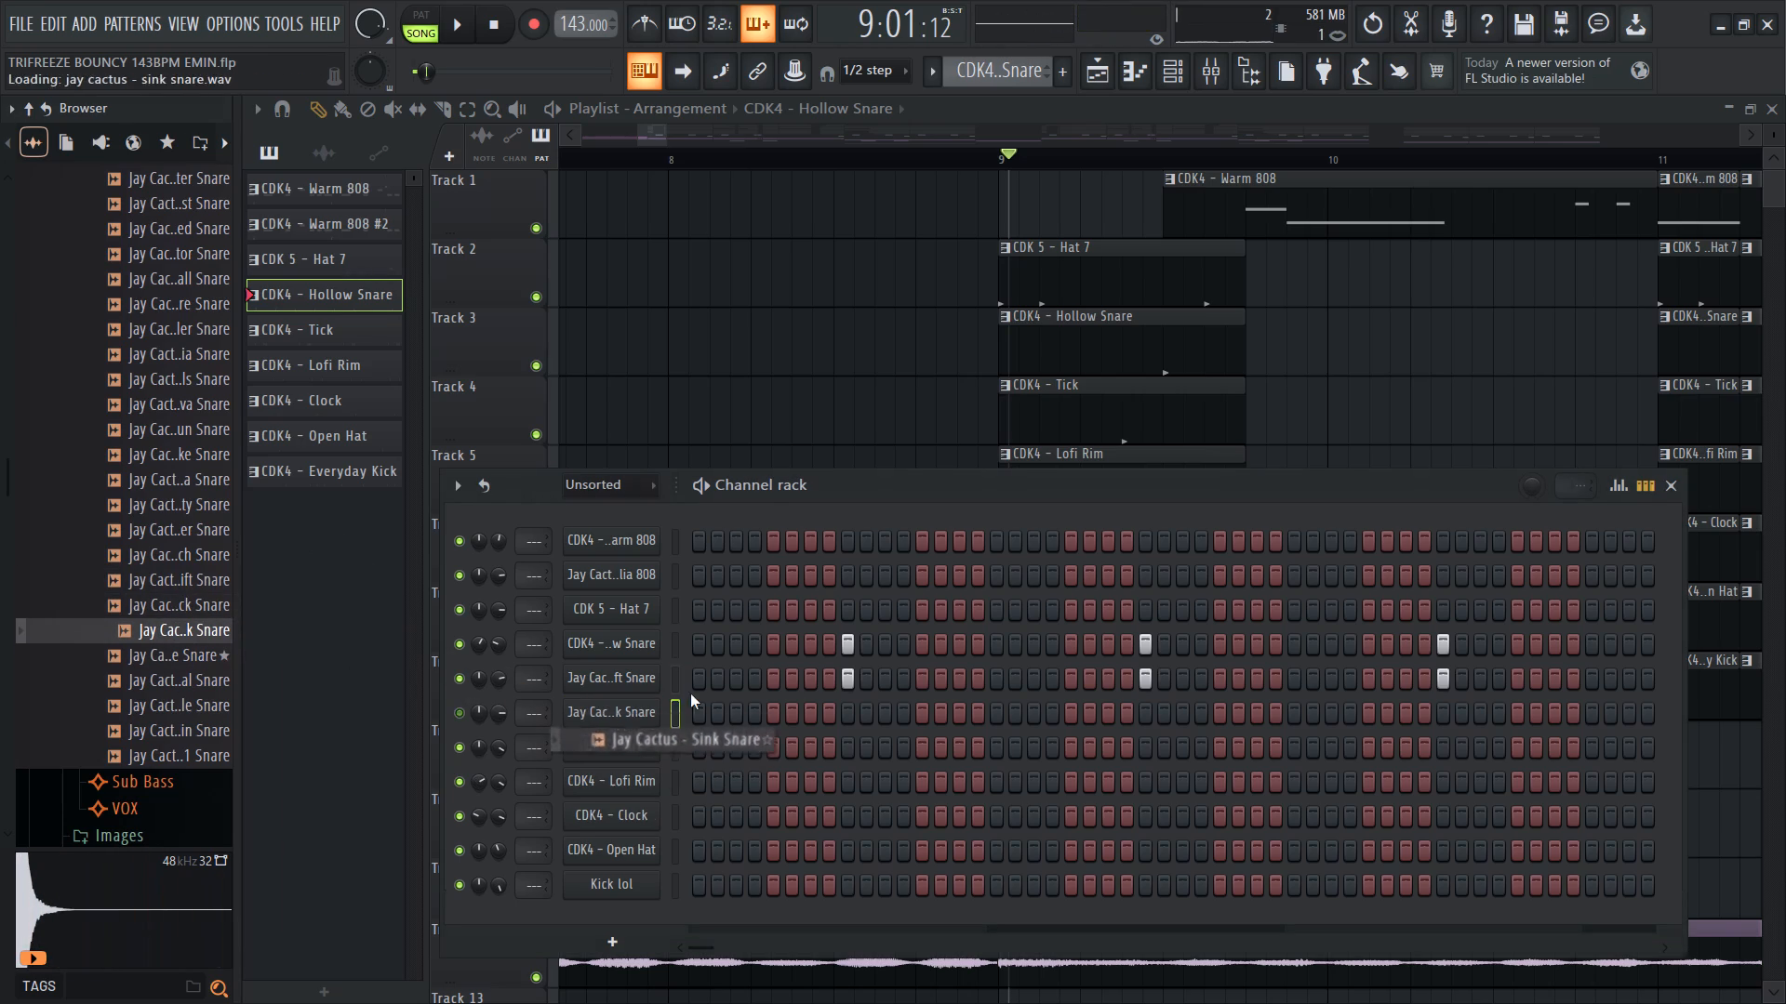
click(673, 687)
click(685, 724)
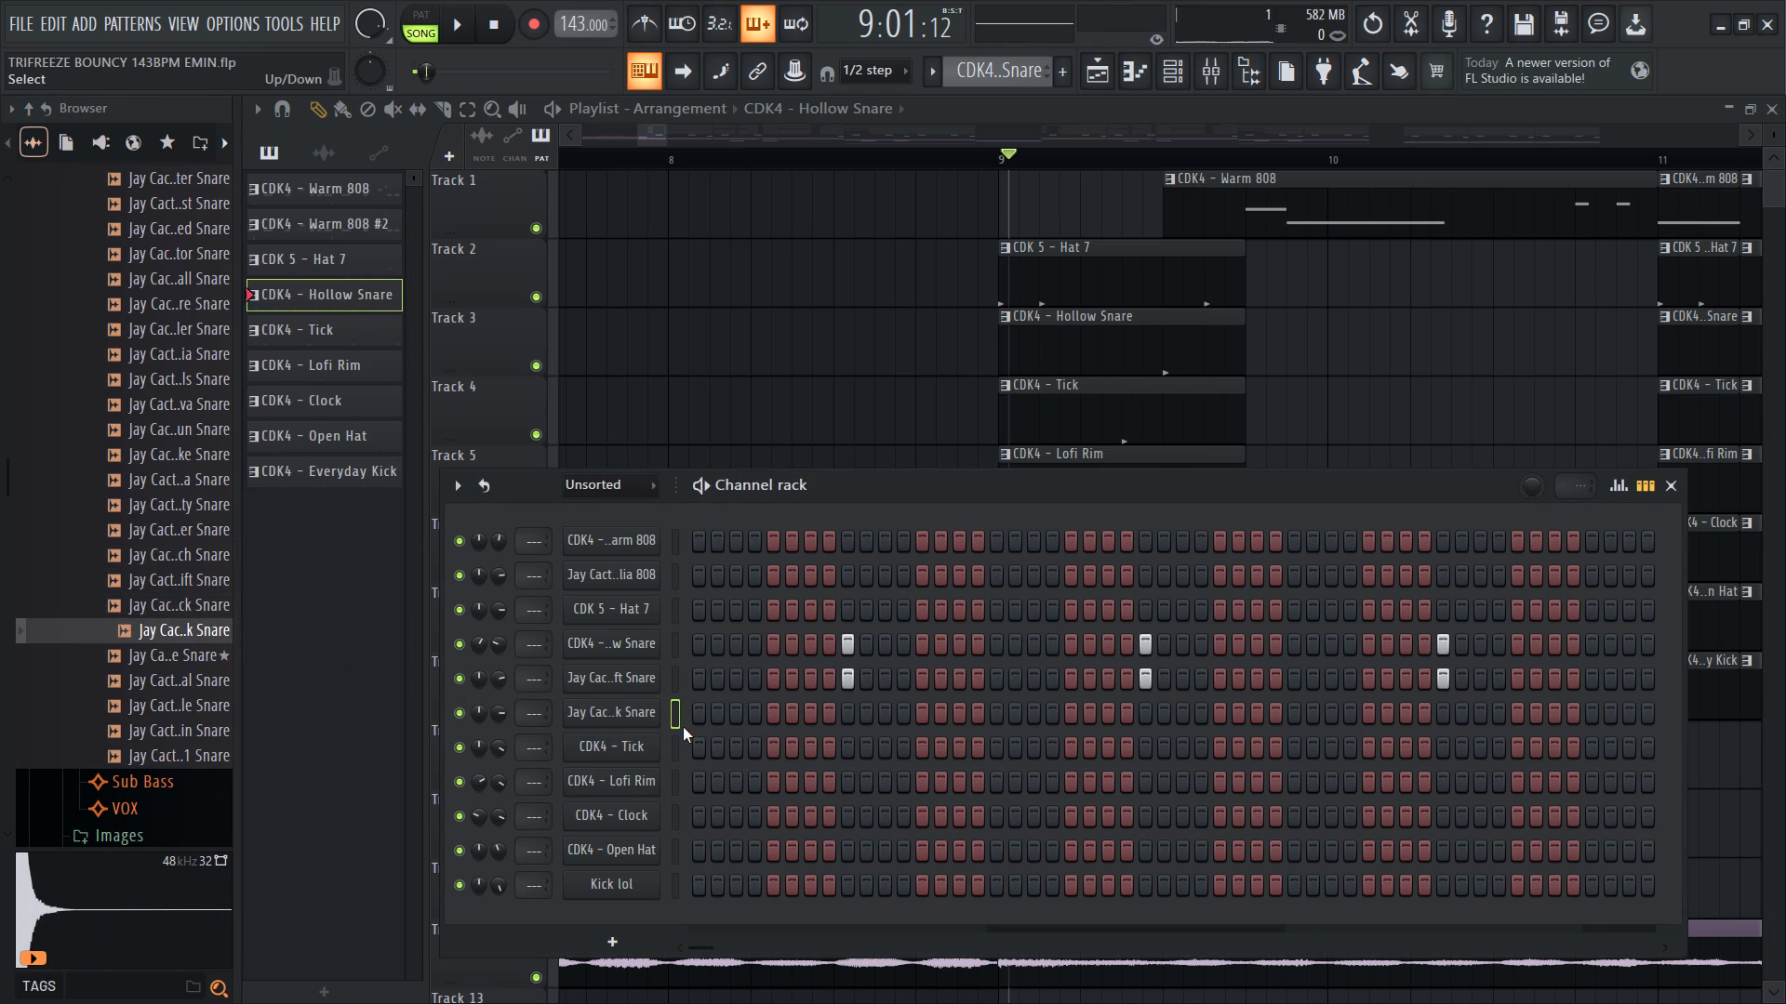
key(ctrl+v)
Play the section and set the Sink Snare channel's volume to about 41%.
key(space)
drag(500, 716, 506, 826)
drag(500, 712, 504, 723)
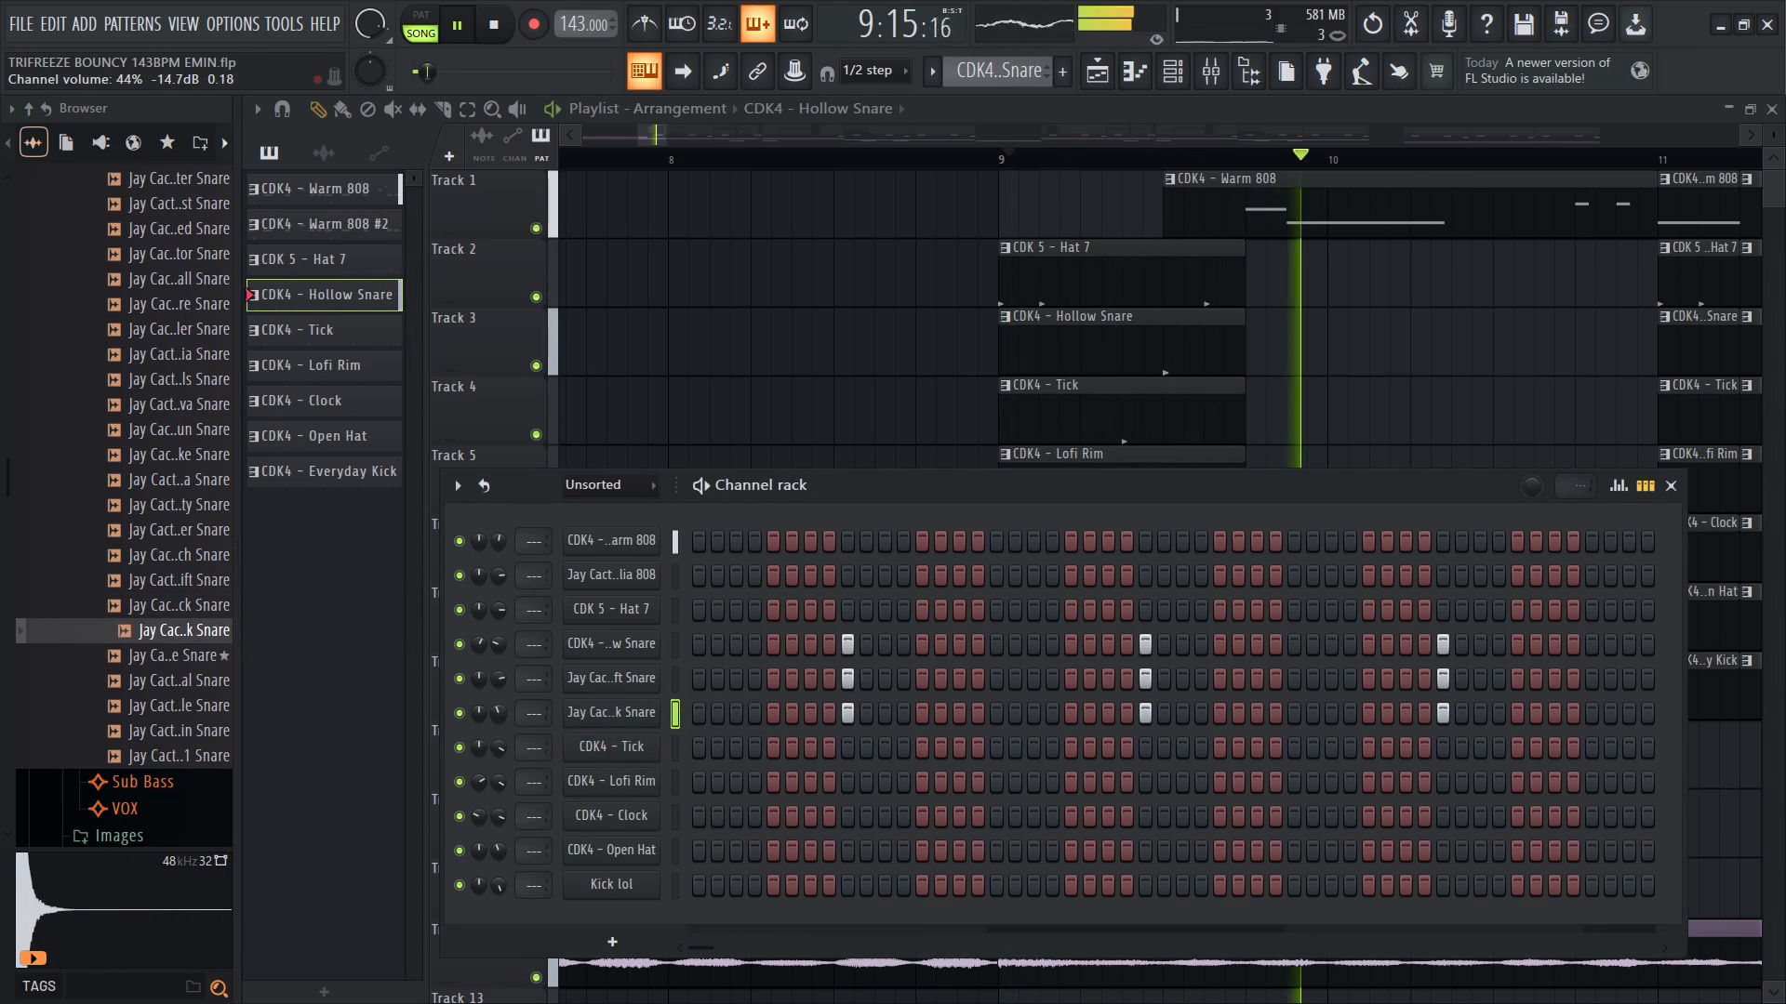
drag(504, 723, 526, 799)
drag(500, 709, 500, 686)
drag(500, 708, 510, 667)
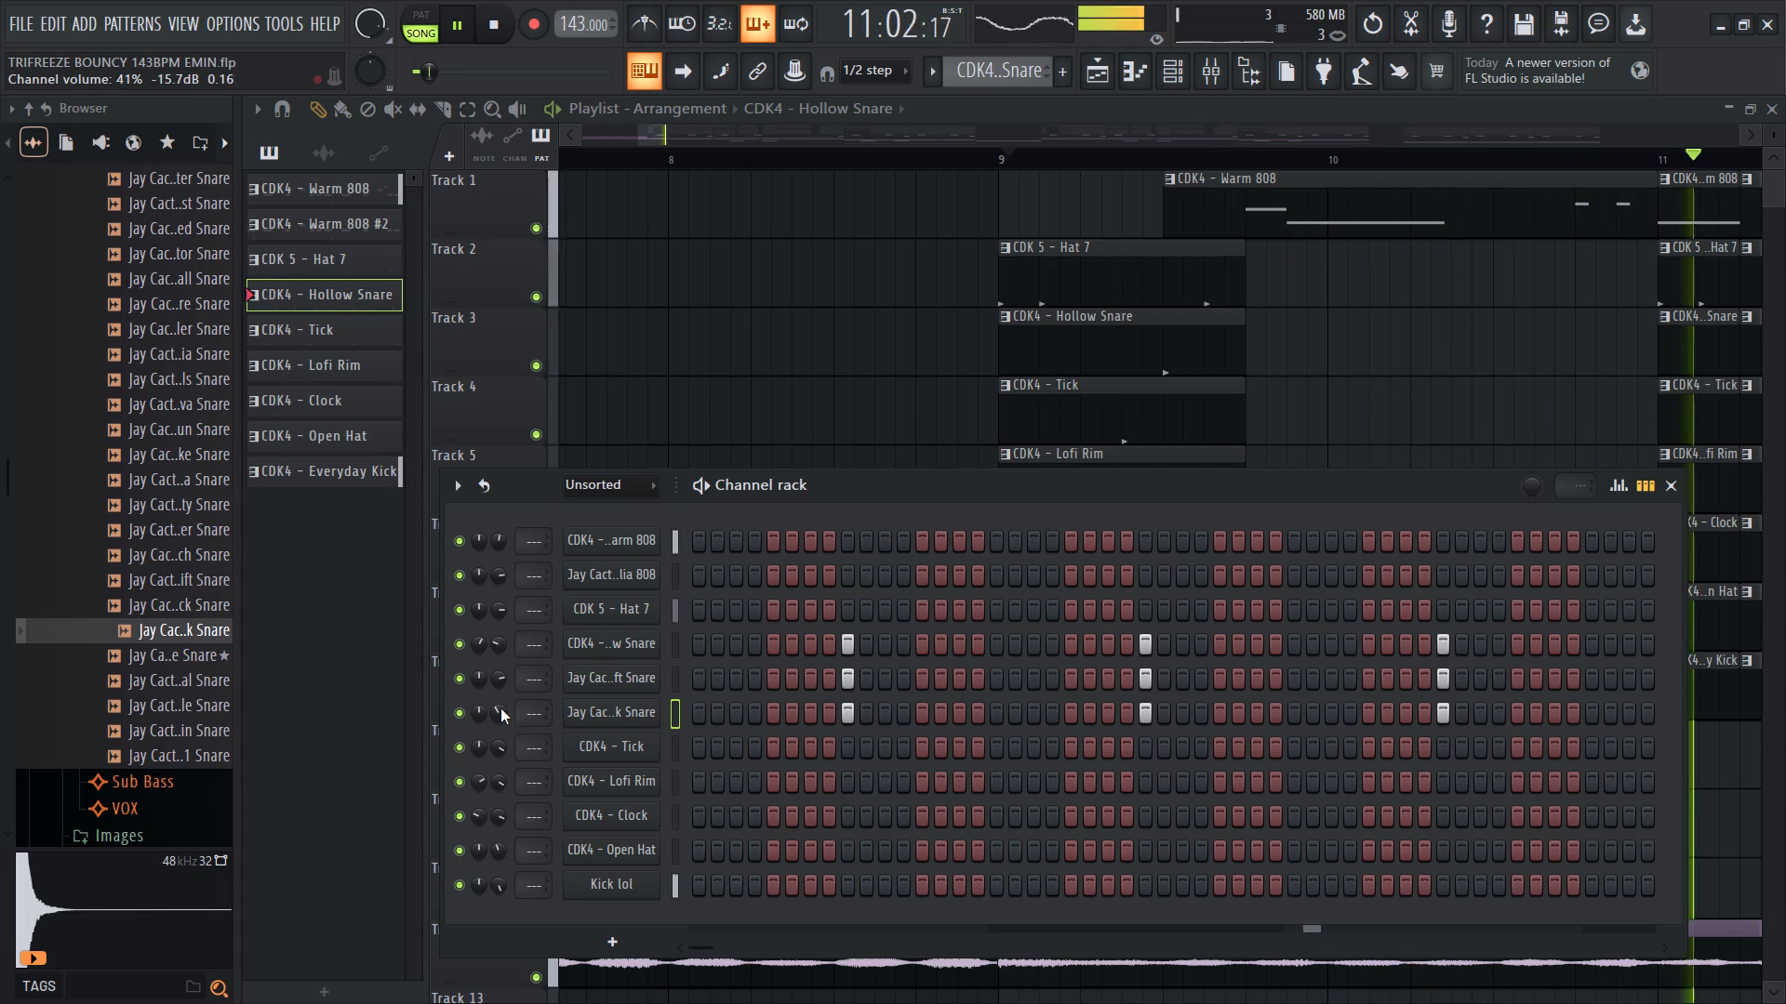
Adjust the Hollow Snare's panning against the Sink Snare during playback, leaving the Sink Snare centred.
drag(484, 712, 502, 643)
drag(476, 642, 499, 739)
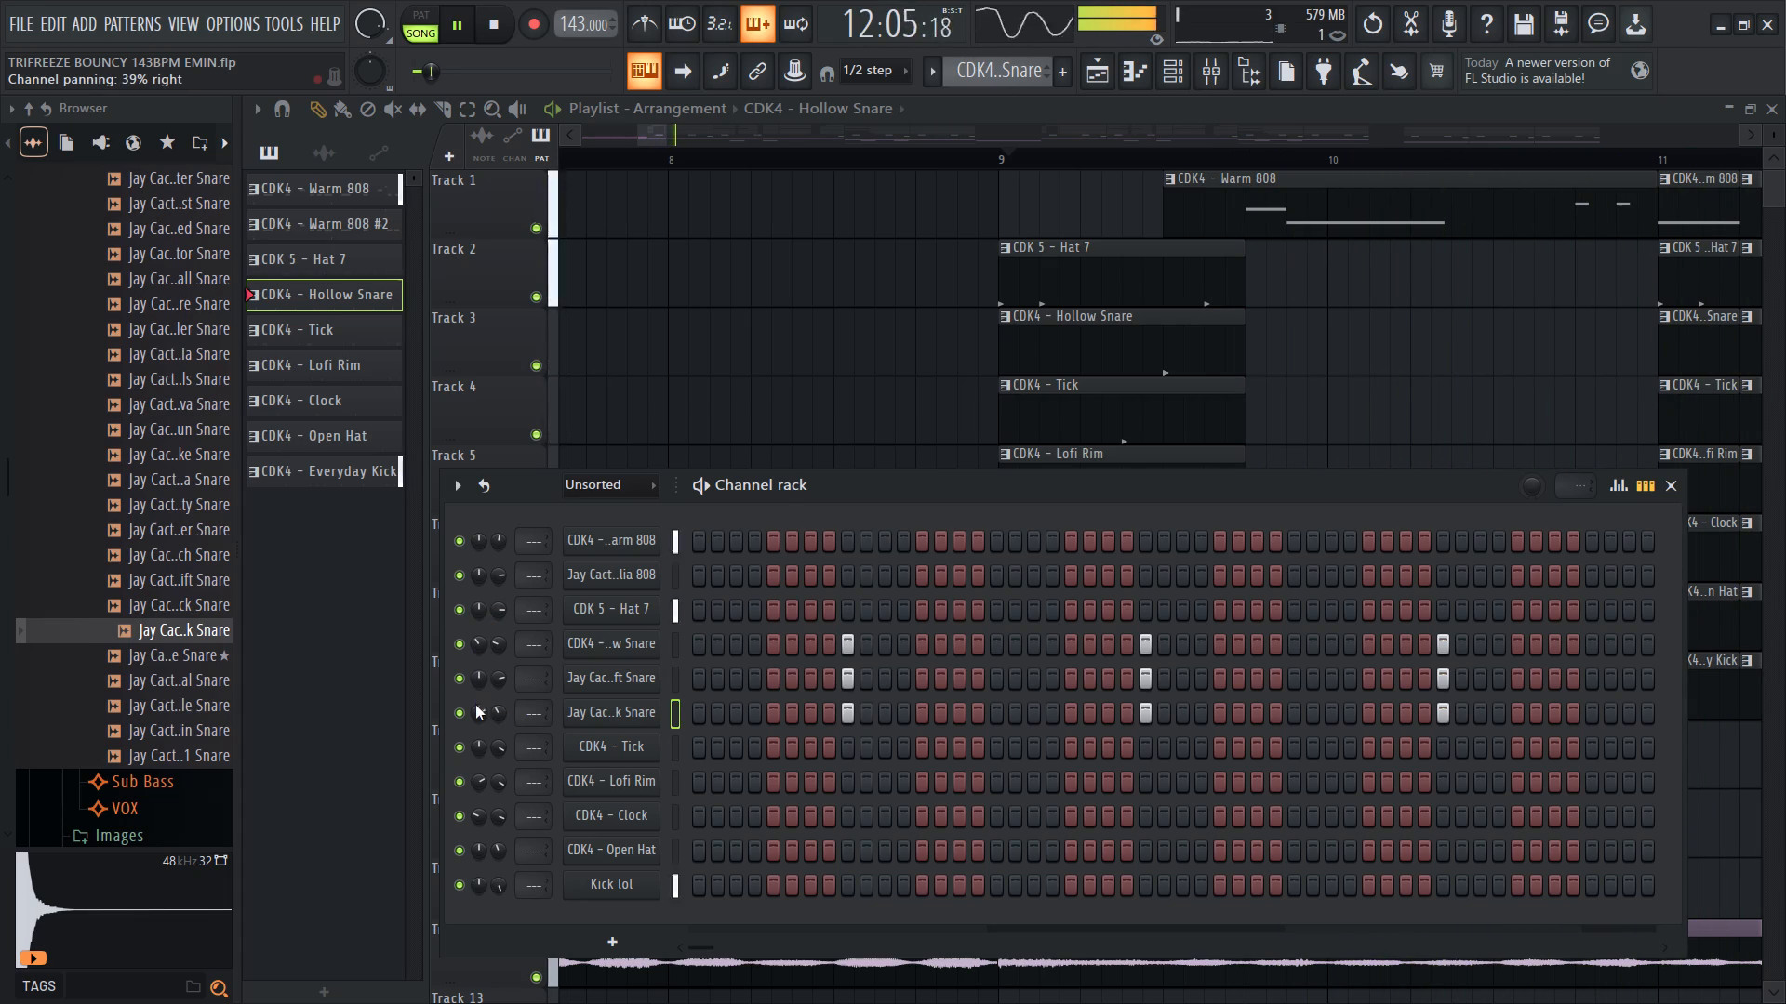
drag(476, 716, 481, 742)
drag(473, 713, 473, 701)
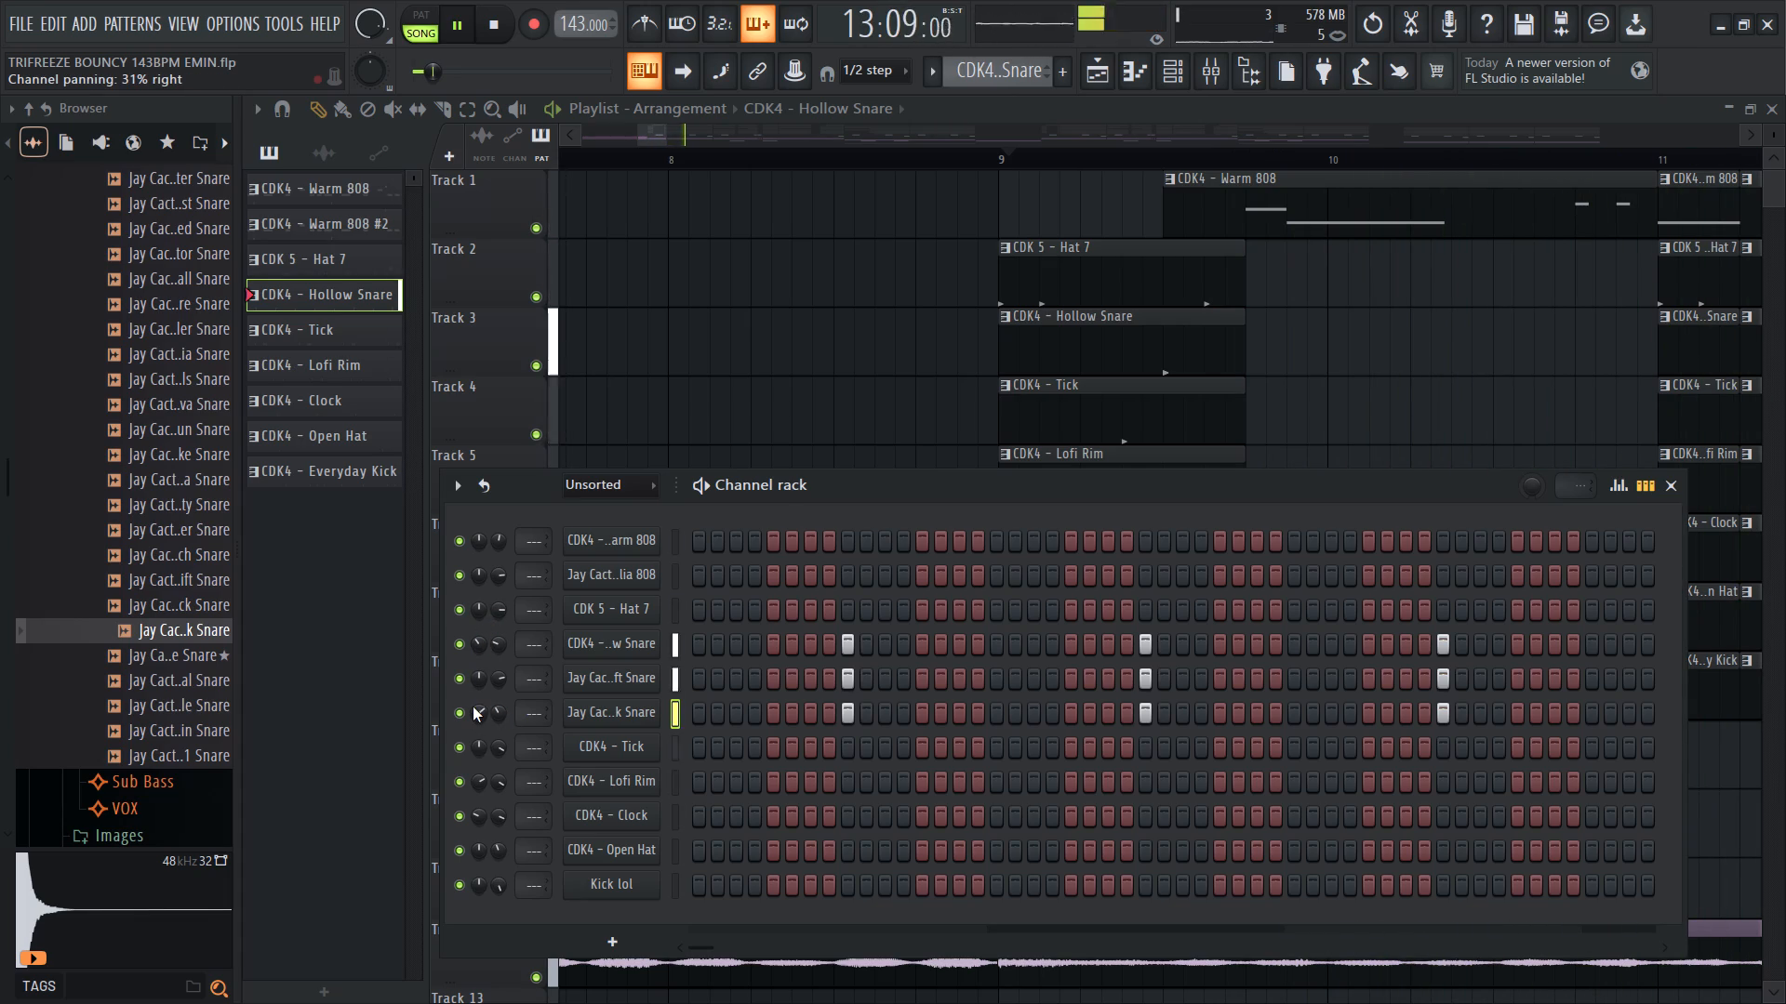
drag(473, 713, 483, 778)
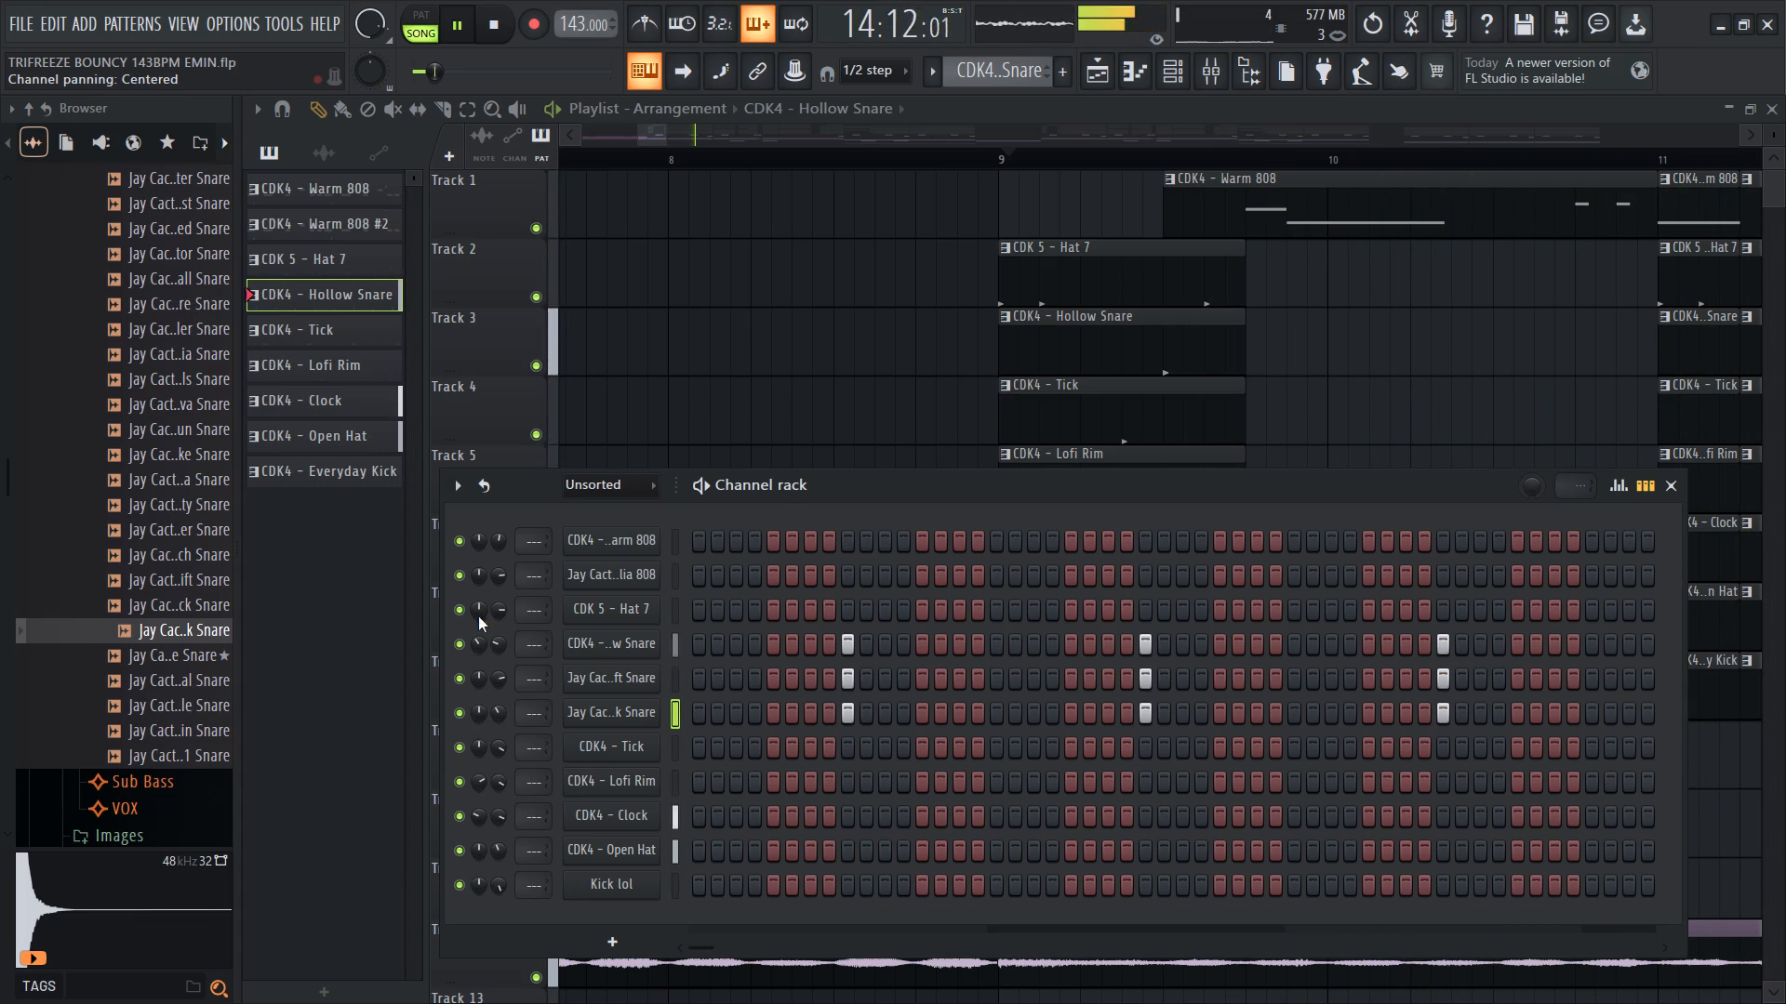
drag(477, 648, 486, 614)
Replace the Sink Snare sample with Jay Cactus - Surreal Snare and play it back.
key(space)
click(181, 687)
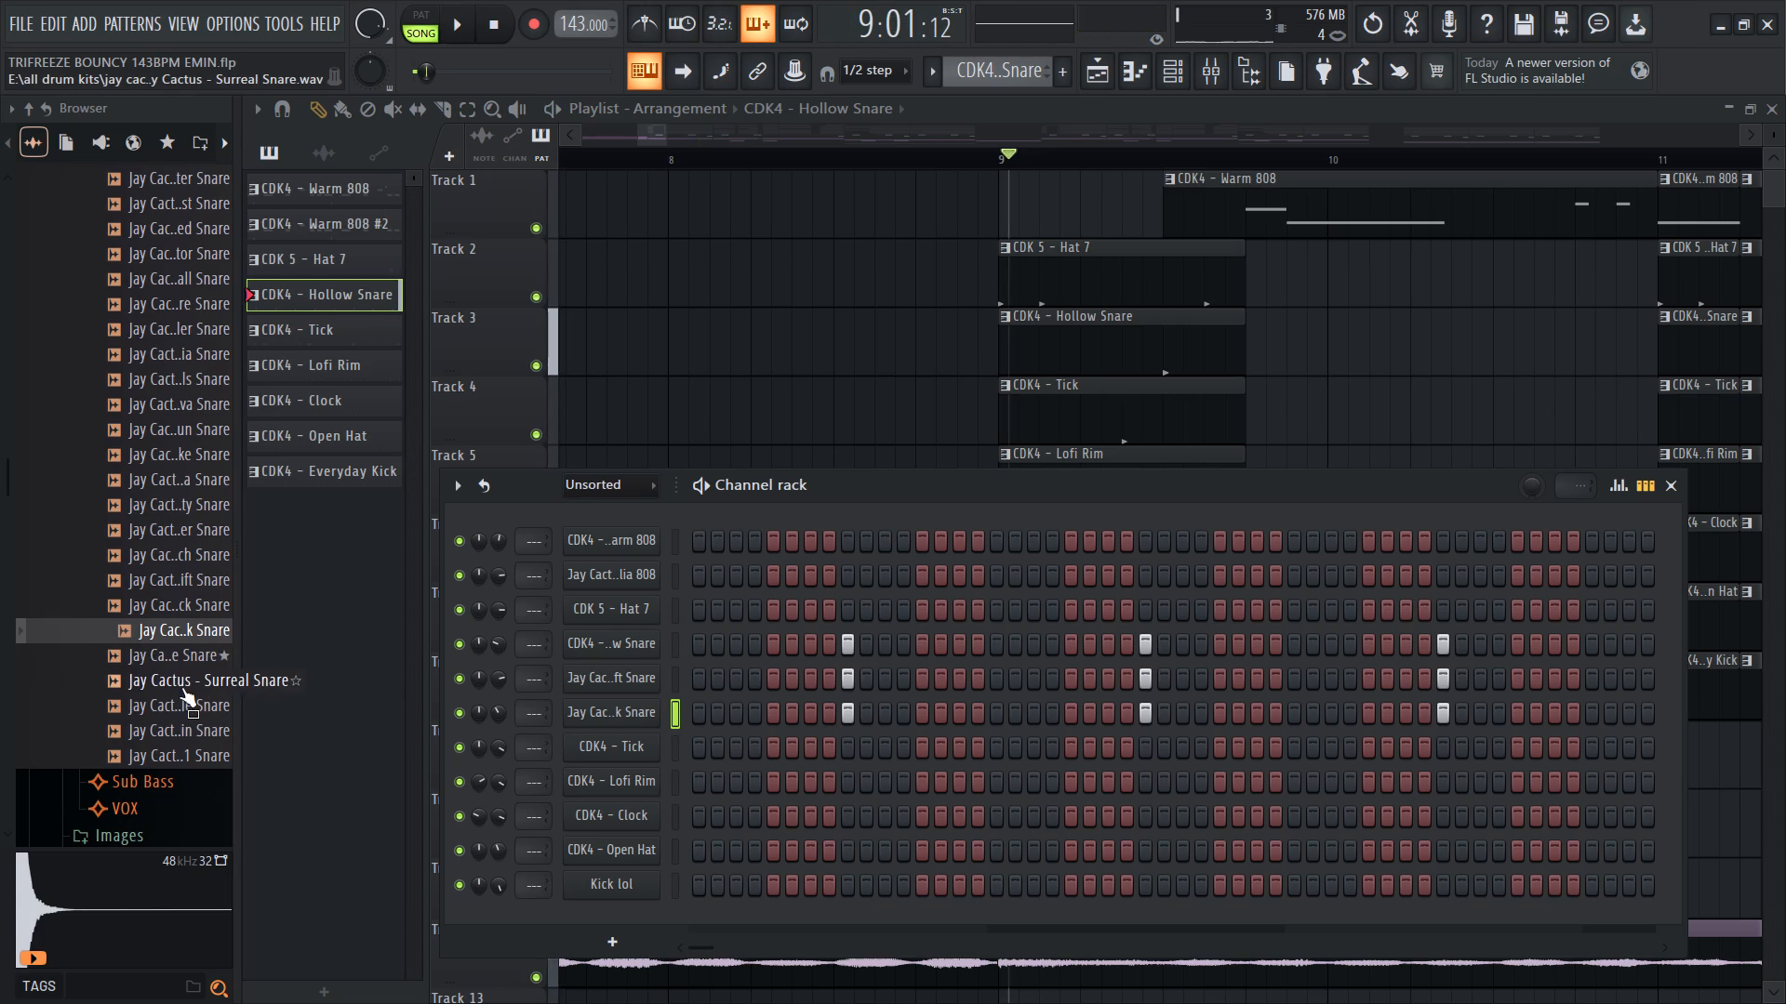
click(191, 706)
drag(198, 682, 579, 722)
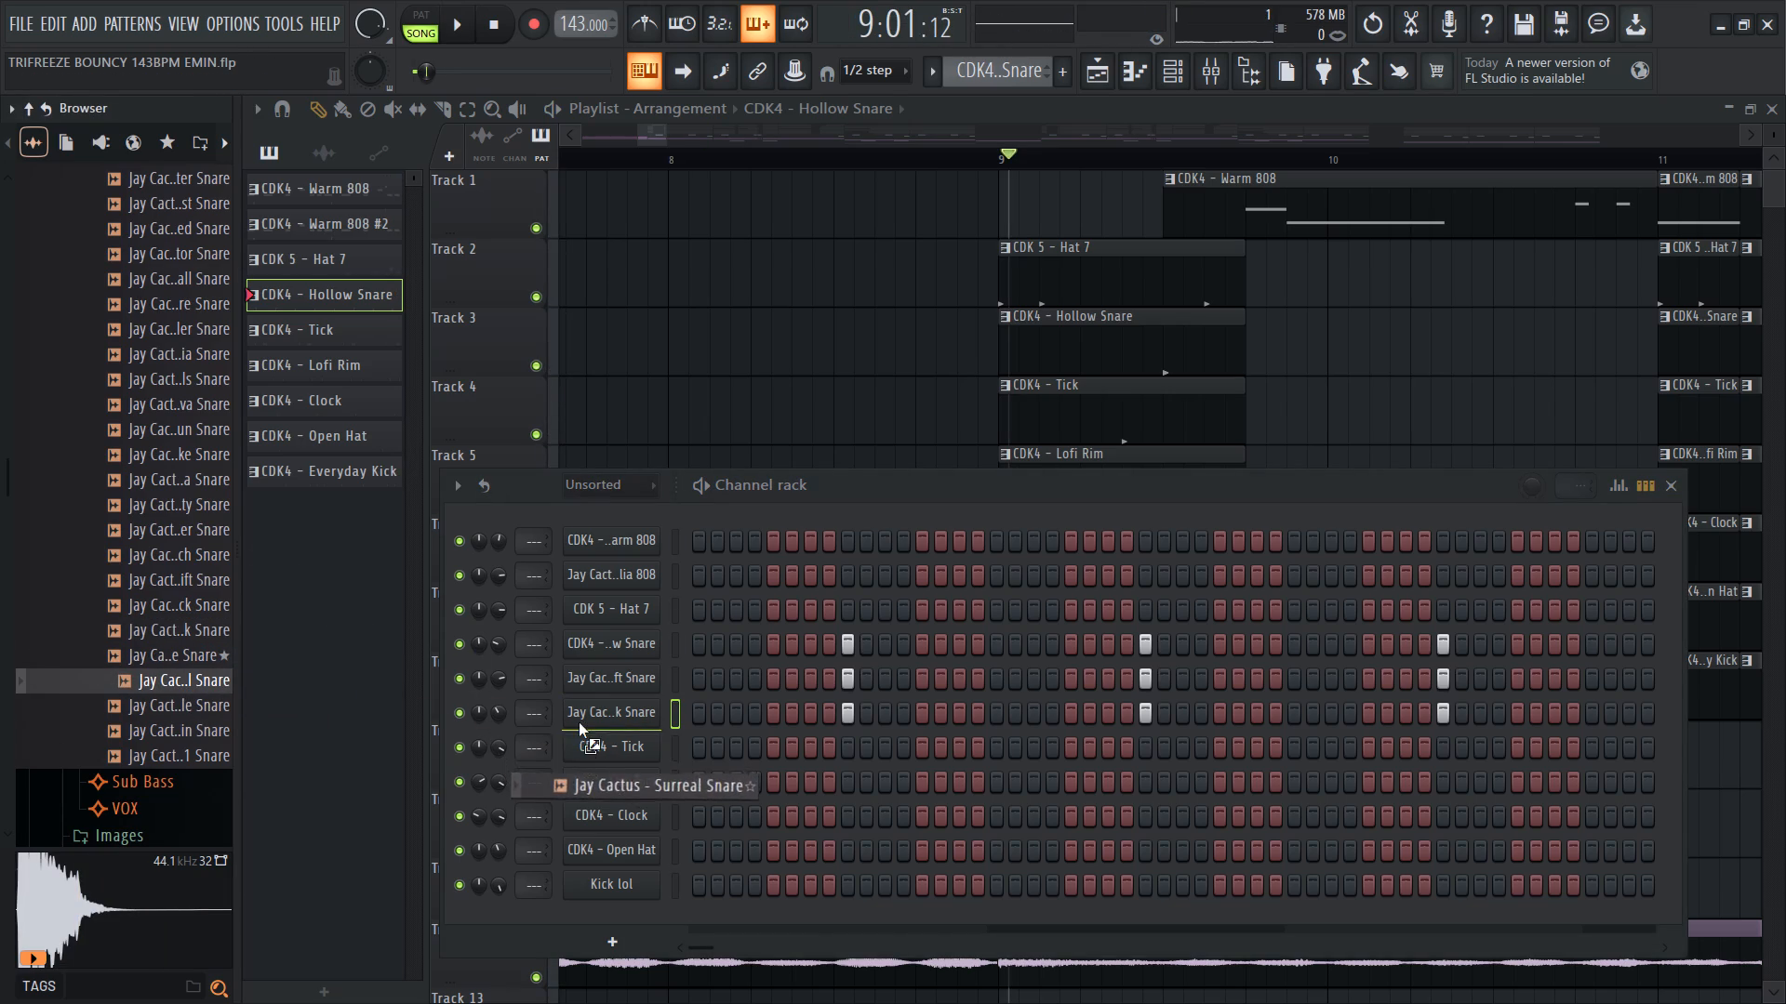
drag(579, 722, 580, 720)
key(space)
Adjust the Surreal Snare channel's volume by ear during playback until it sits with the other snares.
drag(499, 710, 534, 622)
drag(499, 713, 499, 748)
drag(500, 715, 506, 736)
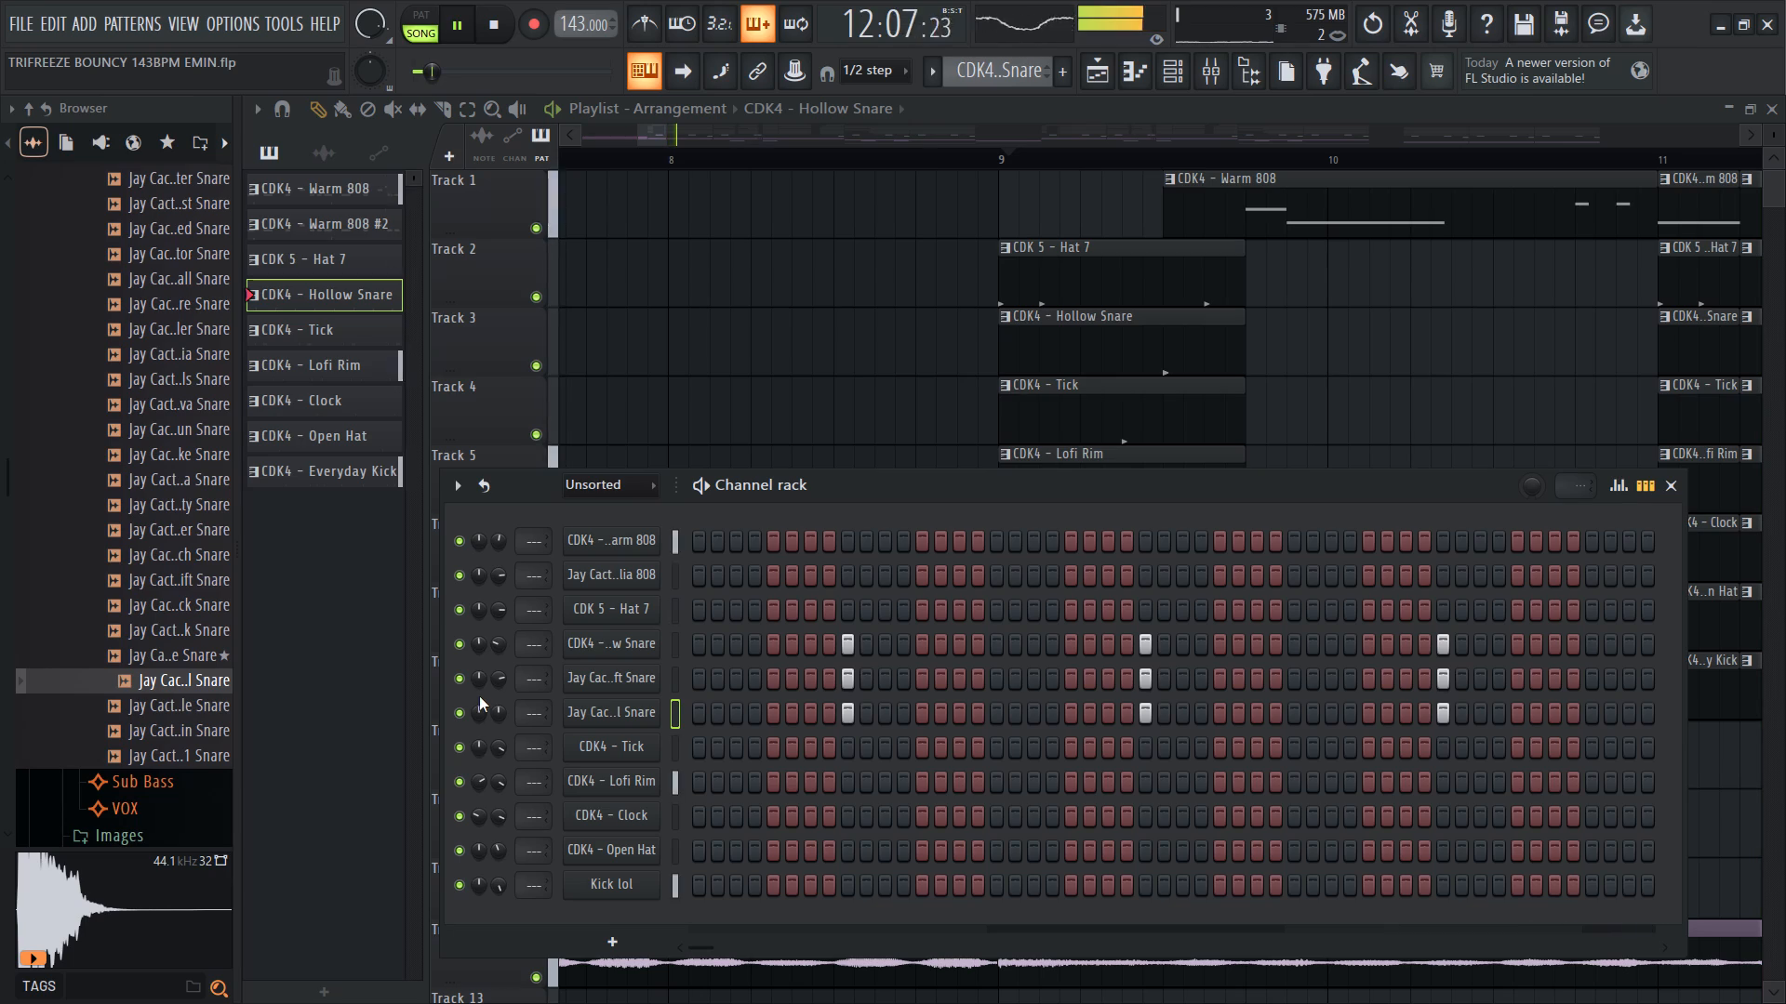
click(506, 717)
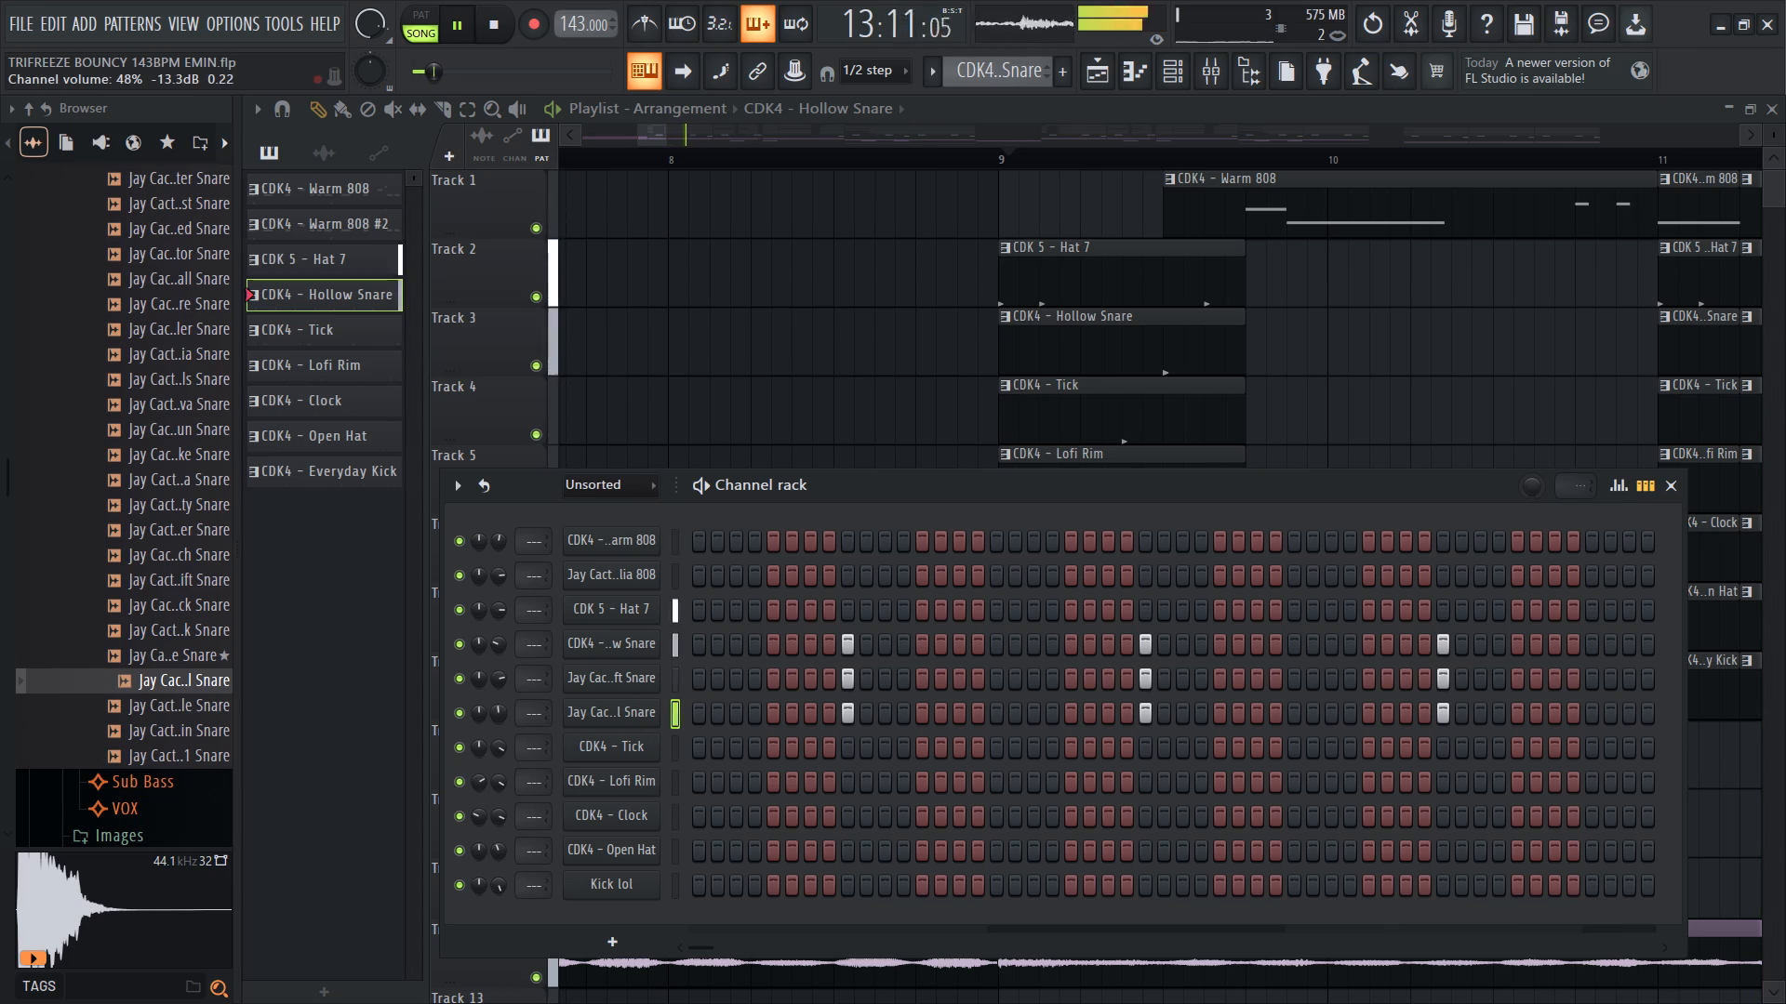
drag(506, 717, 507, 740)
click(499, 714)
Bring the playlist forward and examine the arrangement during playback, concentrating on the break around bars 22 to 23.
right_click(697, 291)
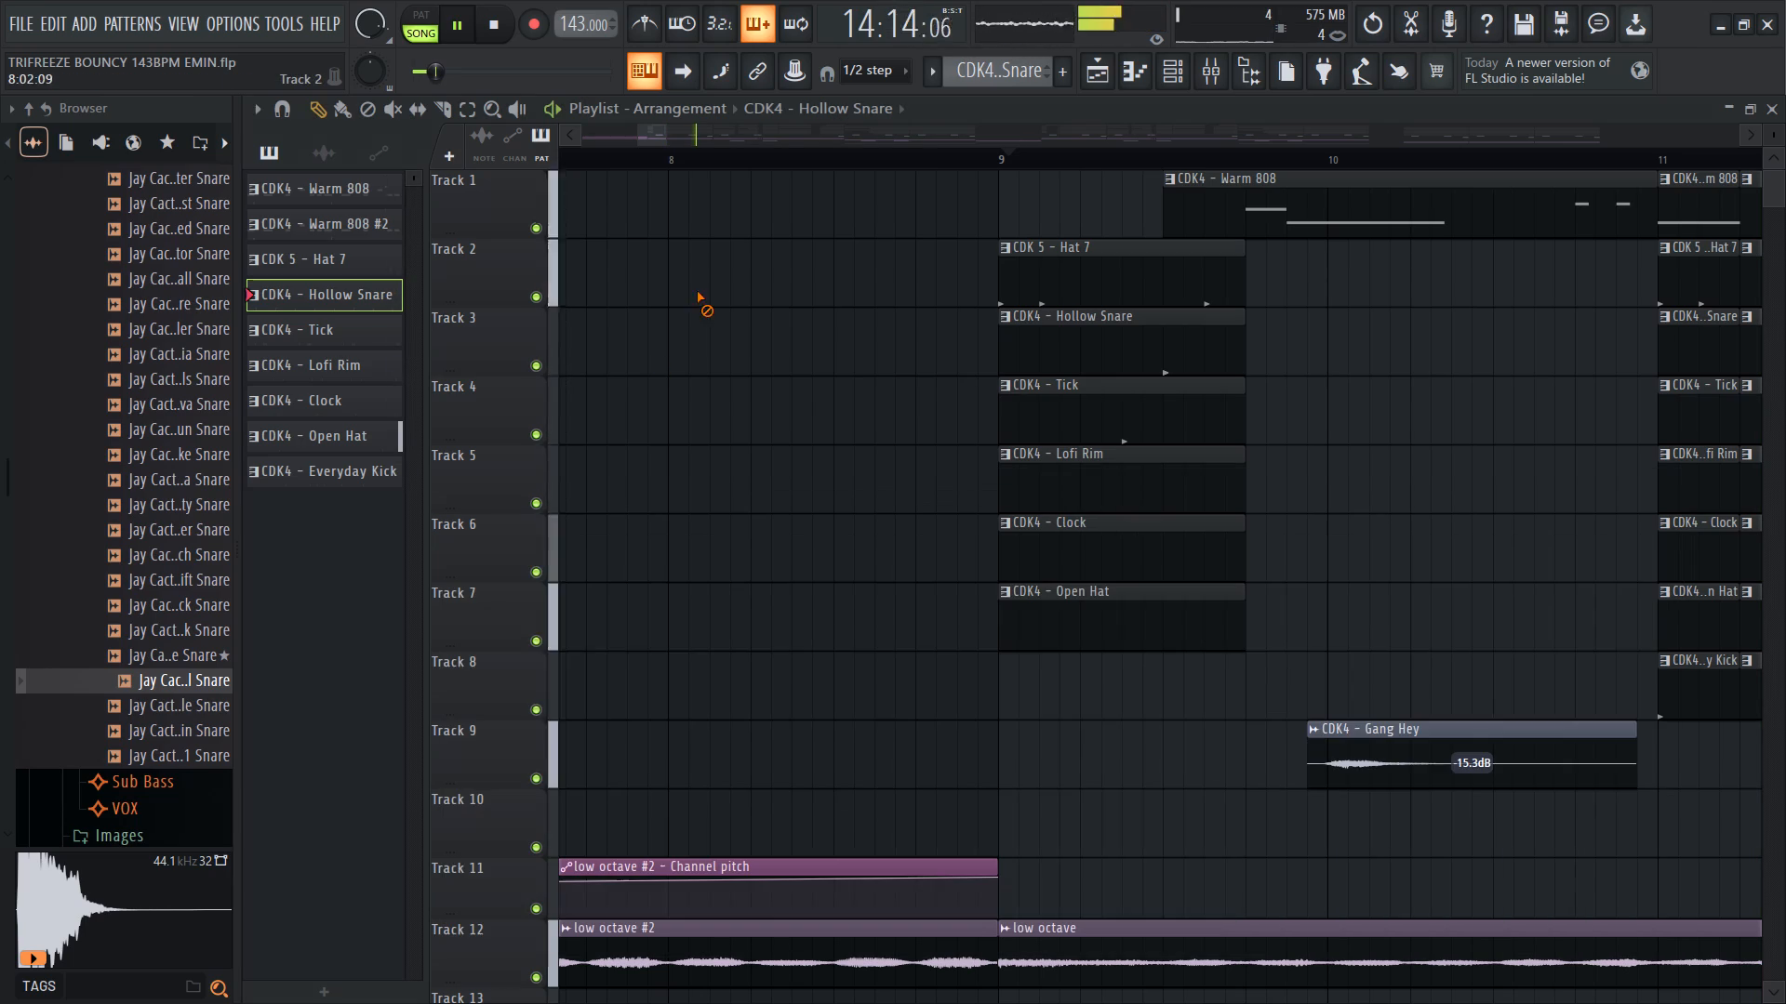
ctrl+scroll(1002, 500, down, 13)
ctrl+scroll(1170, 865, up, 8)
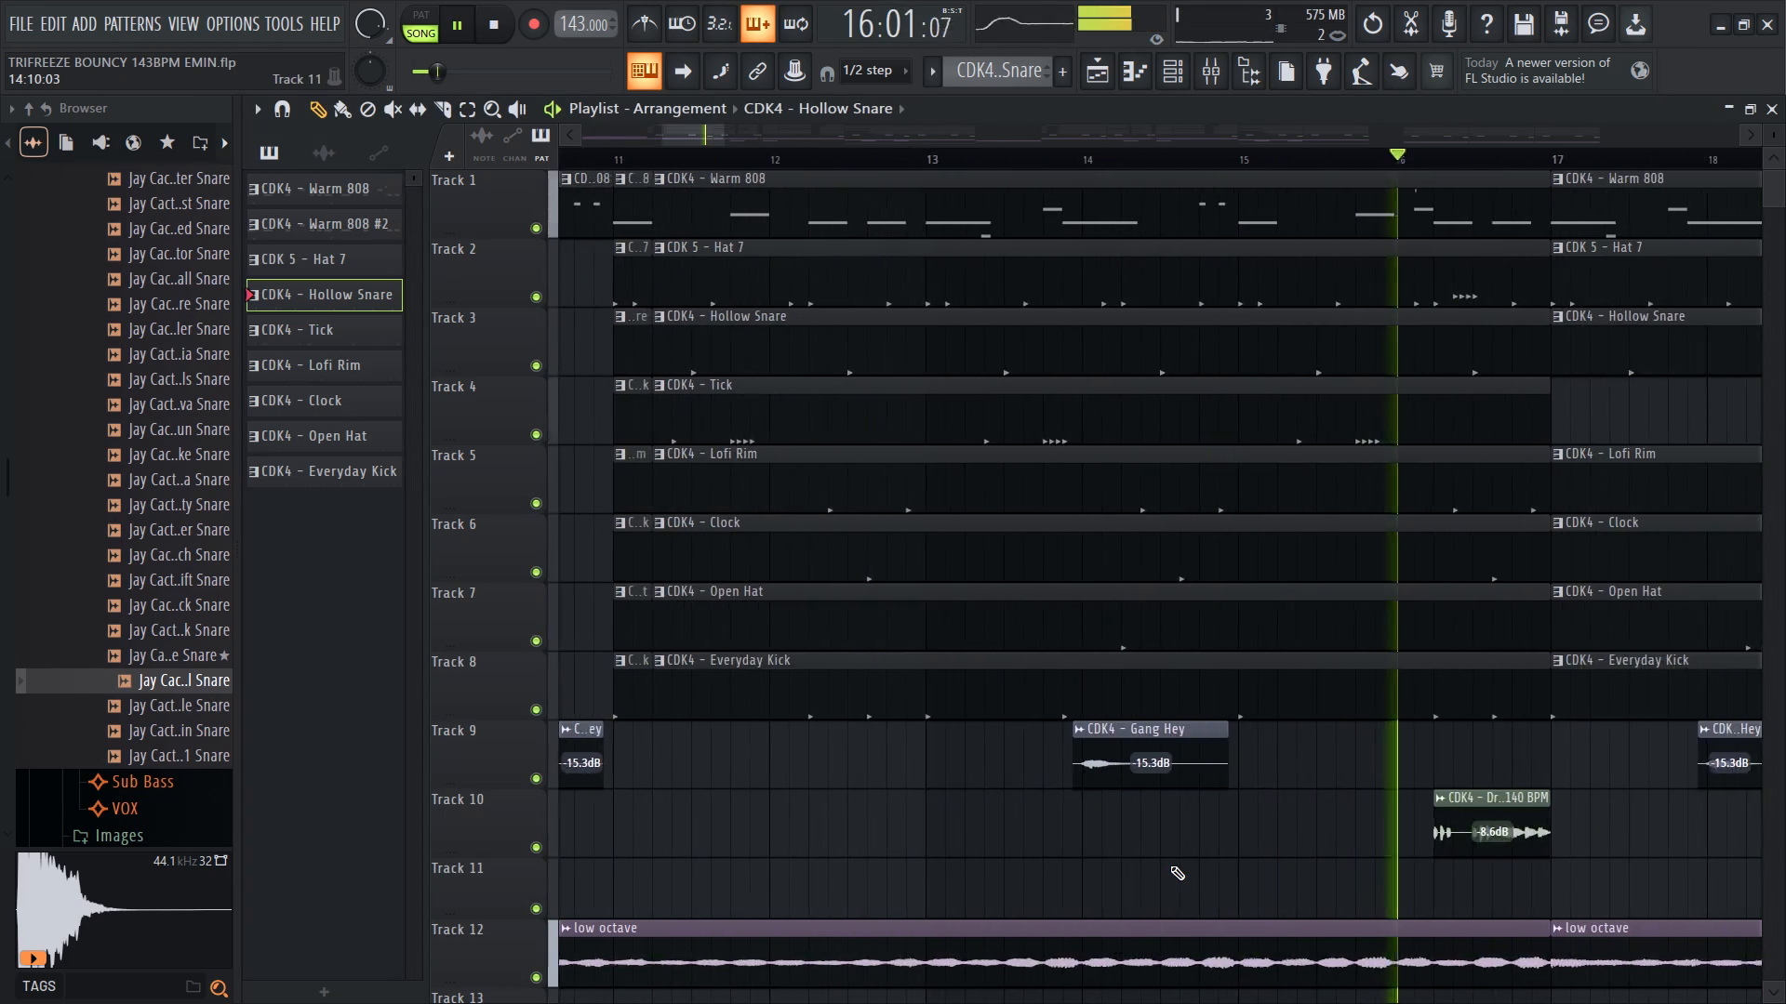
ctrl+scroll(1170, 865, up, 5)
ctrl+scroll(1170, 865, down, 13)
ctrl+scroll(1170, 865, up, 8)
ctrl+scroll(1170, 865, down, 7)
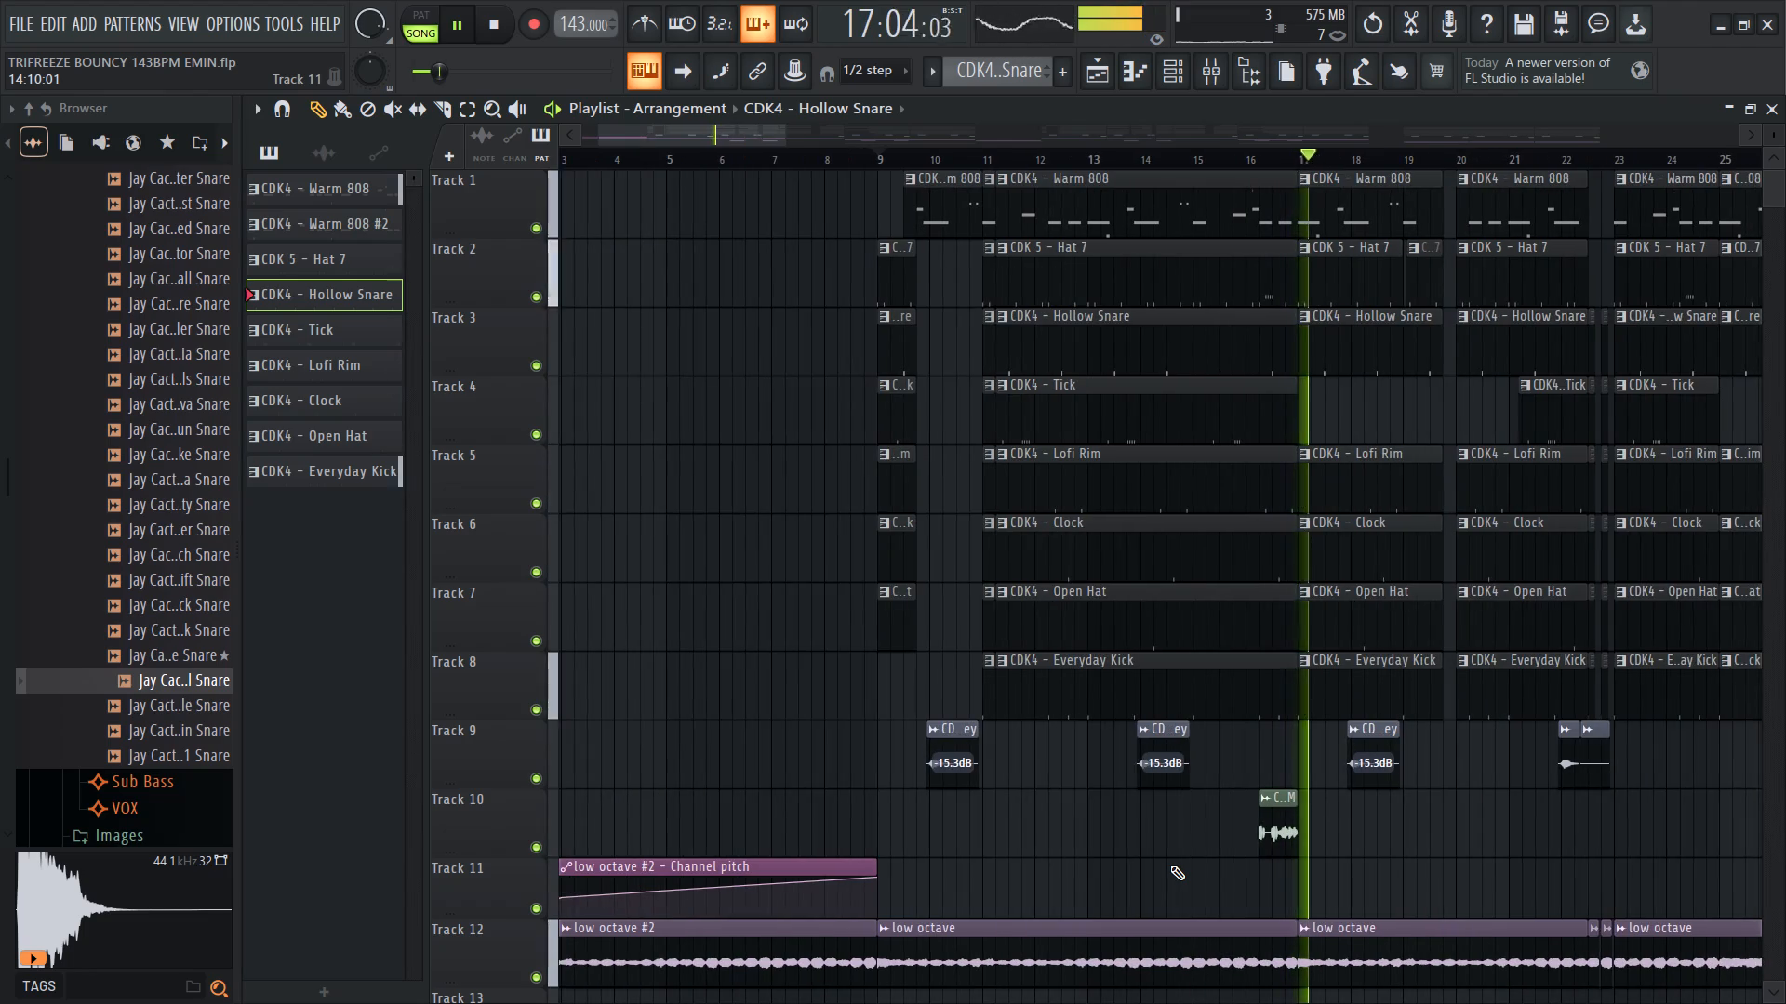
ctrl+scroll(1170, 865, down, 6)
ctrl+scroll(899, 842, down, 5)
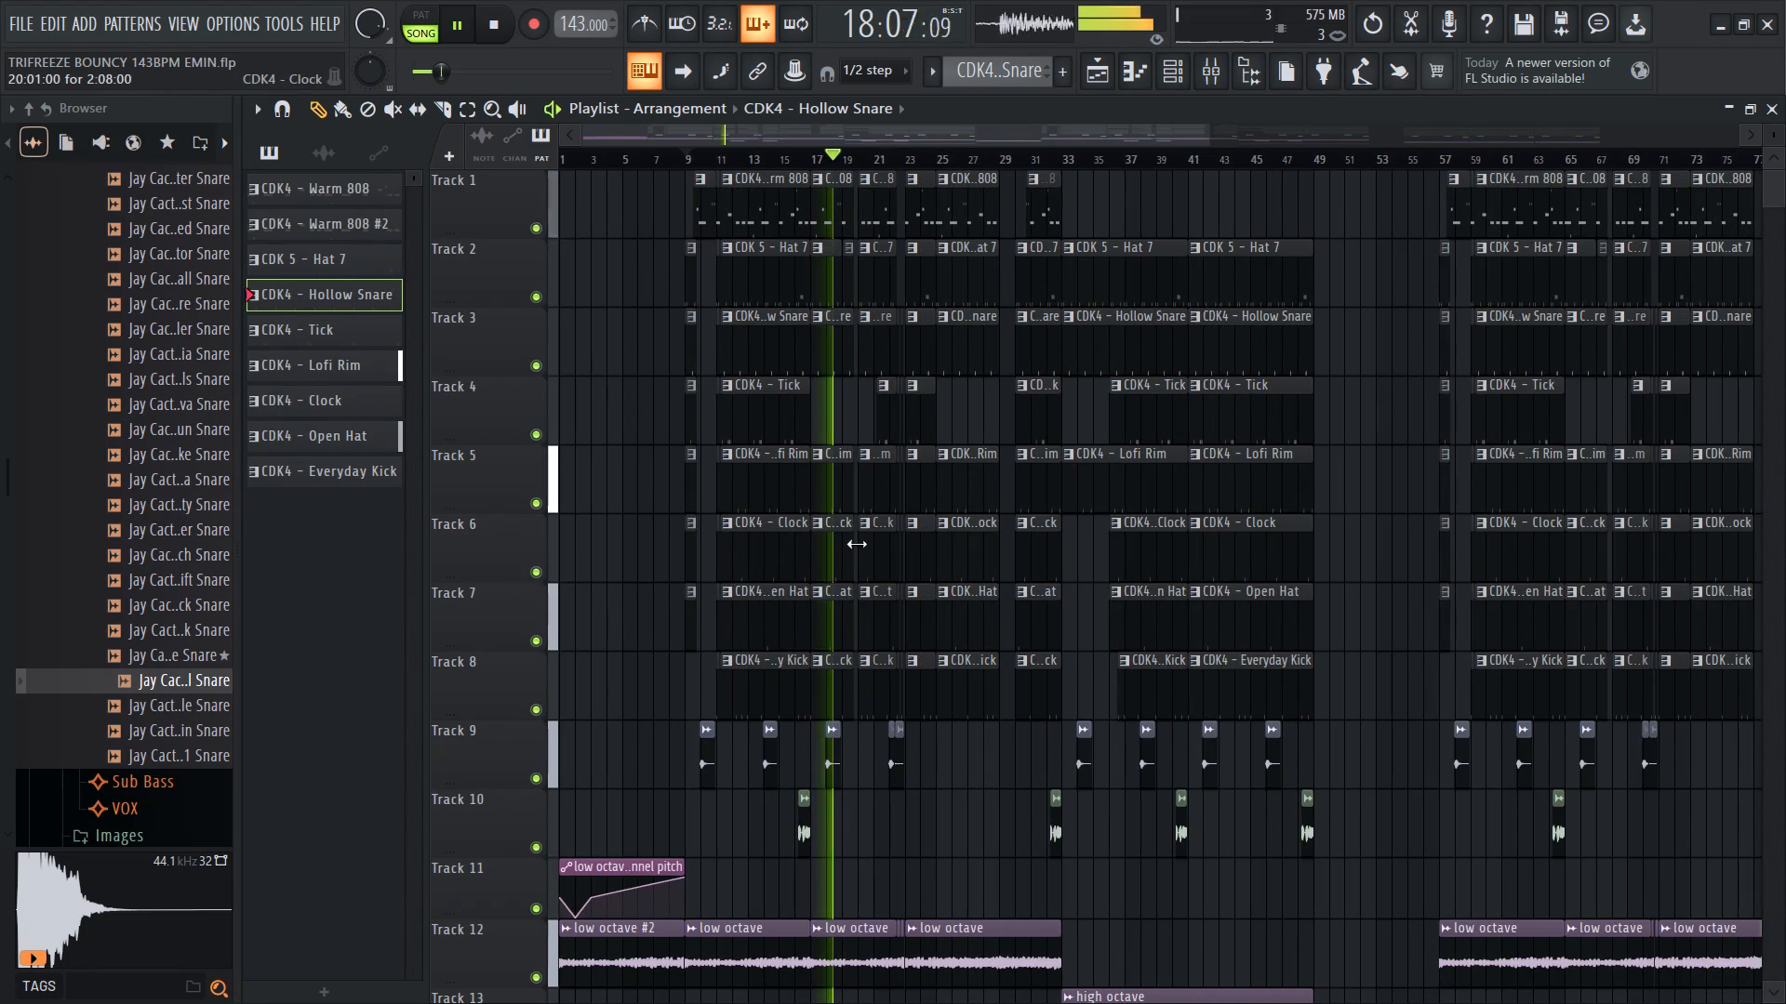
ctrl+scroll(996, 646, down, 3)
ctrl+scroll(926, 491, down, 6)
ctrl+scroll(936, 490, up, 5)
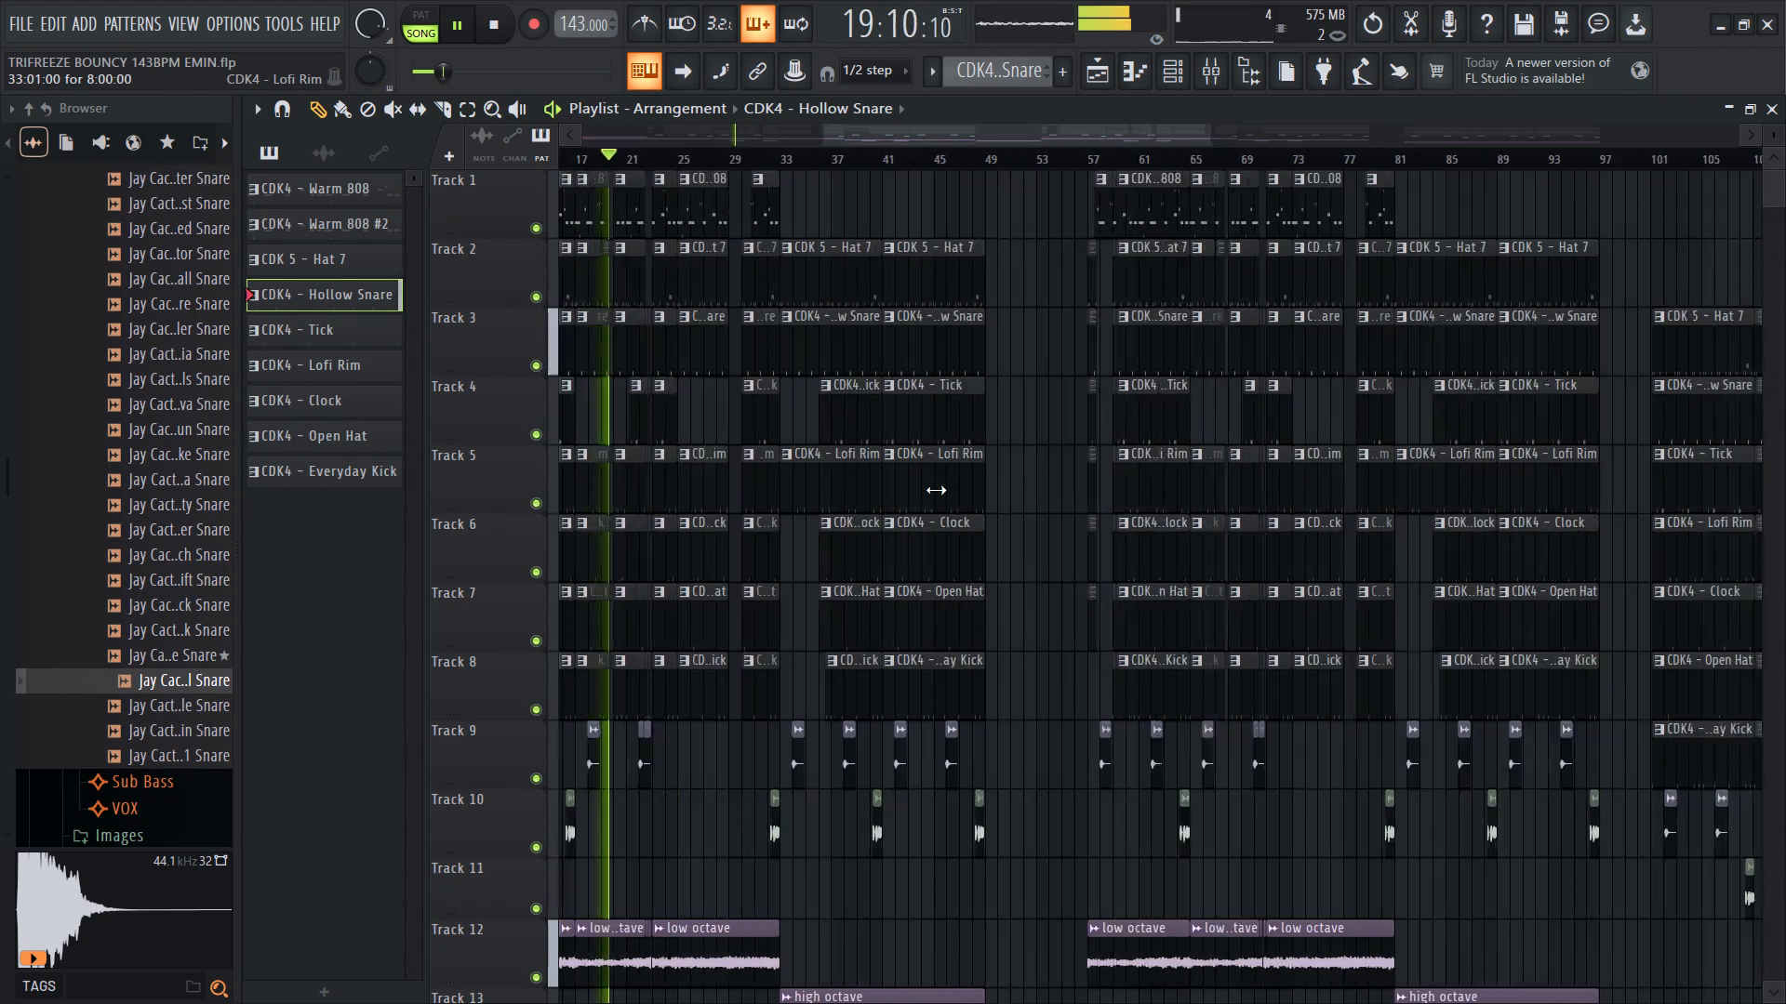
ctrl+scroll(936, 490, up, 11)
ctrl+scroll(936, 490, down, 12)
ctrl+scroll(738, 604, up, 7)
ctrl+scroll(722, 667, down, 18)
ctrl+scroll(727, 688, up, 17)
ctrl+scroll(943, 803, down, 2)
ctrl+scroll(943, 803, up, 9)
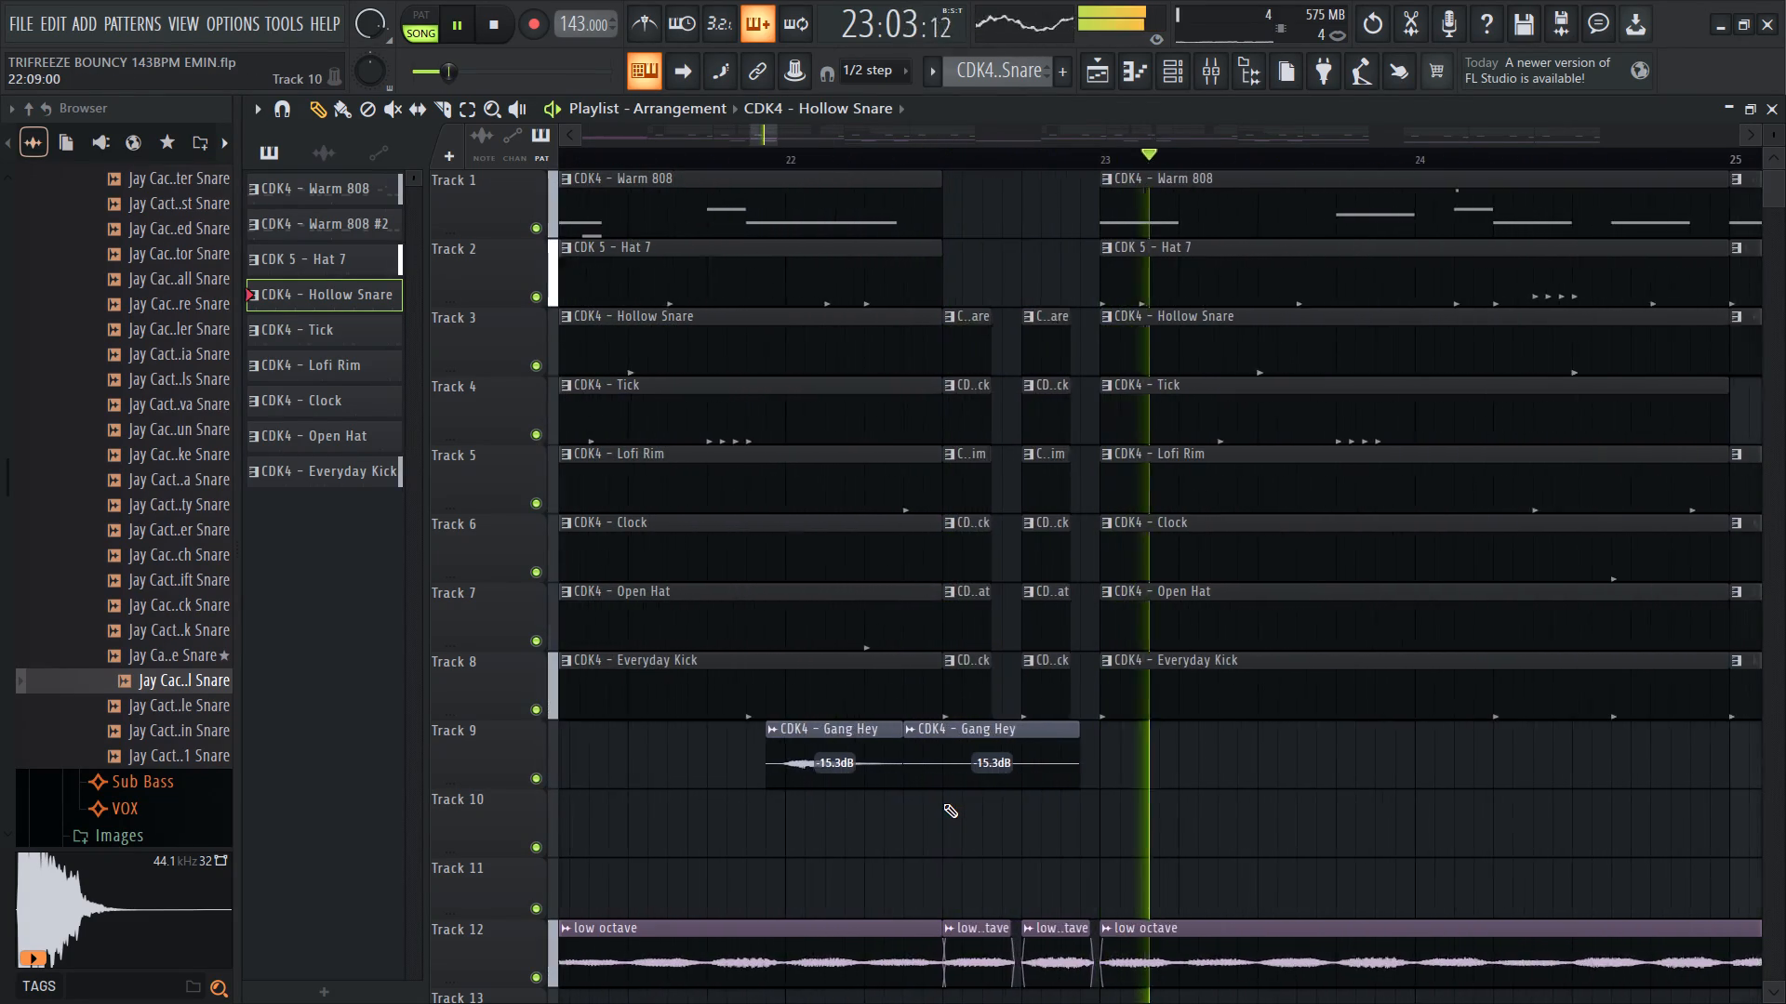
ctrl+scroll(943, 803, down, 11)
ctrl+scroll(943, 803, up, 17)
ctrl+scroll(943, 803, down, 10)
ctrl+scroll(943, 803, up, 10)
ctrl+scroll(943, 803, down, 7)
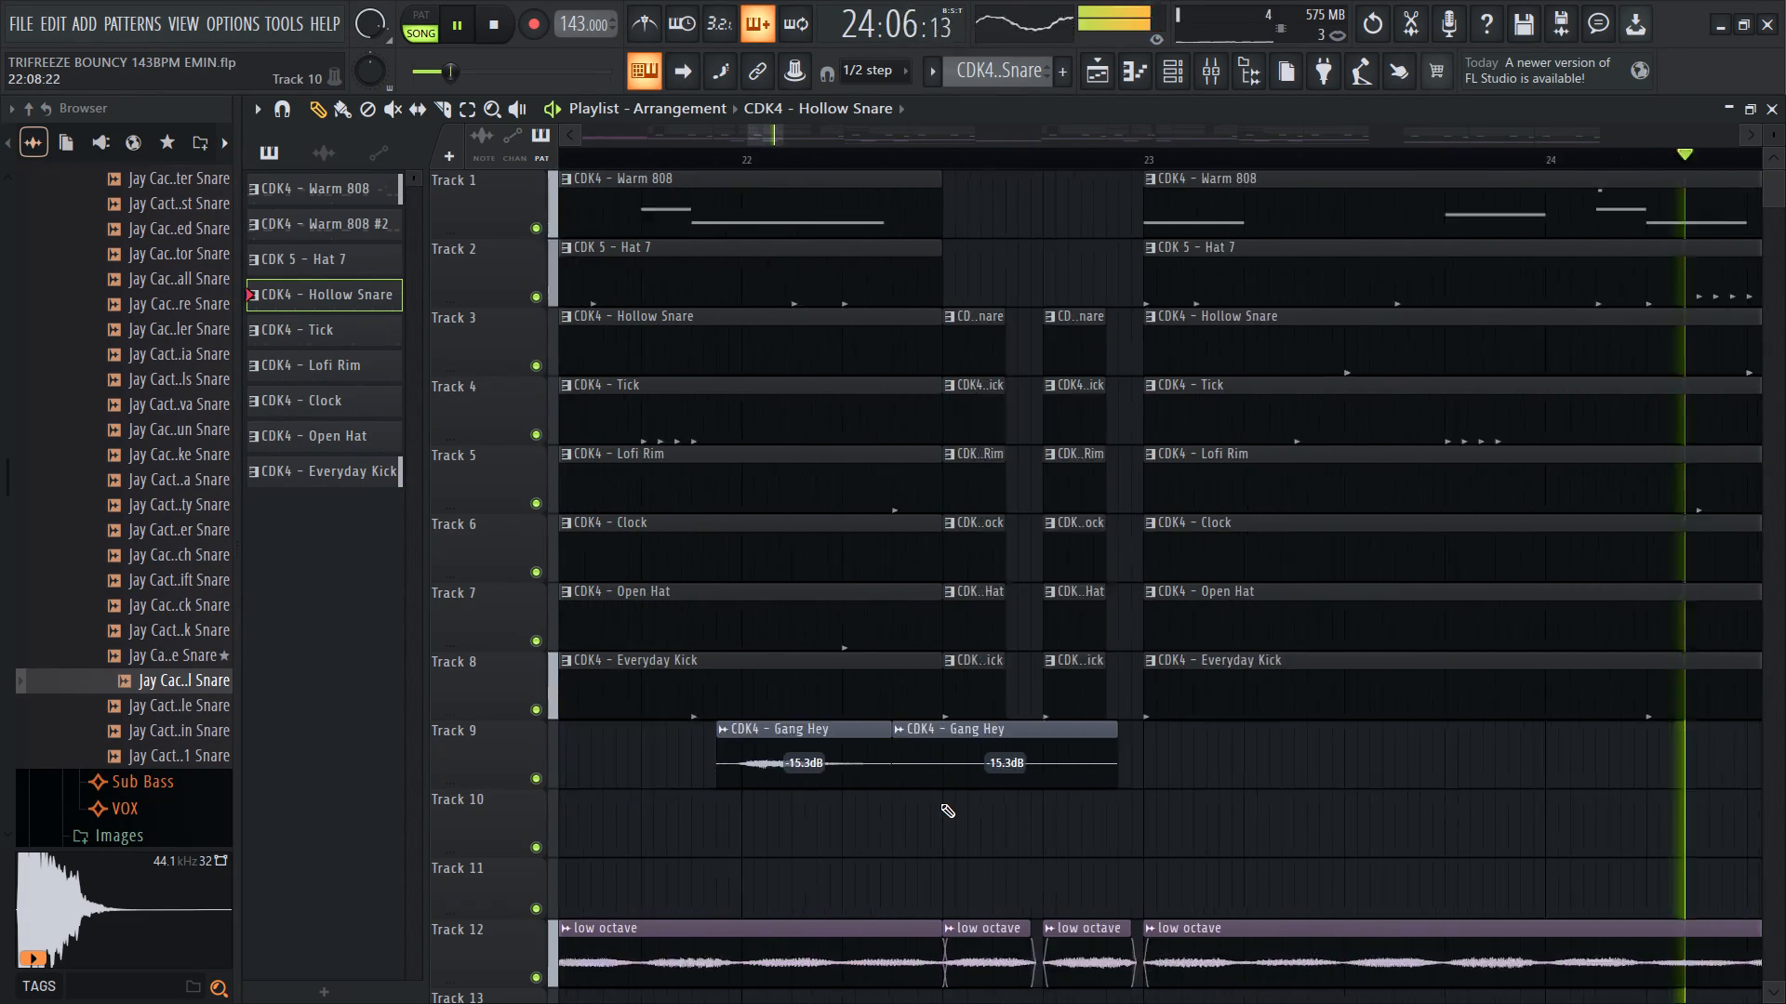
ctrl+scroll(940, 803, down, 3)
ctrl+scroll(922, 795, up, 5)
ctrl+scroll(922, 795, down, 9)
ctrl+scroll(880, 769, up, 7)
ctrl+scroll(822, 755, down, 8)
ctrl+scroll(822, 755, up, 9)
ctrl+scroll(822, 754, down, 6)
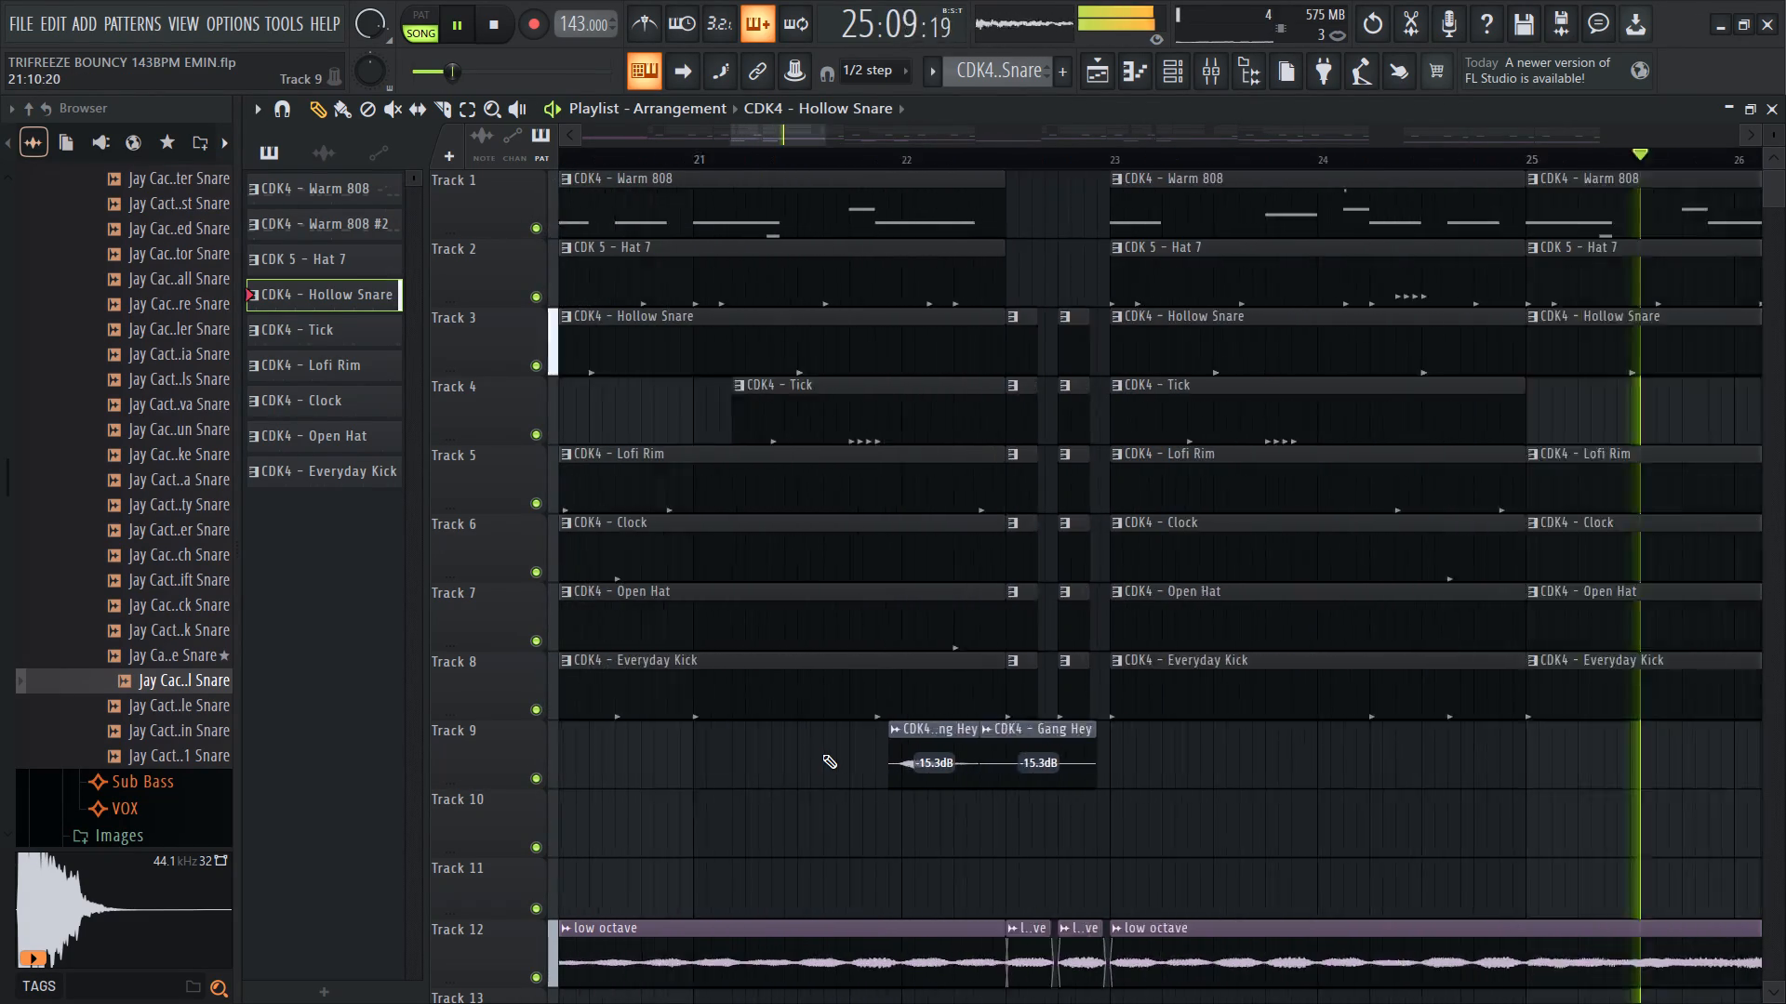
Set the main swing in the channel rack to 34% while the song plays.
ctrl+scroll(822, 754, down, 4)
scroll(843, 746, down, 4)
ctrl+scroll(846, 745, down, 6)
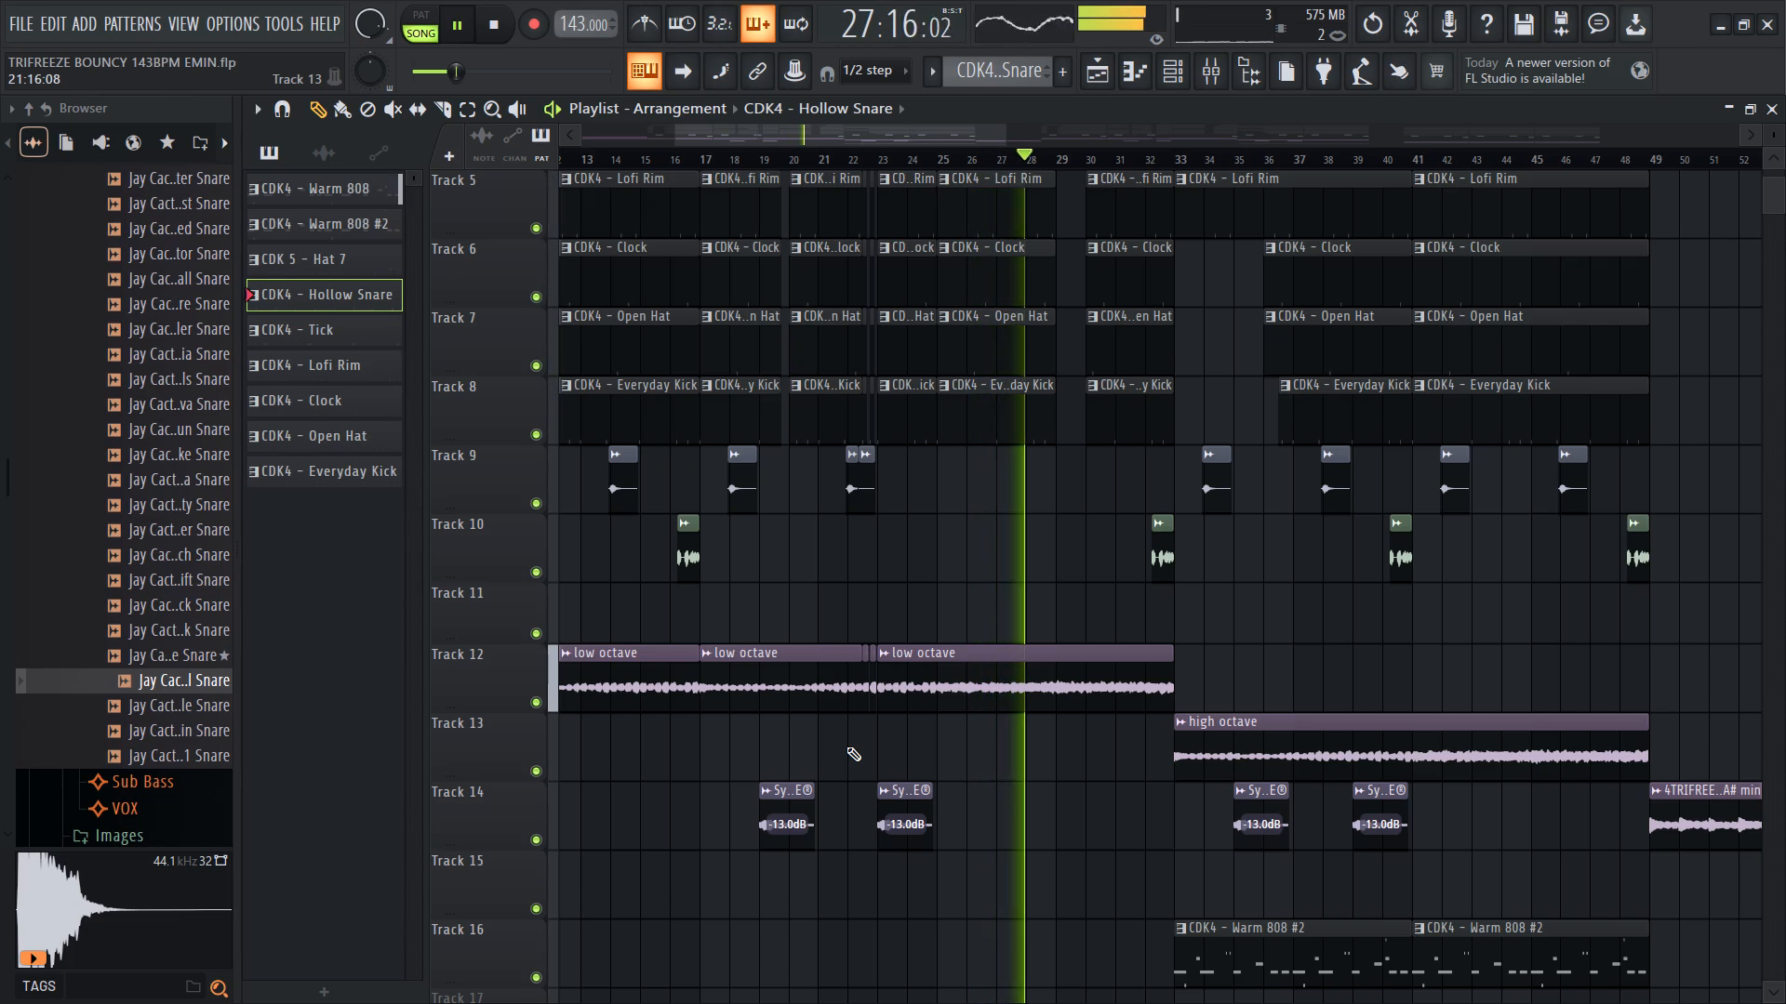
ctrl+scroll(1086, 522, up, 12)
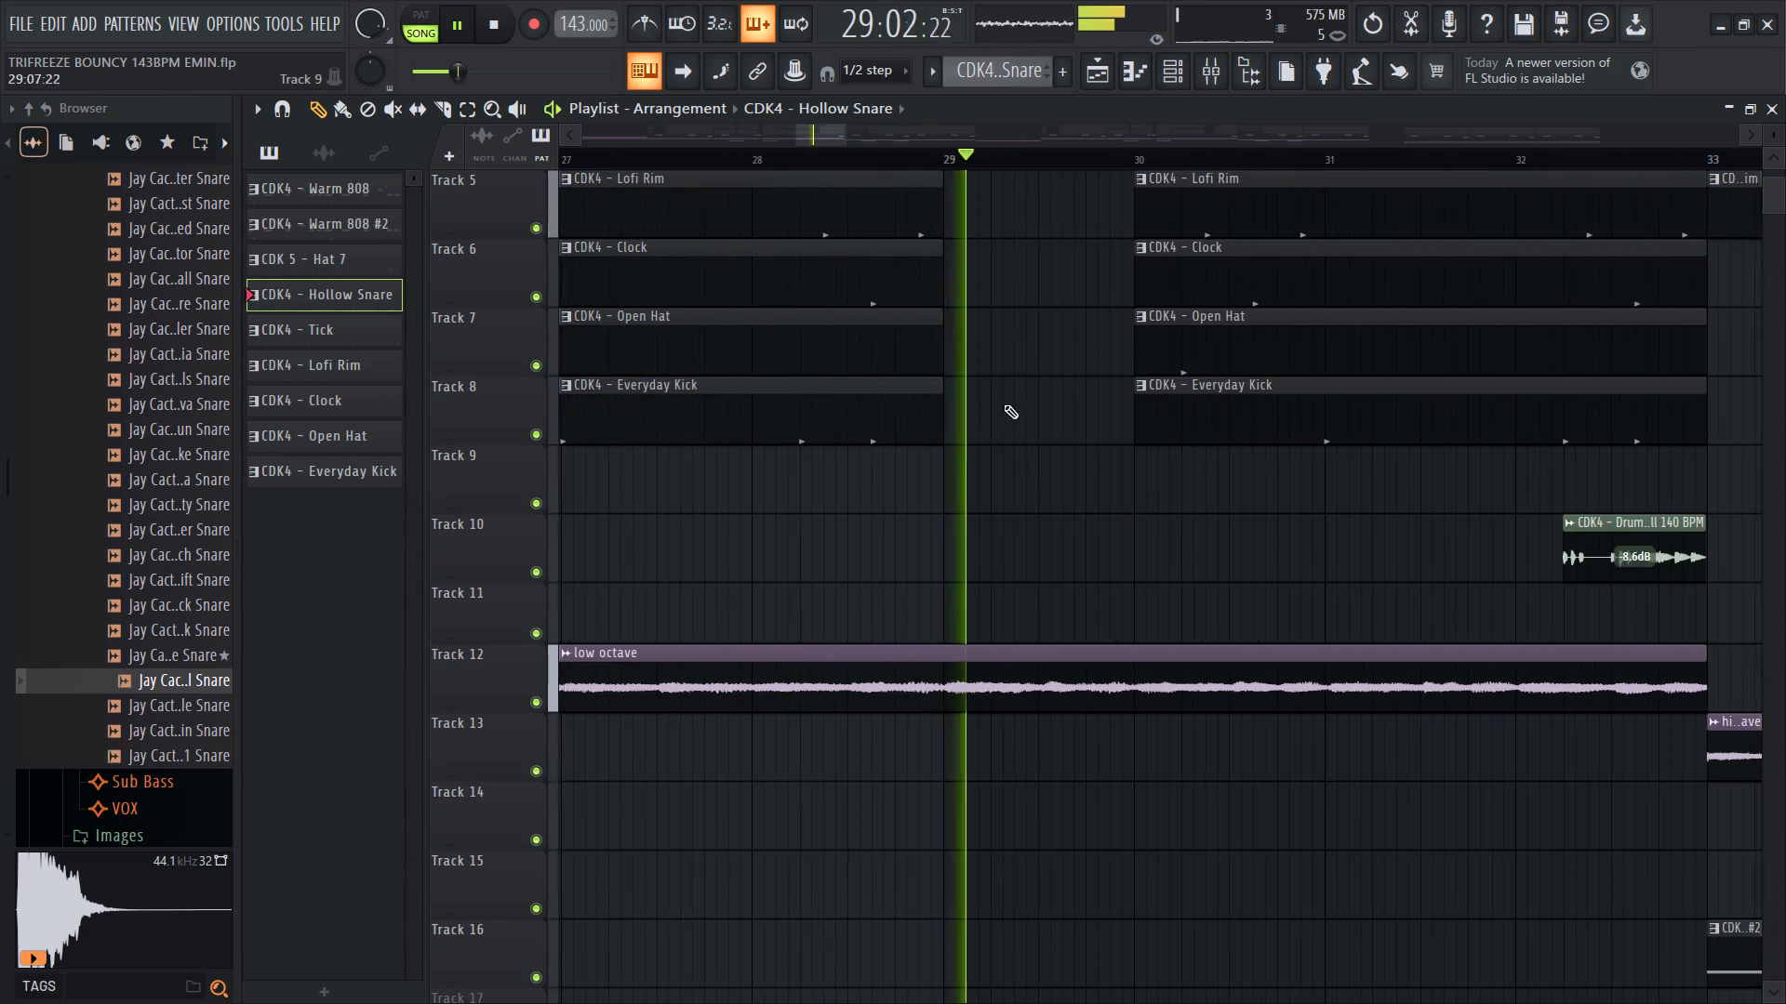
click(1183, 54)
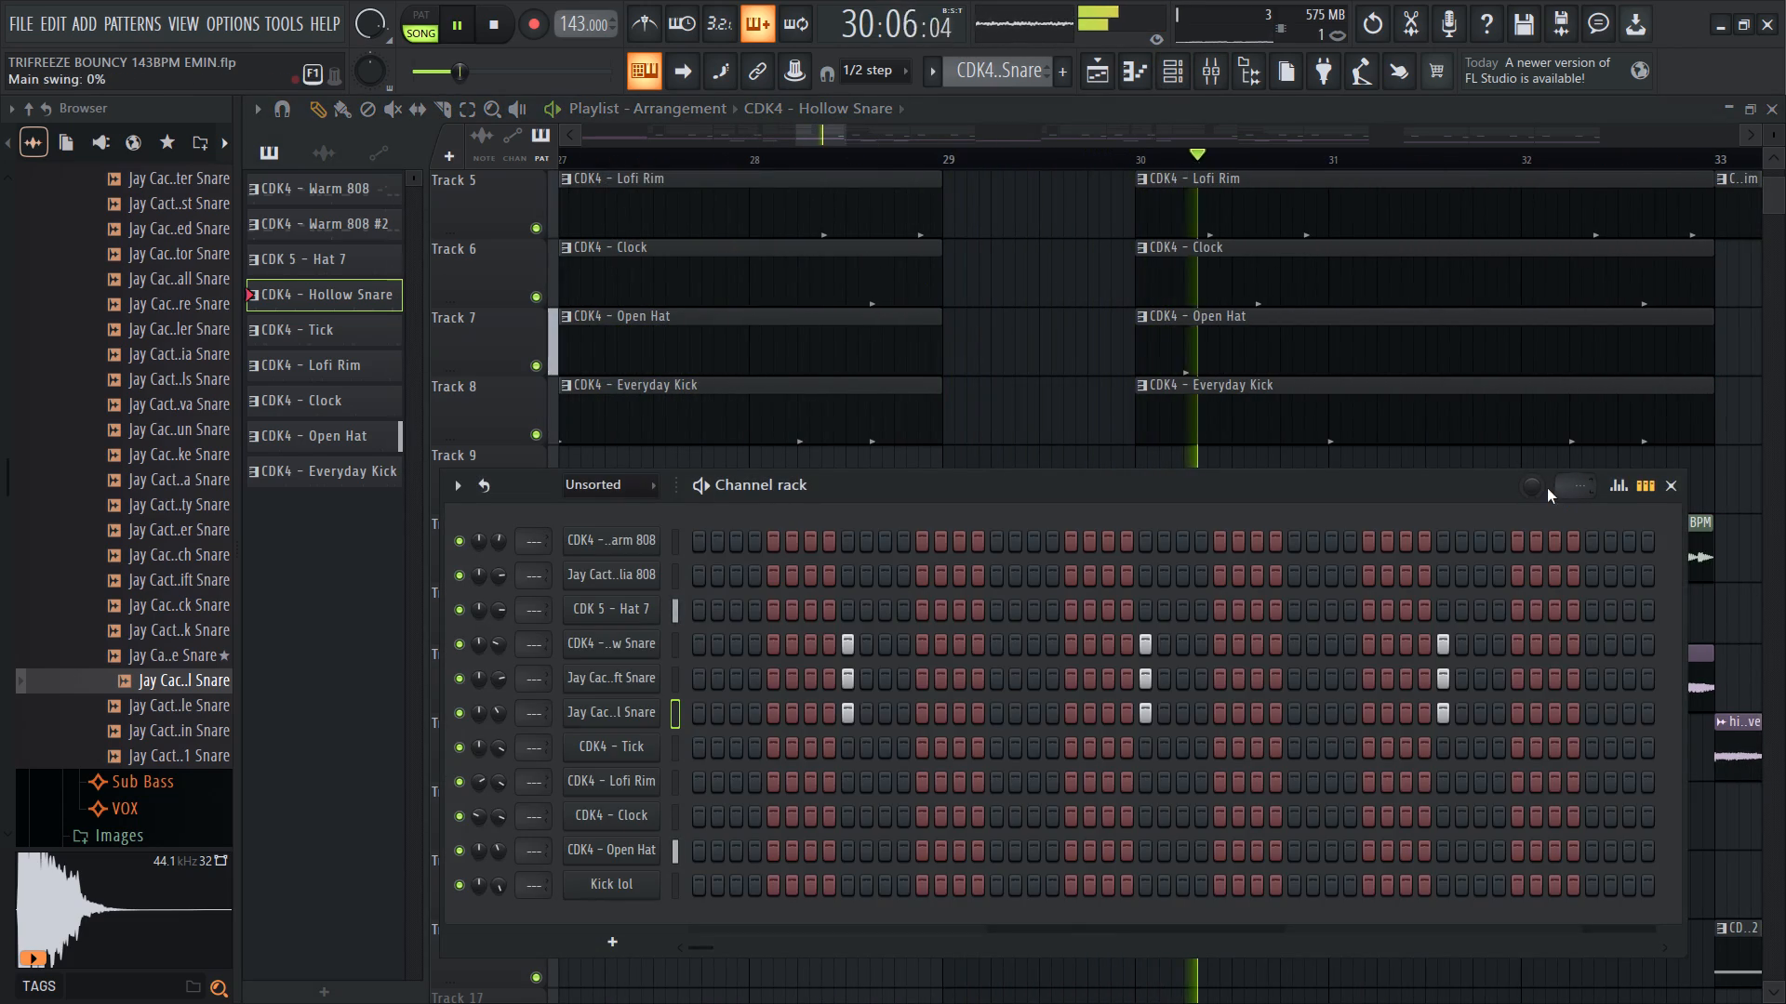
drag(1547, 488, 1535, 407)
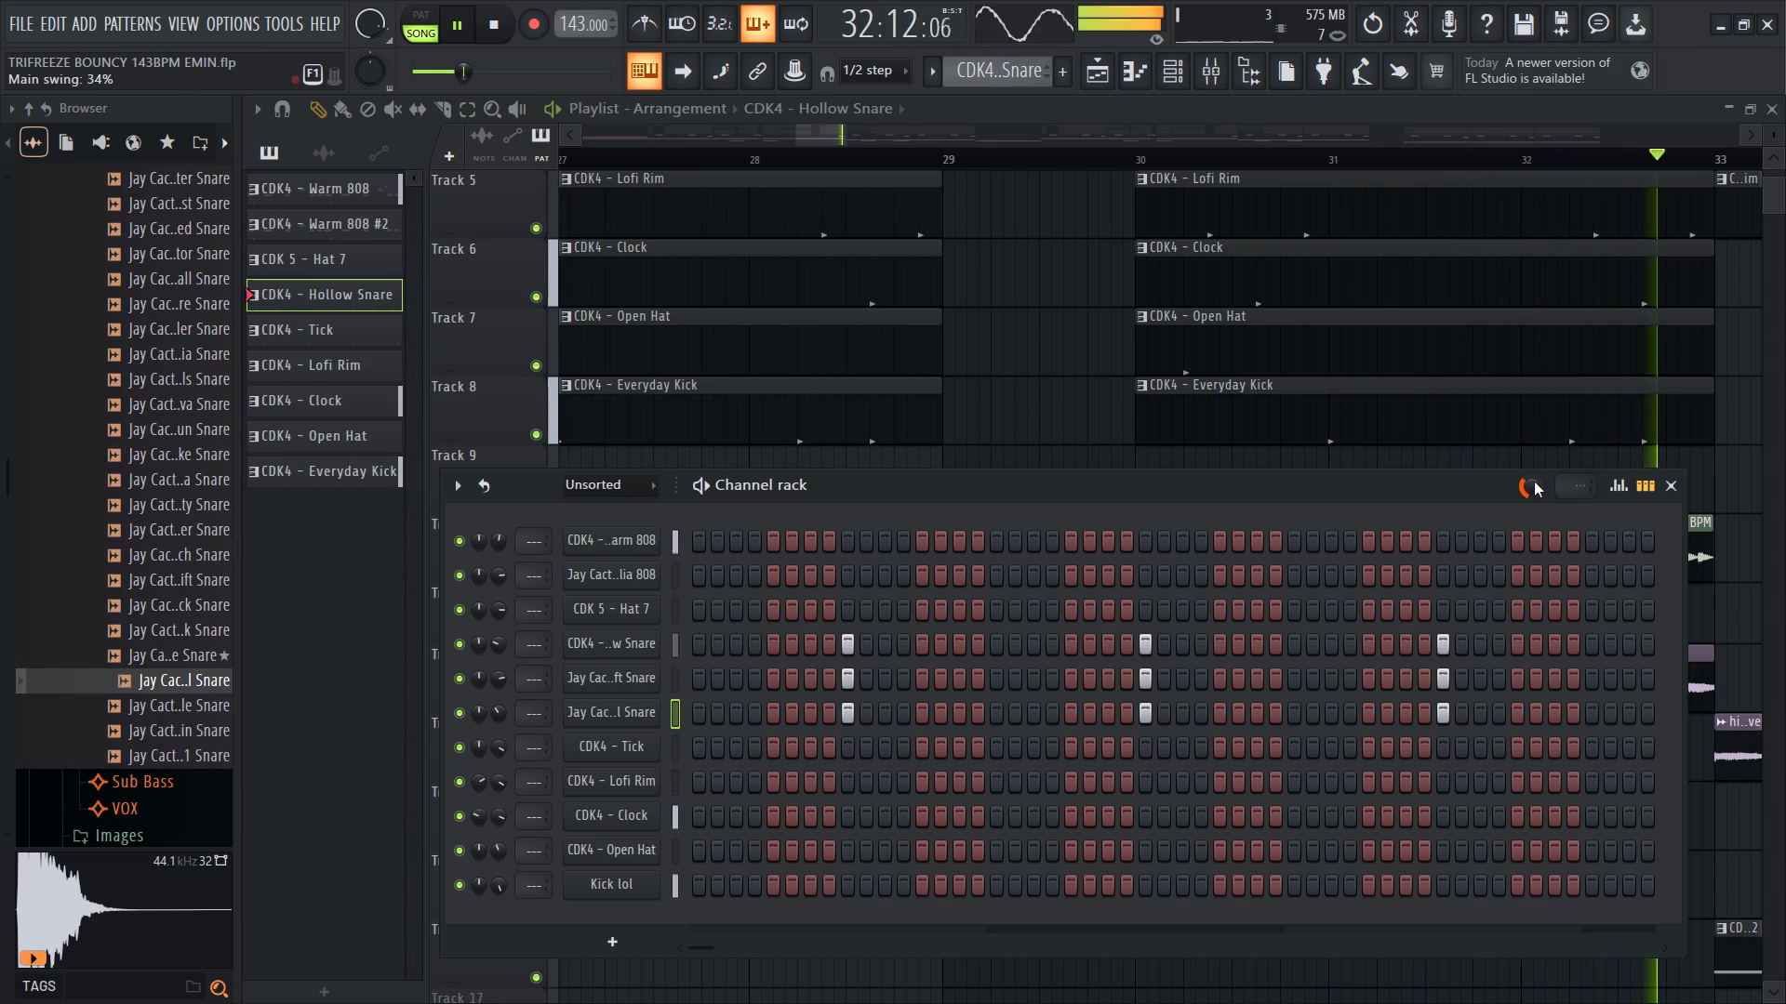
click(1534, 482)
click(1674, 474)
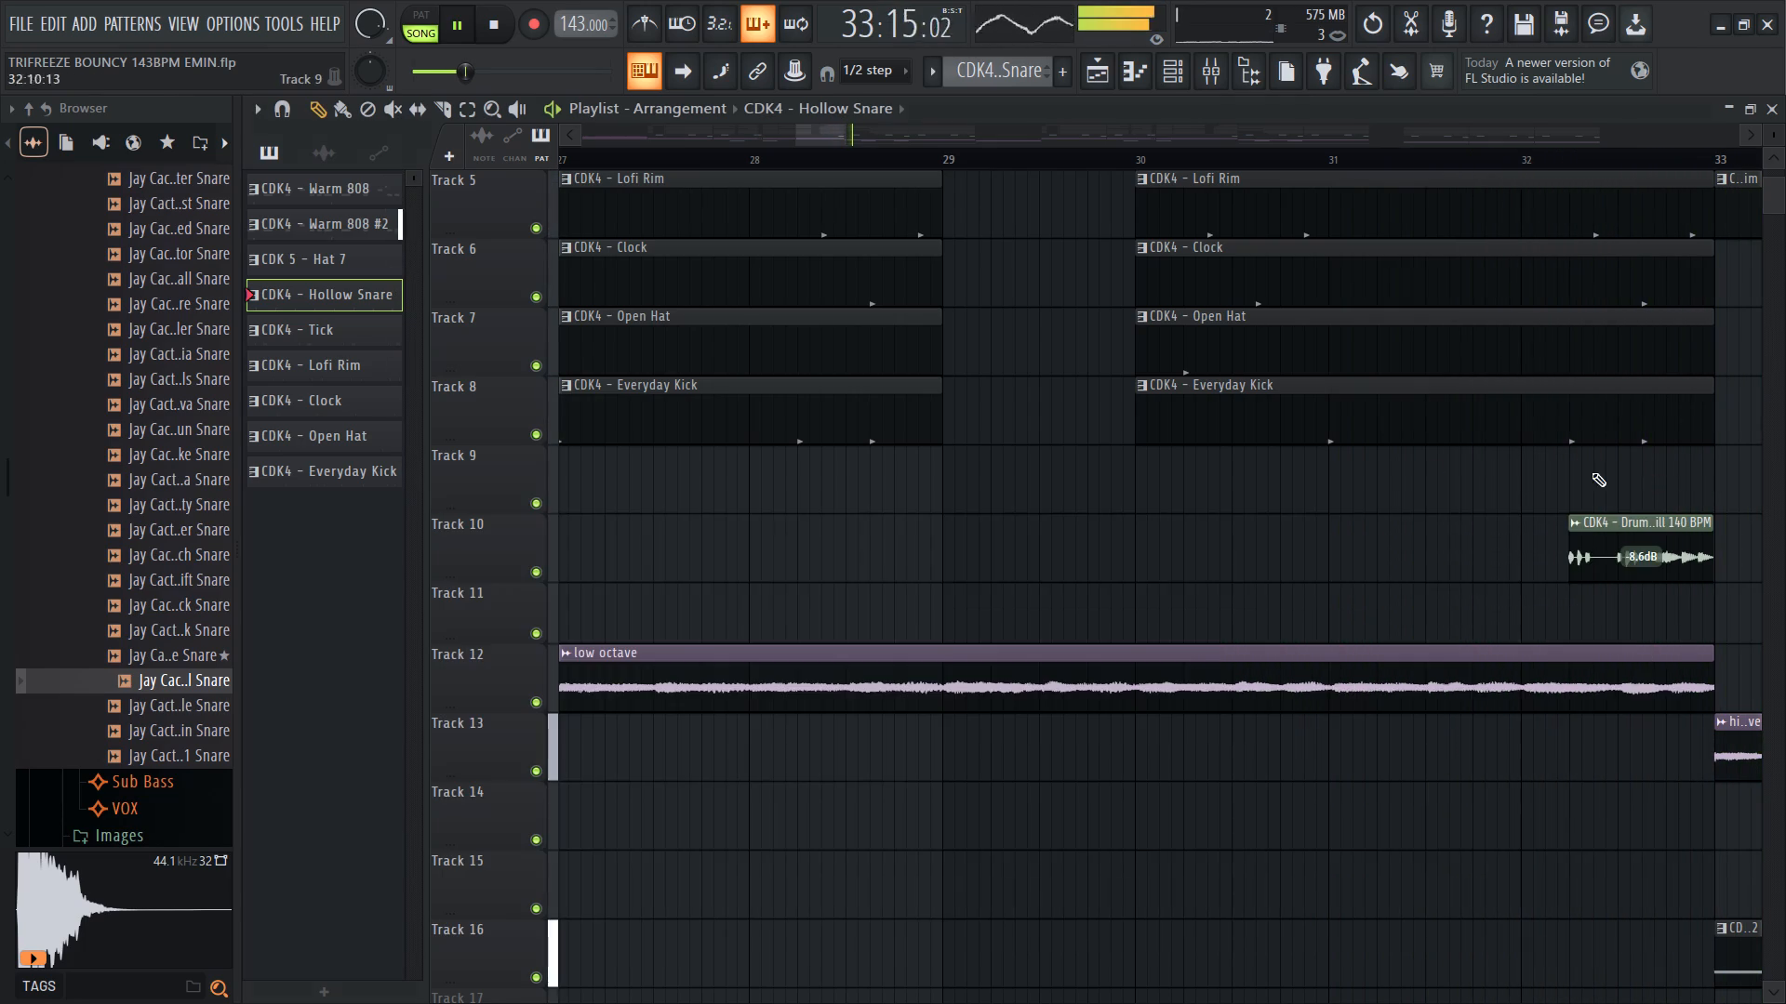
Examine the arrangement from about bar 31 to bar 41 during playback, including the Hollow Snare and high octave clips.
ctrl+scroll(901, 493, down, 12)
ctrl+scroll(1047, 876, up, 9)
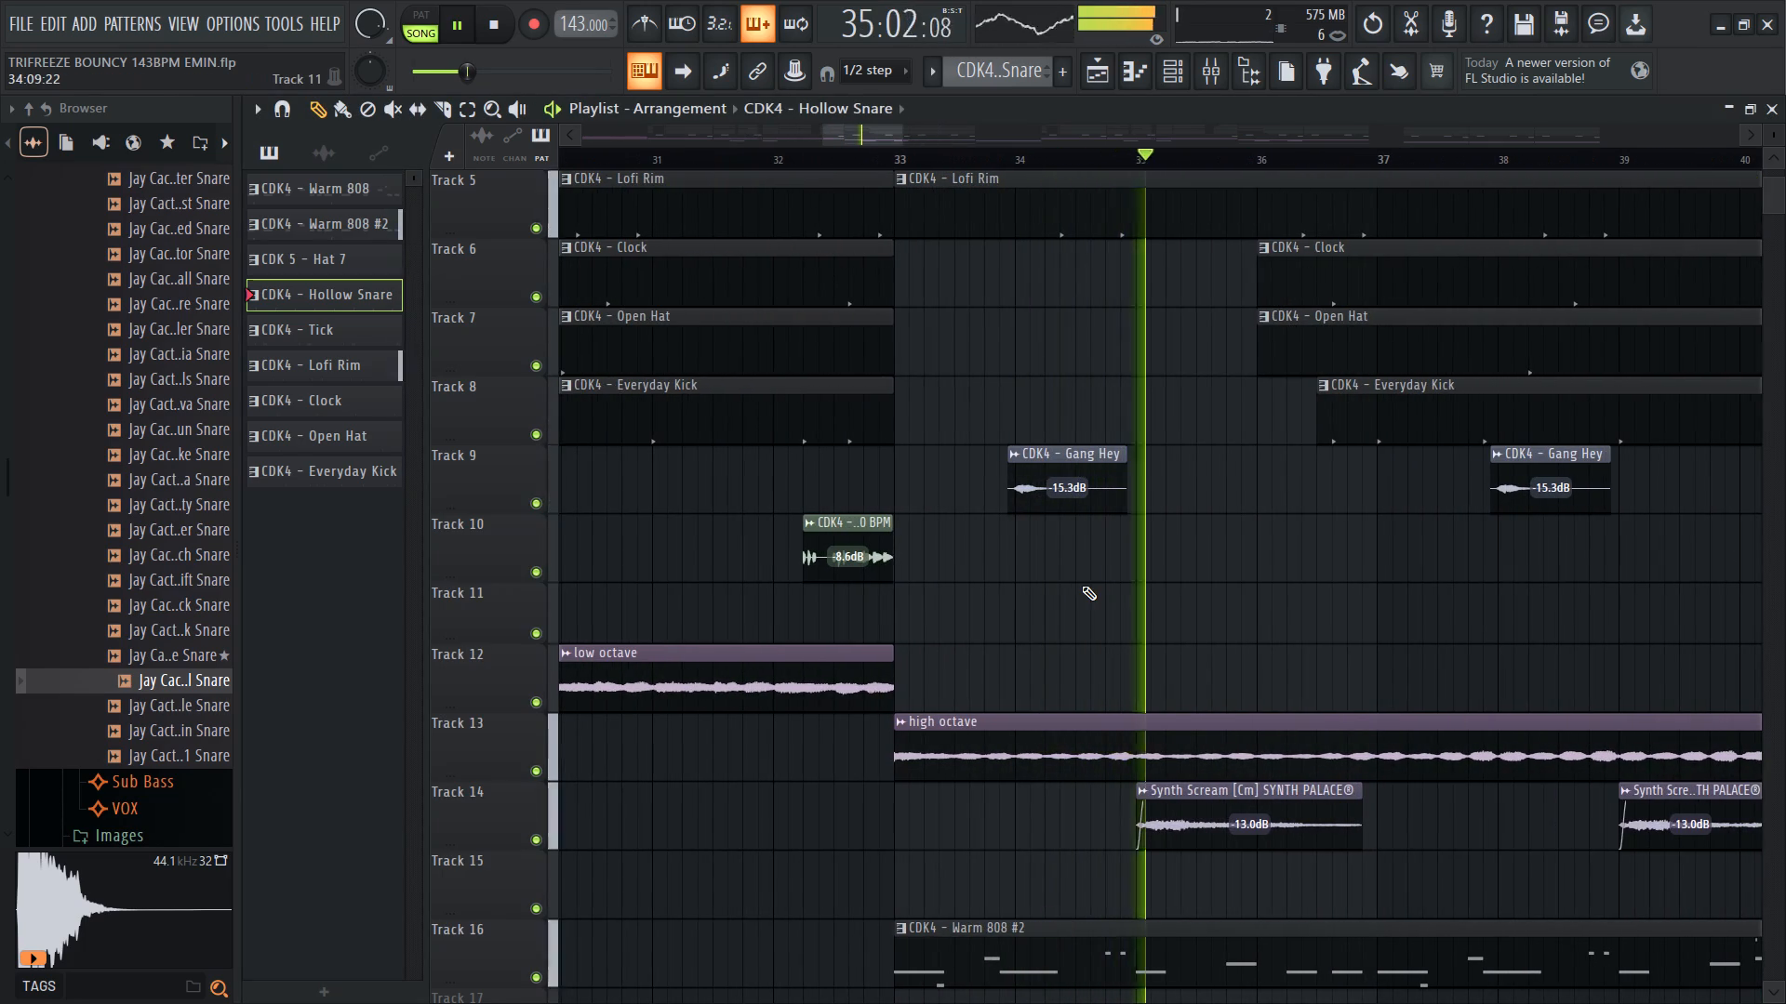
scroll(1086, 520, up, 8)
scroll(1071, 362, up, 4)
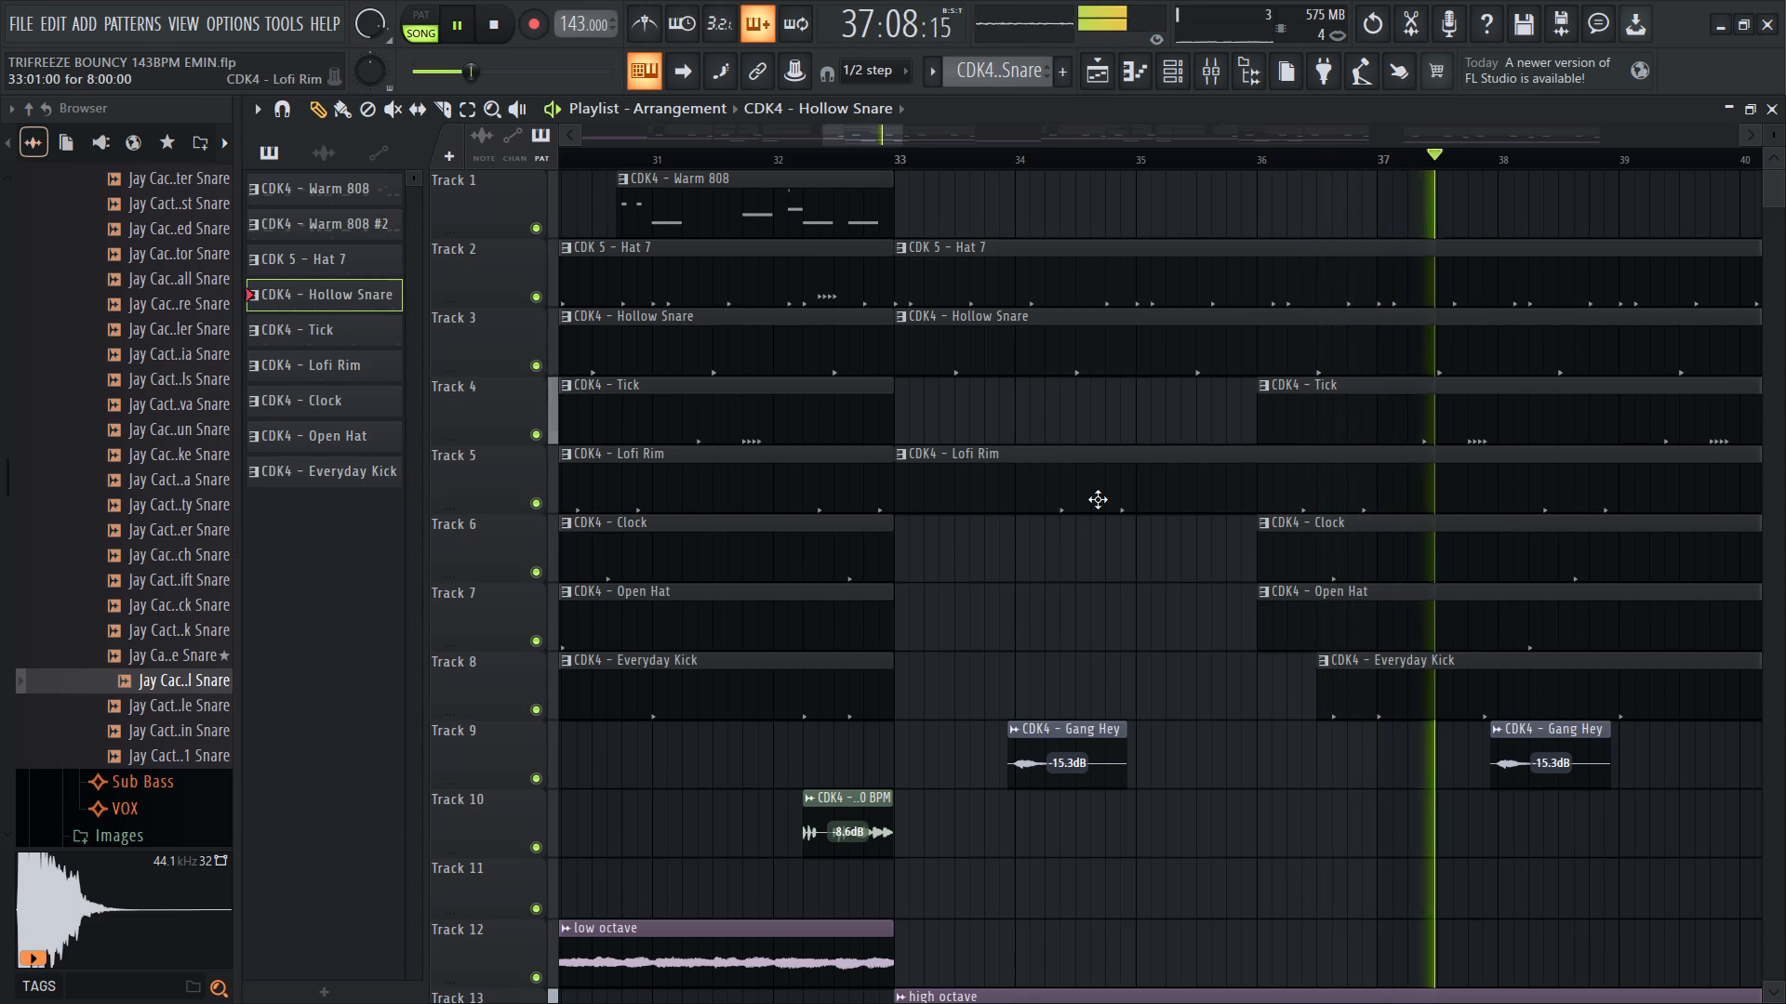
click(1085, 353)
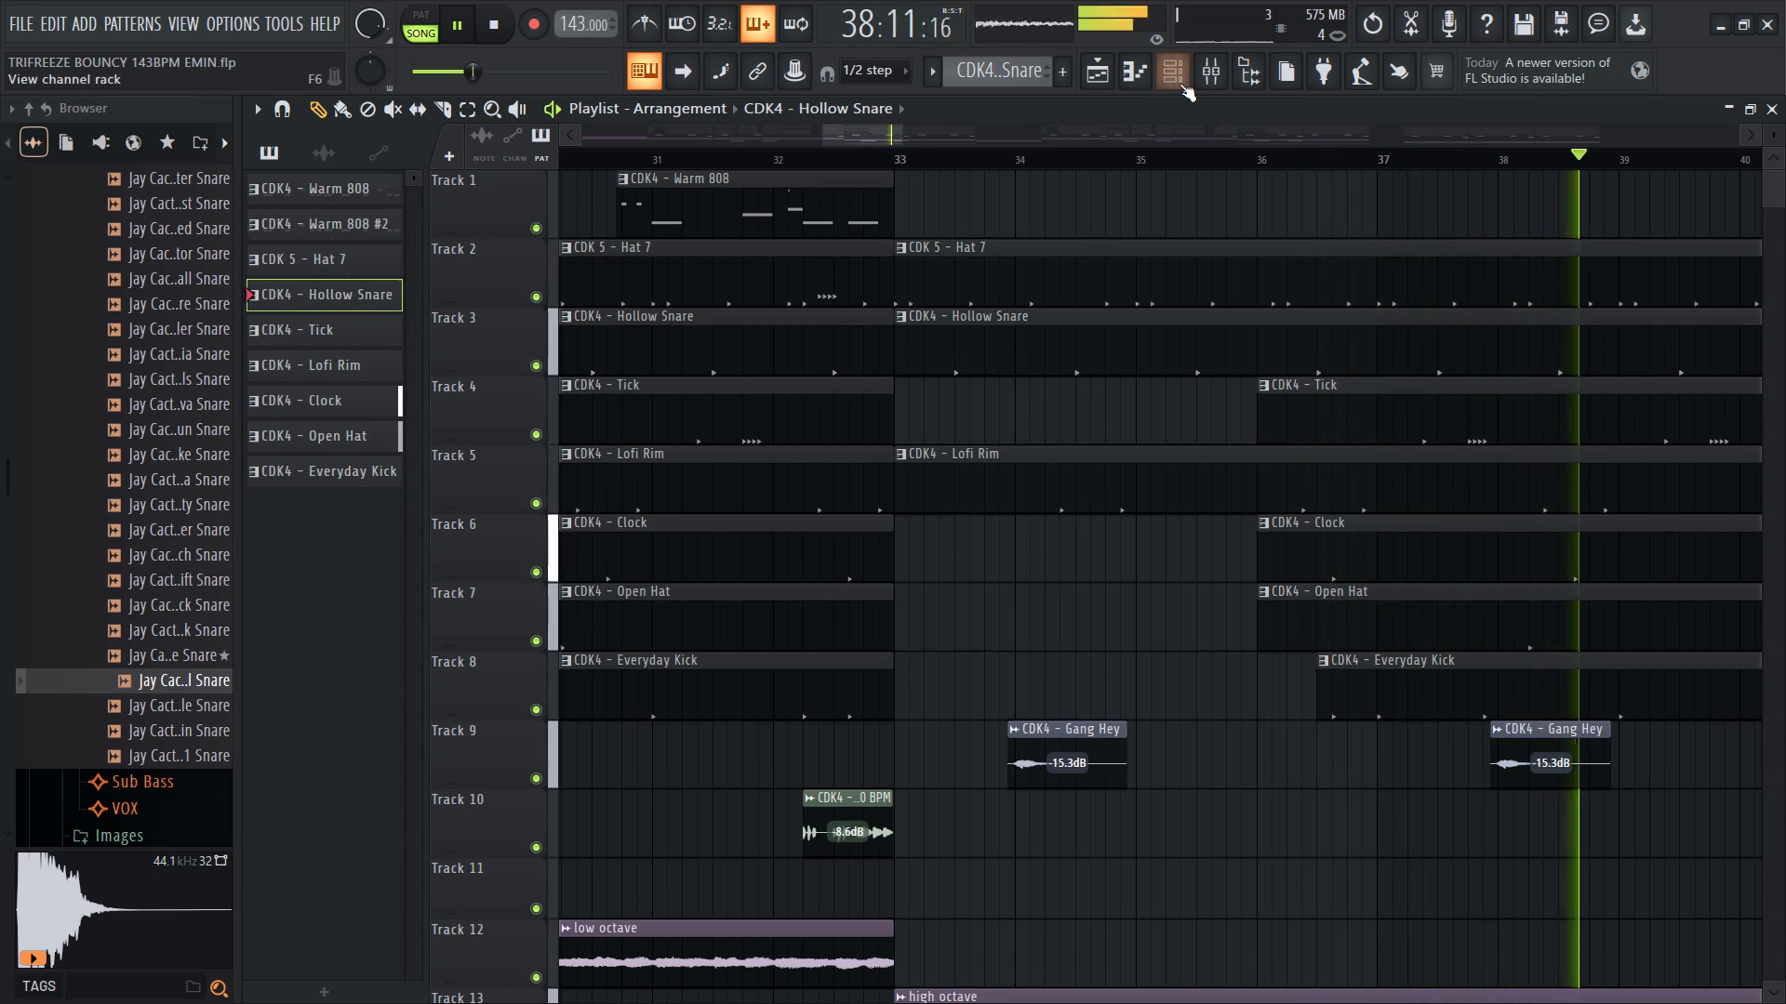
double_click(1180, 84)
scroll(1039, 521, down, 5)
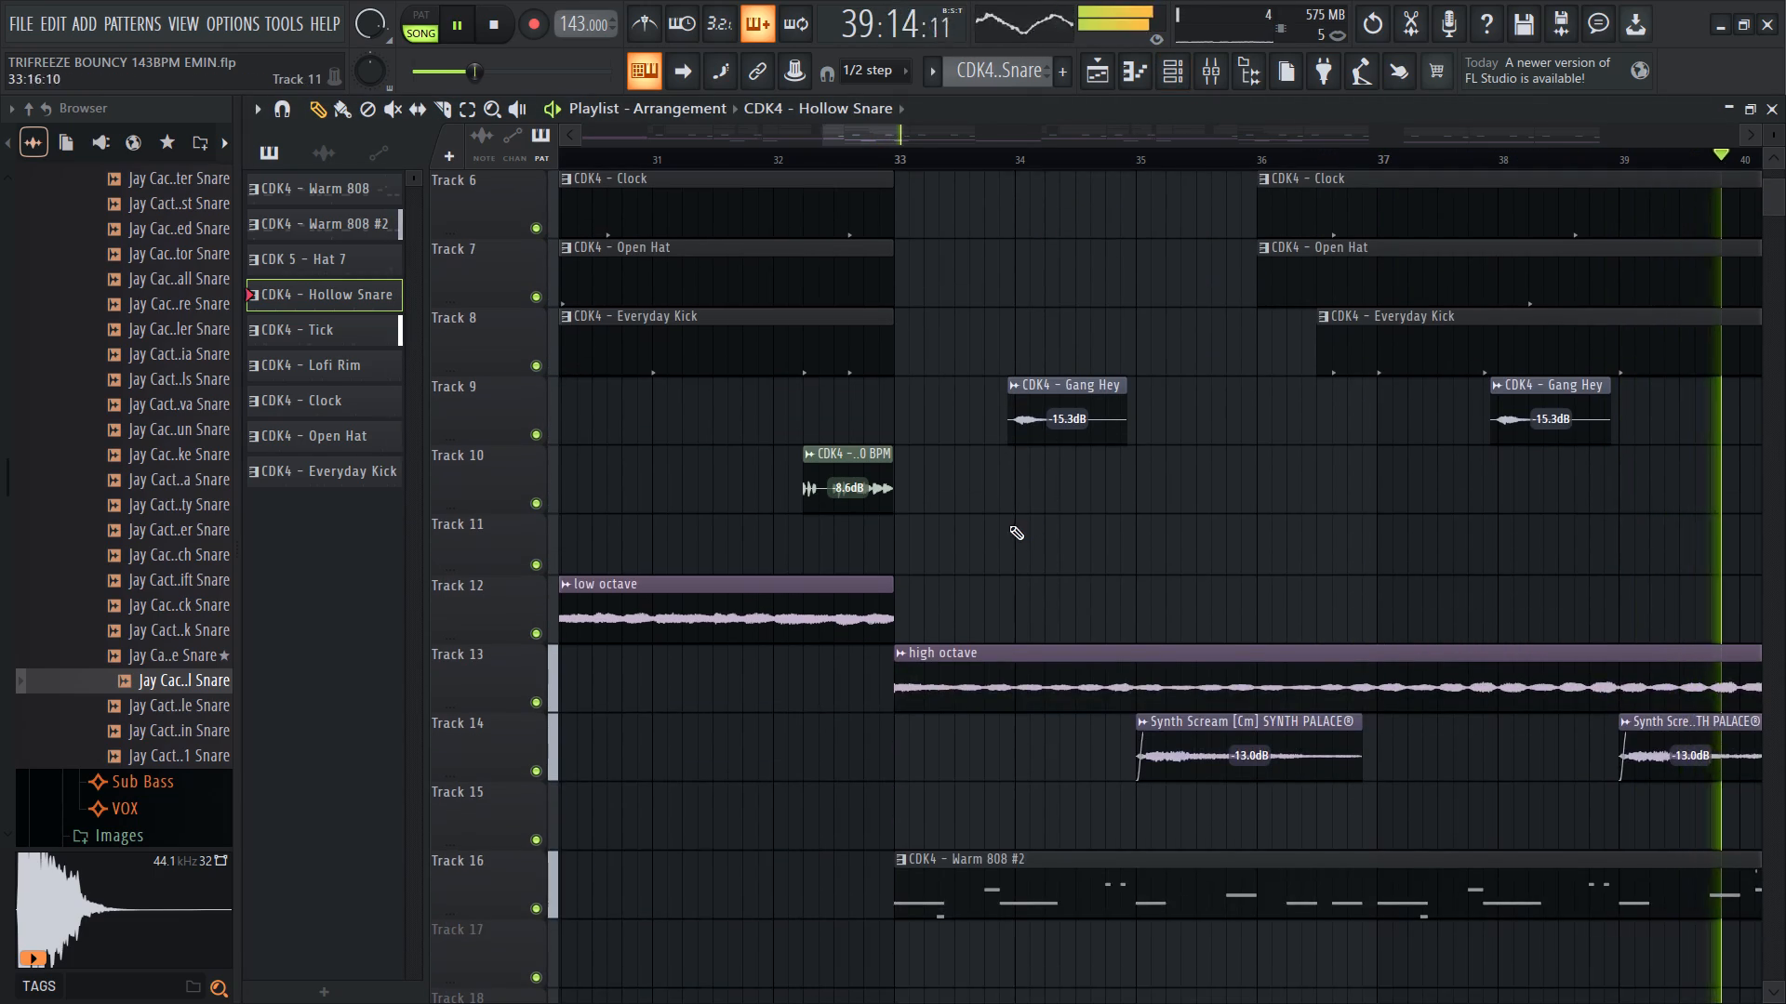
ctrl+scroll(1005, 535, down, 7)
ctrl+scroll(1218, 572, up, 11)
Pan the Tick channel to the left and lower its volume by ear during playback.
click(1139, 338)
click(1186, 50)
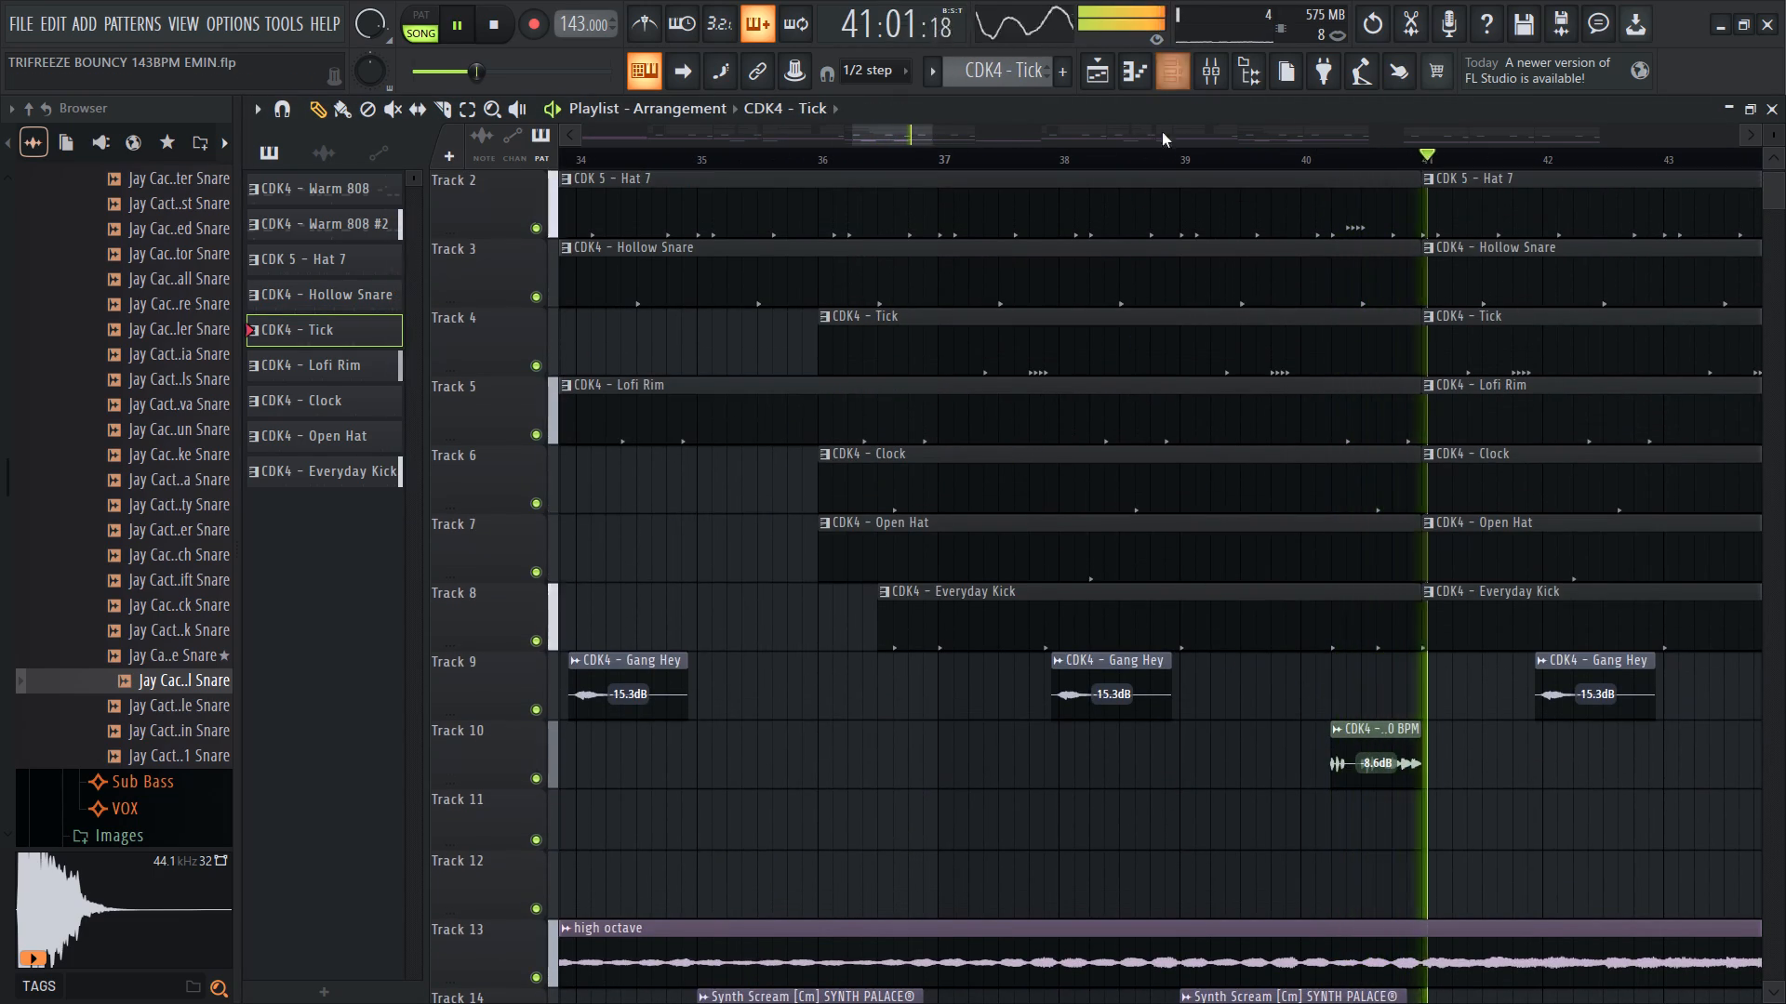
click(1176, 70)
drag(481, 743, 483, 792)
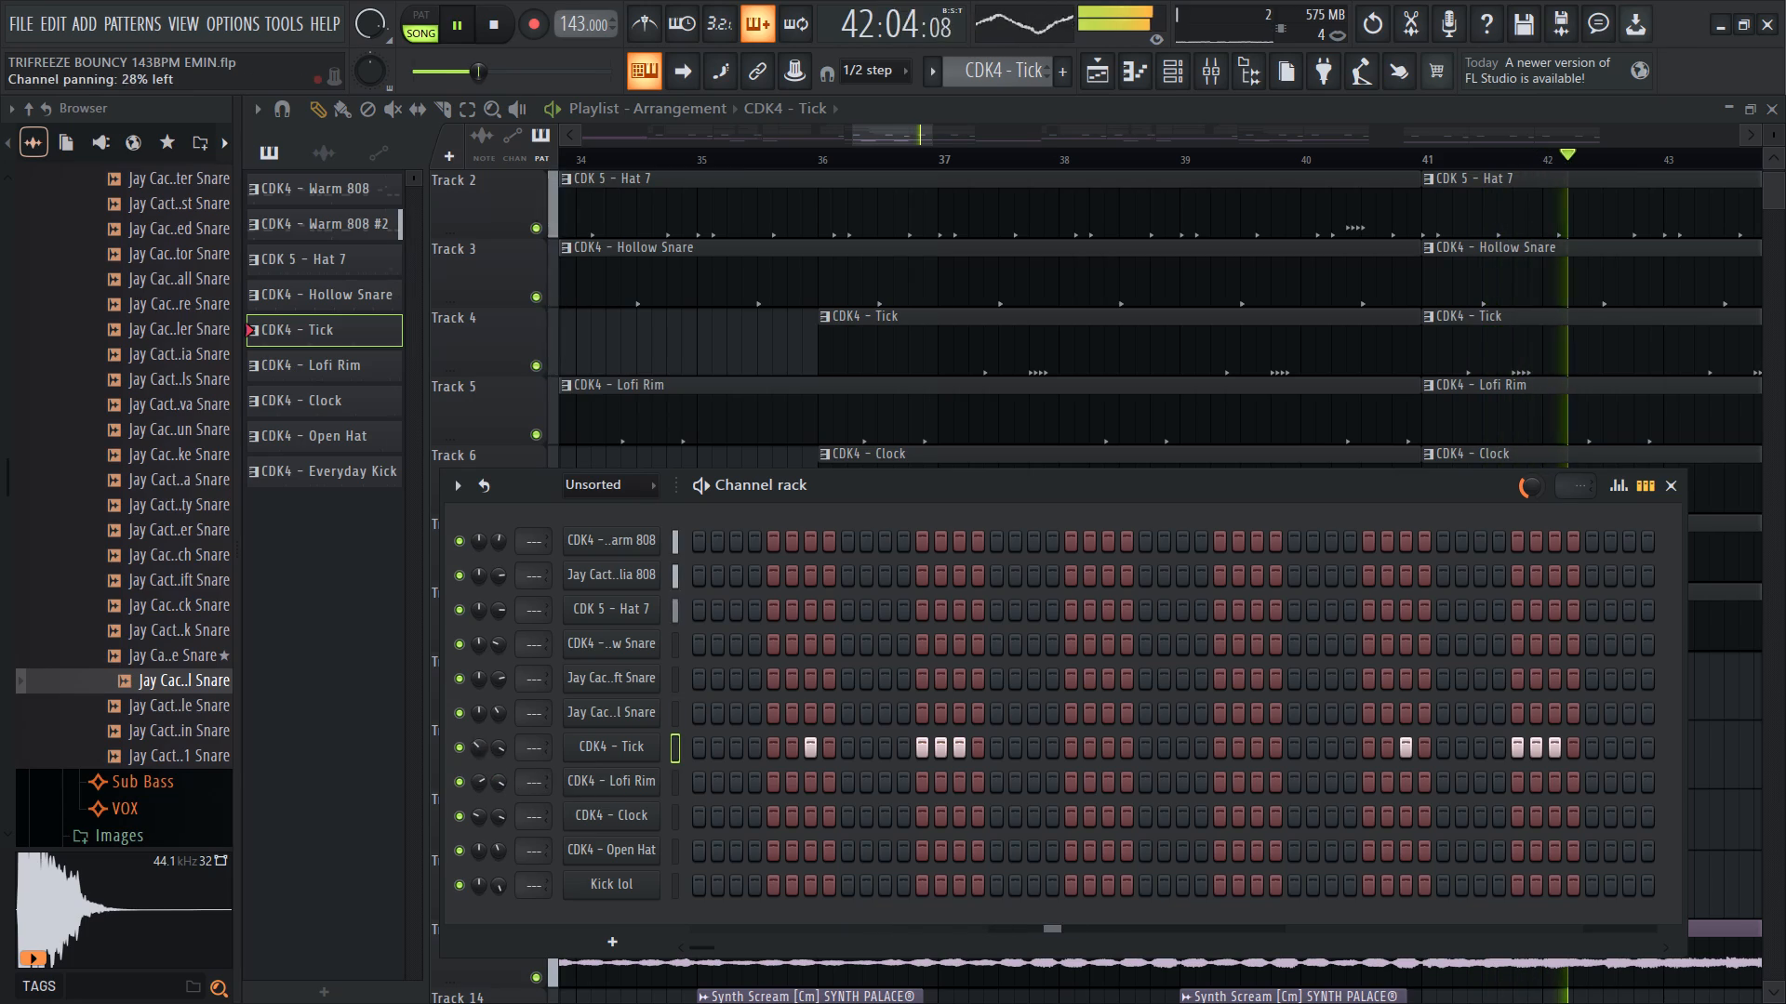
drag(483, 792, 483, 826)
drag(482, 743, 484, 756)
drag(482, 743, 482, 752)
drag(482, 743, 484, 717)
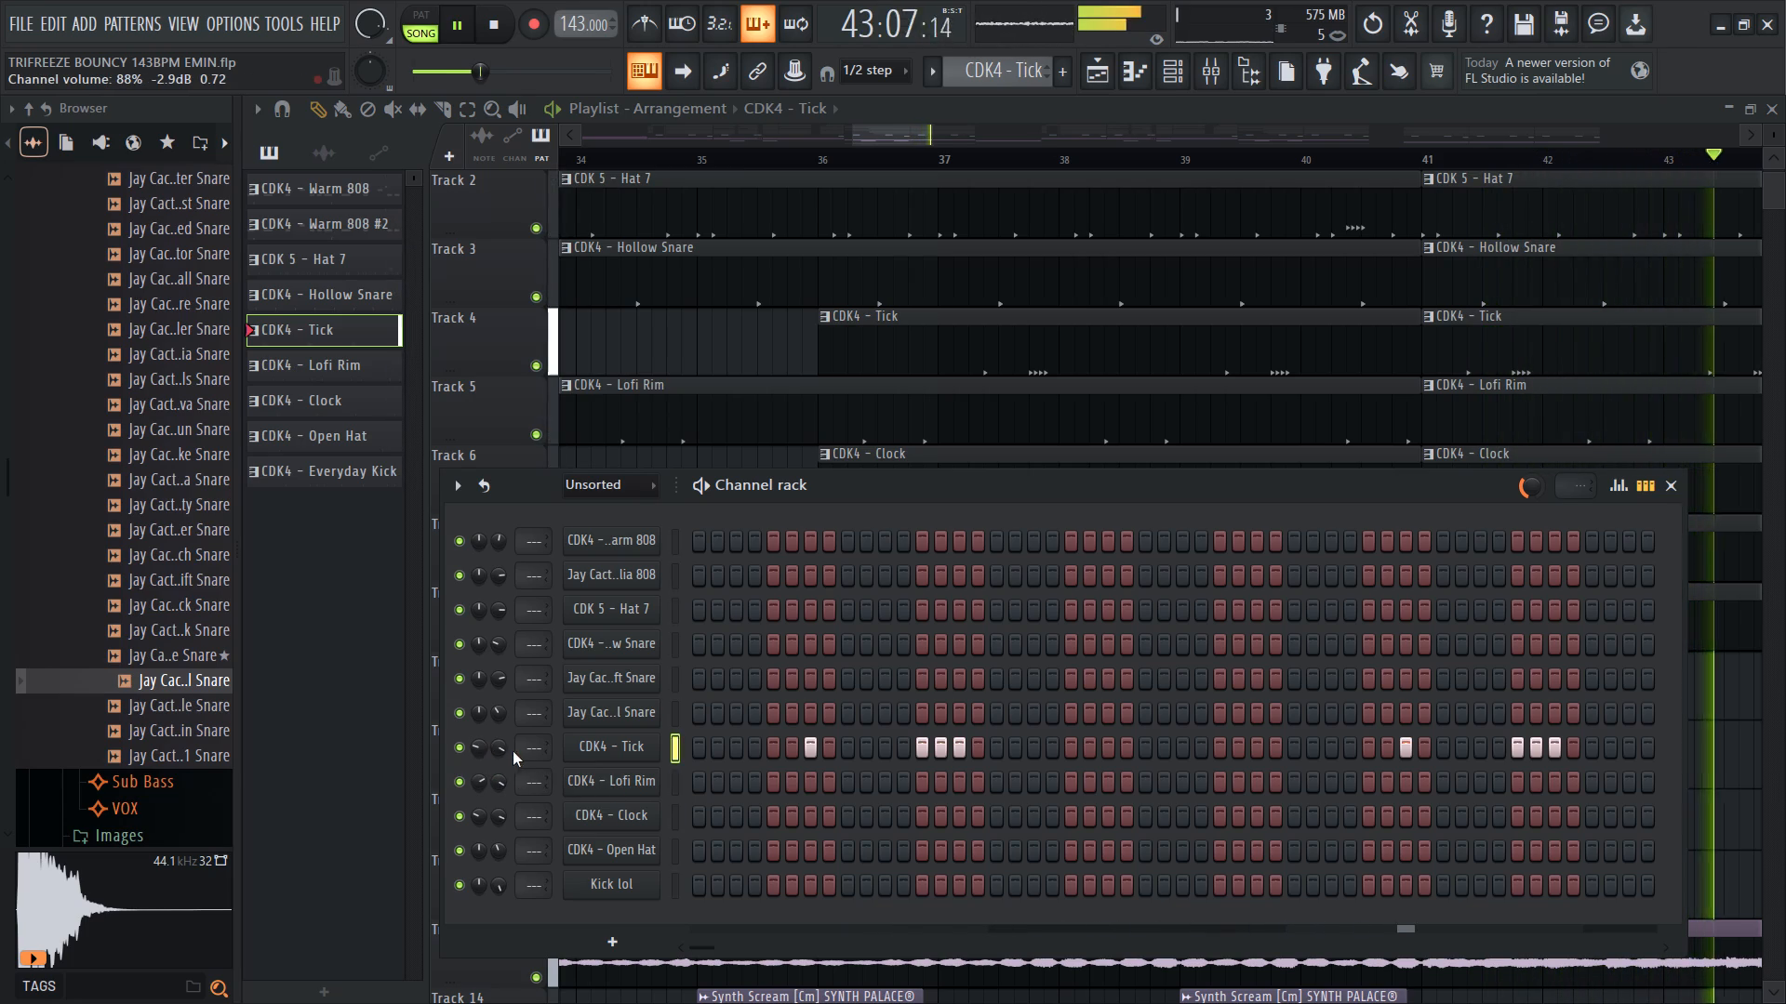
drag(513, 751, 512, 786)
drag(497, 750, 496, 777)
click(480, 742)
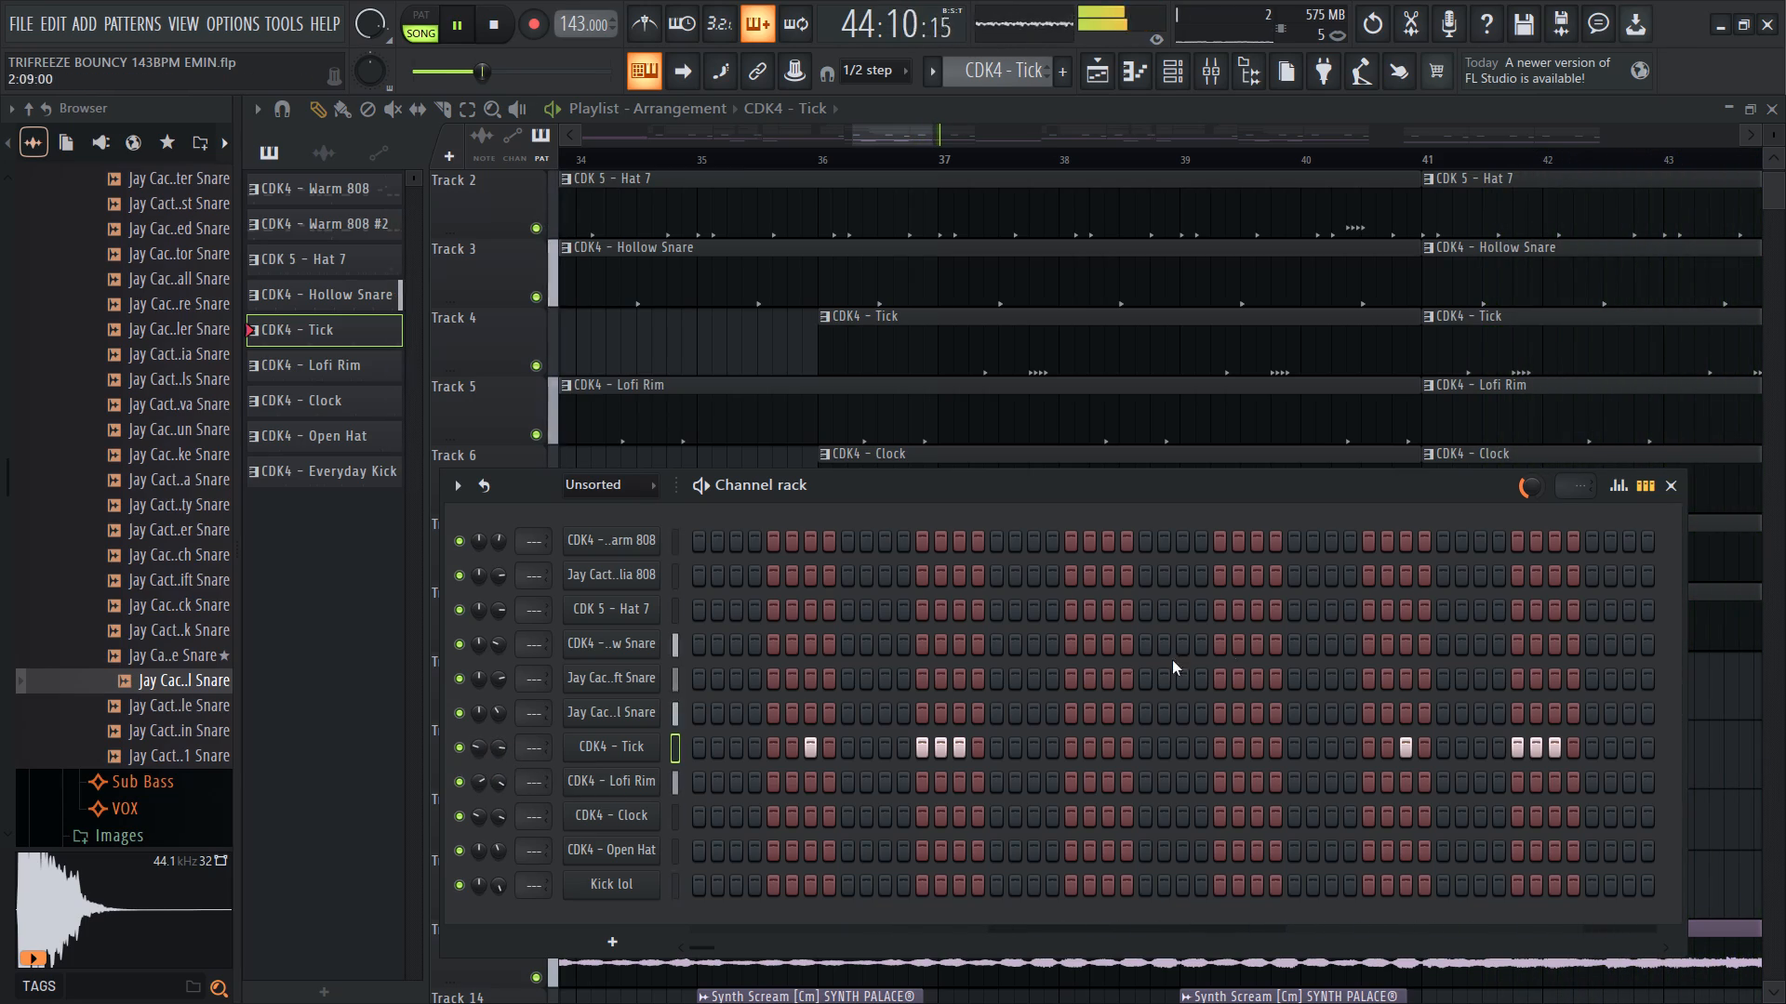
click(1664, 478)
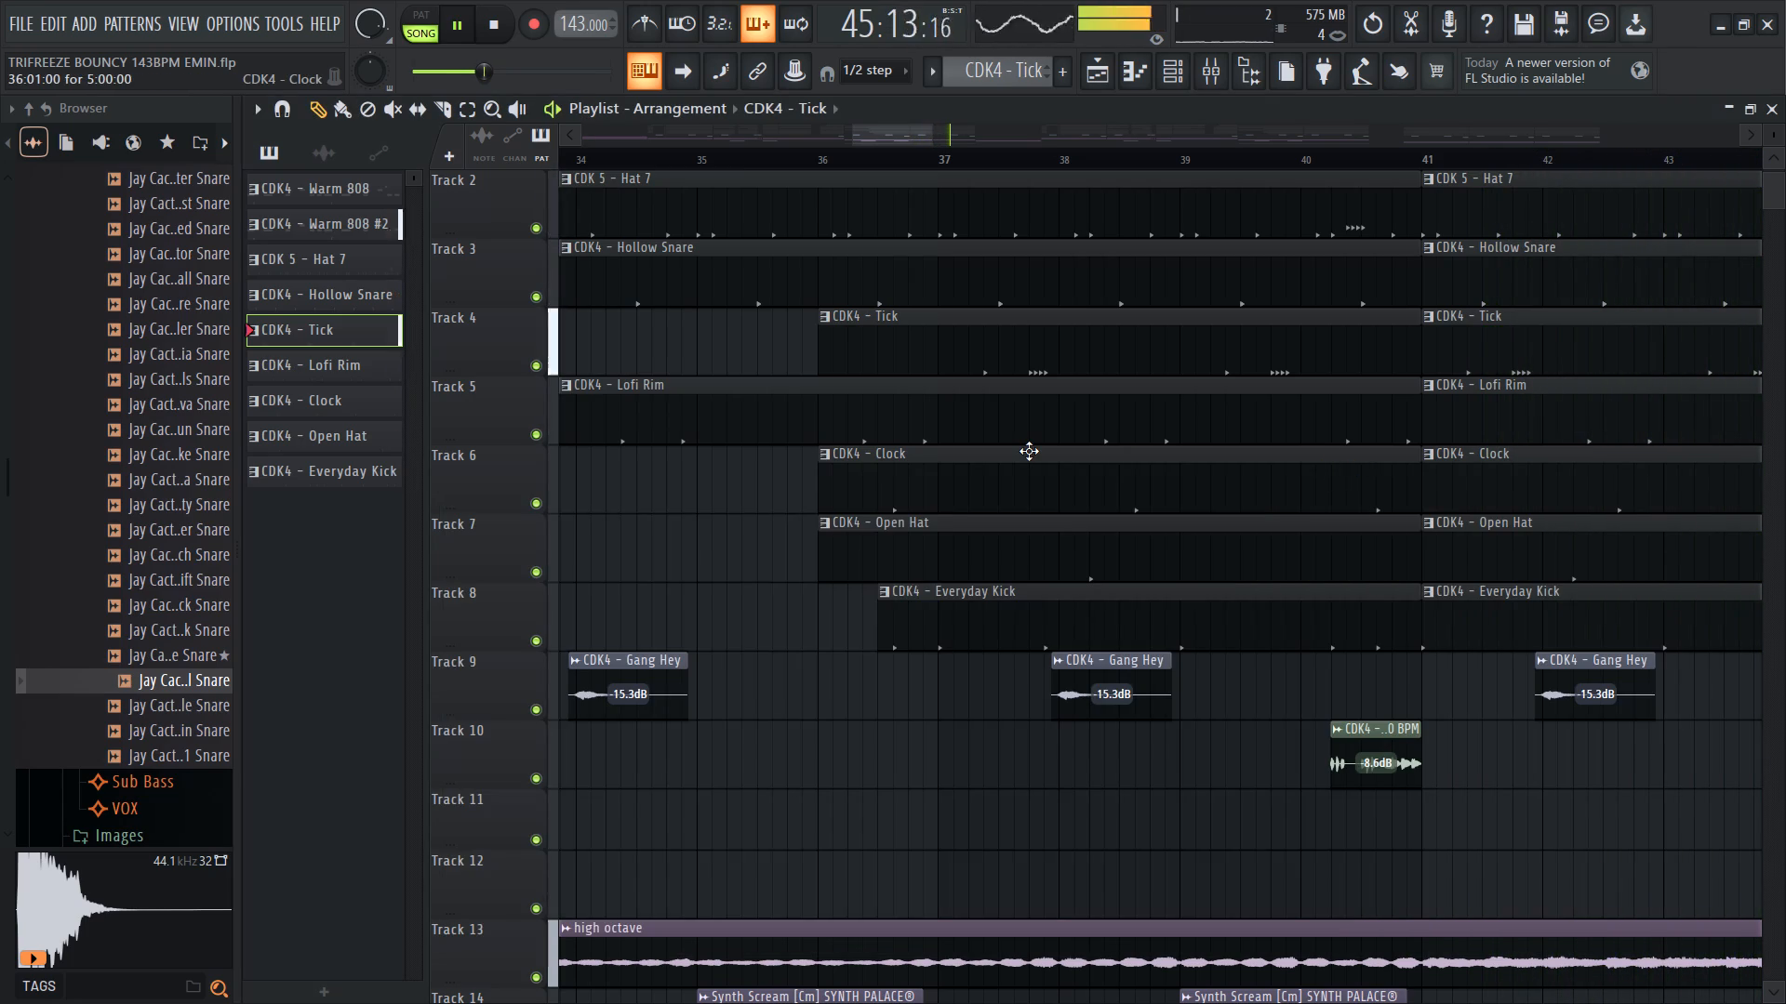
Select the Lofi Rim pattern, audition its sound, and lower the Lofi Rim channel's volume slightly.
click(1028, 445)
click(1019, 390)
click(1184, 56)
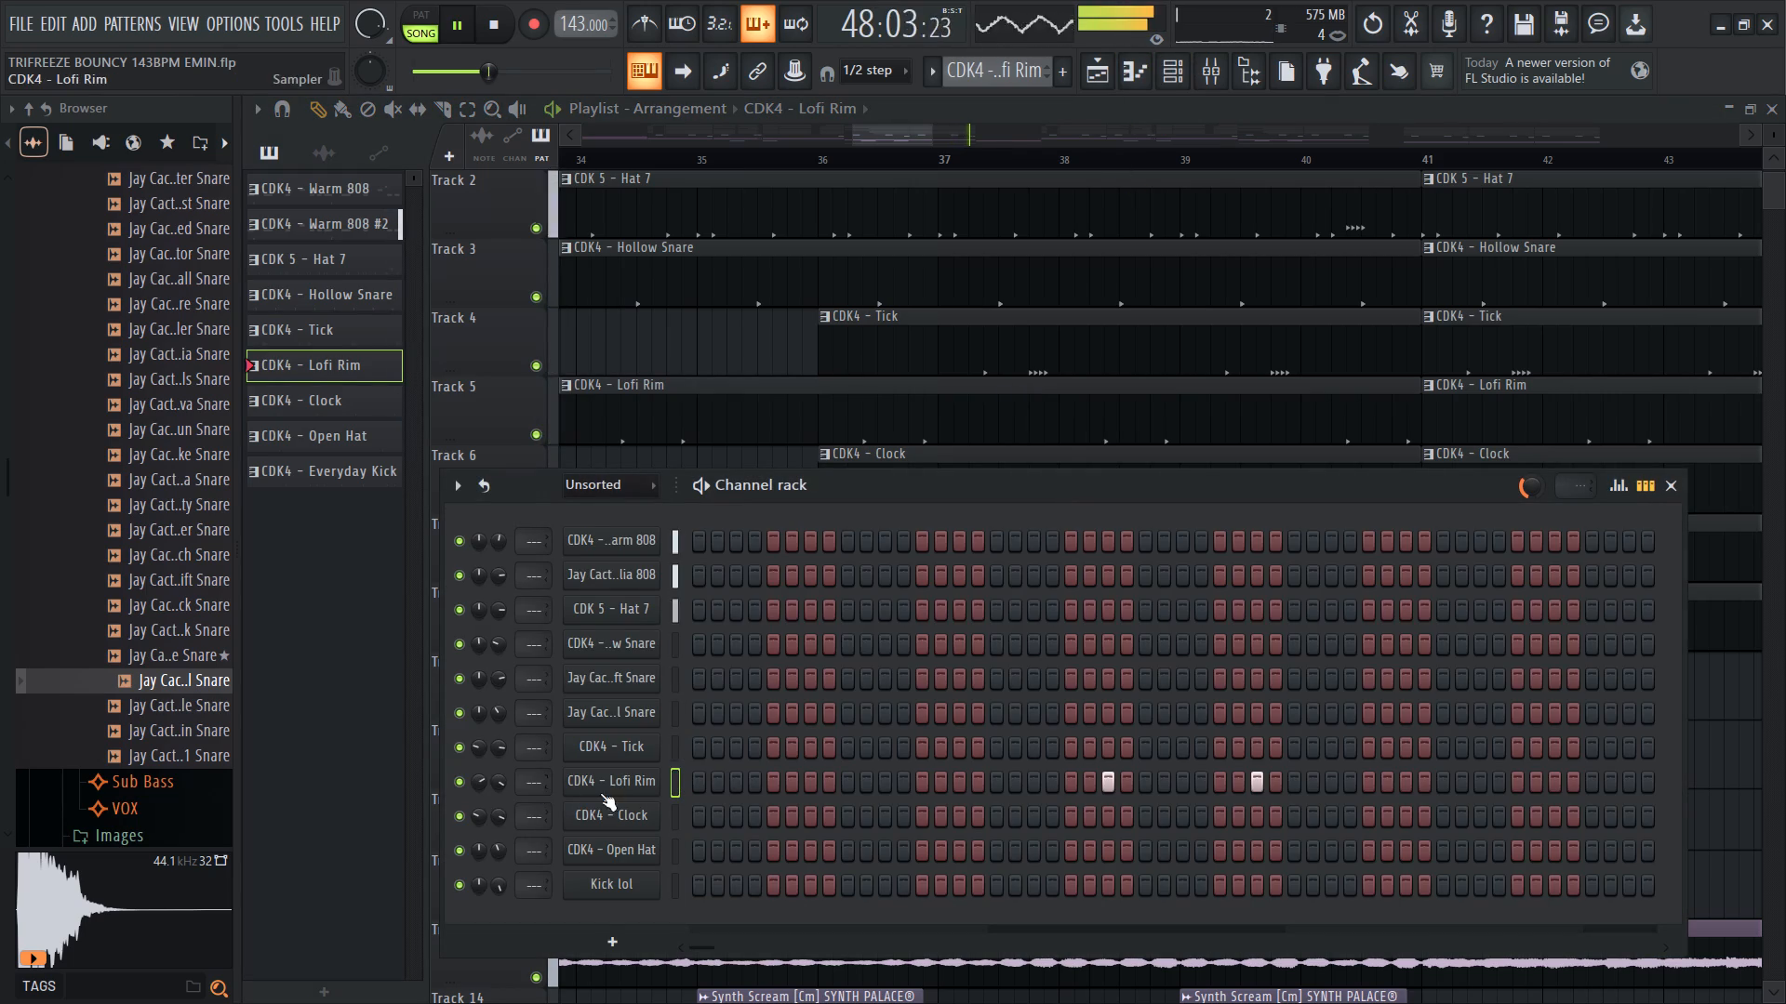
text(qqqqq)
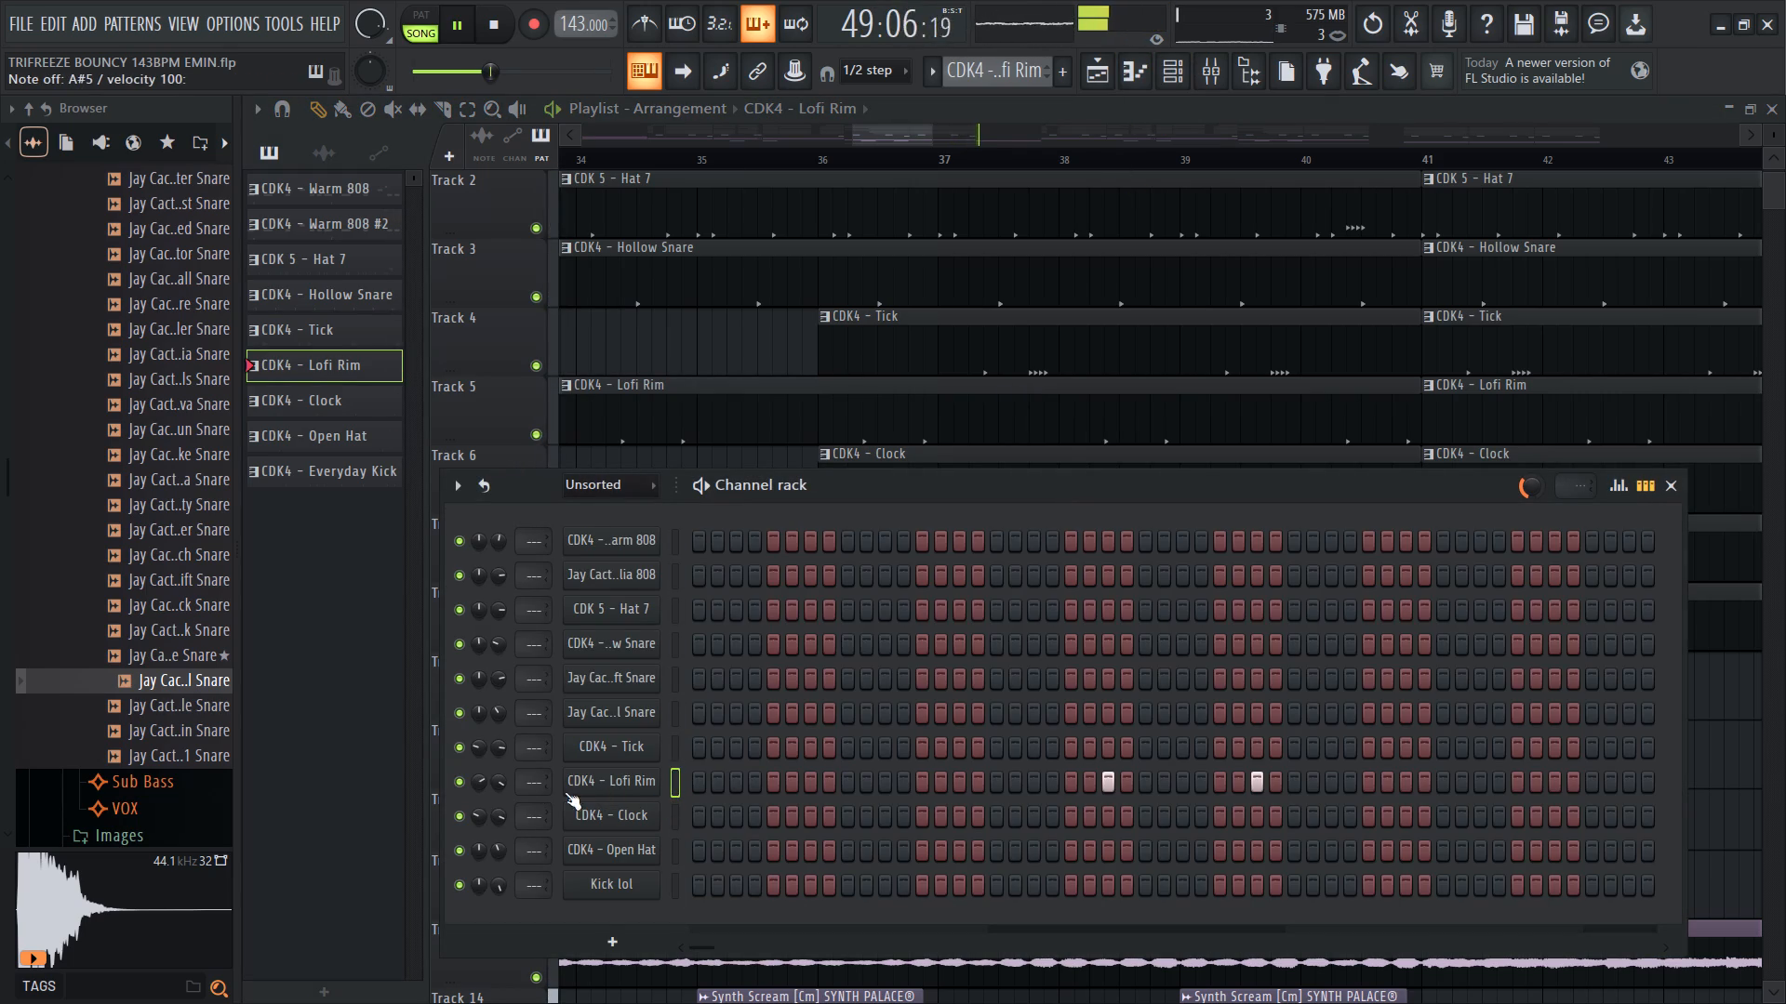
drag(499, 784, 495, 797)
click(1680, 497)
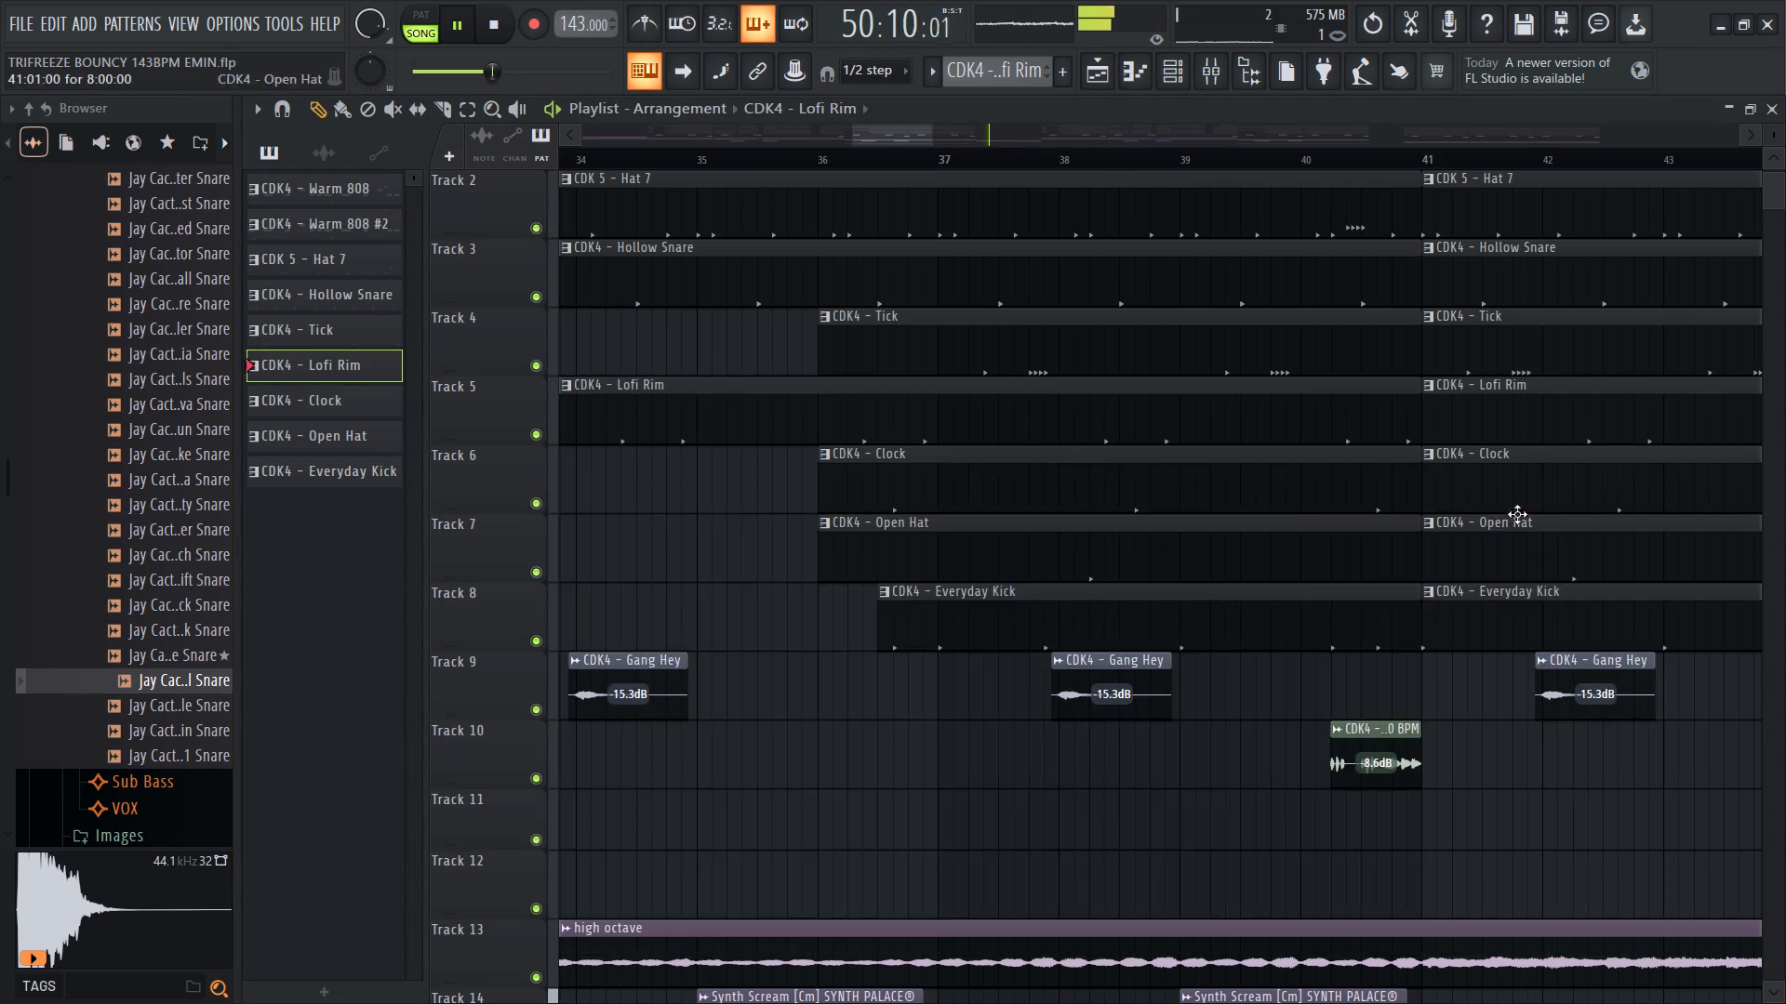
Delete the short drum clip fragments starting at bar 57 and the short clip slivers starting at bar 59.
ctrl+scroll(833, 453, down, 20)
ctrl+scroll(947, 409, up, 14)
ctrl+scroll(943, 416, down, 8)
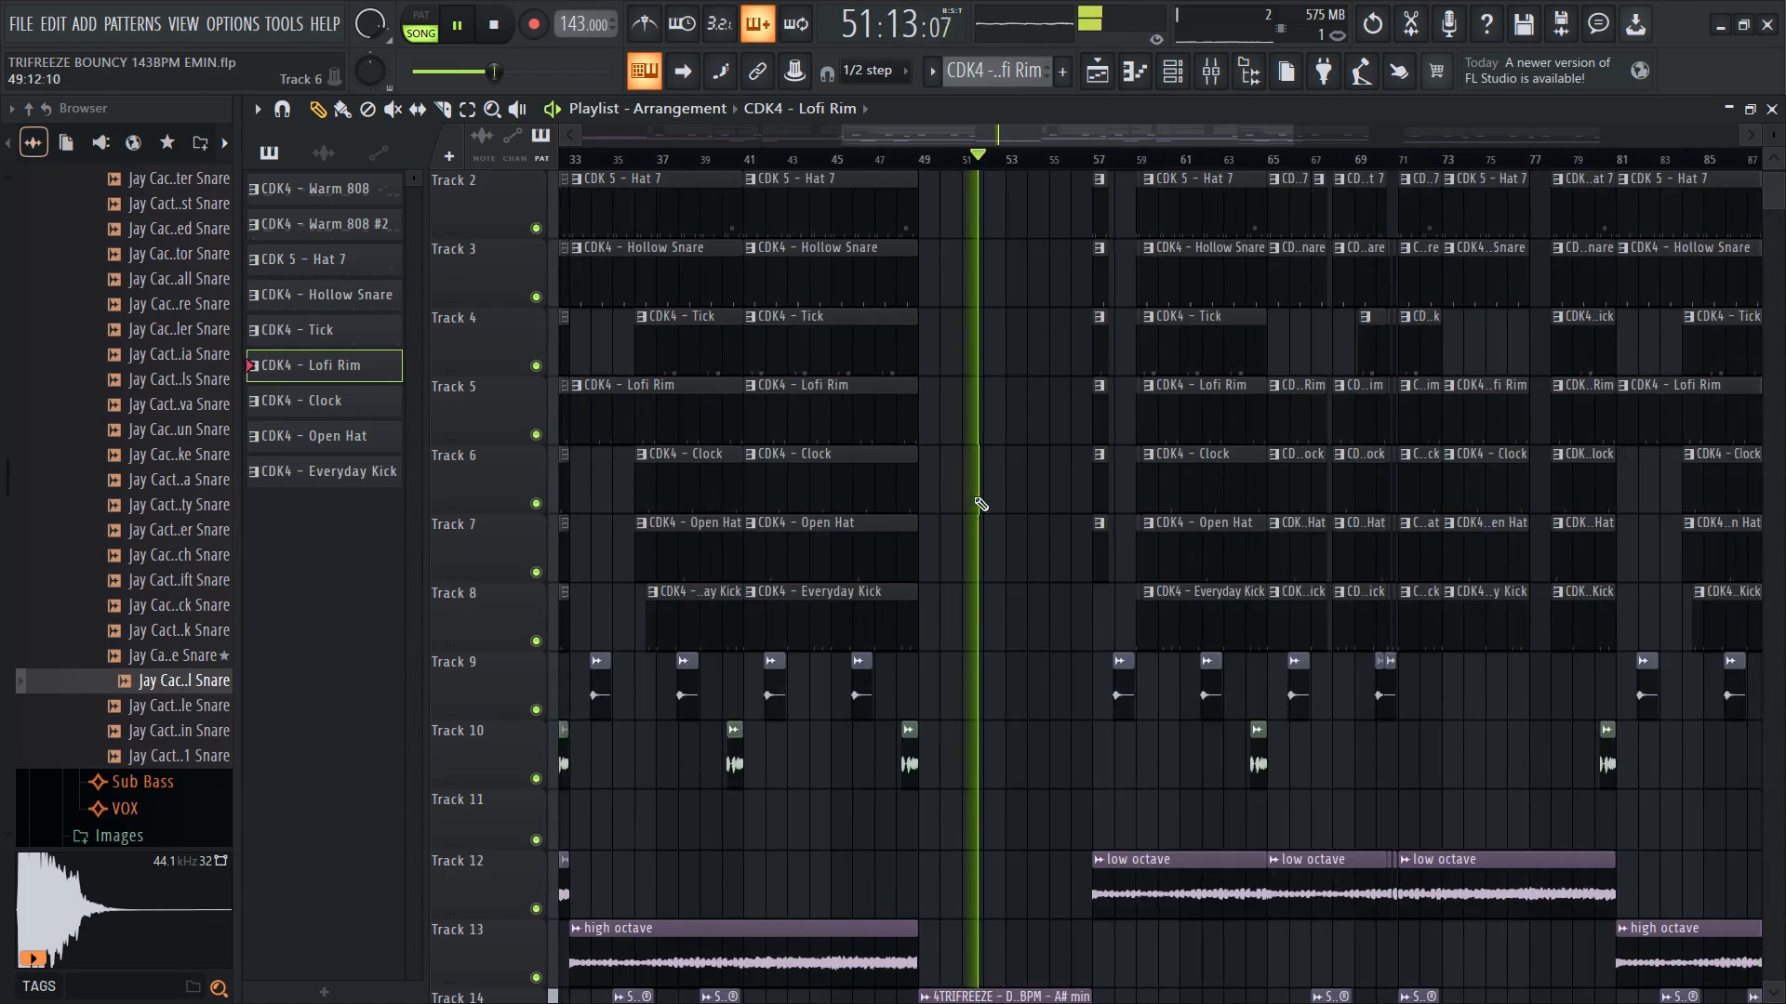
ctrl+scroll(1112, 530, up, 15)
ctrl+scroll(992, 609, down, 3)
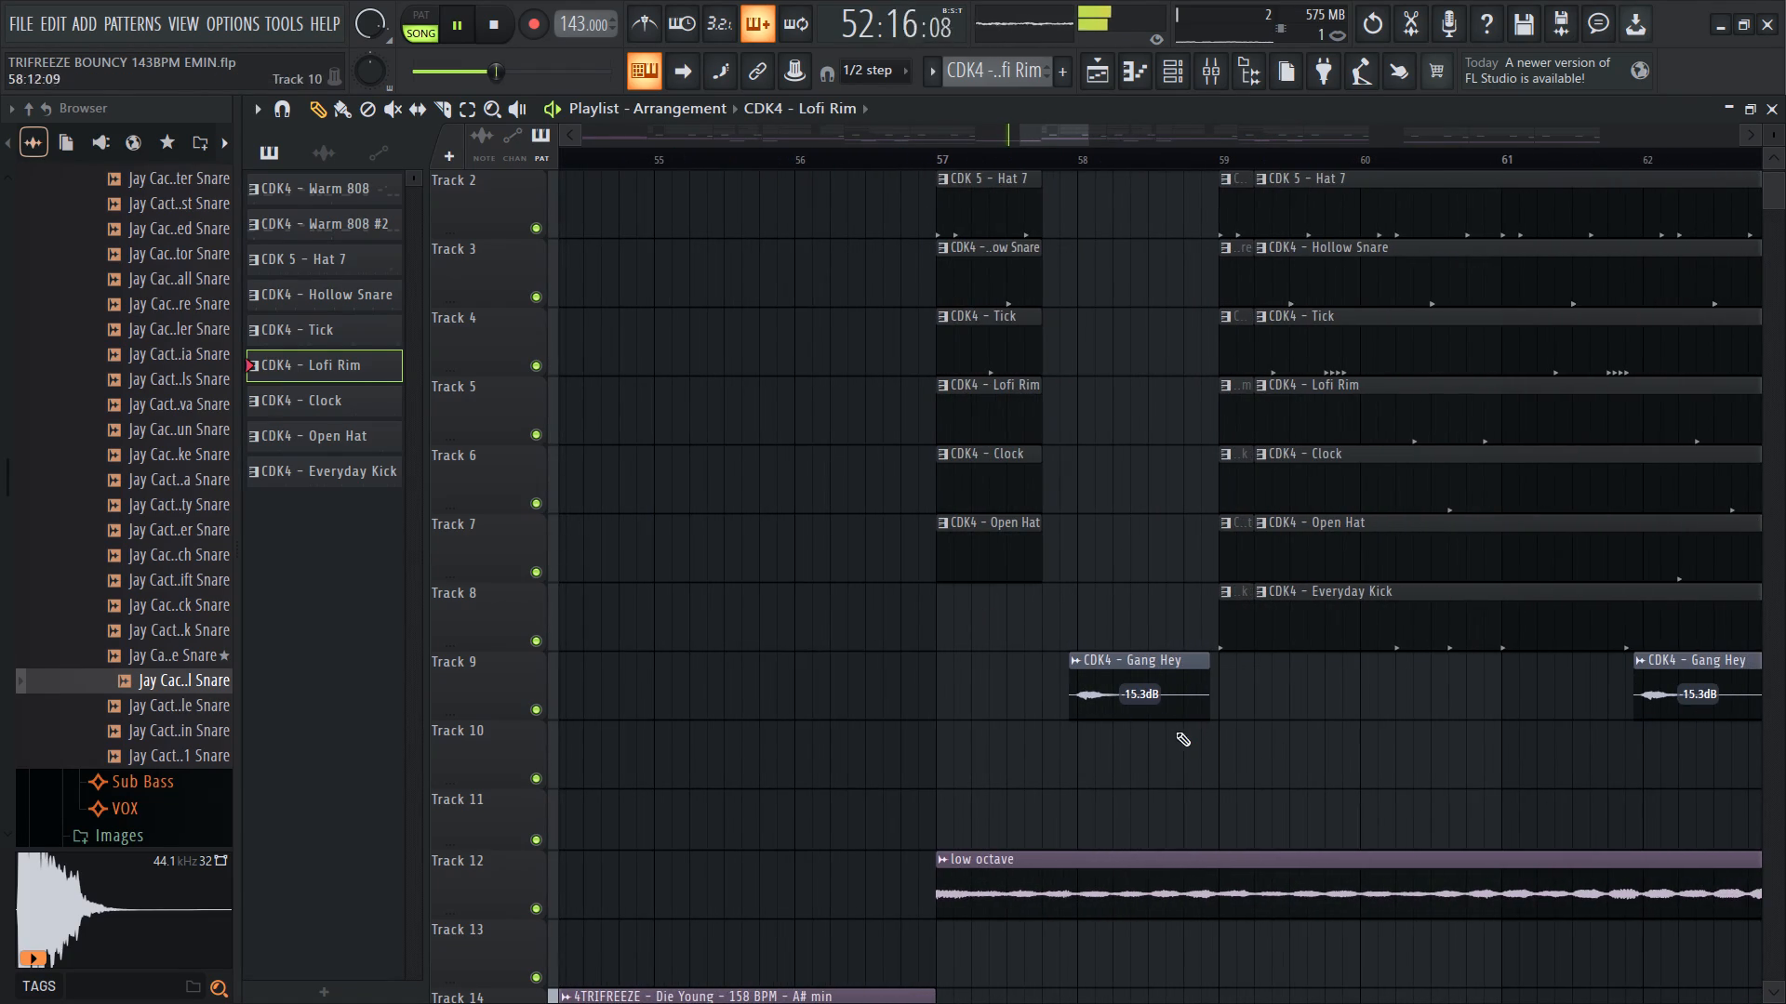
right_drag(1006, 624, 1030, 133)
scroll(1073, 529, up, 7)
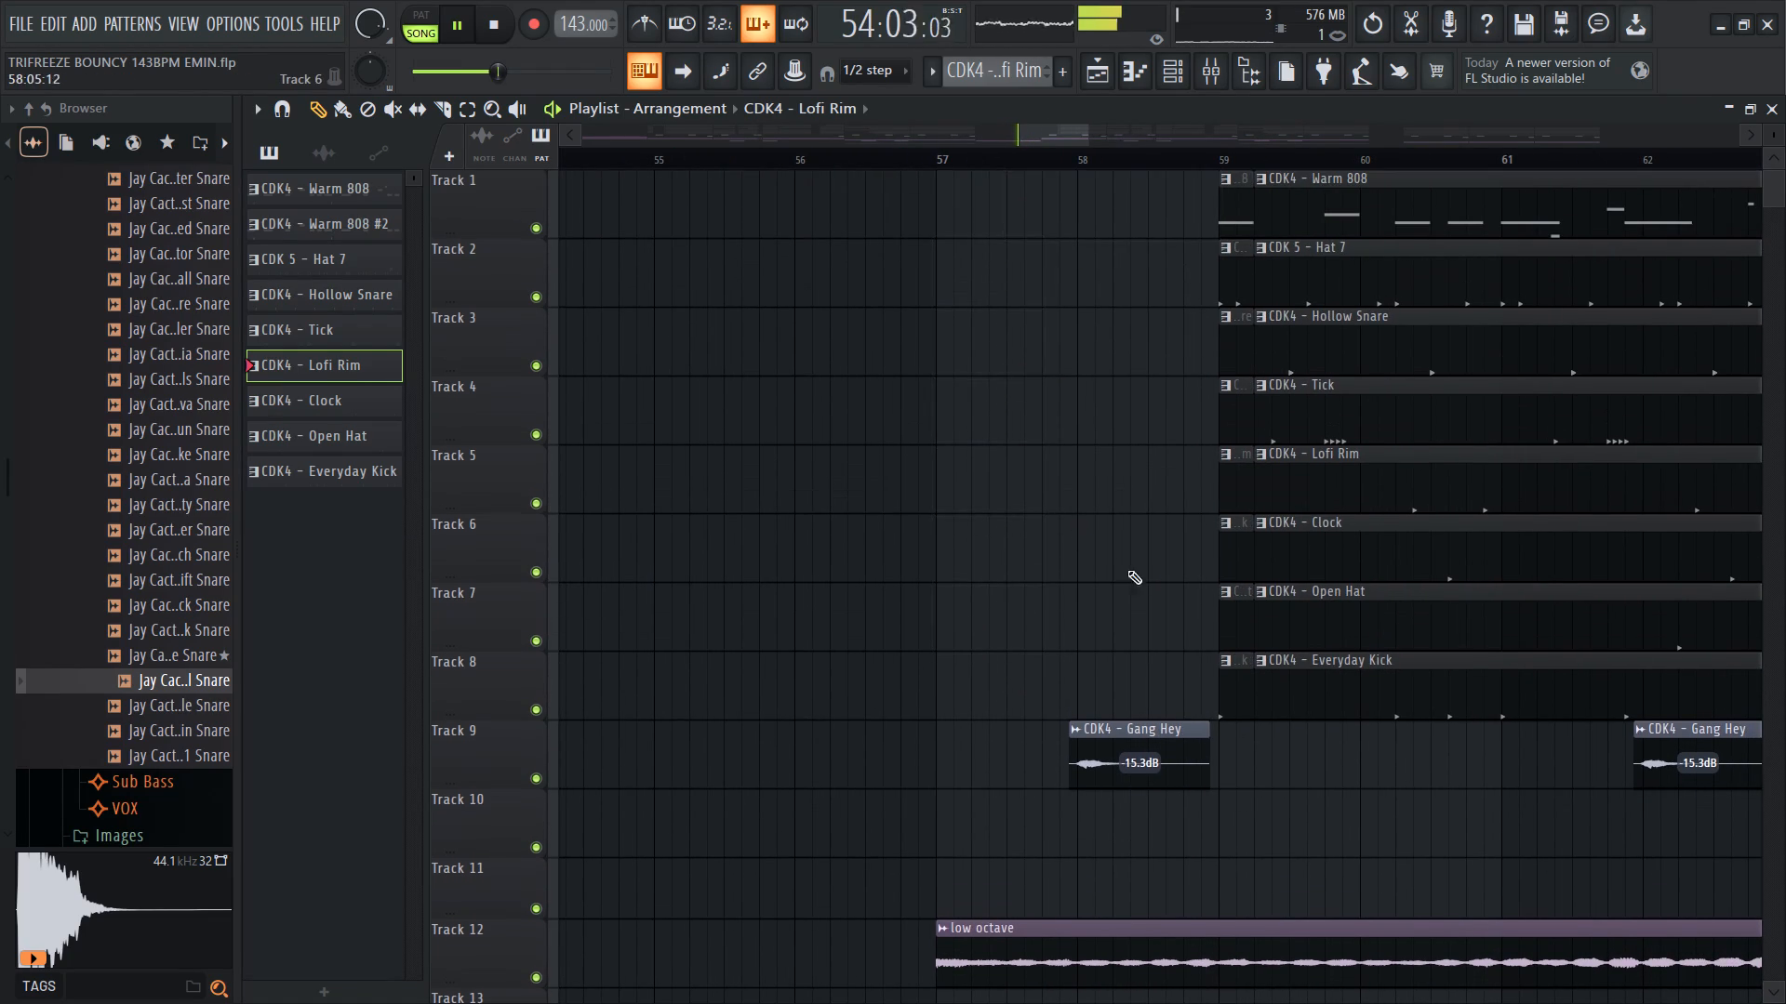
right_drag(1244, 688, 1220, 171)
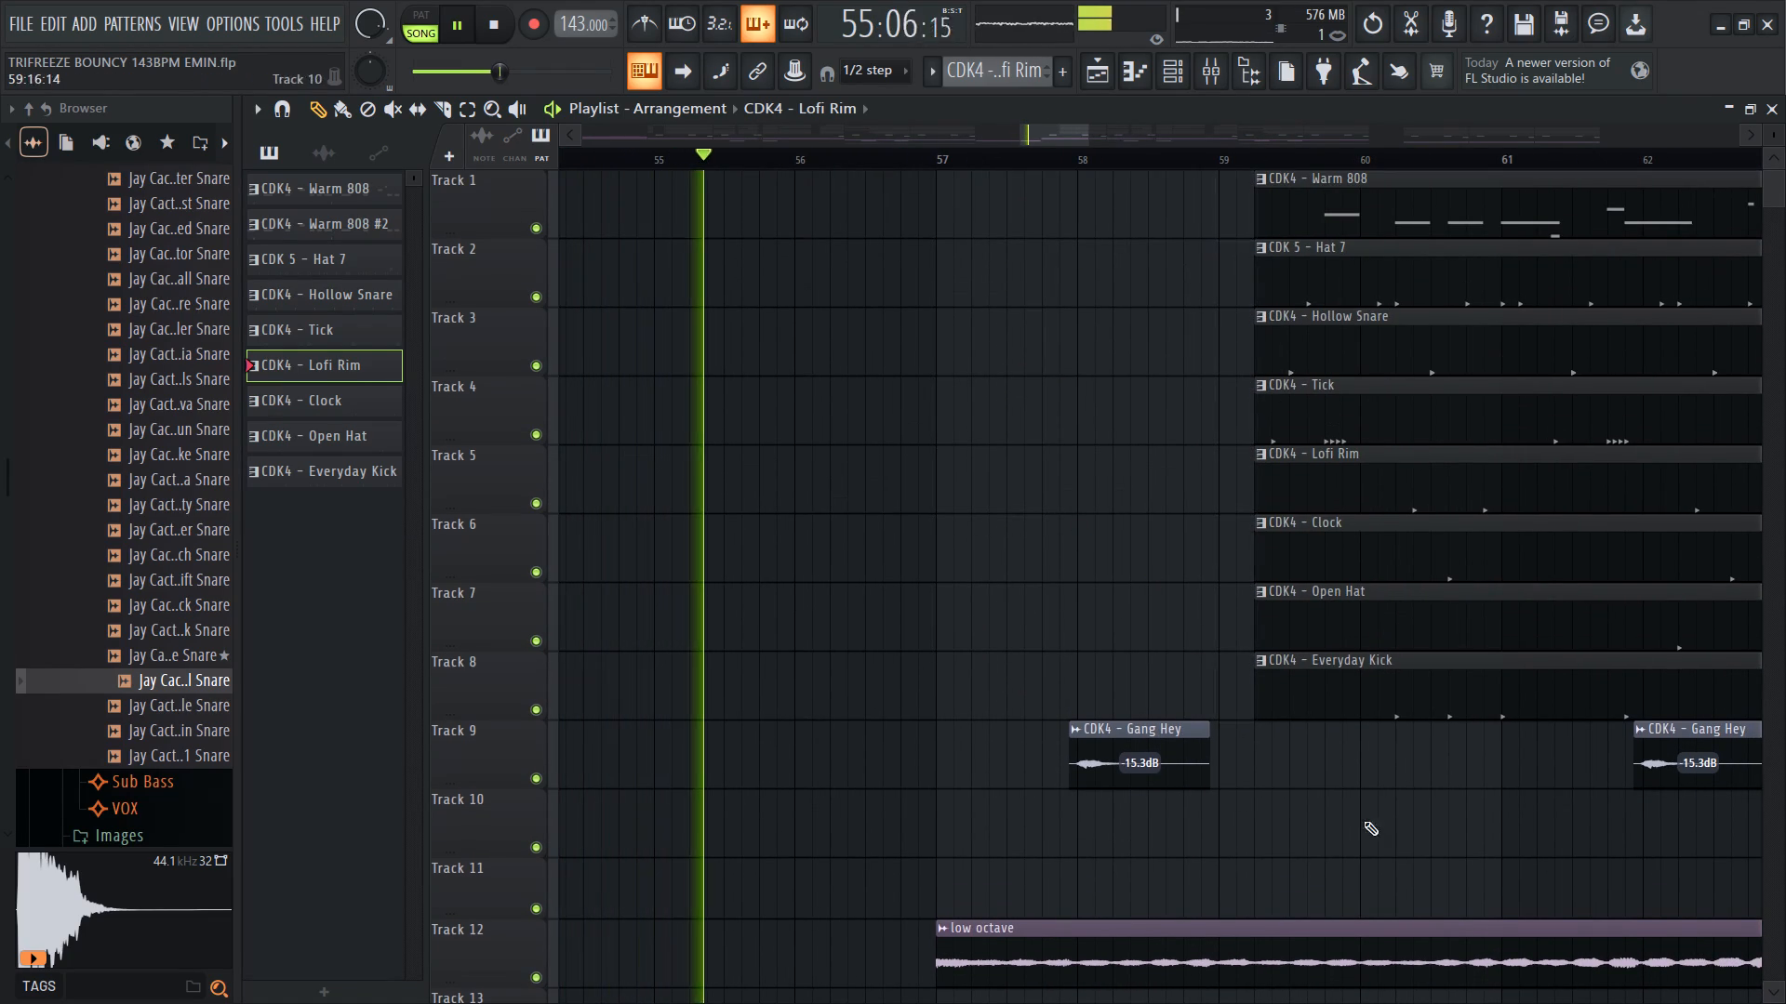
Extend the starts of the eight 808 and drum clips on Tracks 1 to 8 back to bar 57.
ctrl+drag(1362, 815, 1377, 208)
drag(1261, 216, 1021, 216)
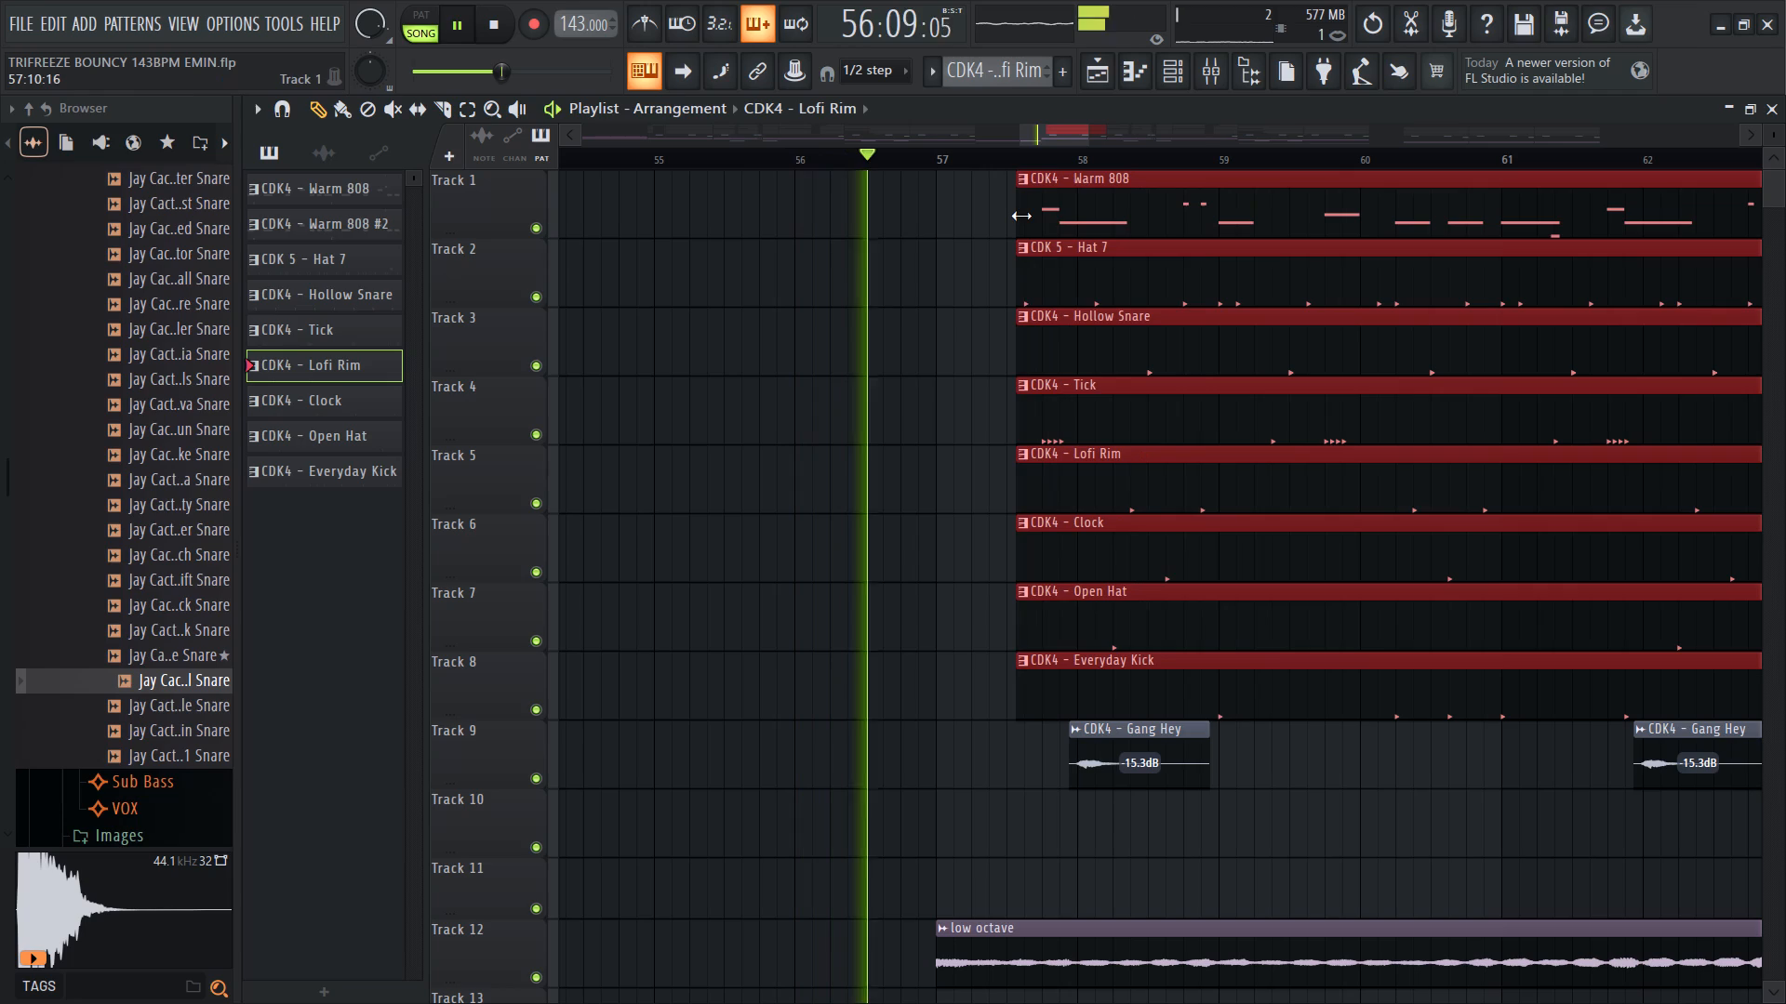
drag(1021, 216, 1015, 214)
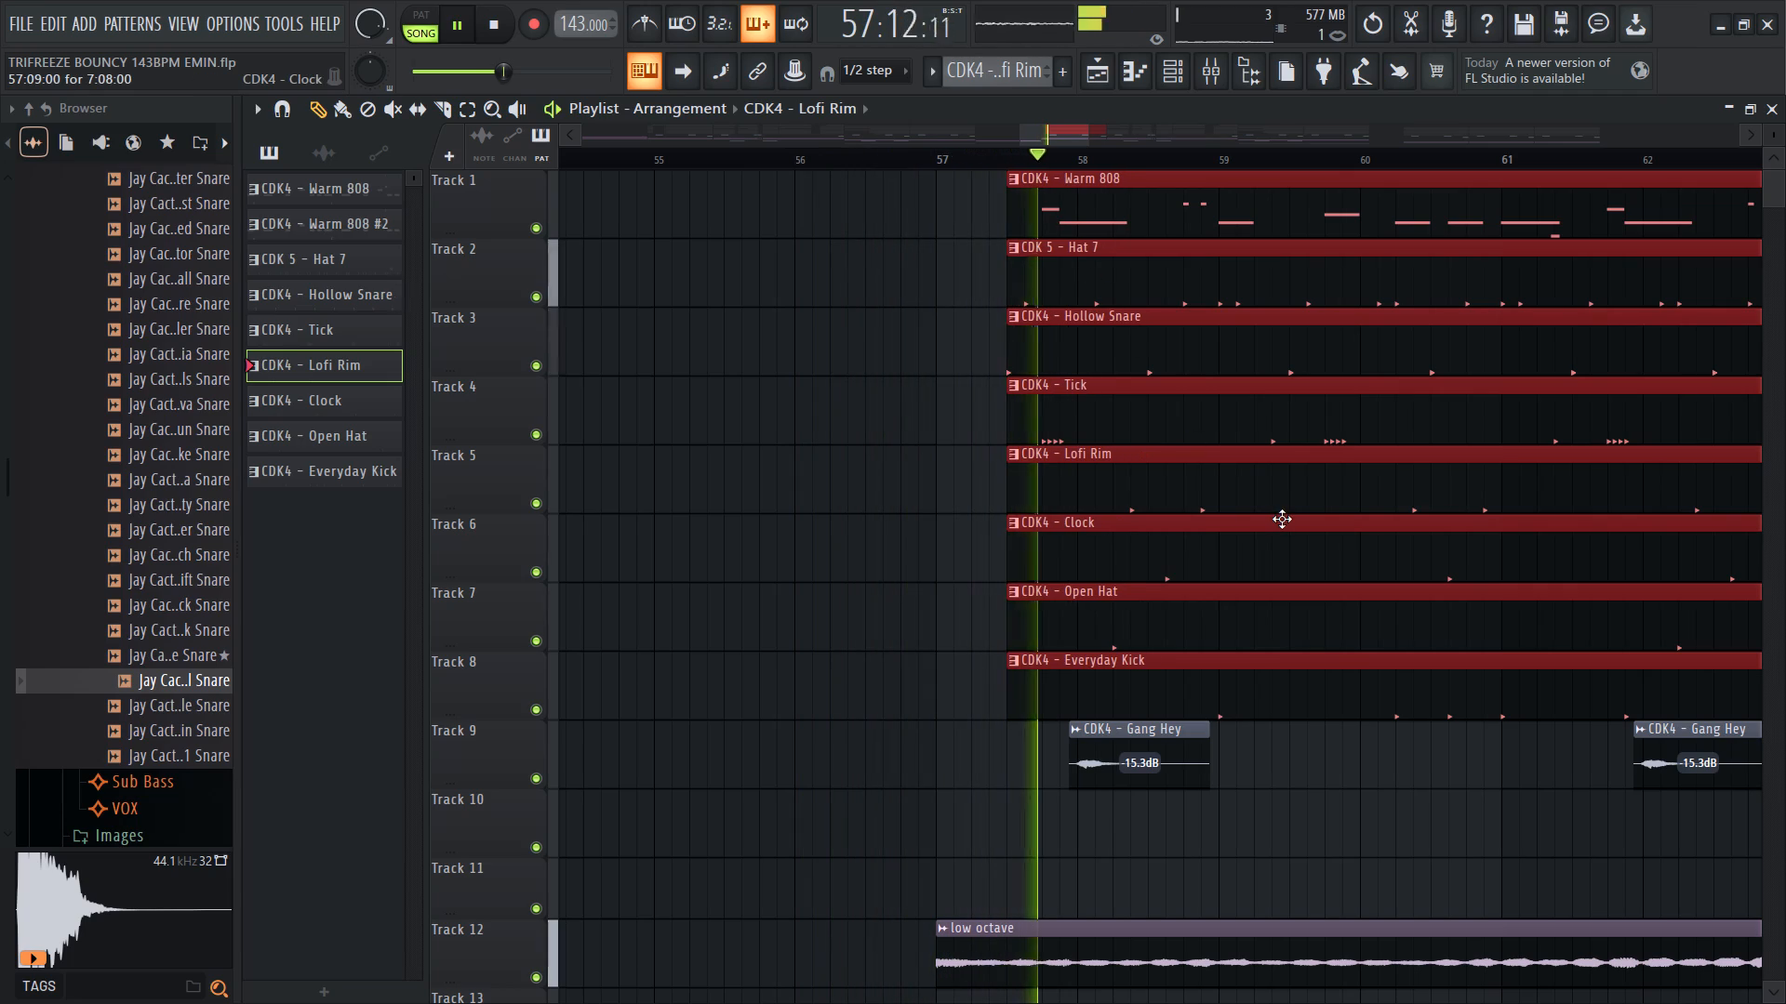
ctrl+scroll(1012, 355, up, 6)
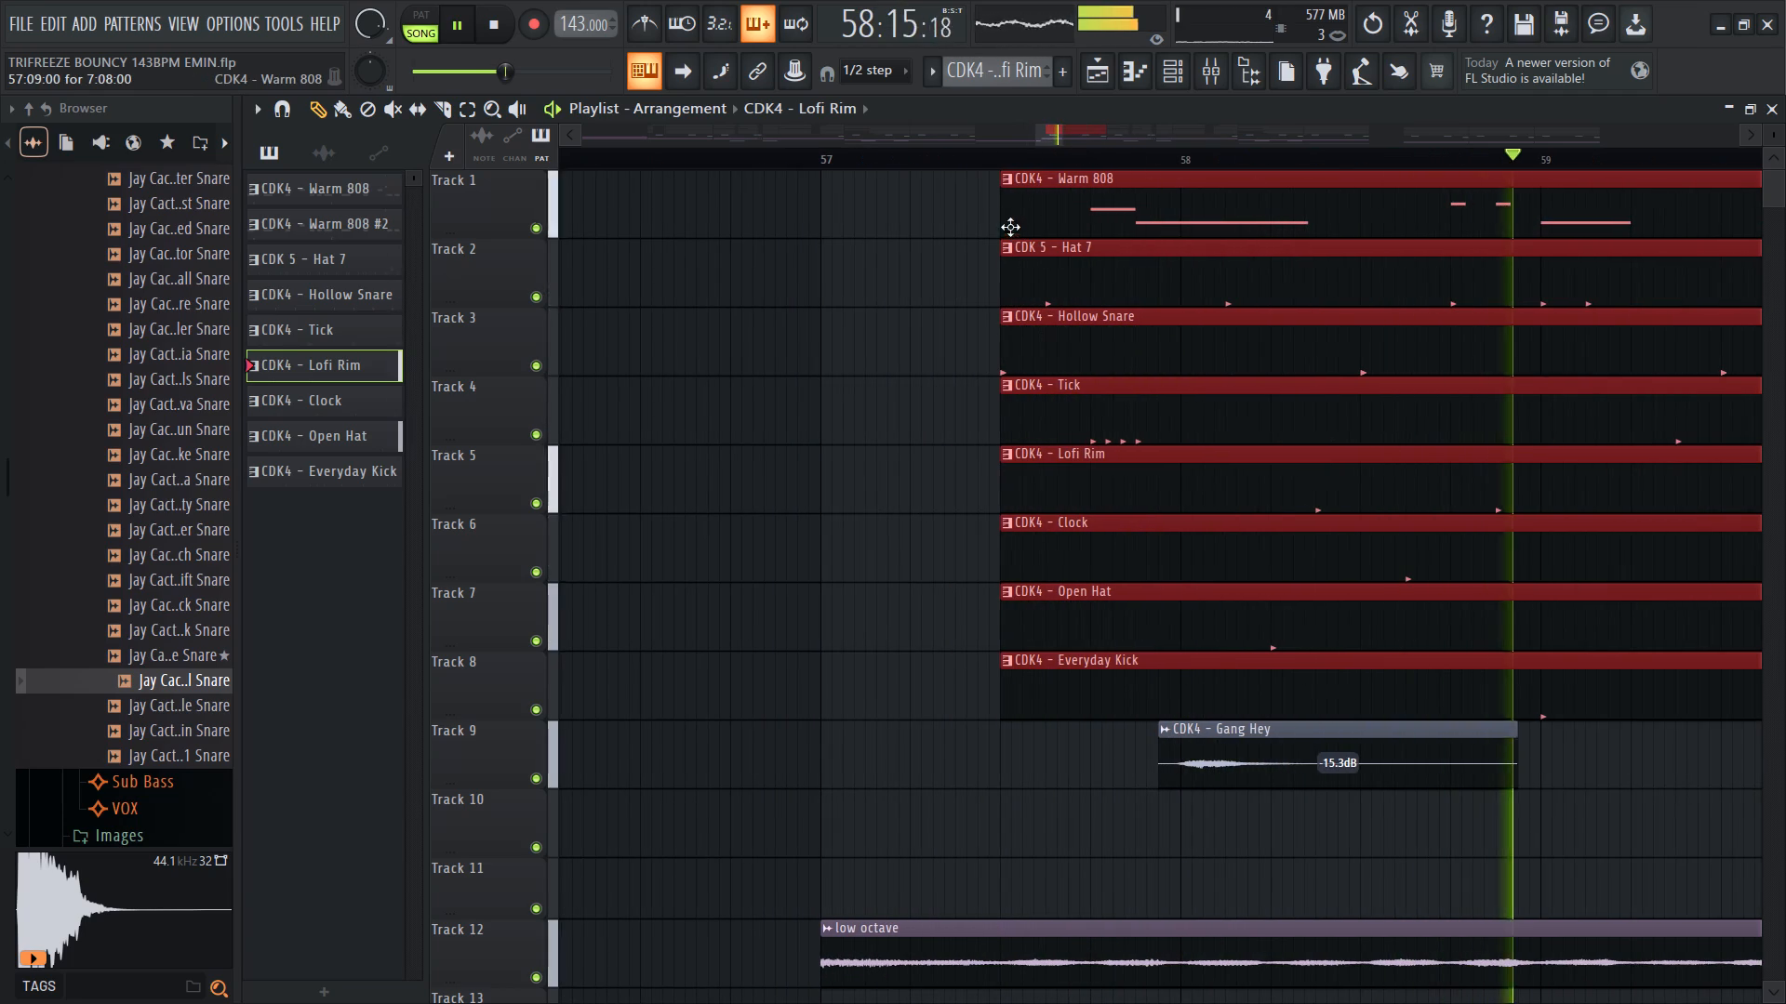
drag(1000, 215, 952, 211)
drag(954, 202, 822, 209)
right_click(801, 256)
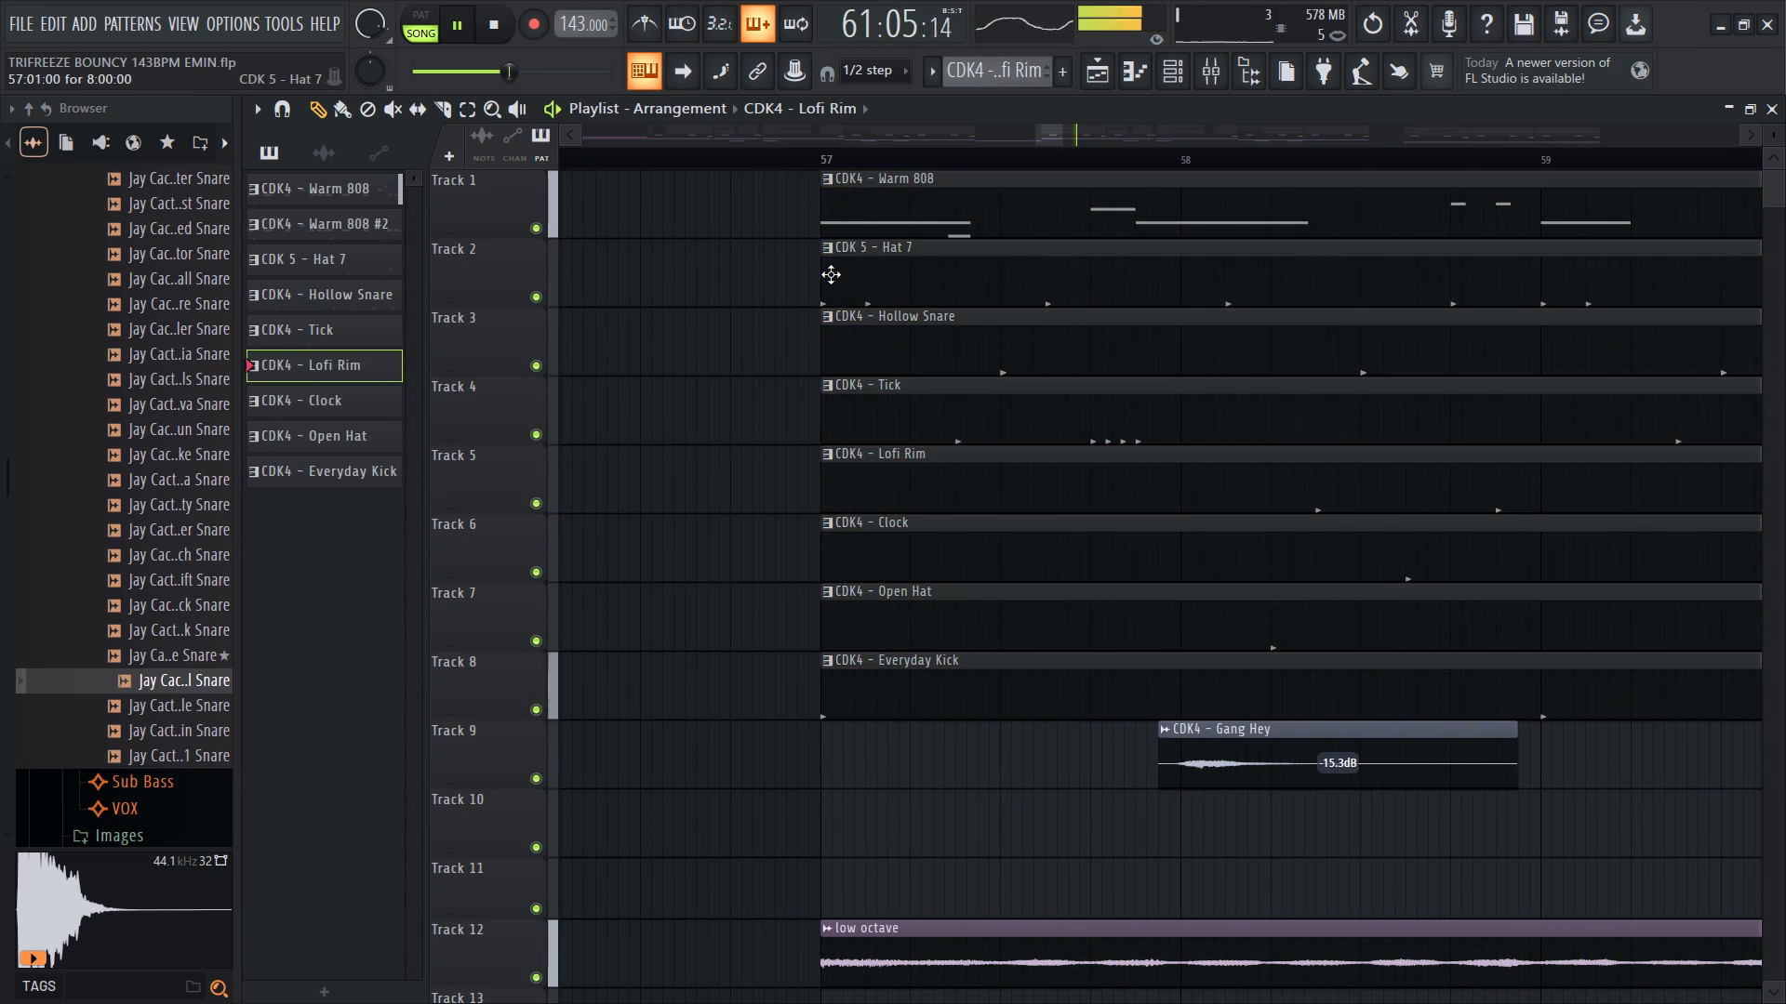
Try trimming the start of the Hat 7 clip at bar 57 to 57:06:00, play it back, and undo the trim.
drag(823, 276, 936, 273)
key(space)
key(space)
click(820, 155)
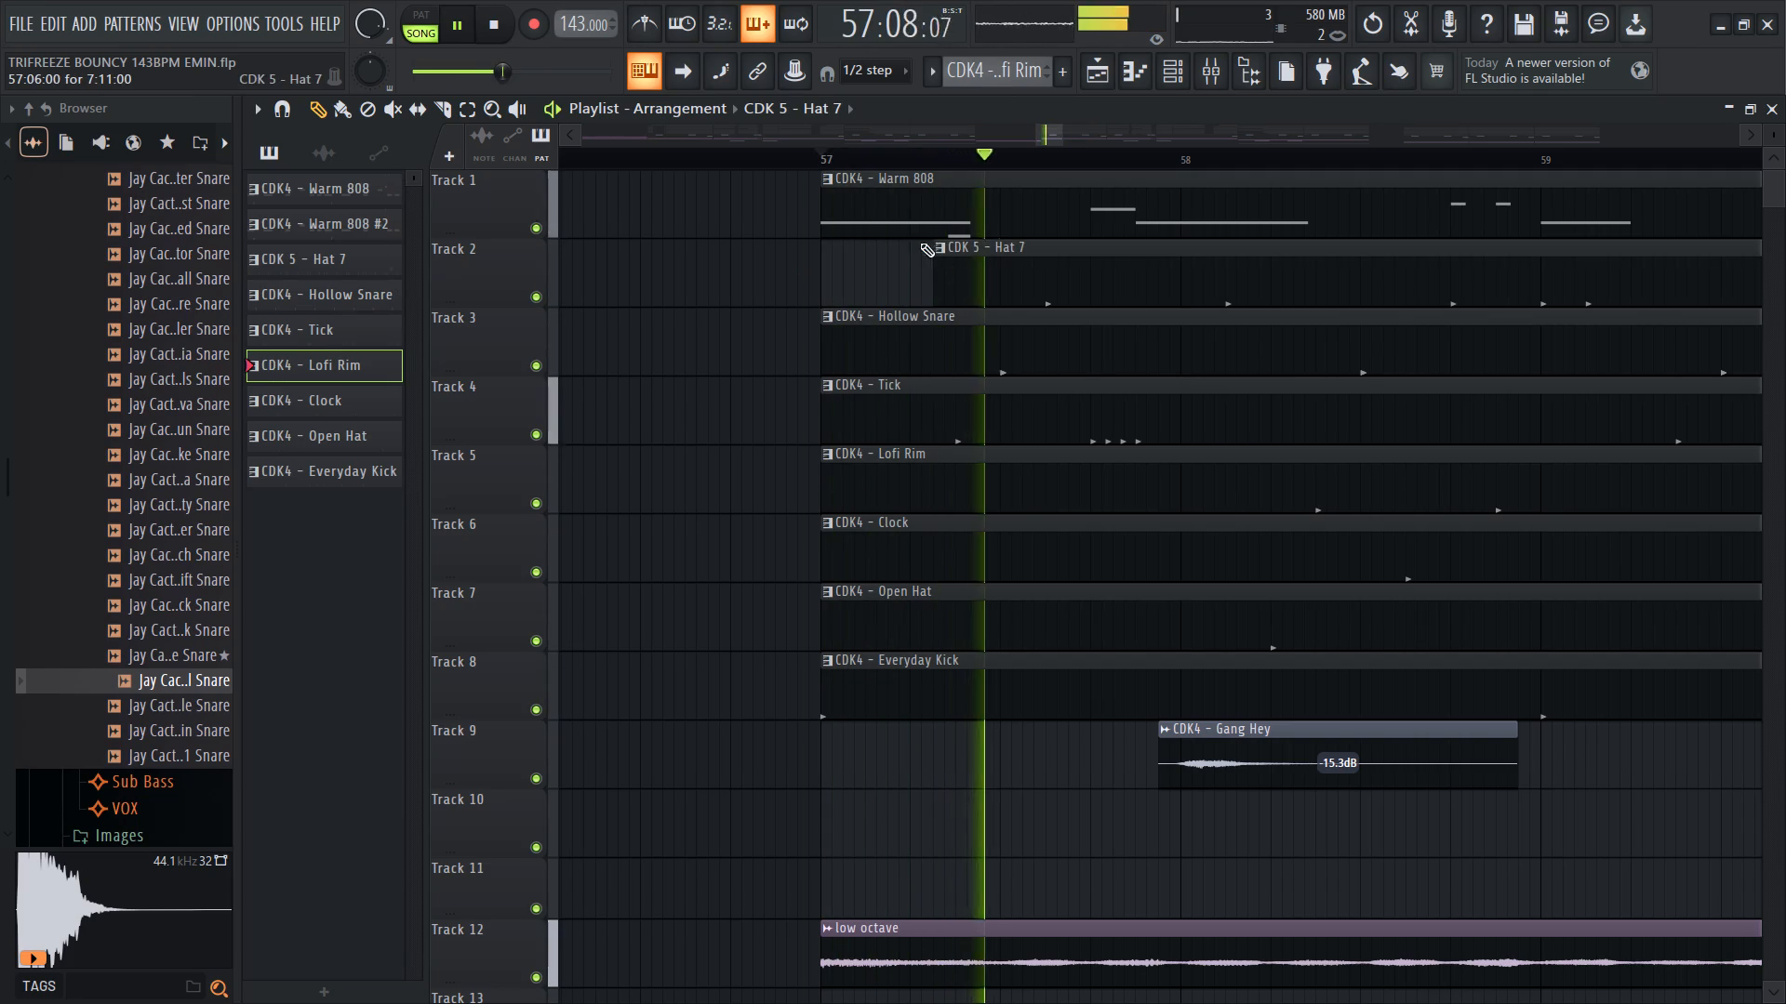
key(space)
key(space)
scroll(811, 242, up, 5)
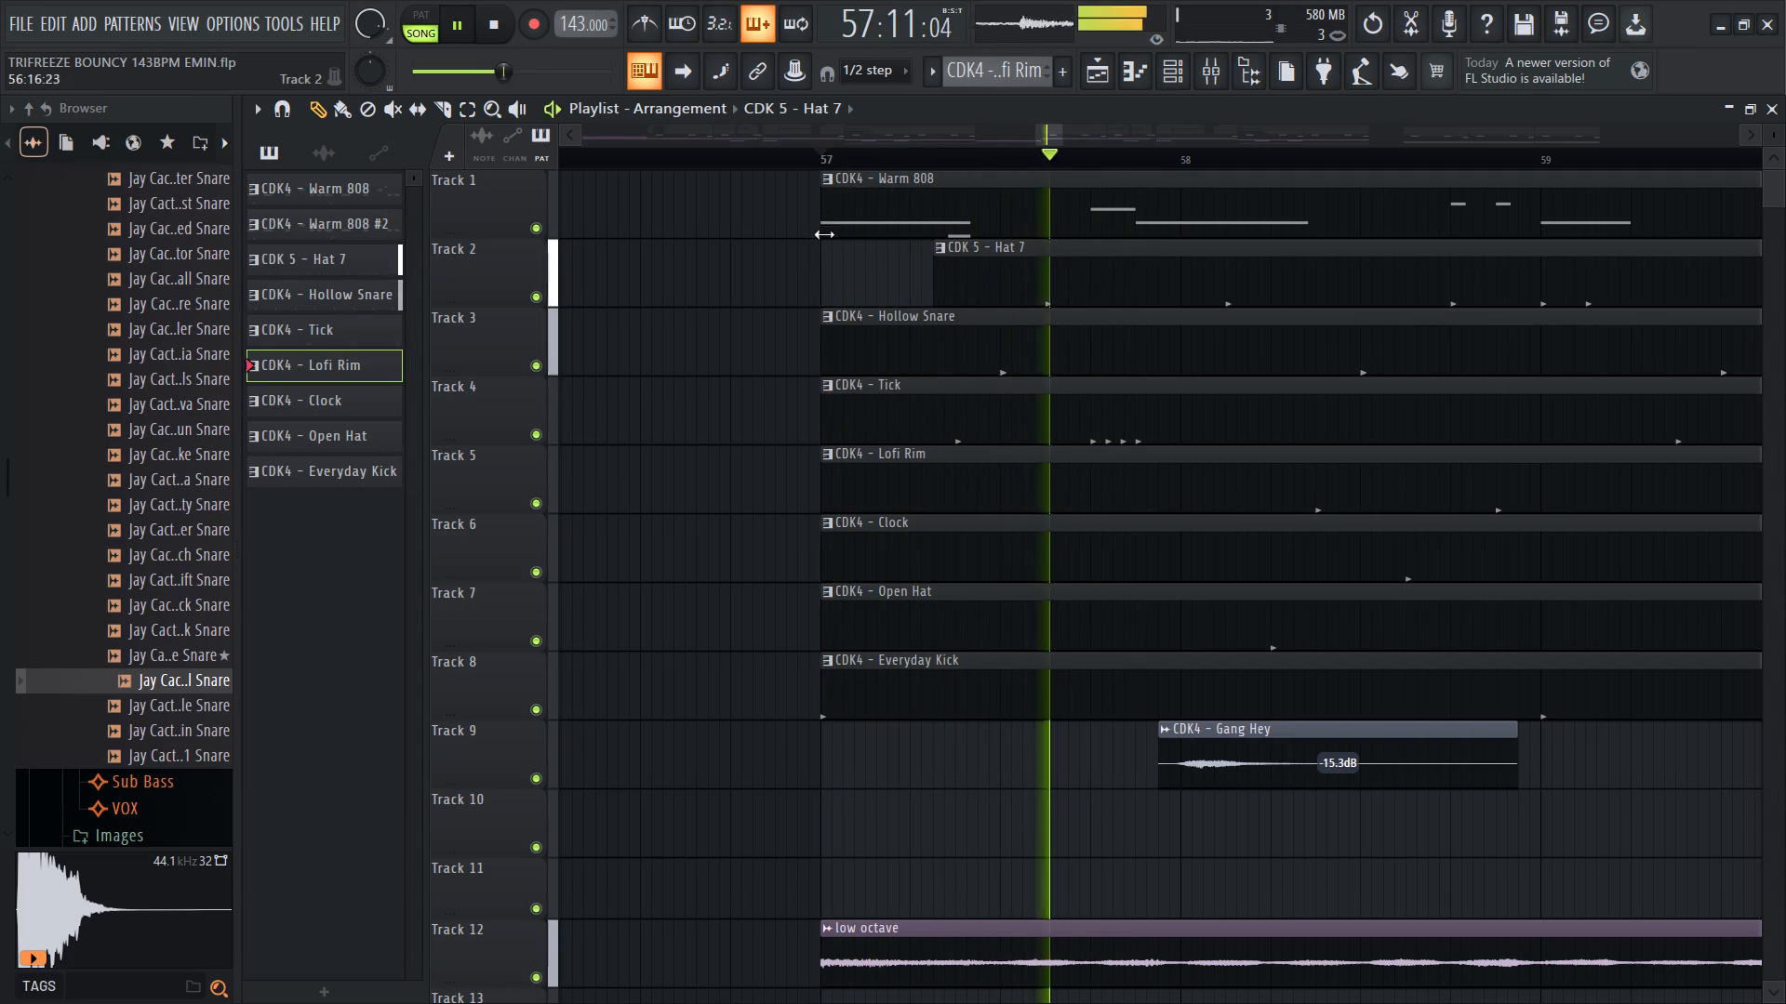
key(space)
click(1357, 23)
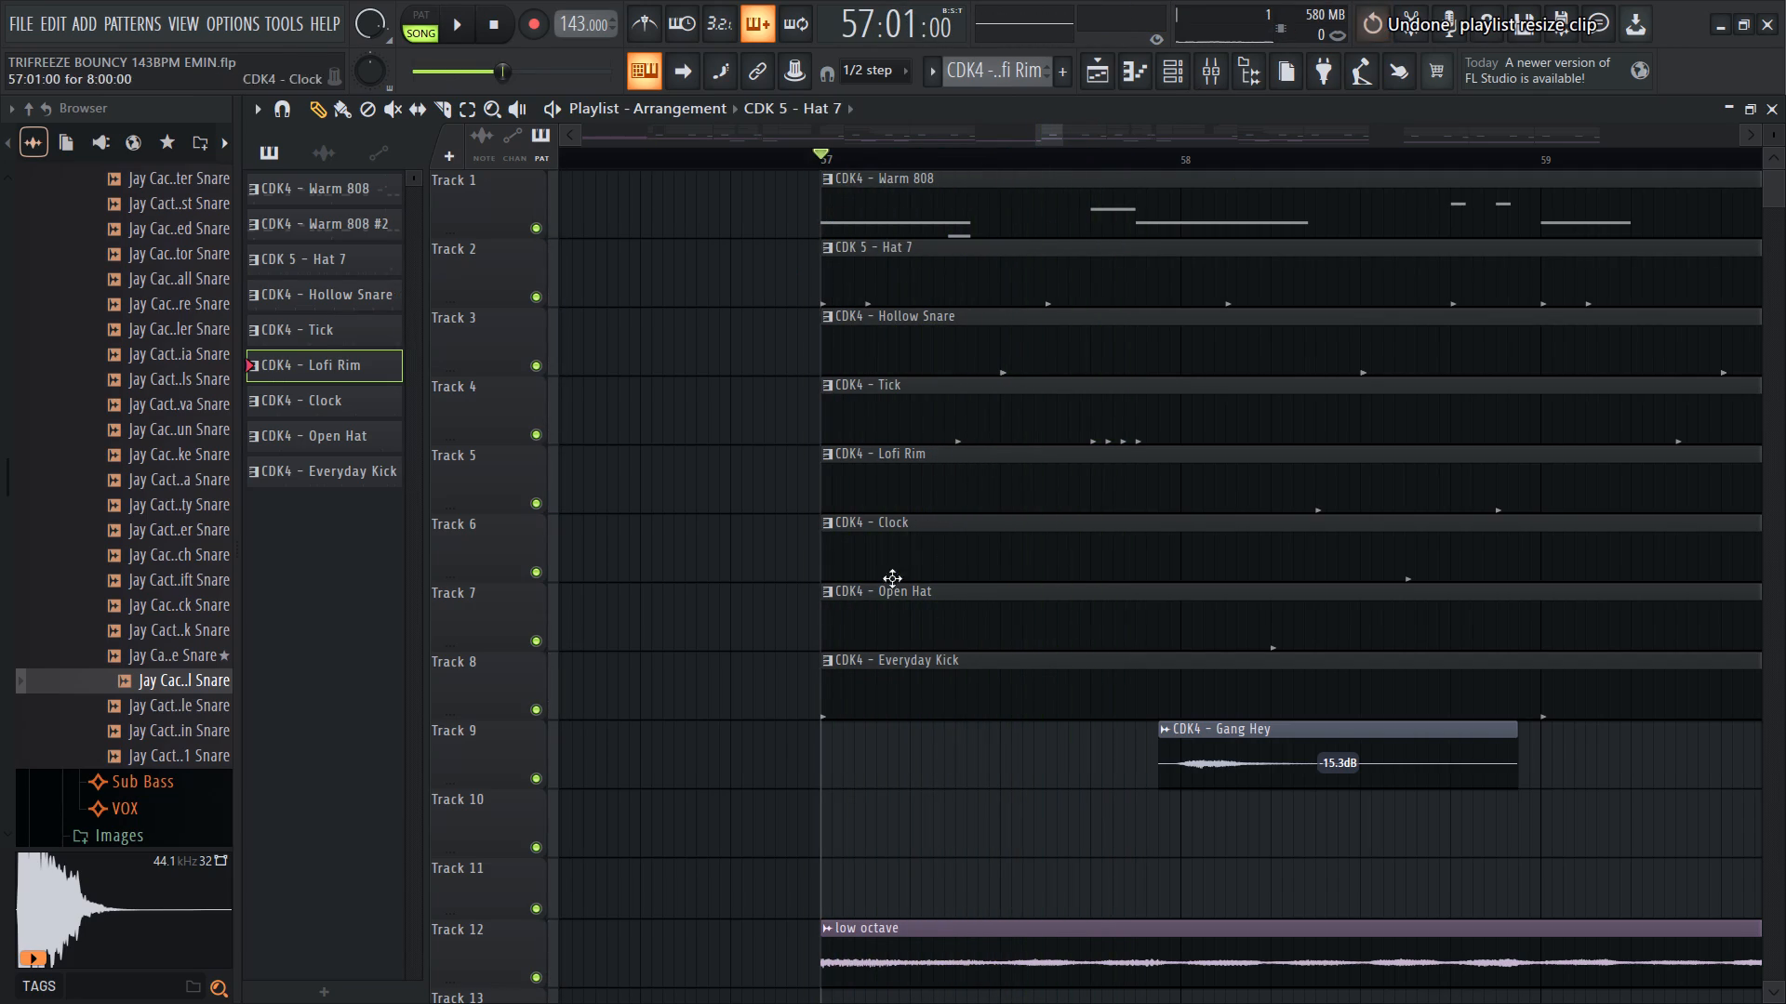
Trim the starts of the bar 57 clips, Everyday Kick to about 57:07 and Hat 7 to 57:06:12, checking by playback.
drag(822, 683, 969, 687)
key(space)
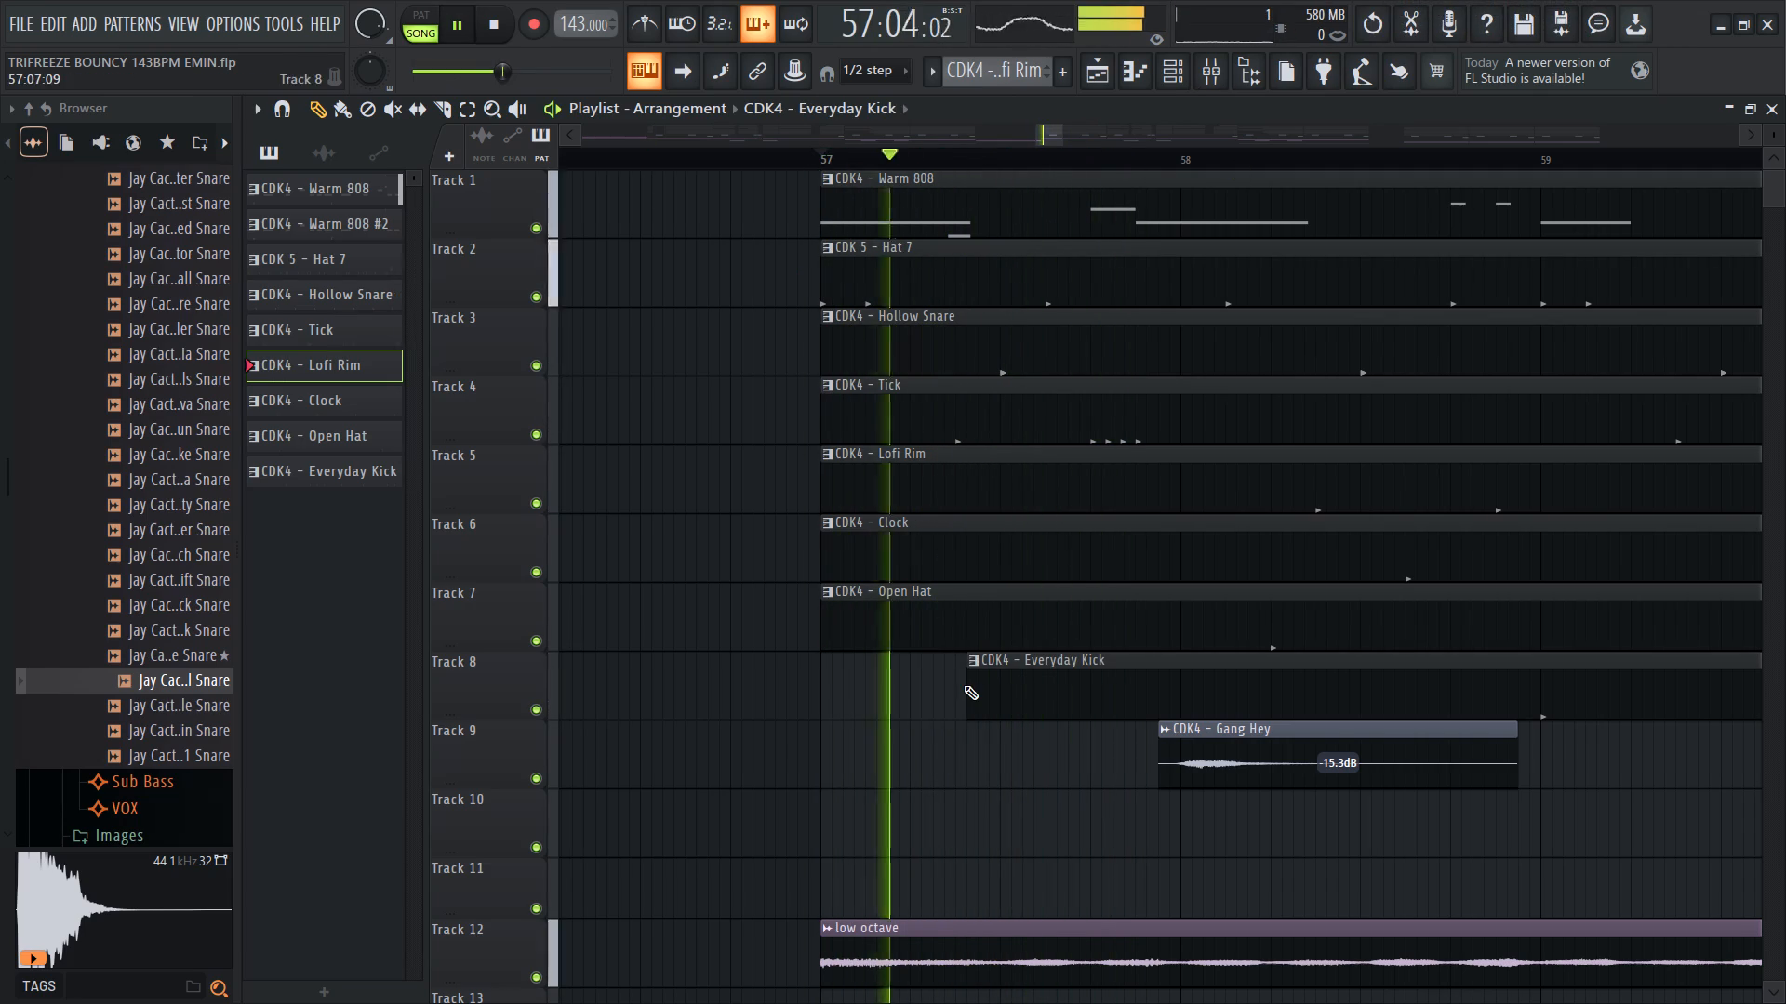
key(space)
drag(827, 265, 951, 281)
key(space)
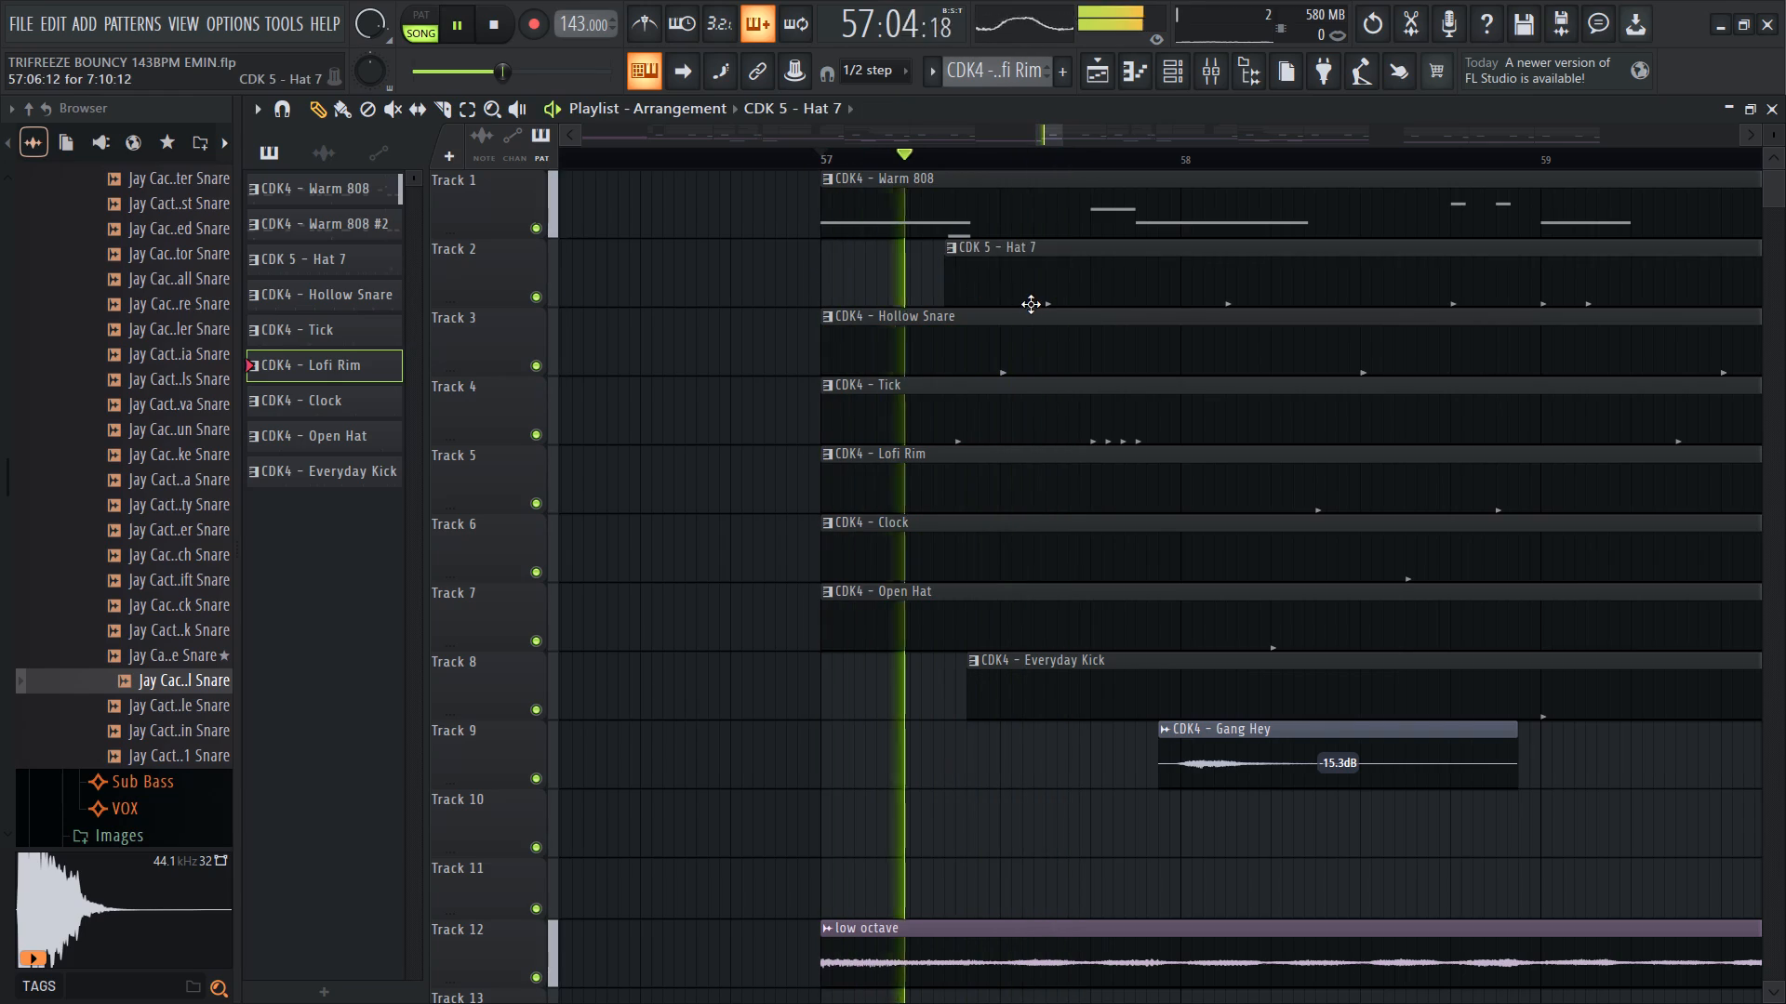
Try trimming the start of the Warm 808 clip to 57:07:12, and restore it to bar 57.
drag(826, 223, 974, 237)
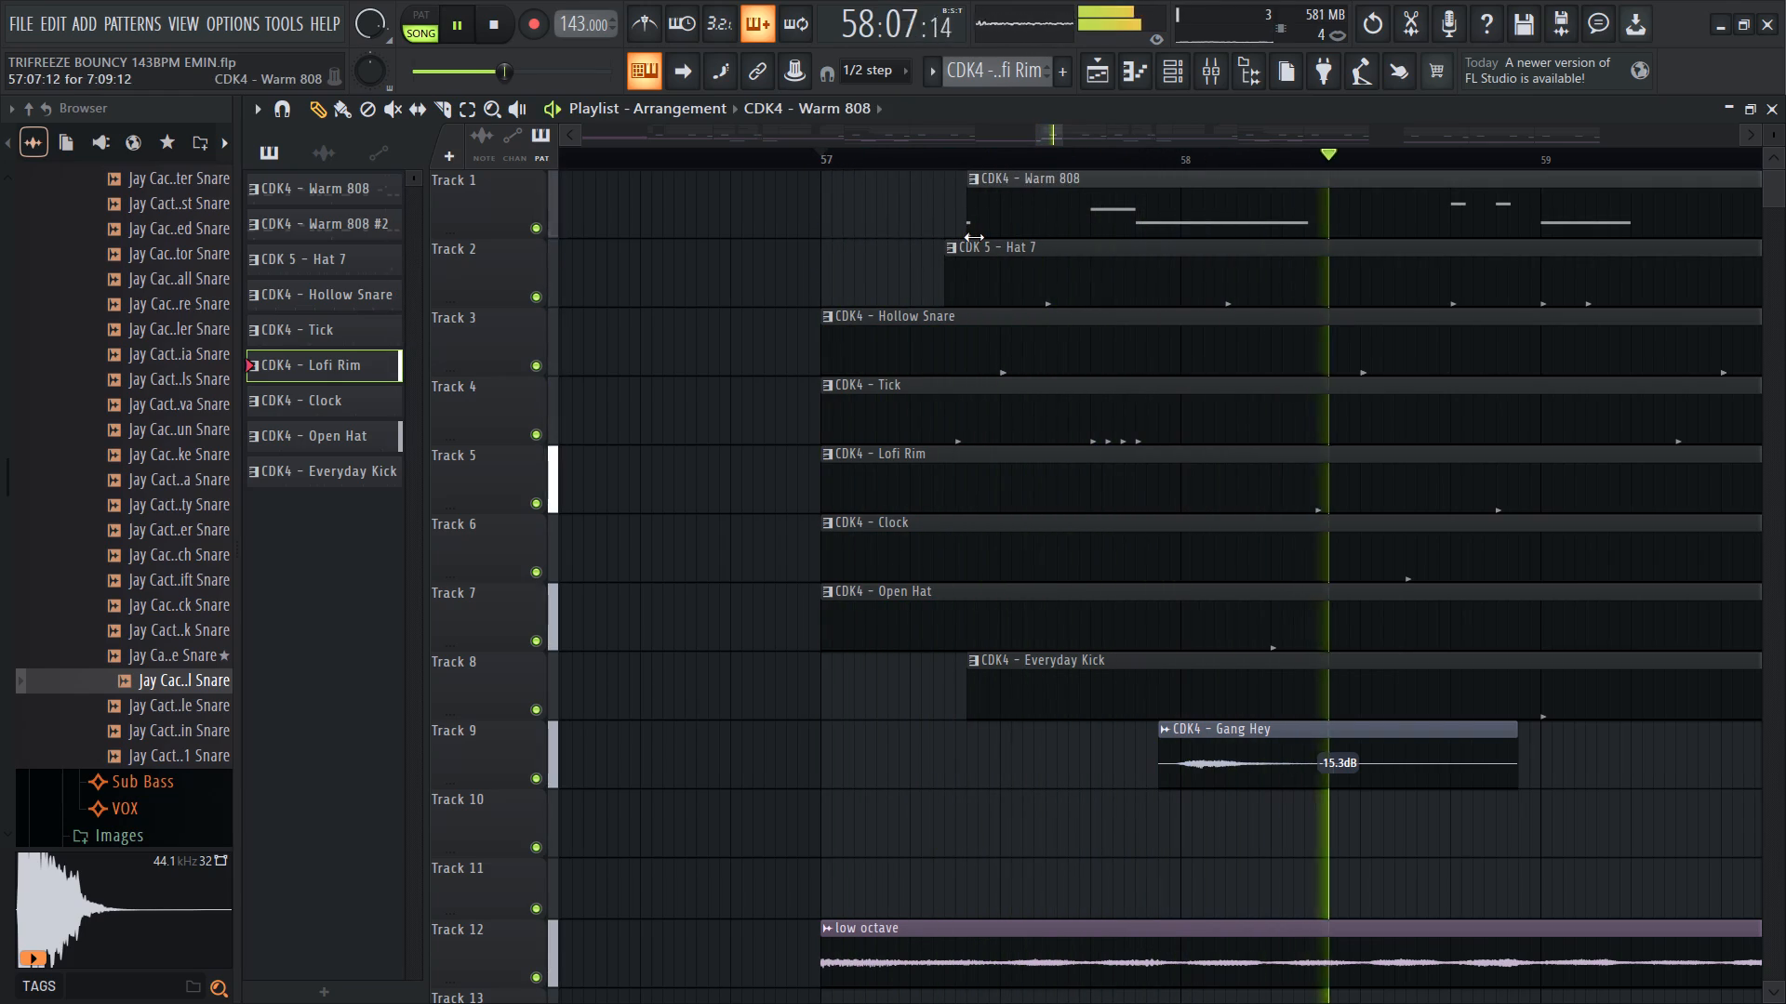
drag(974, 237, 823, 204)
Examine the wider arrangement during playback, comparing its sections and inspecting the break around bars 21 to 23.
ctrl+scroll(1143, 388, down, 13)
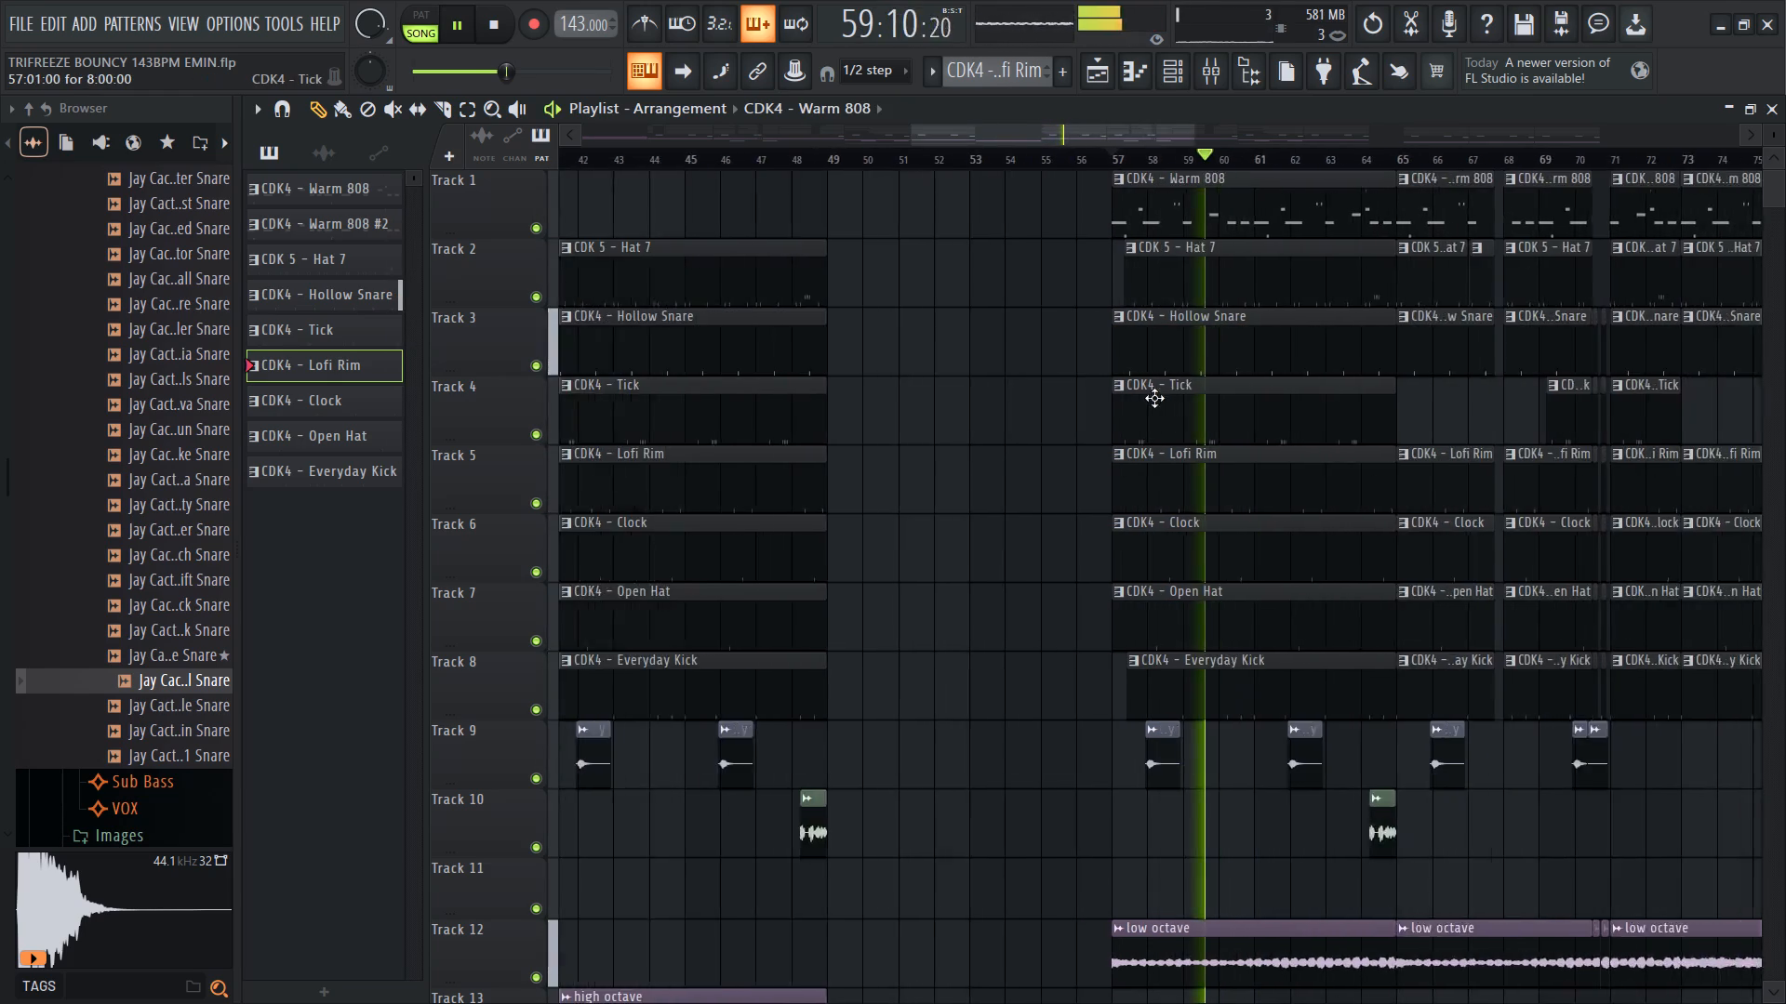
ctrl+scroll(1154, 398, down, 9)
ctrl+scroll(1128, 462, up, 1)
ctrl+scroll(1124, 482, down, 14)
ctrl+scroll(1119, 502, up, 7)
ctrl+scroll(1119, 502, down, 9)
ctrl+scroll(1119, 510, up, 3)
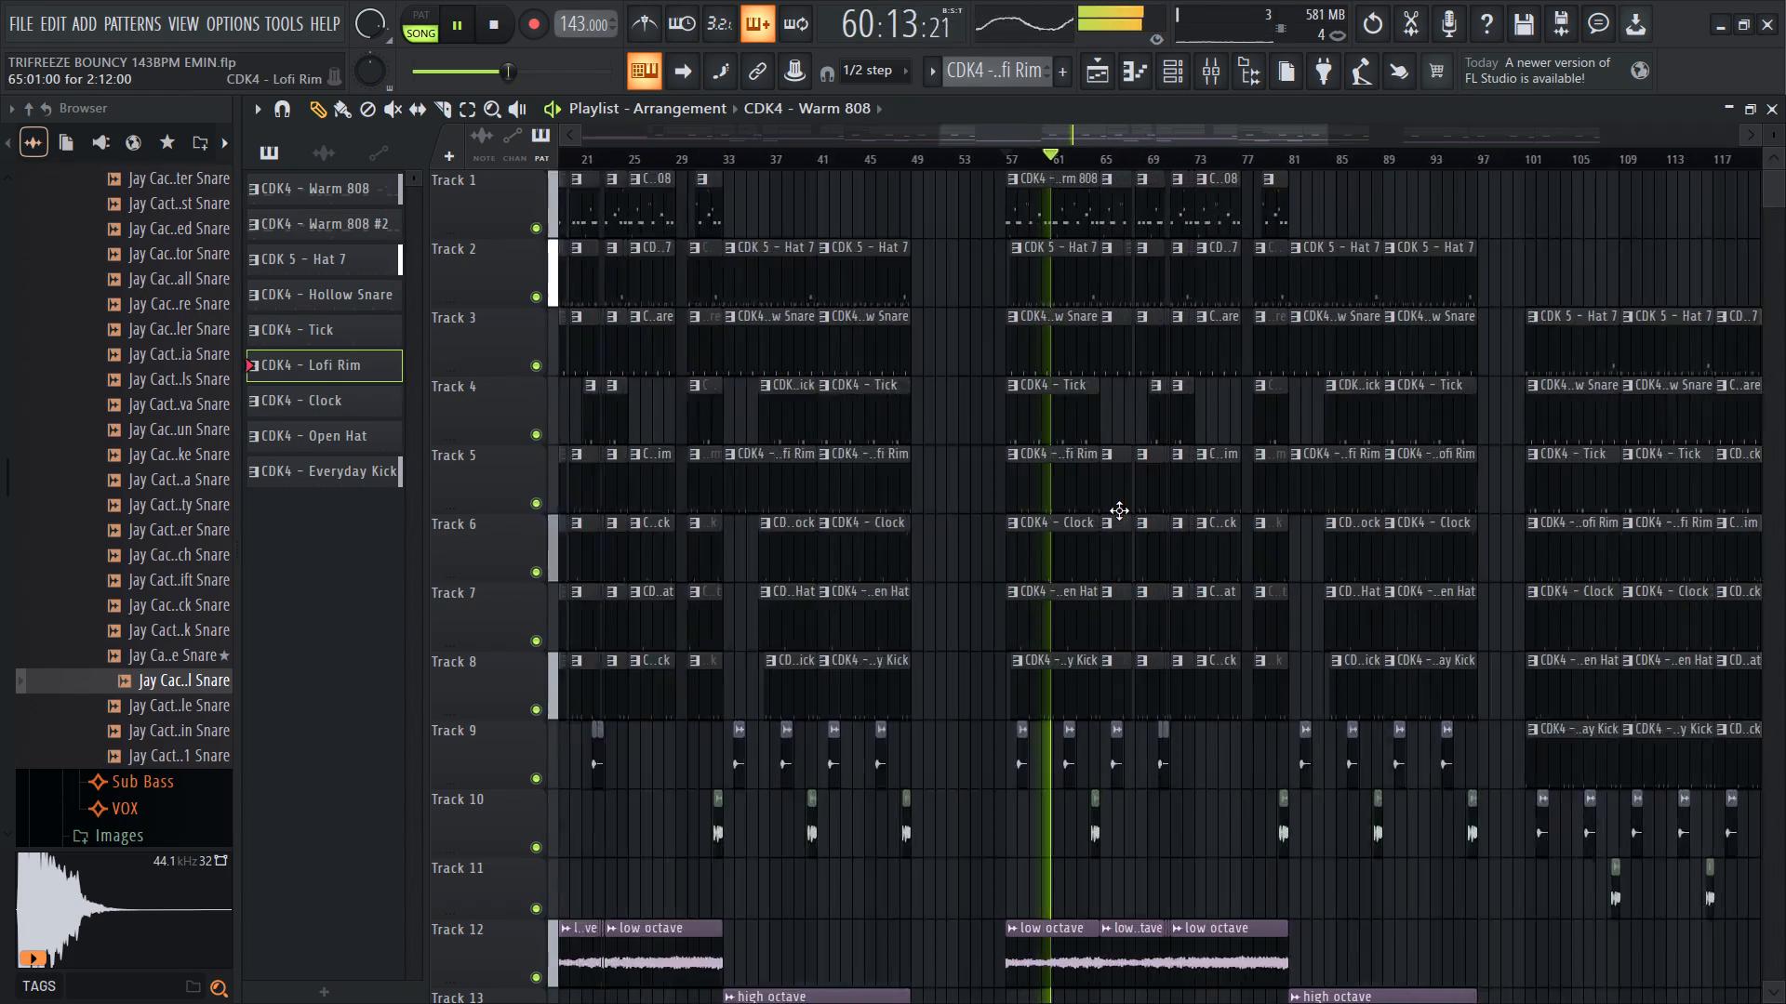
ctrl+scroll(1119, 510, up, 19)
ctrl+scroll(1115, 514, down, 14)
ctrl+scroll(1175, 639, down, 15)
ctrl+scroll(678, 670, up, 9)
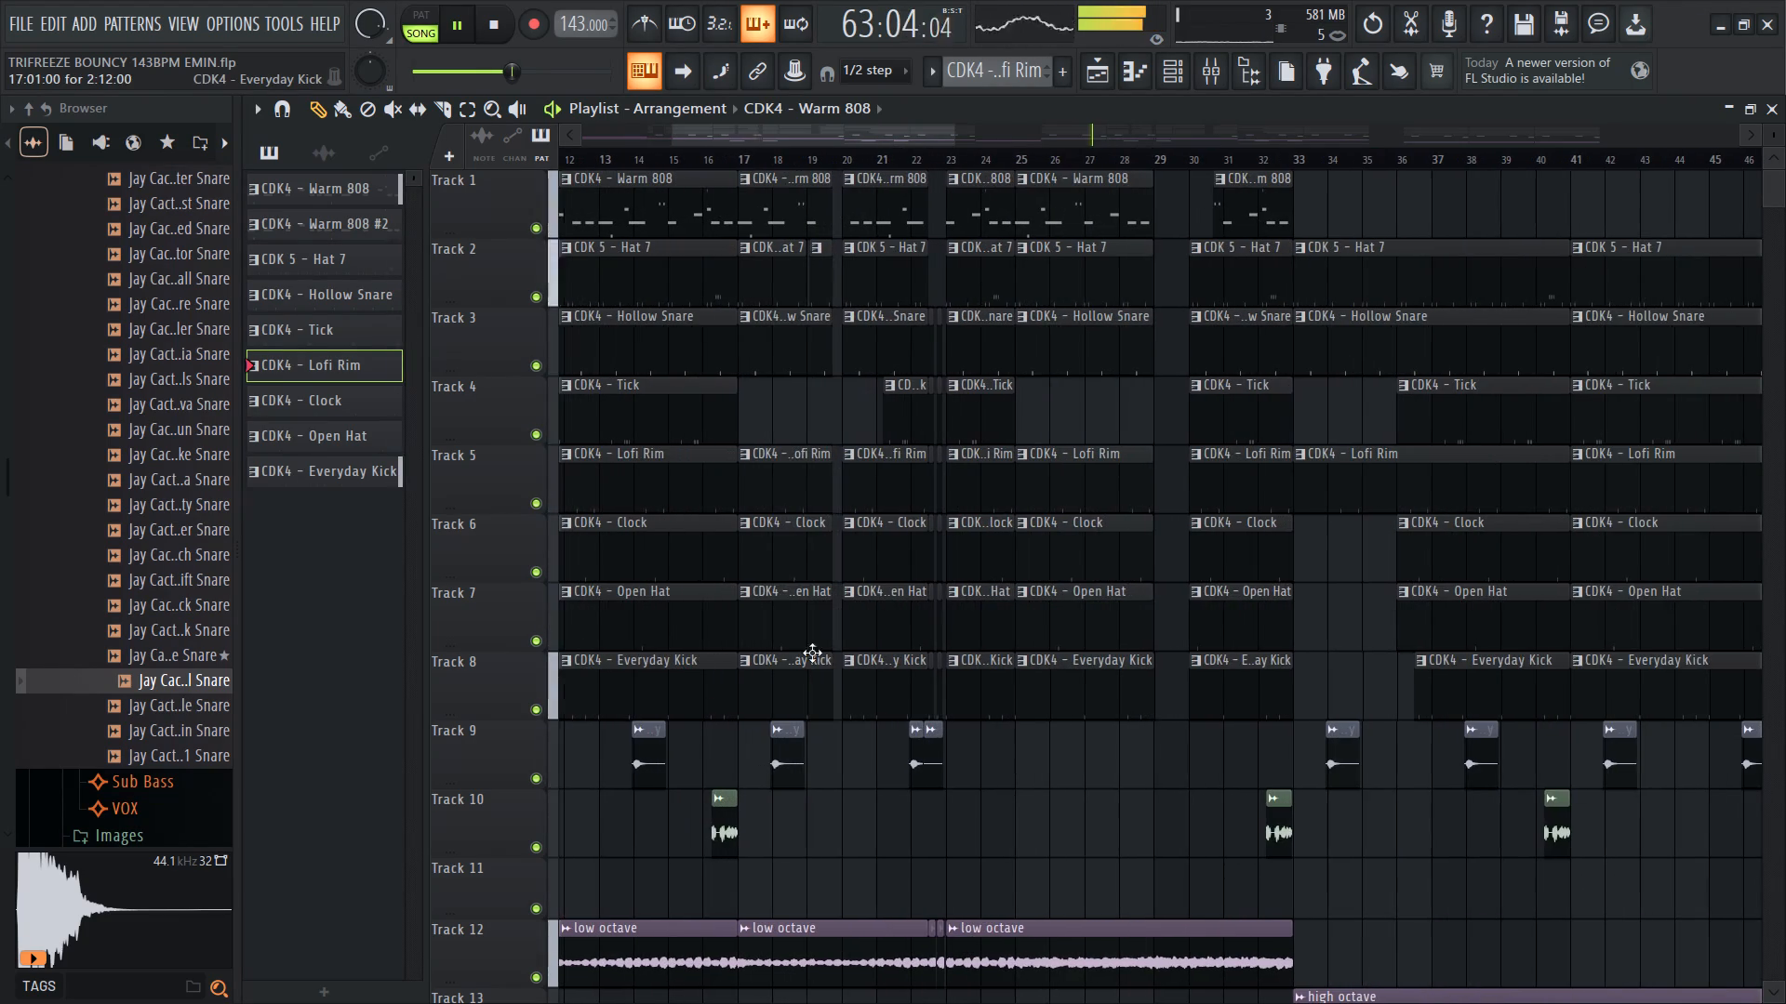
ctrl+scroll(899, 651, up, 20)
ctrl+scroll(899, 651, up, 2)
ctrl+scroll(1330, 651, down, 6)
ctrl+scroll(1552, 636, up, 2)
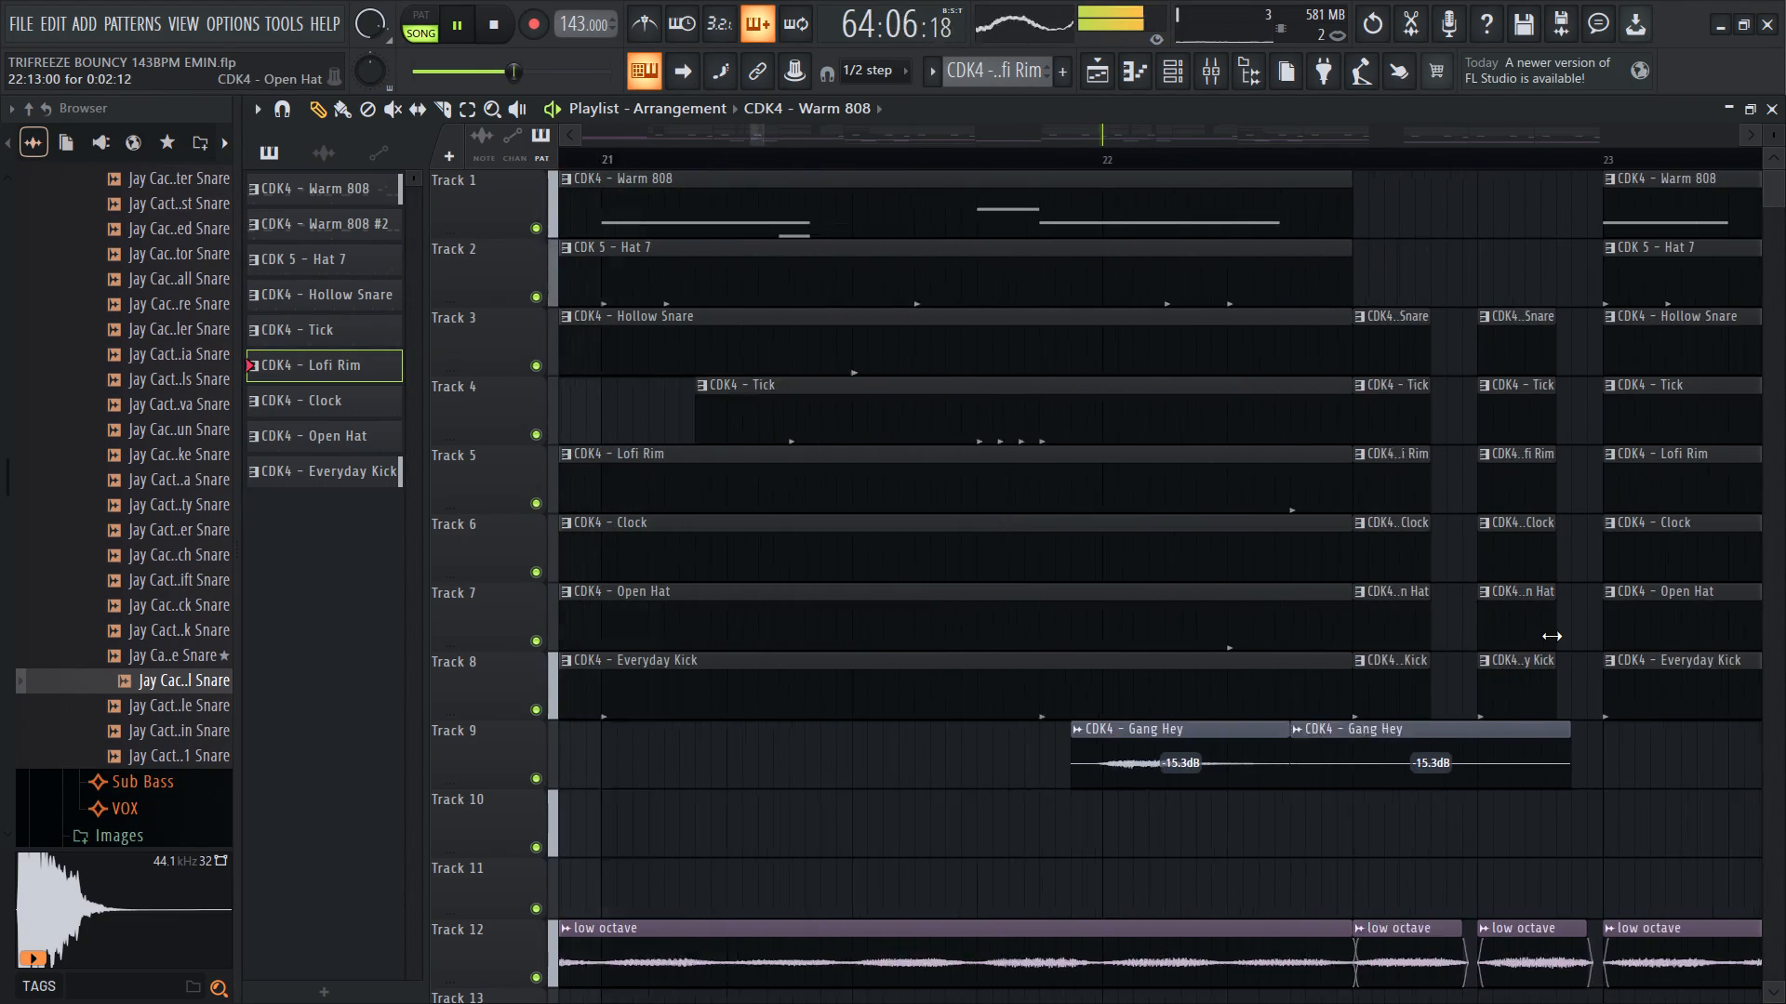
Delete the short drum clips on Tracks 3 to 8 between the middle of bar 22 and bar 23, and play the break.
ctrl+scroll(1552, 636, up, 6)
ctrl+scroll(1553, 636, down, 9)
ctrl+scroll(1502, 619, up, 8)
right_drag(1333, 315, 1579, 401)
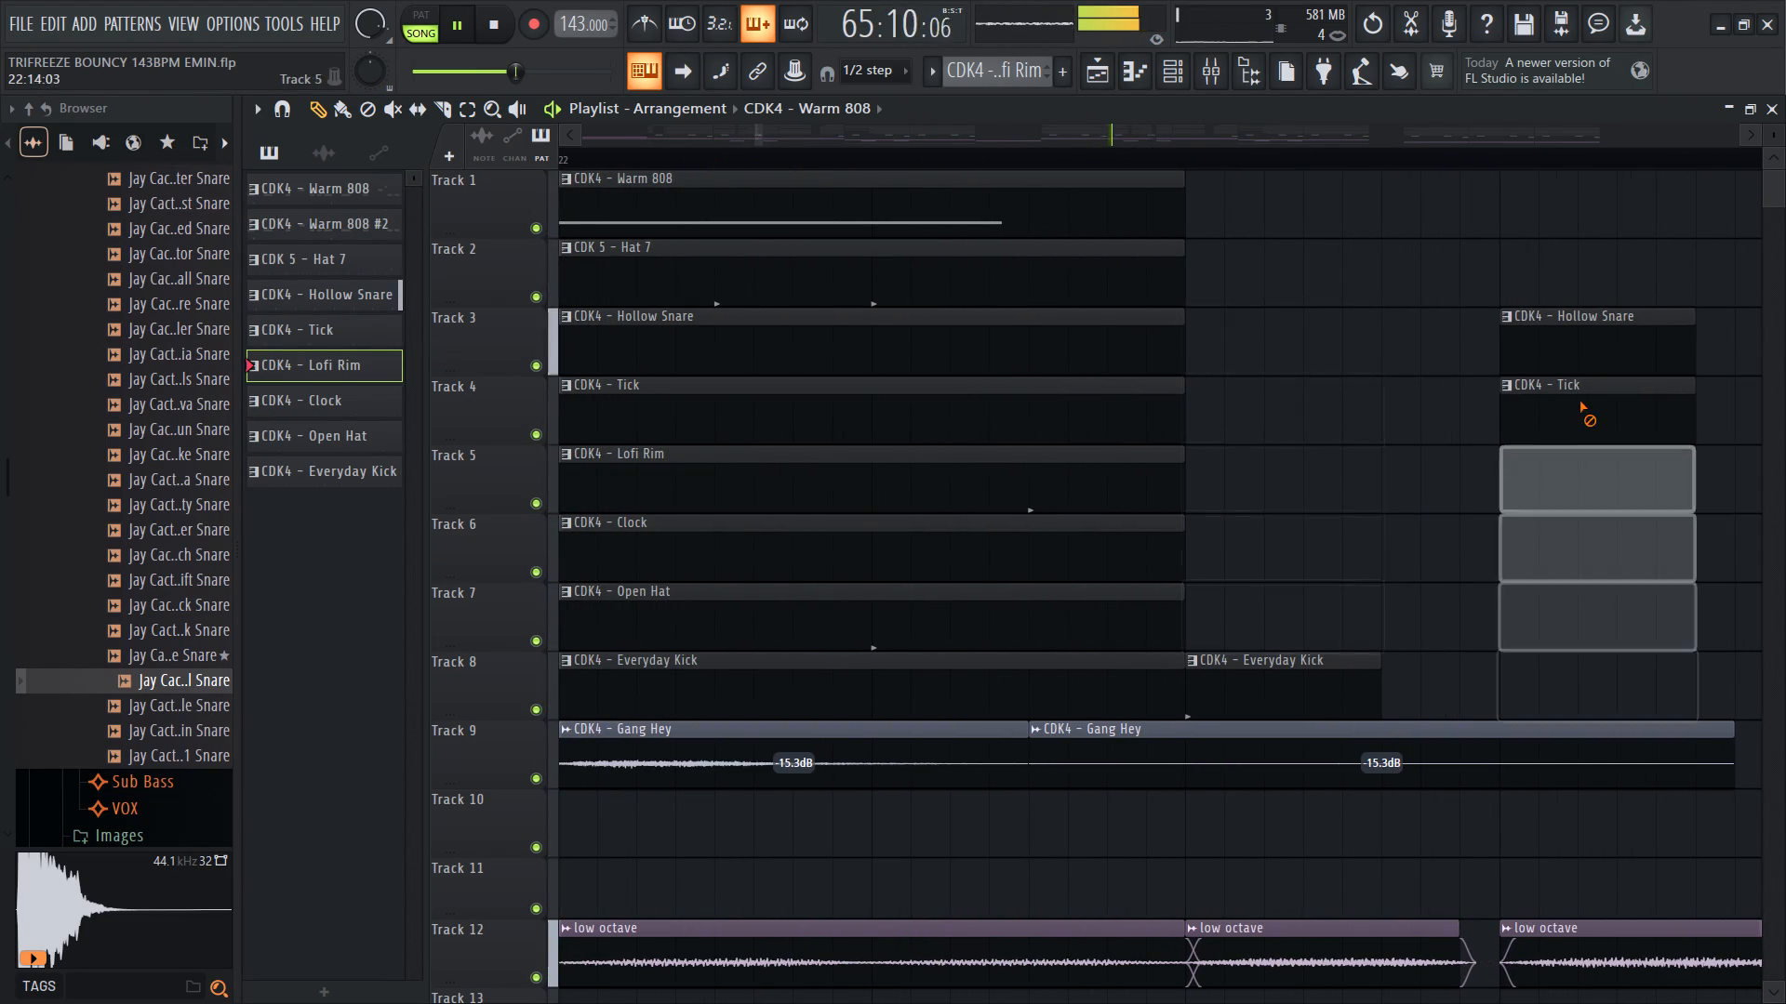
right_drag(1579, 401, 1303, 595)
click(1022, 145)
click(1054, 166)
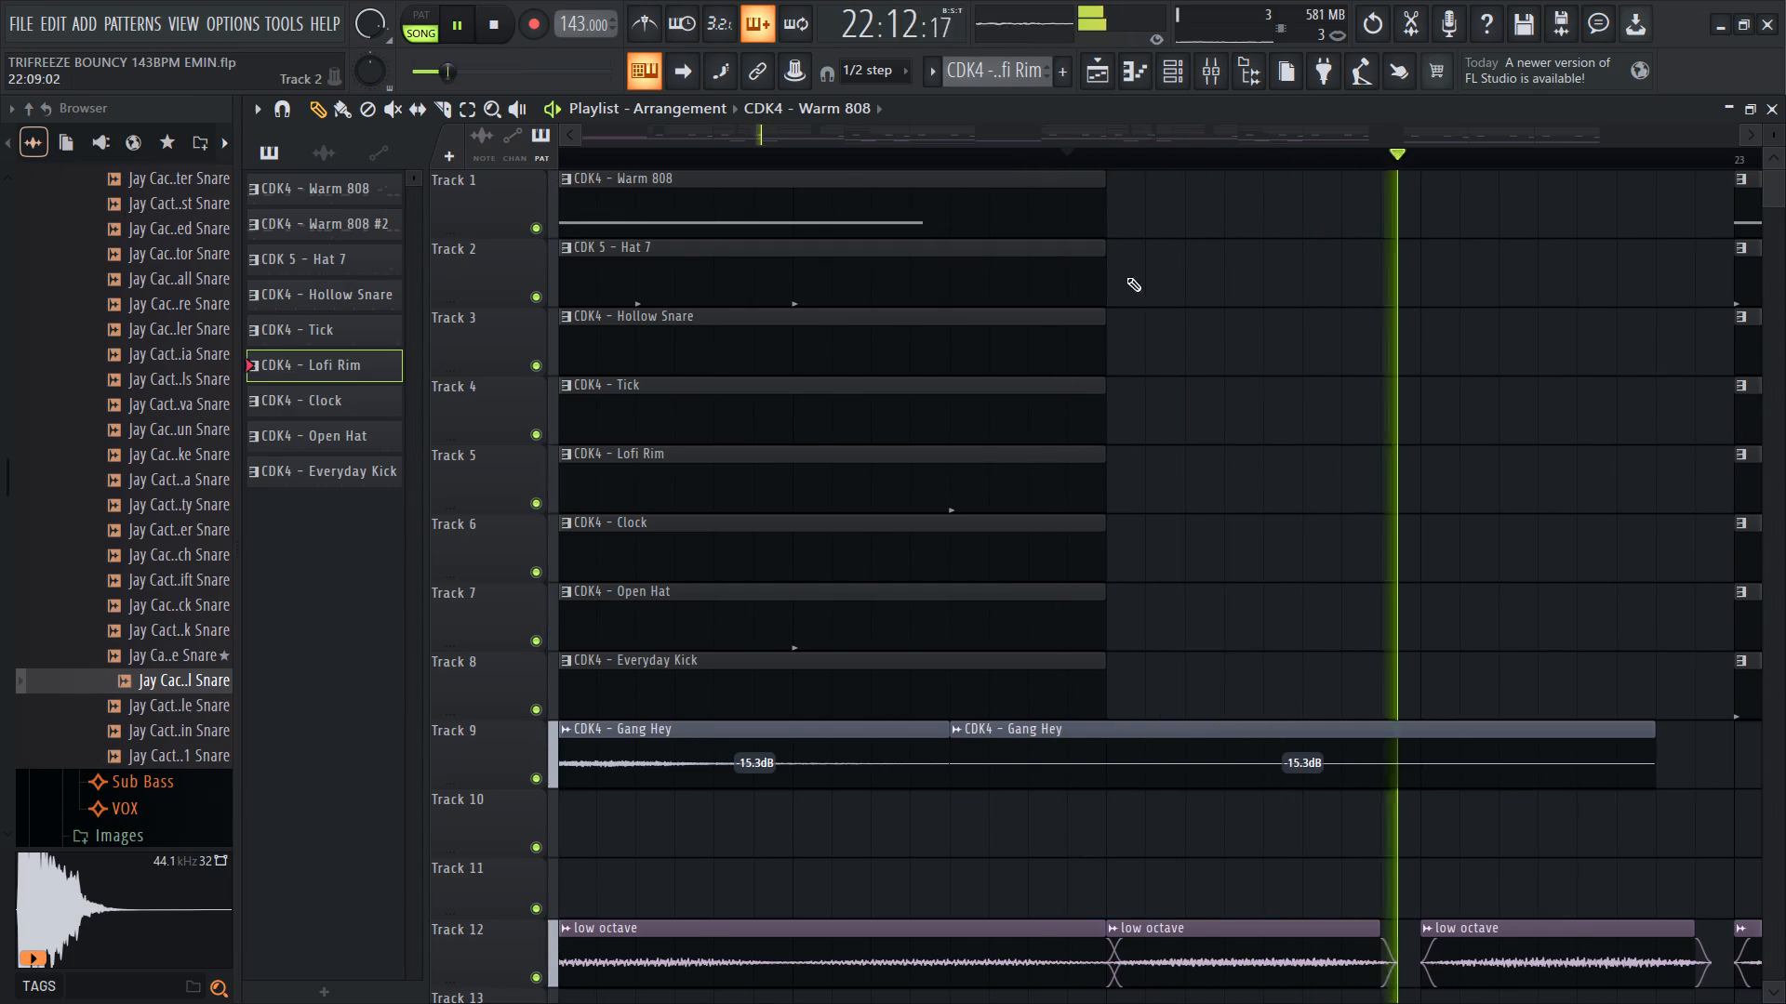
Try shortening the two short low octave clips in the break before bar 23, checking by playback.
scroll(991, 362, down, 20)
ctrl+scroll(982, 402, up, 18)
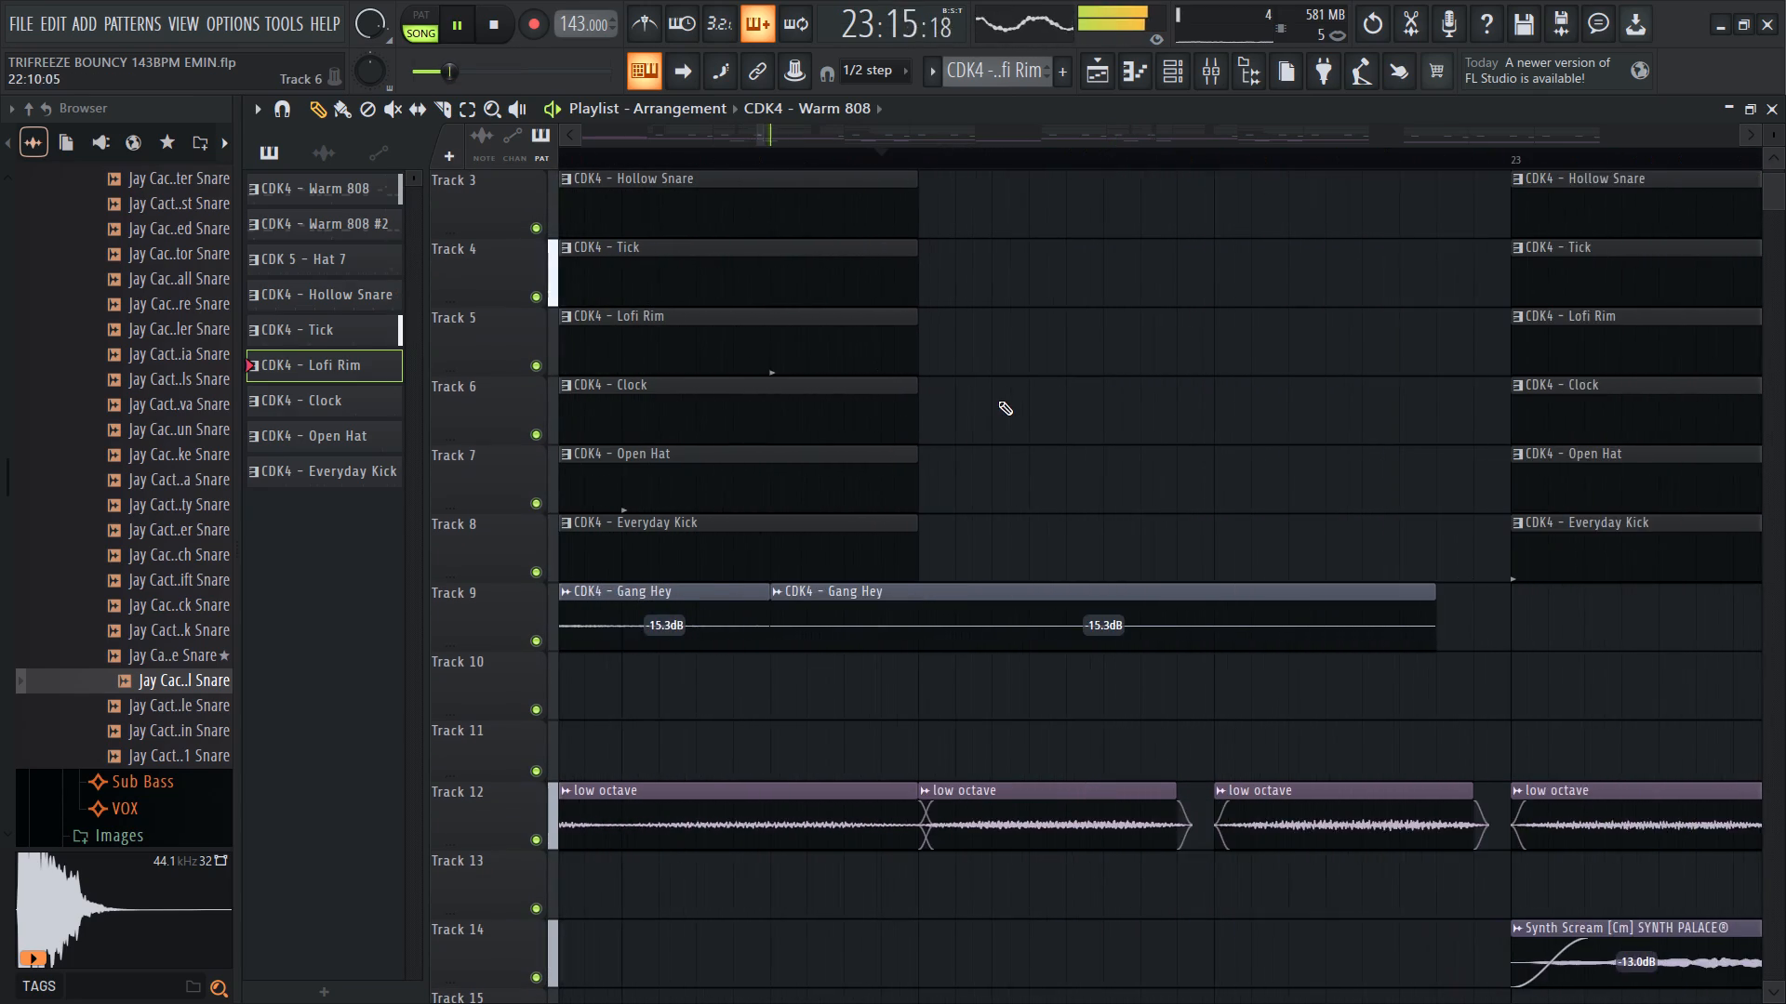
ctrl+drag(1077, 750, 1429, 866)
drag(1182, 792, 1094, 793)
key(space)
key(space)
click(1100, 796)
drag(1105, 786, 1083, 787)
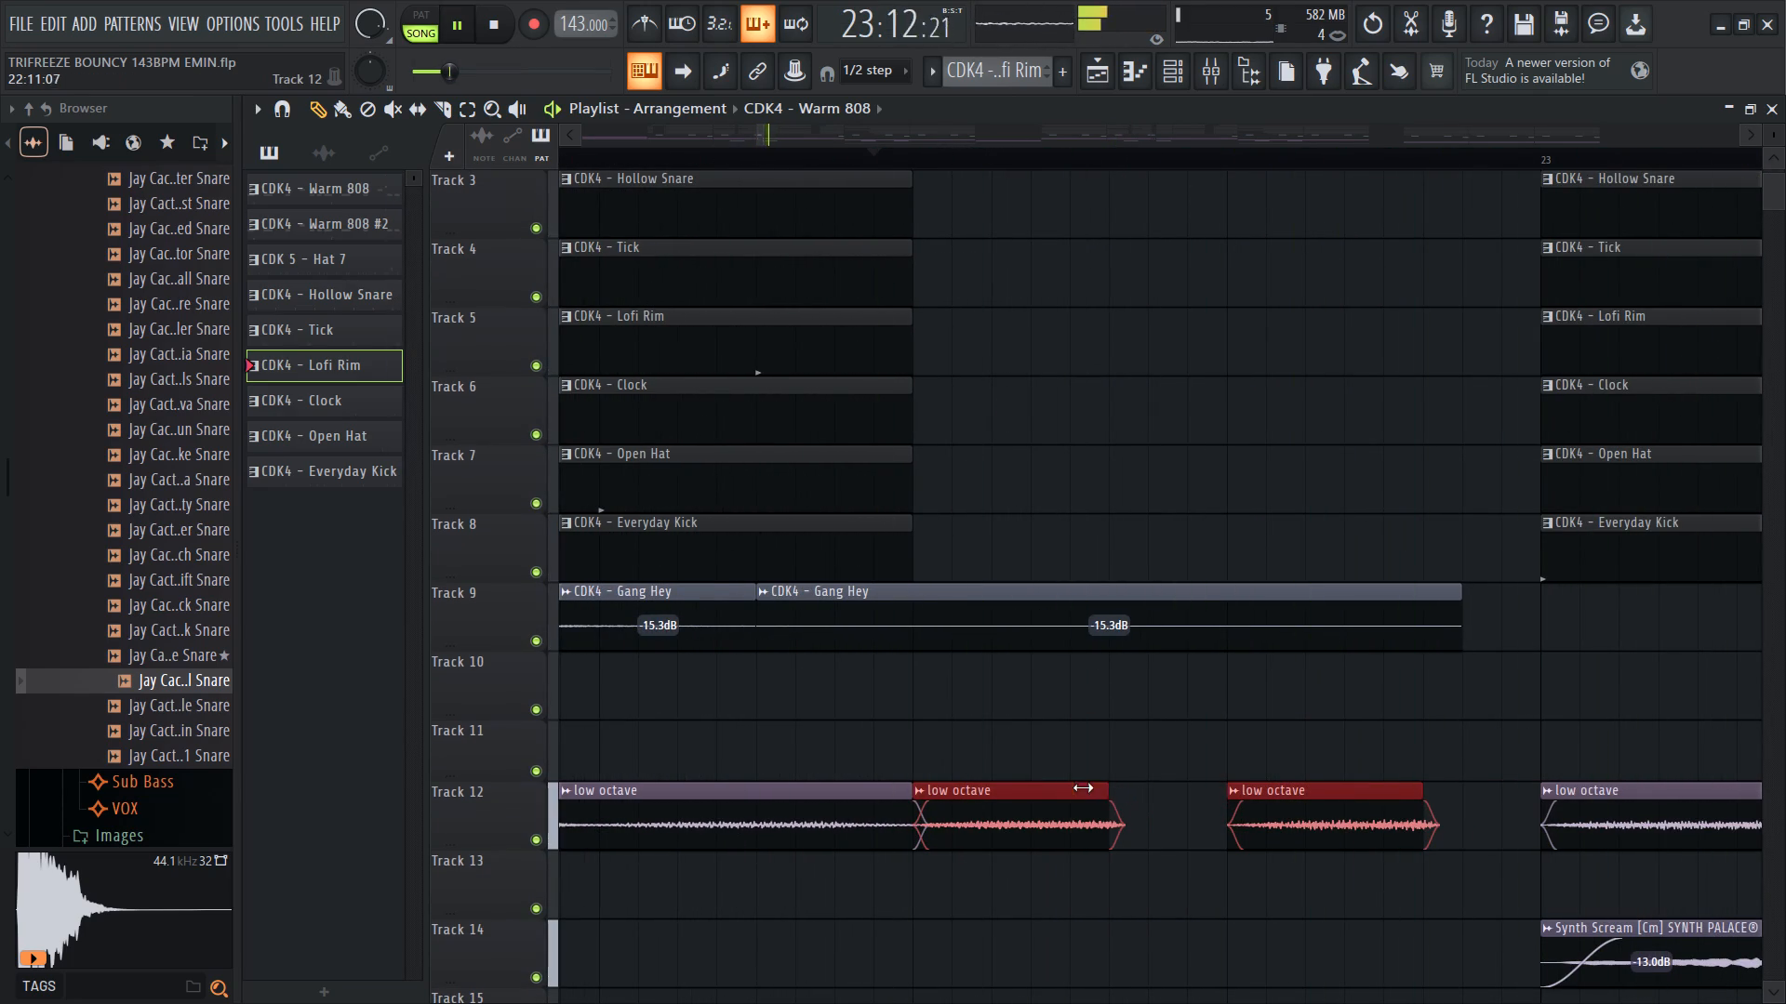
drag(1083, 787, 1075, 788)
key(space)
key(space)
Lengthen both short low octave clips on Track 12 until they run without gaps up to bar 23, checking by playback.
drag(1070, 787, 1159, 788)
key(space)
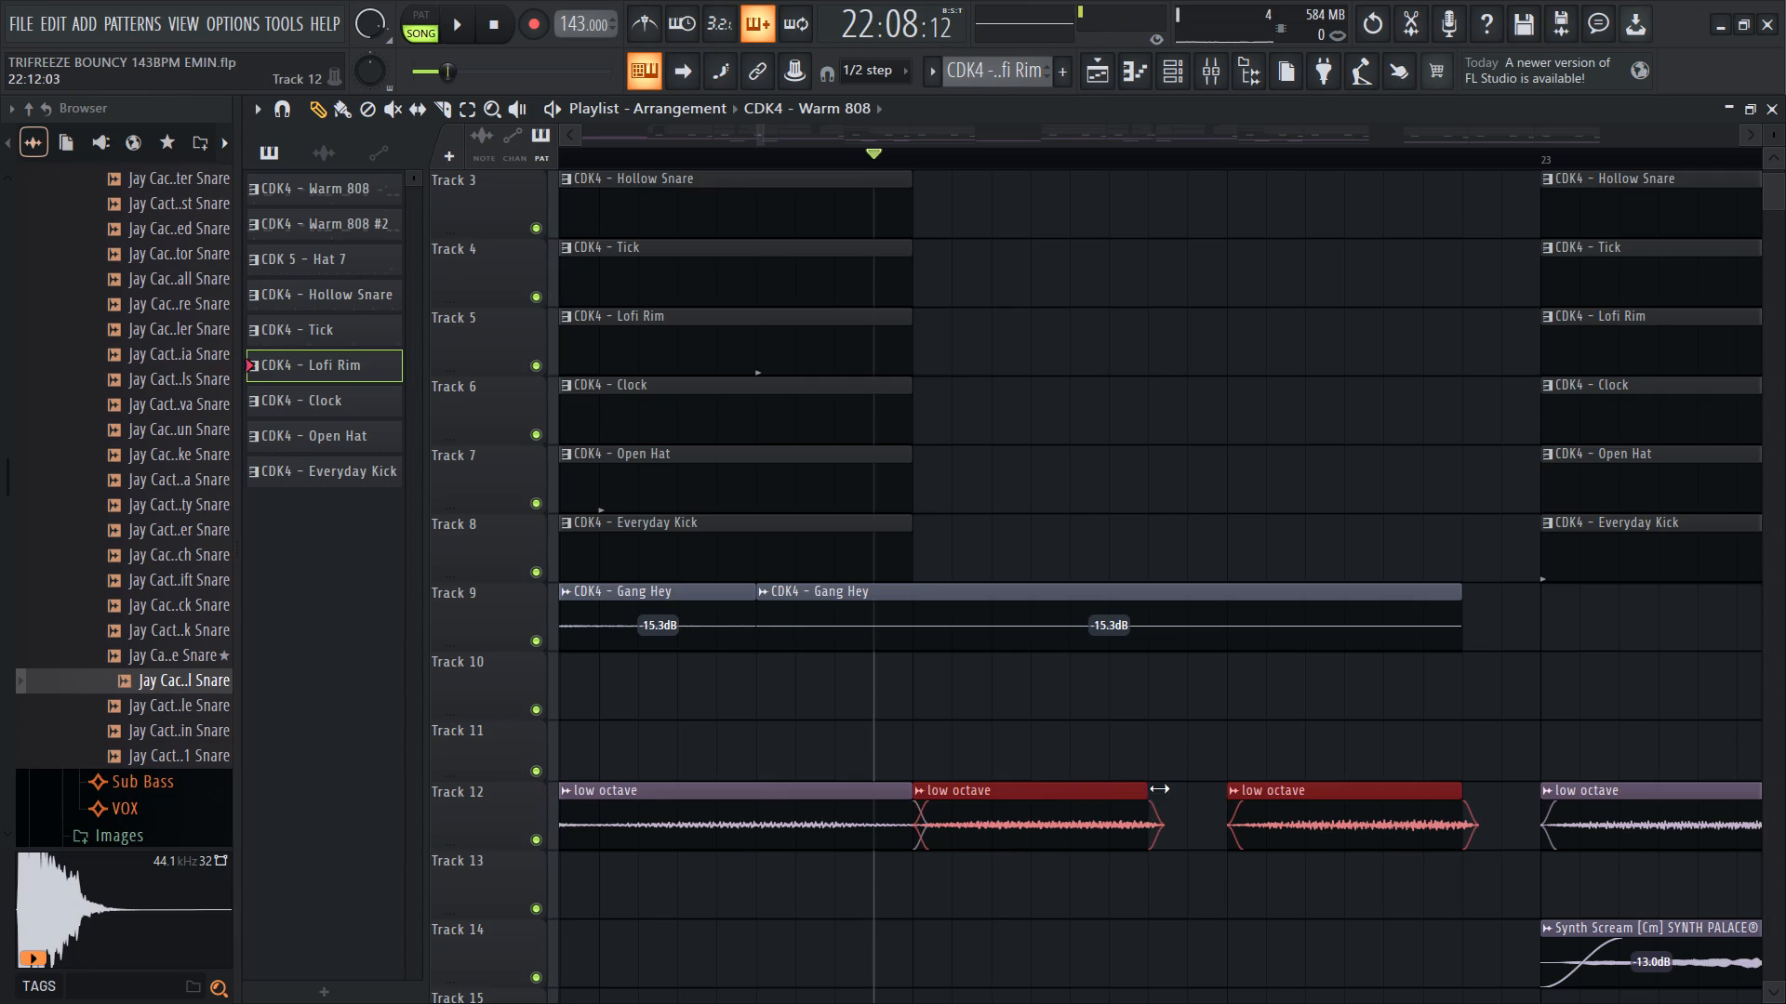
drag(1159, 788, 1197, 786)
key(space)
drag(1179, 785, 1192, 785)
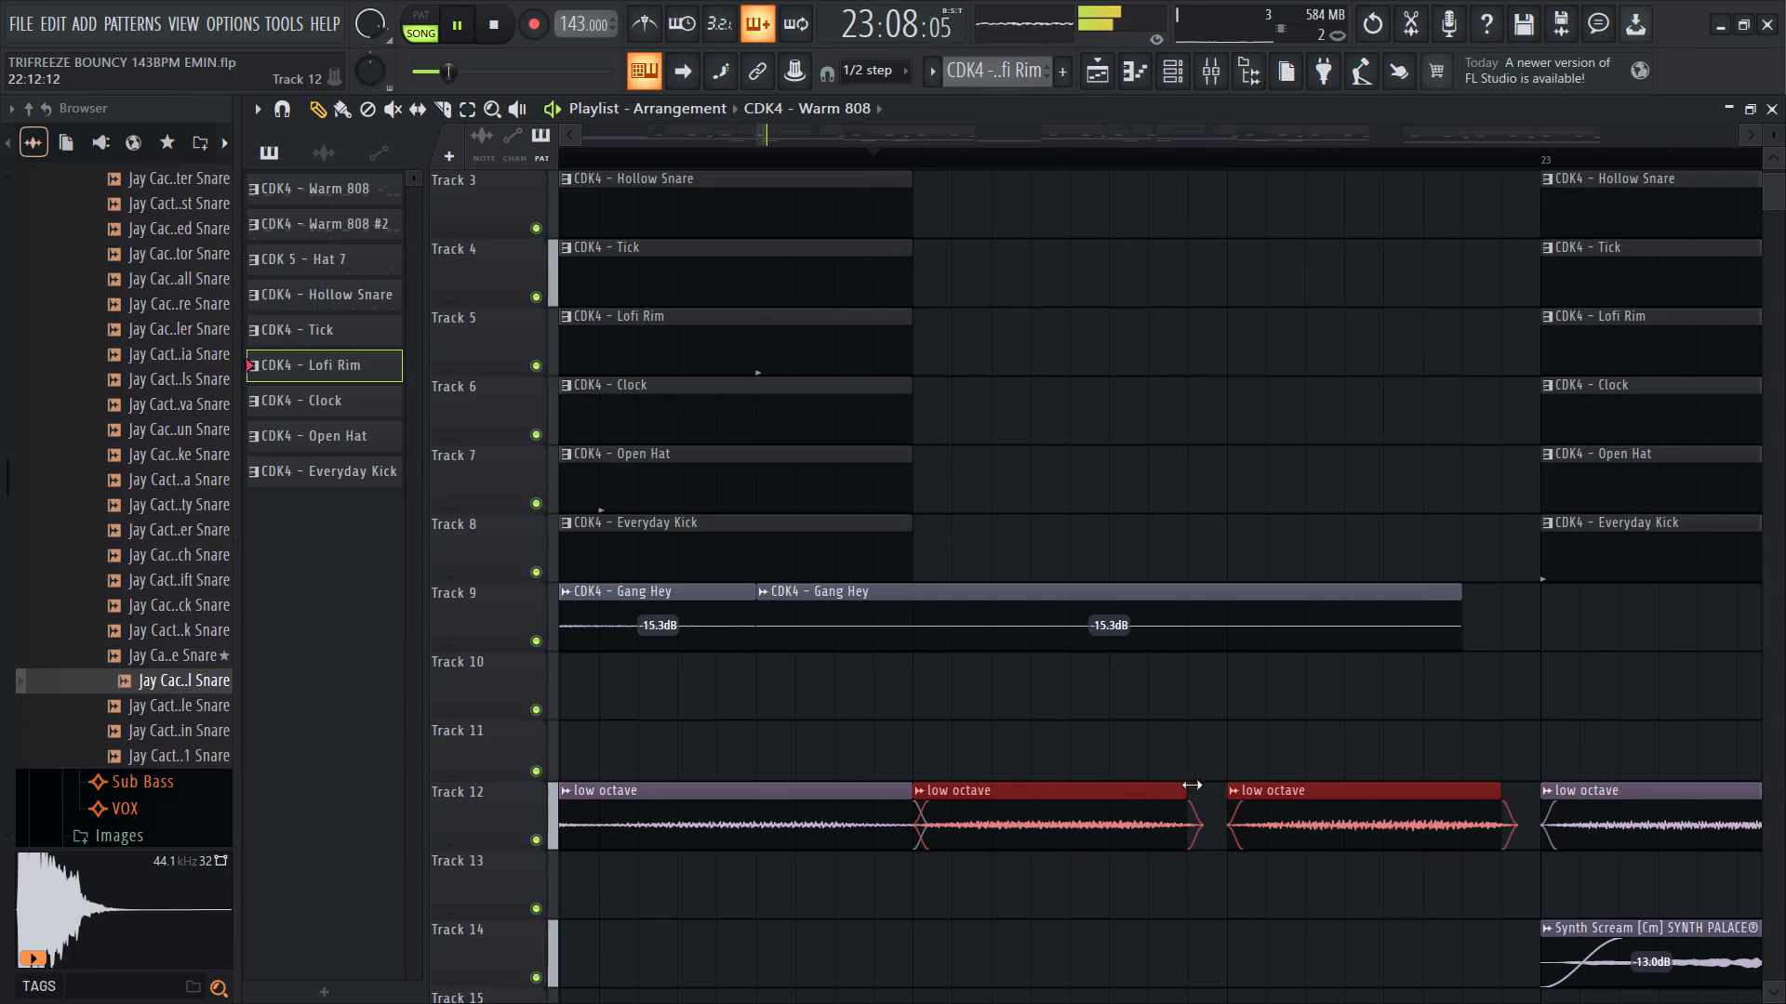
drag(1192, 785, 1210, 785)
key(space)
key(space)
ctrl+scroll(1180, 583, down, 8)
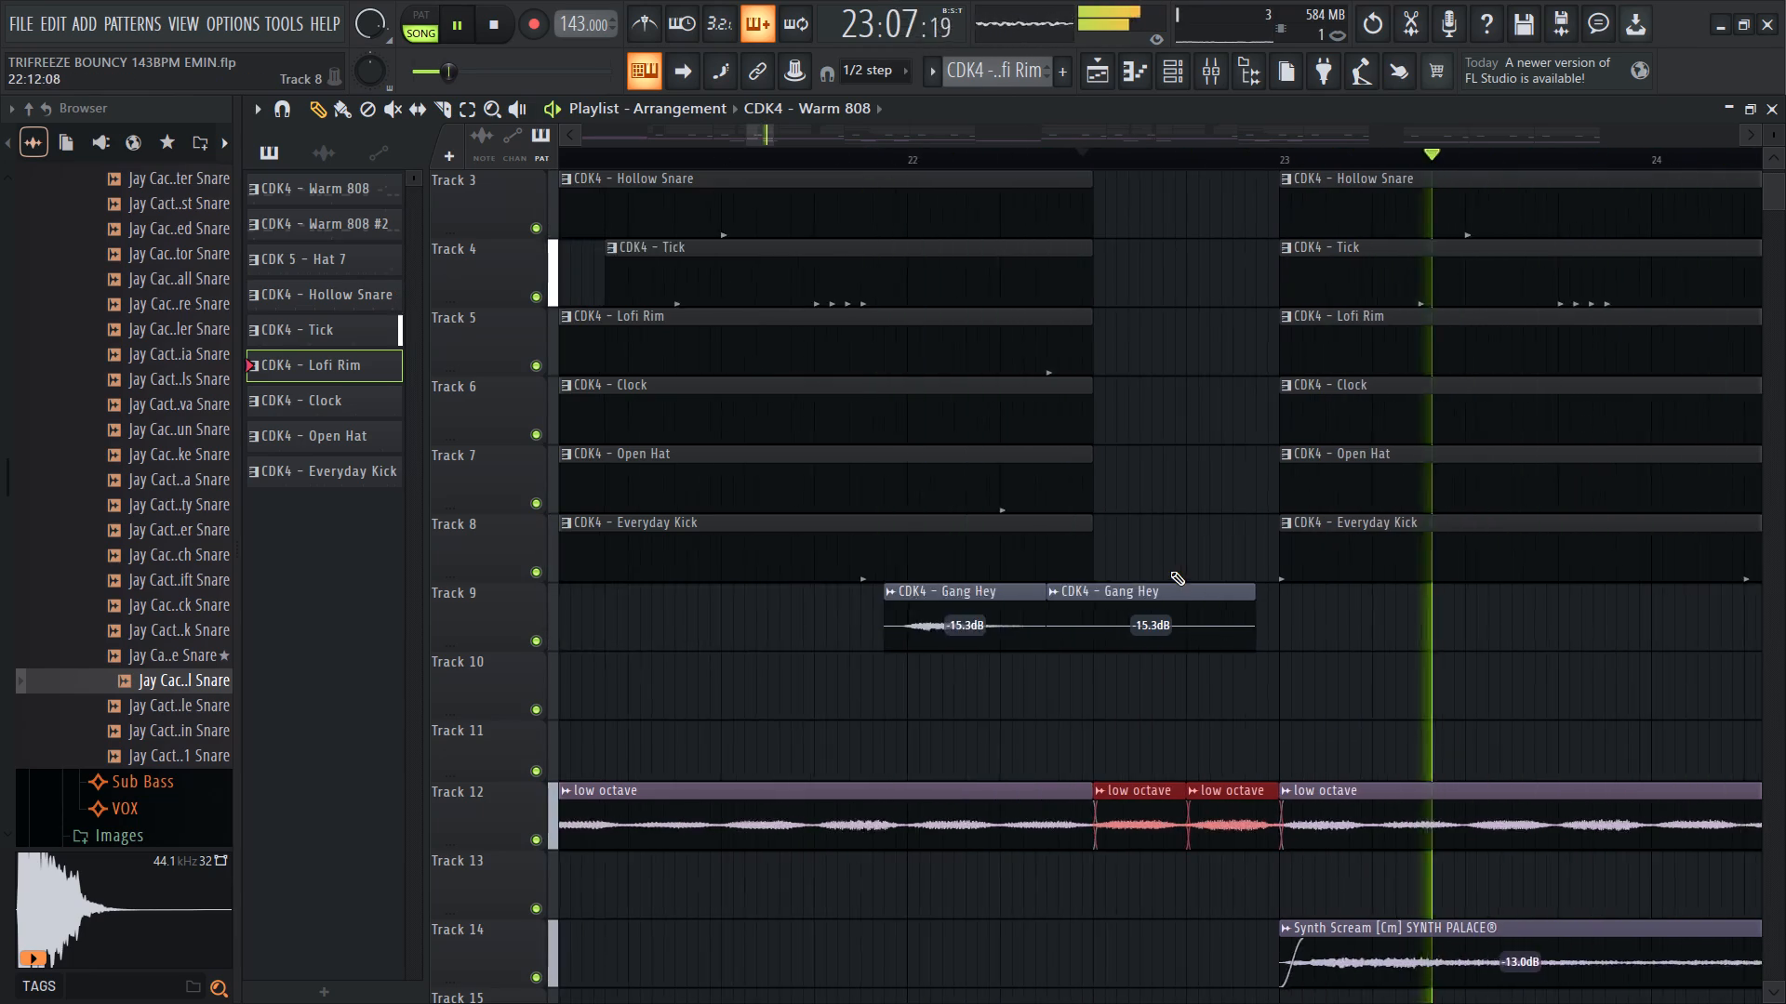
ctrl+scroll(1170, 571, down, 7)
ctrl+scroll(1162, 641, up, 7)
ctrl+scroll(1162, 641, down, 7)
click(1103, 148)
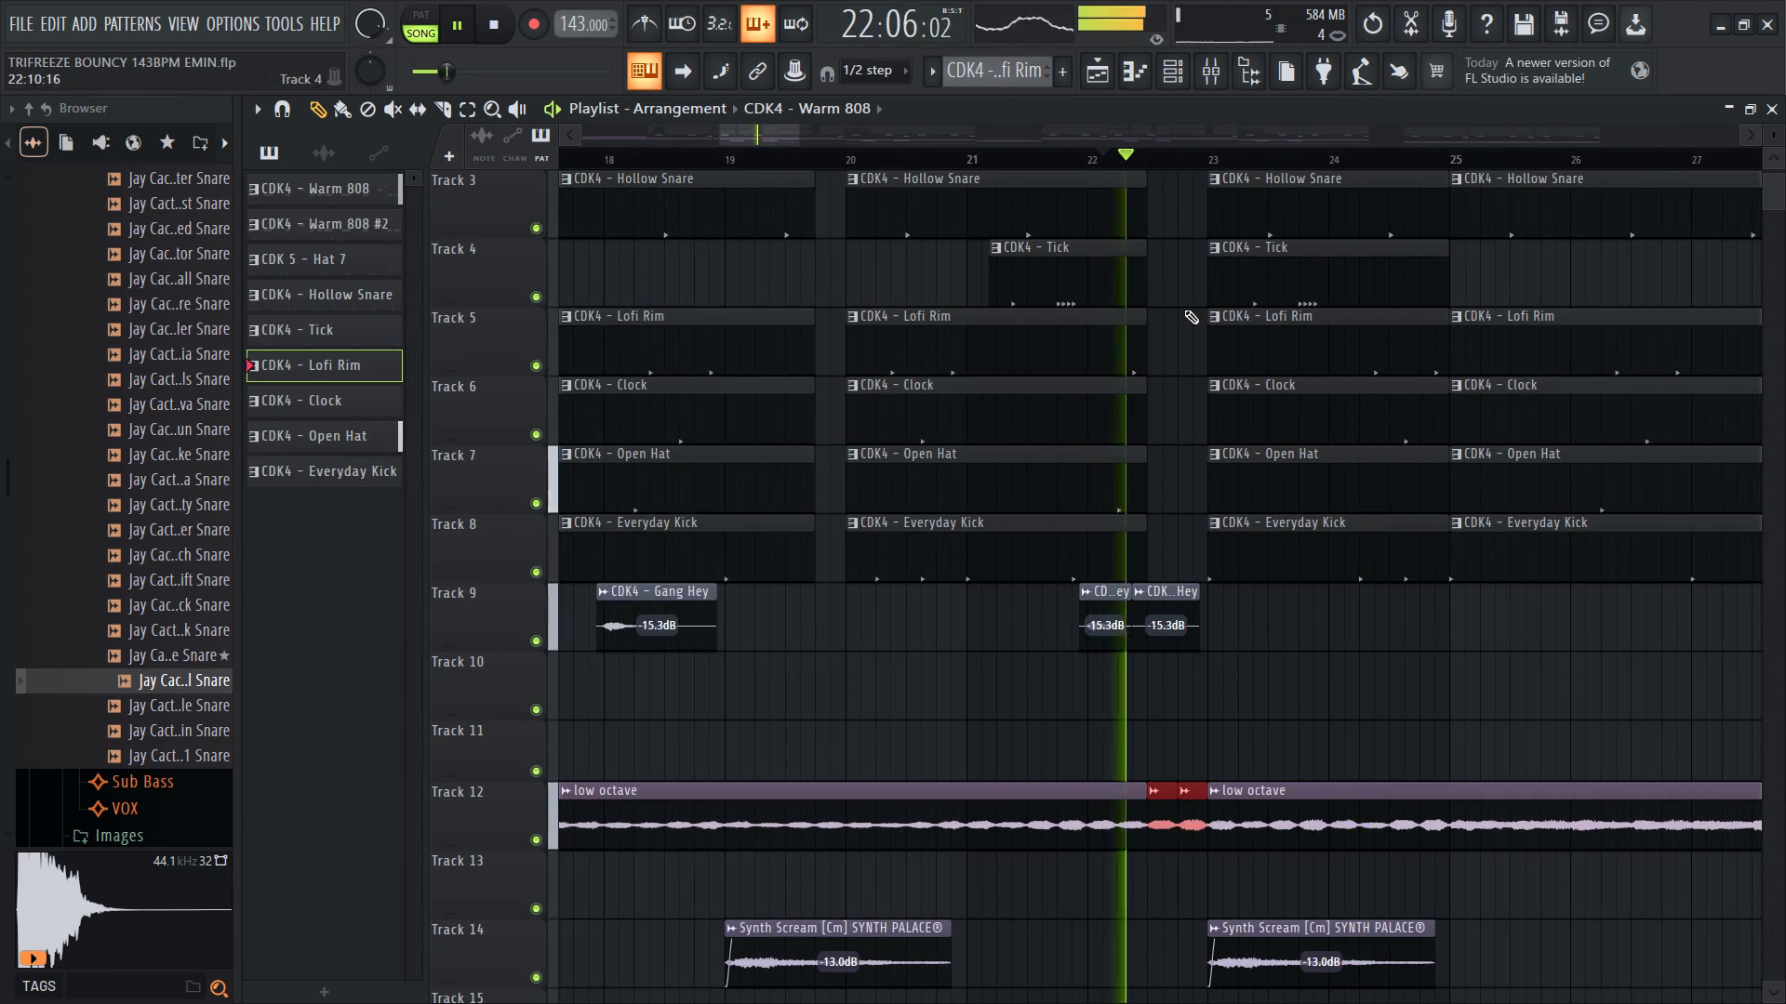
Slice off the tail of the second Gang Hey clip on Track 9 before bar 23 and delete the rest of it.
scroll(1241, 539, down, 5)
ctrl+scroll(1215, 330, up, 11)
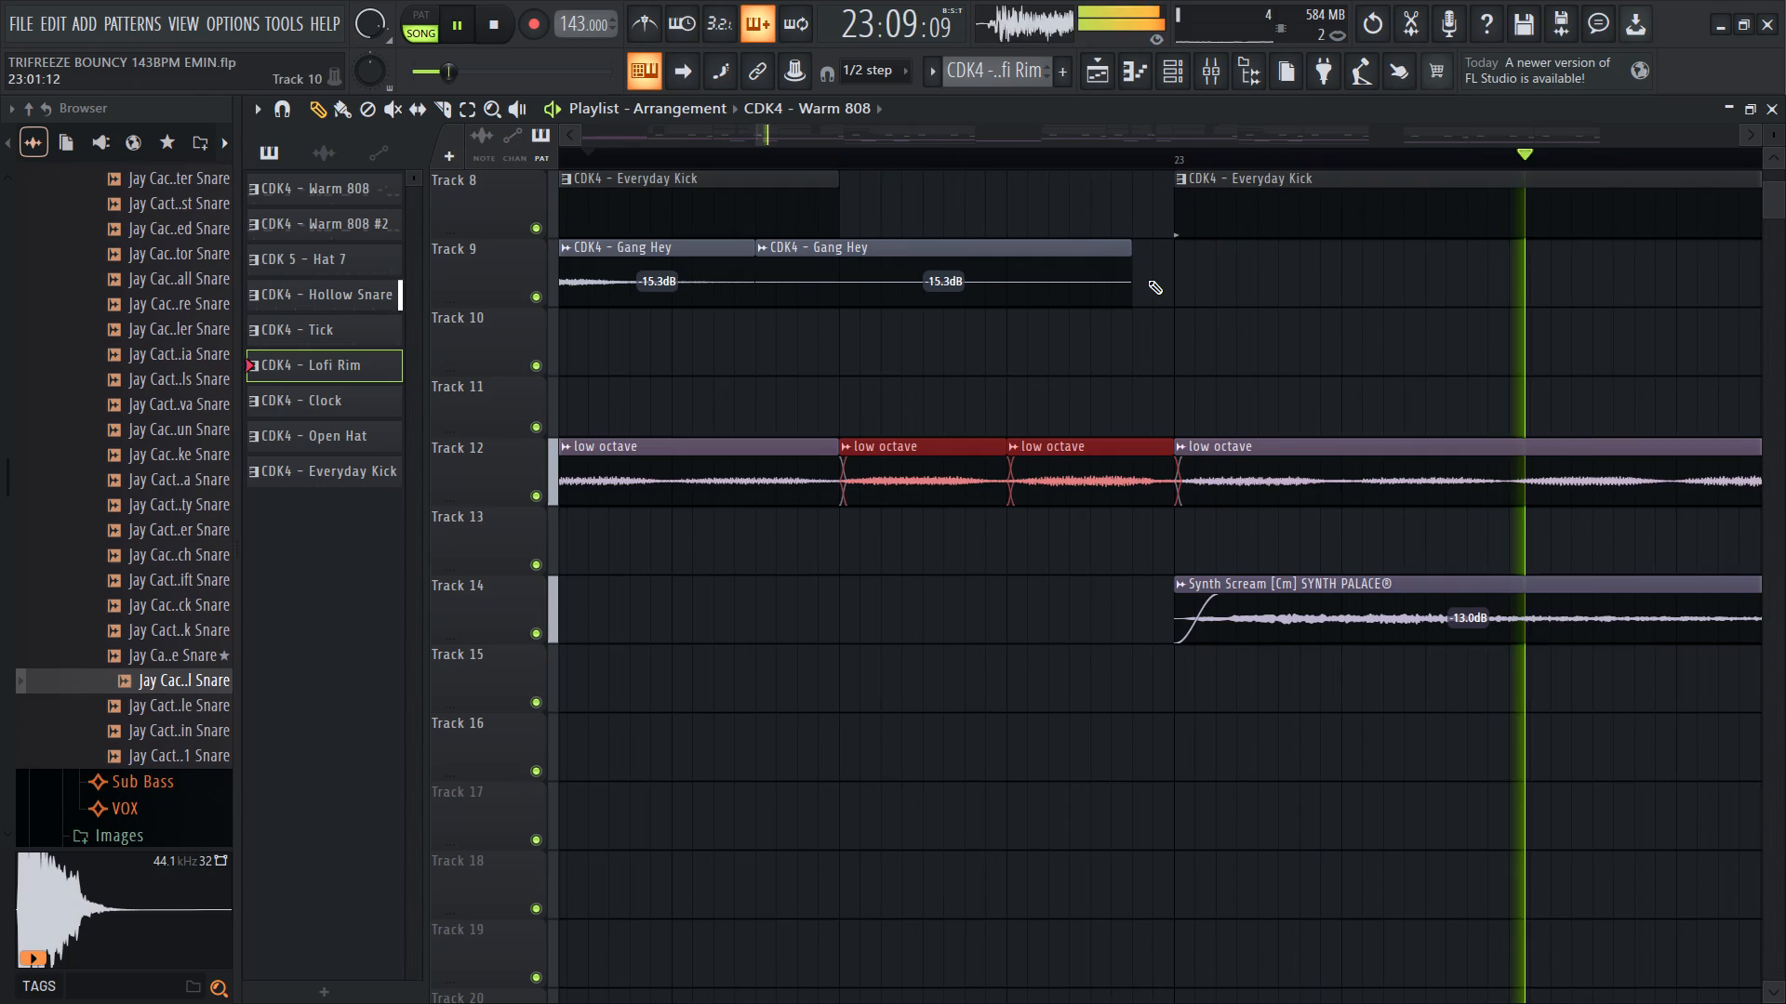
click(447, 113)
shift+right_click(1002, 245)
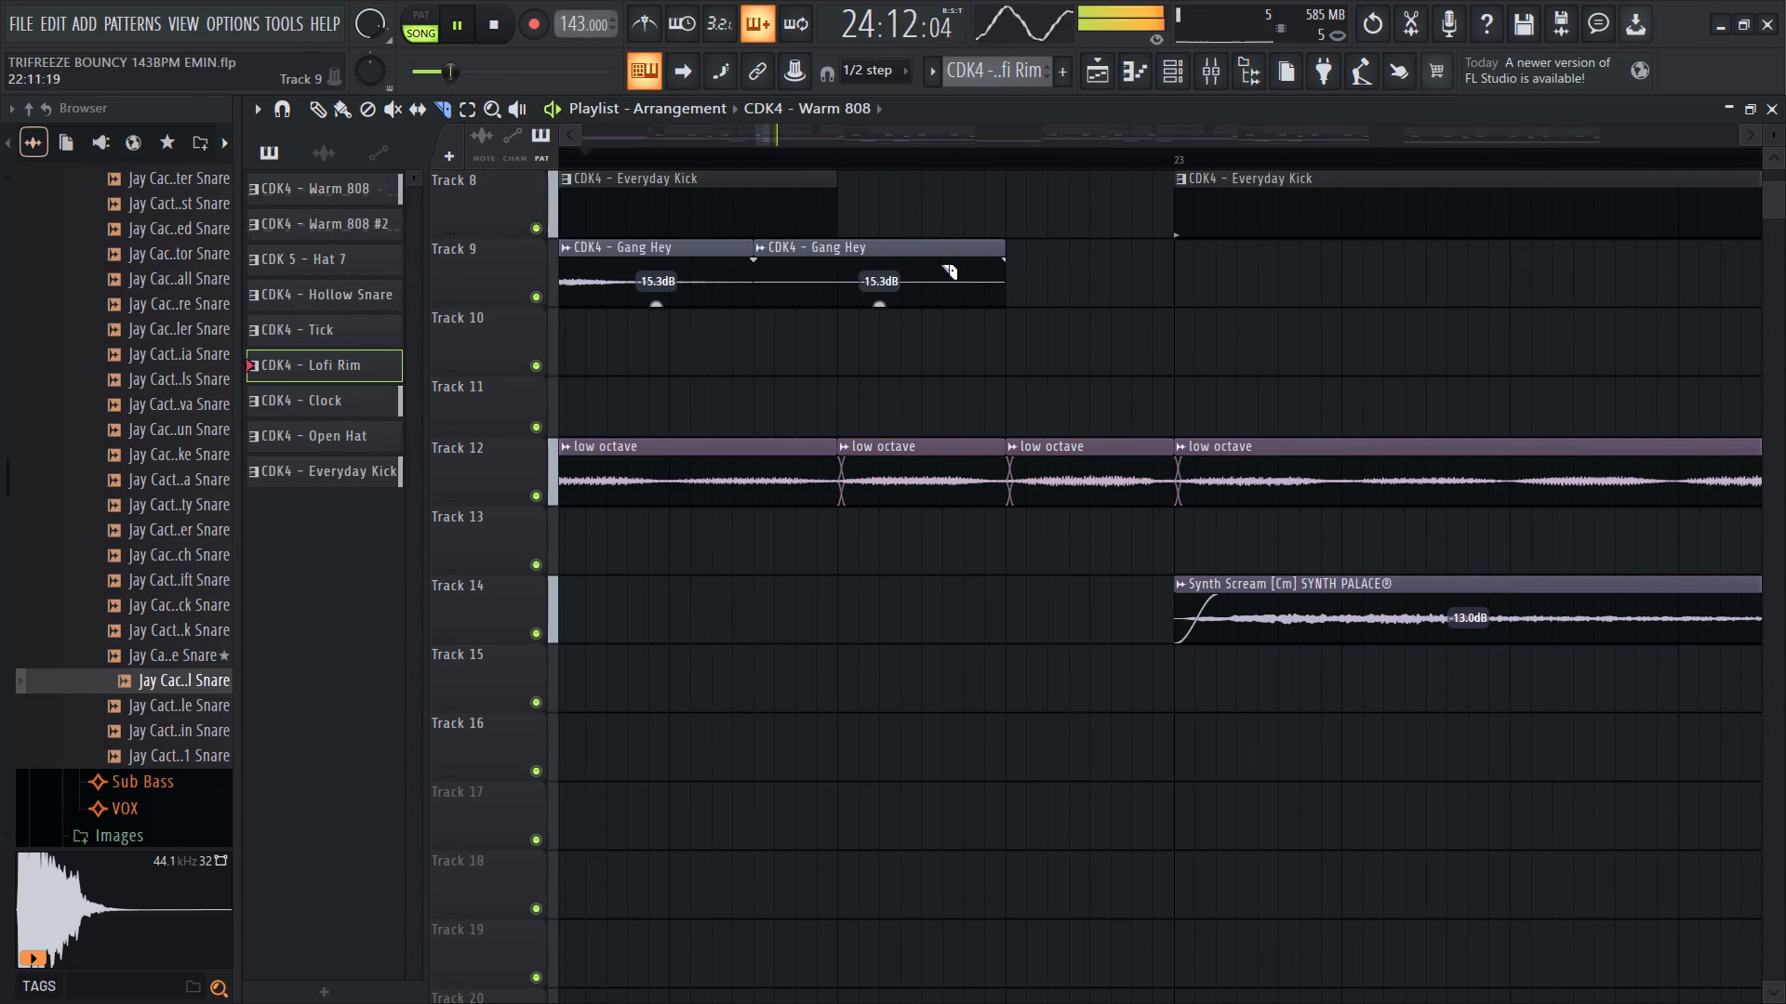
shift+right_click(919, 264)
shift+right_click(826, 257)
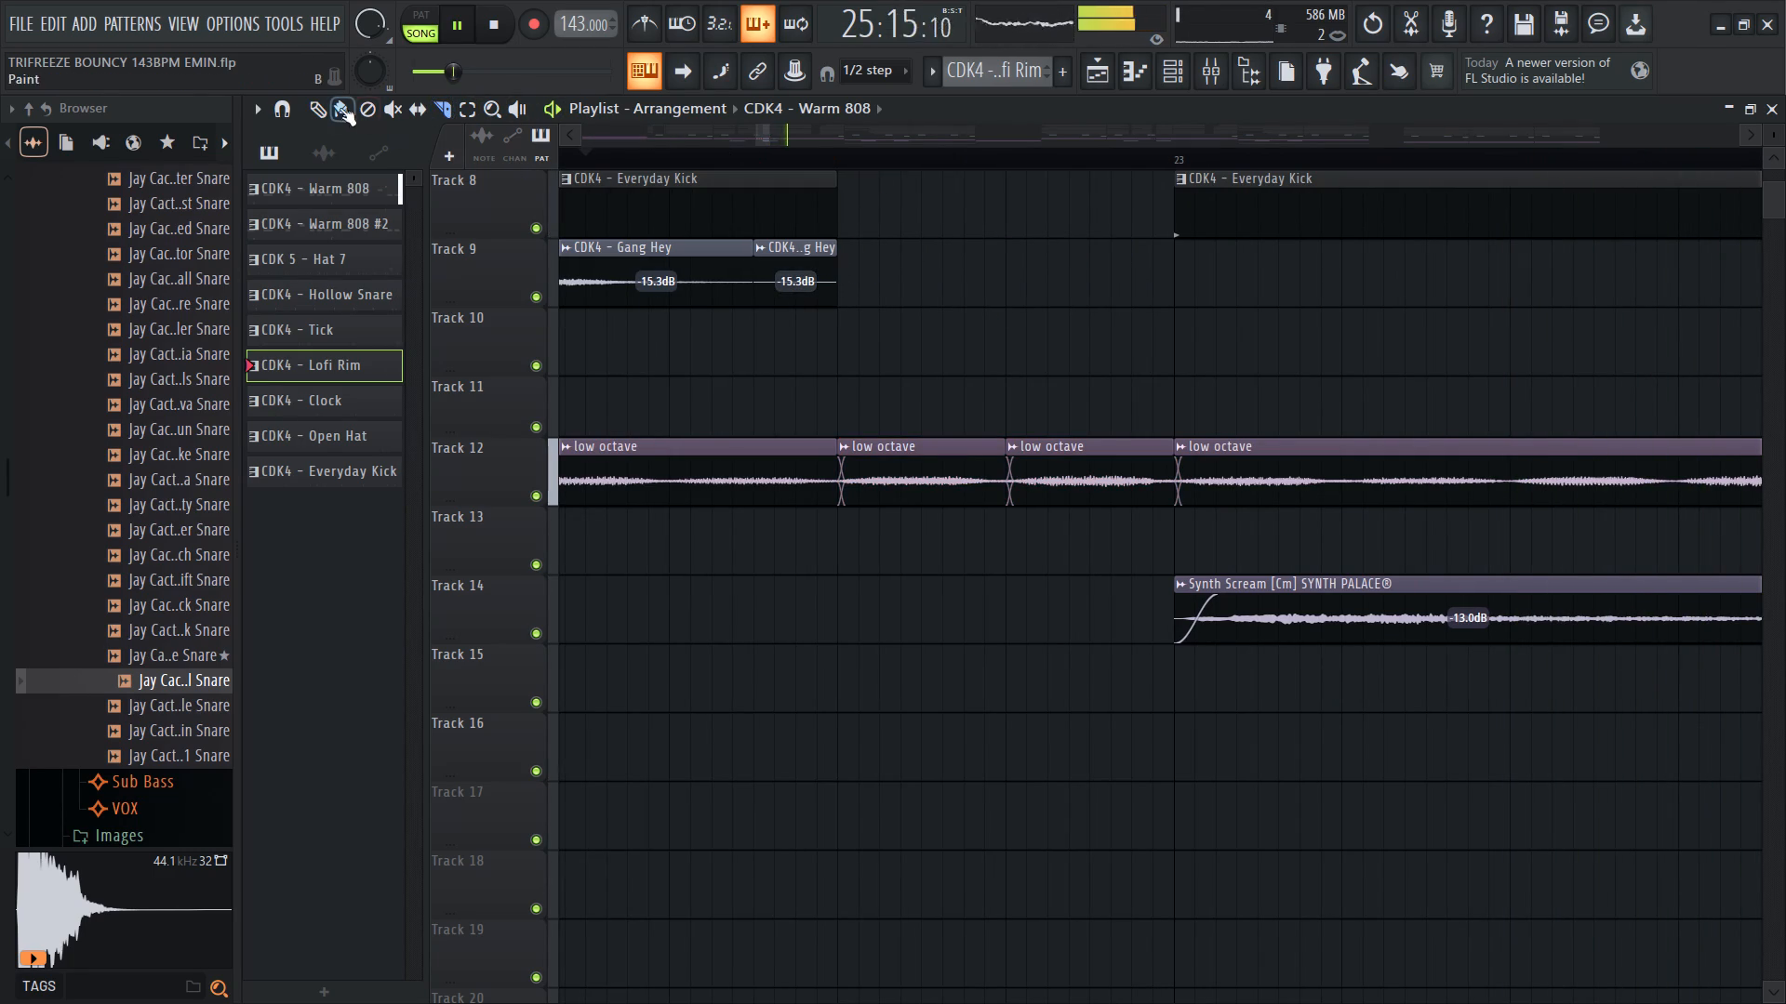
click(326, 104)
right_click(801, 272)
Select all clips and set the timeline selection from bar 1 to about bar 98.
ctrl+scroll(850, 258, down, 19)
alt+scroll(1089, 349, down, 8)
ctrl+scroll(1060, 406, down, 17)
ctrl+scroll(1379, 400, up, 7)
ctrl+scroll(1367, 264, up, 8)
ctrl+scroll(1529, 251, up, 10)
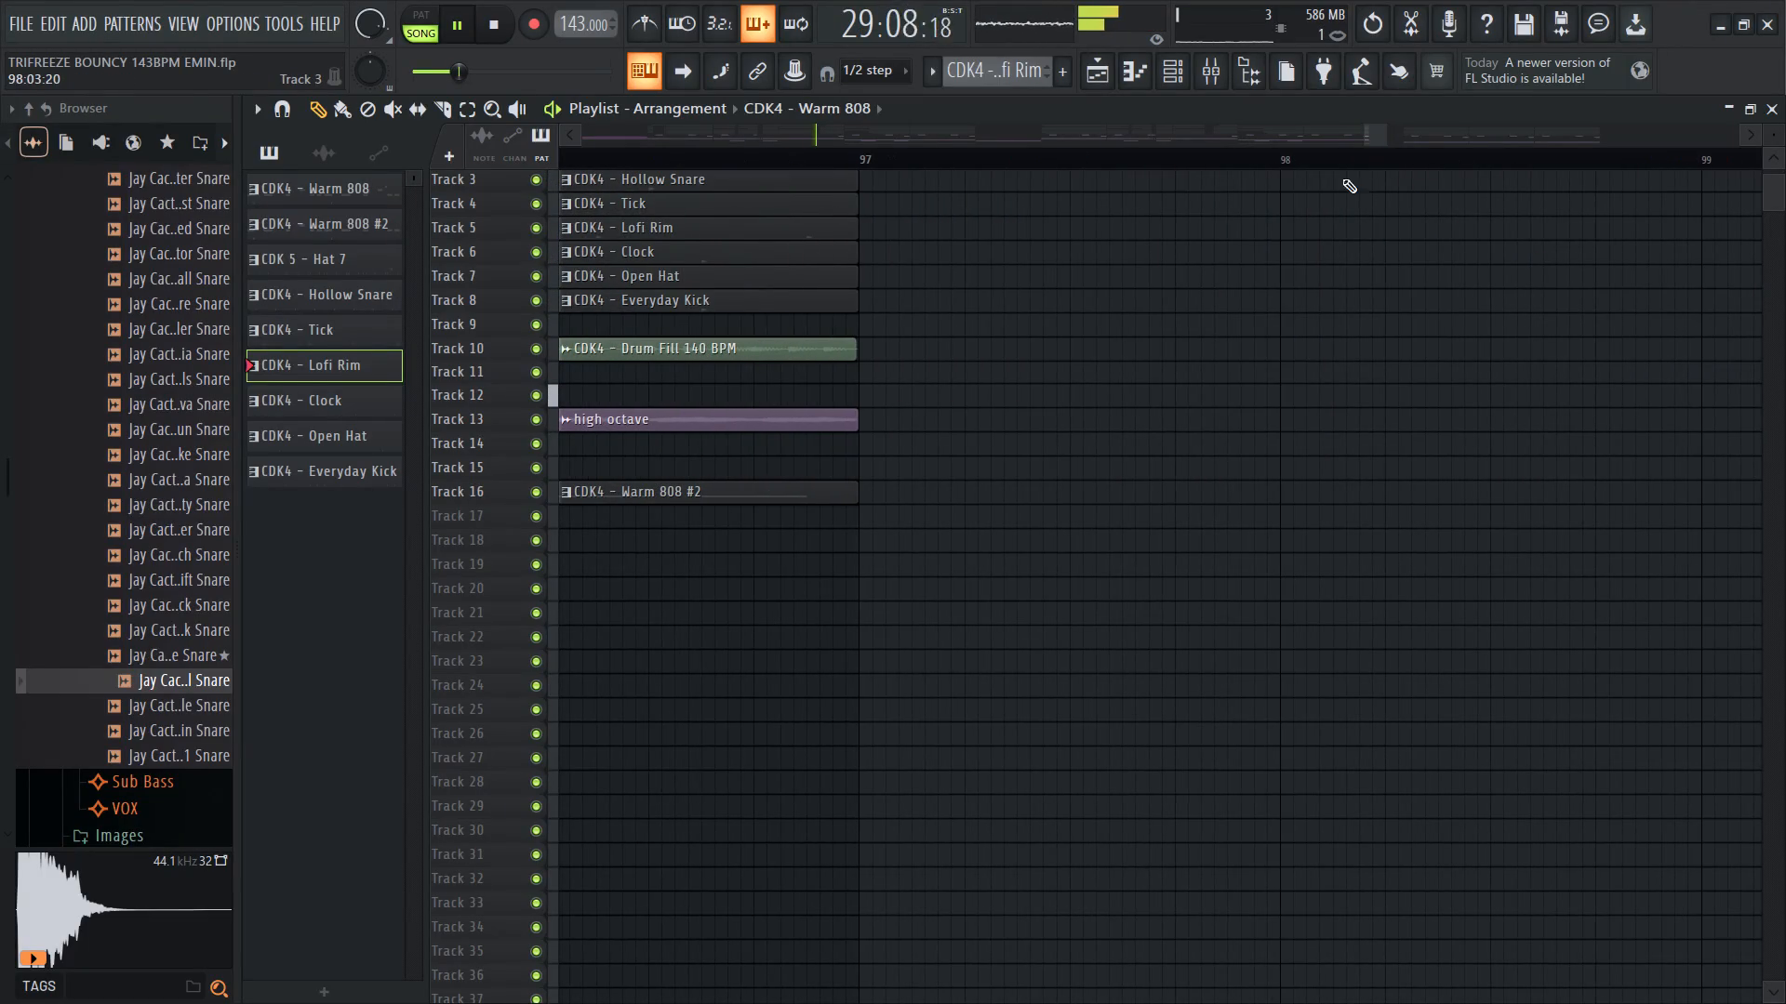
right_click(1280, 155)
key(ctrl+a)
right_drag(1354, 165, 1288, 164)
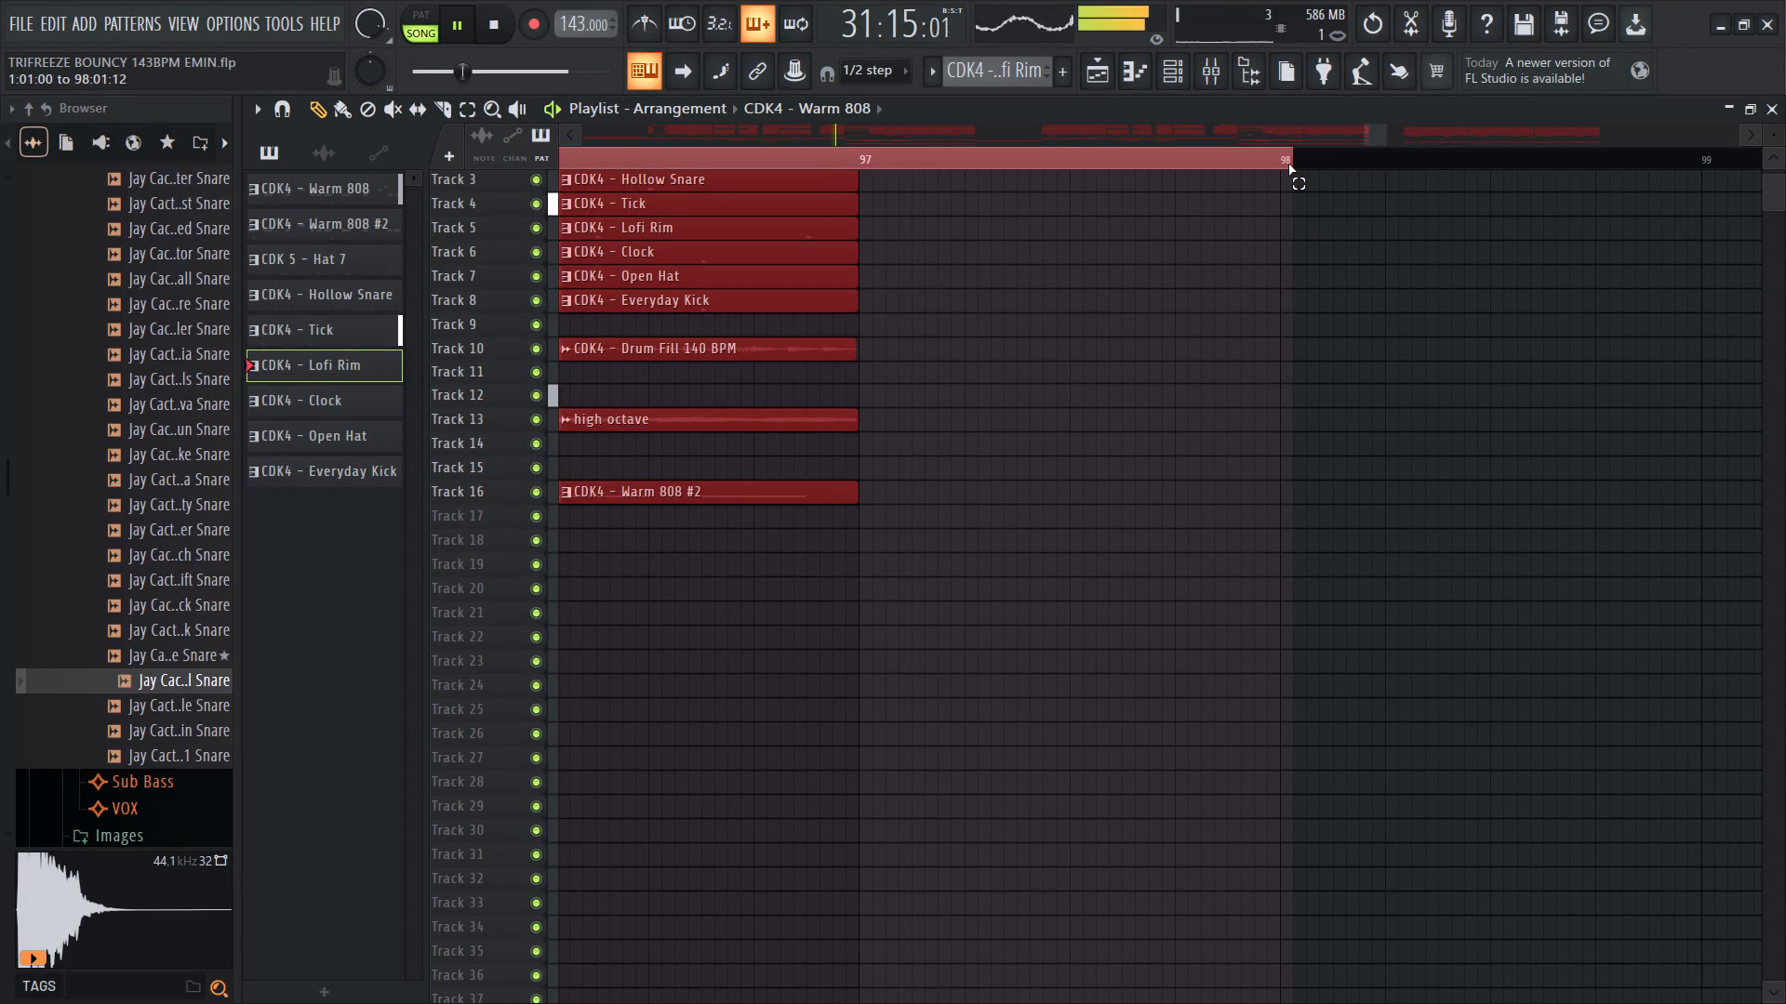
right_drag(1288, 164, 1285, 164)
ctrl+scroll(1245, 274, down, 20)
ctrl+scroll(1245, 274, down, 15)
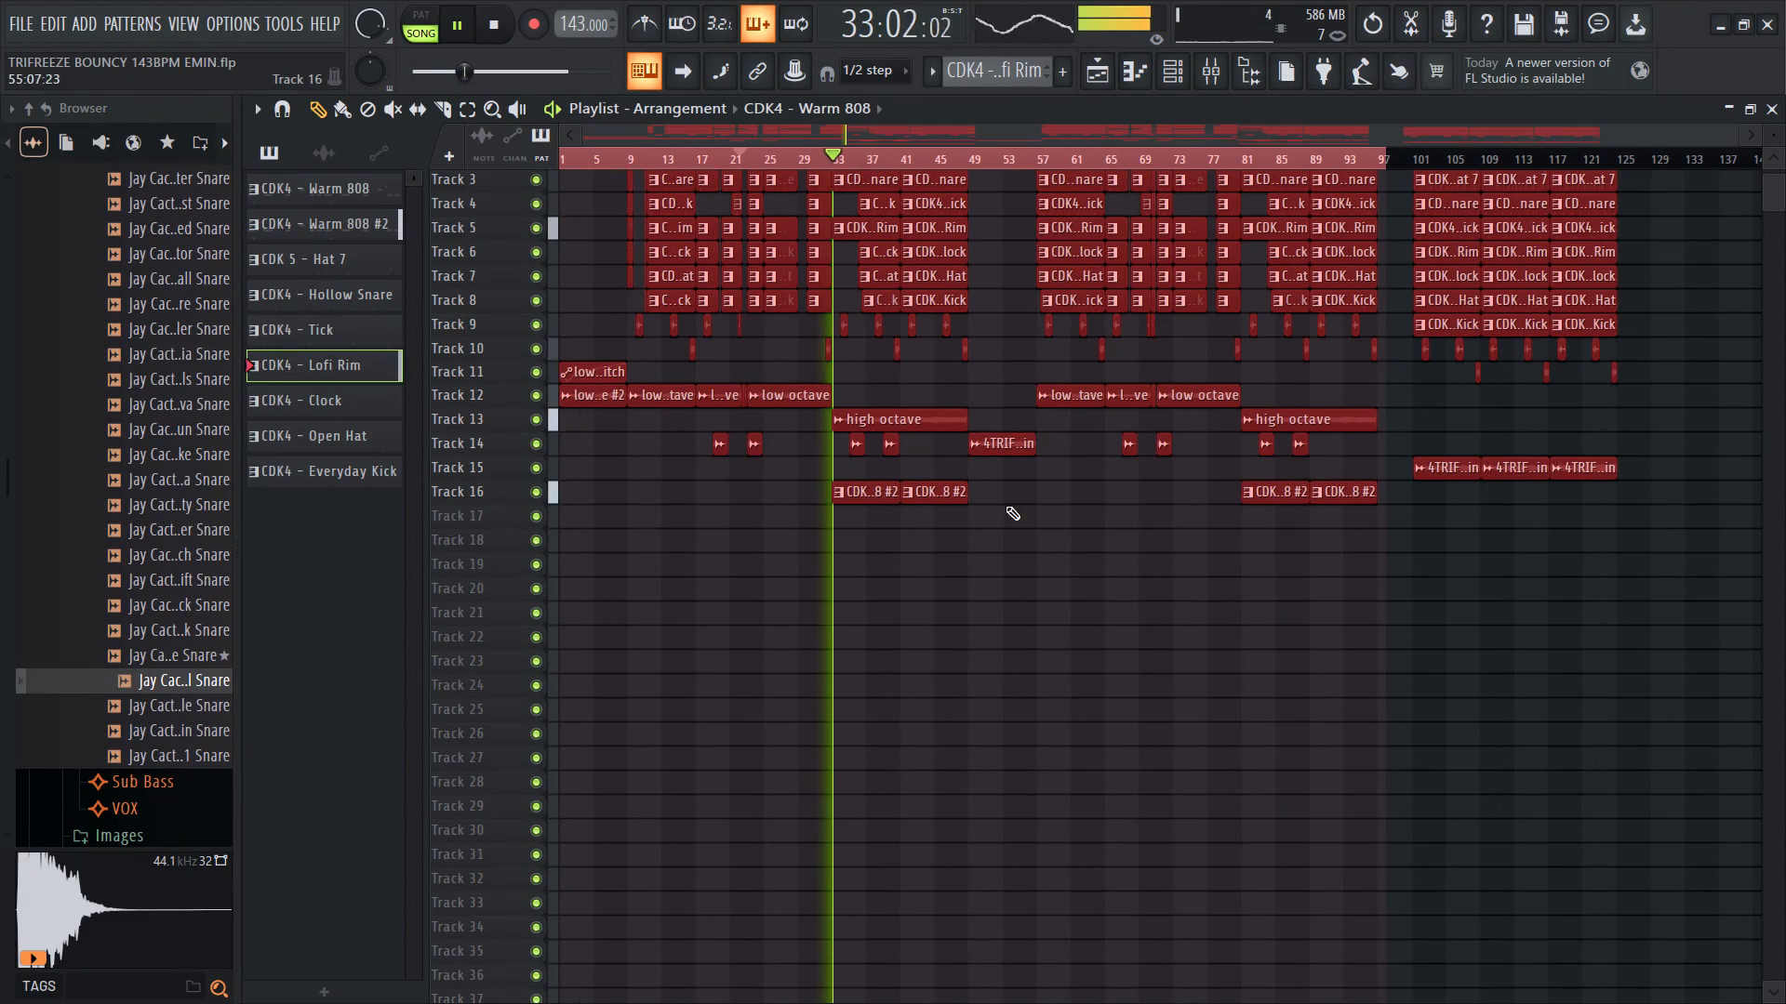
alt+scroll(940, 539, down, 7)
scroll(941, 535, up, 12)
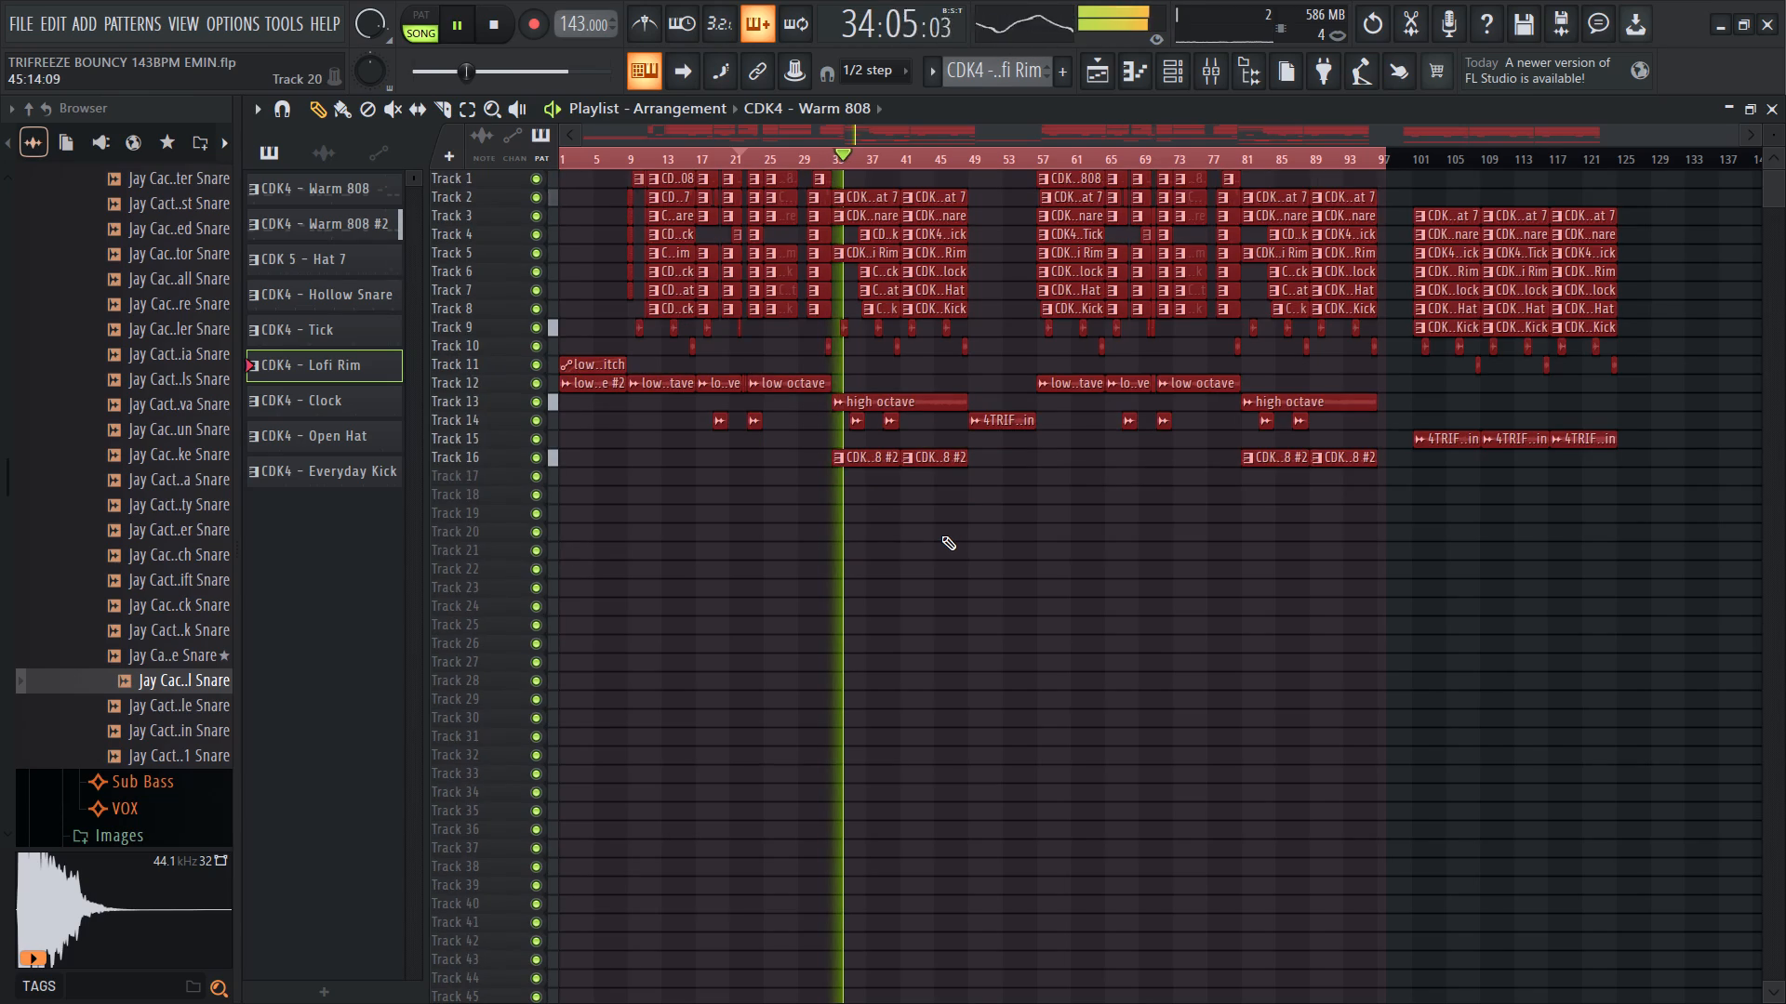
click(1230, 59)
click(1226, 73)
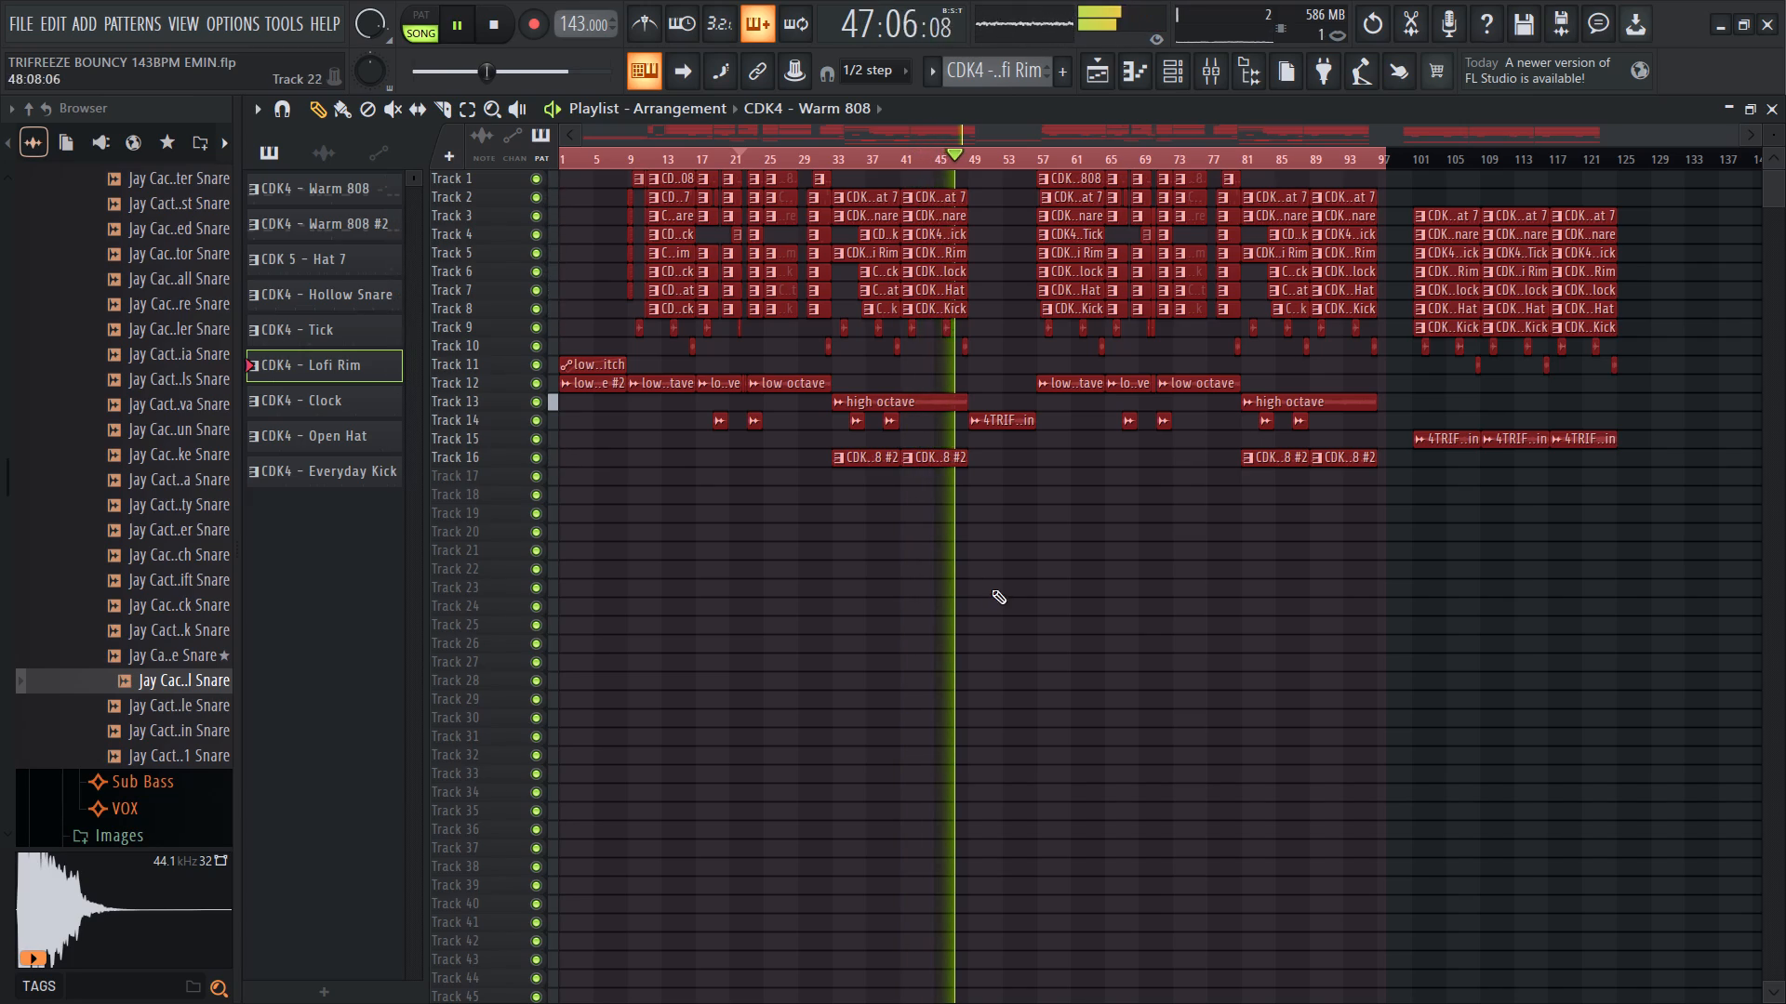
Place a copy of the bar 49 4TRIFREEZE - Die Young clip on Track 17 at bar 1.
ctrl+scroll(977, 563, up, 12)
alt+scroll(979, 562, down, 7)
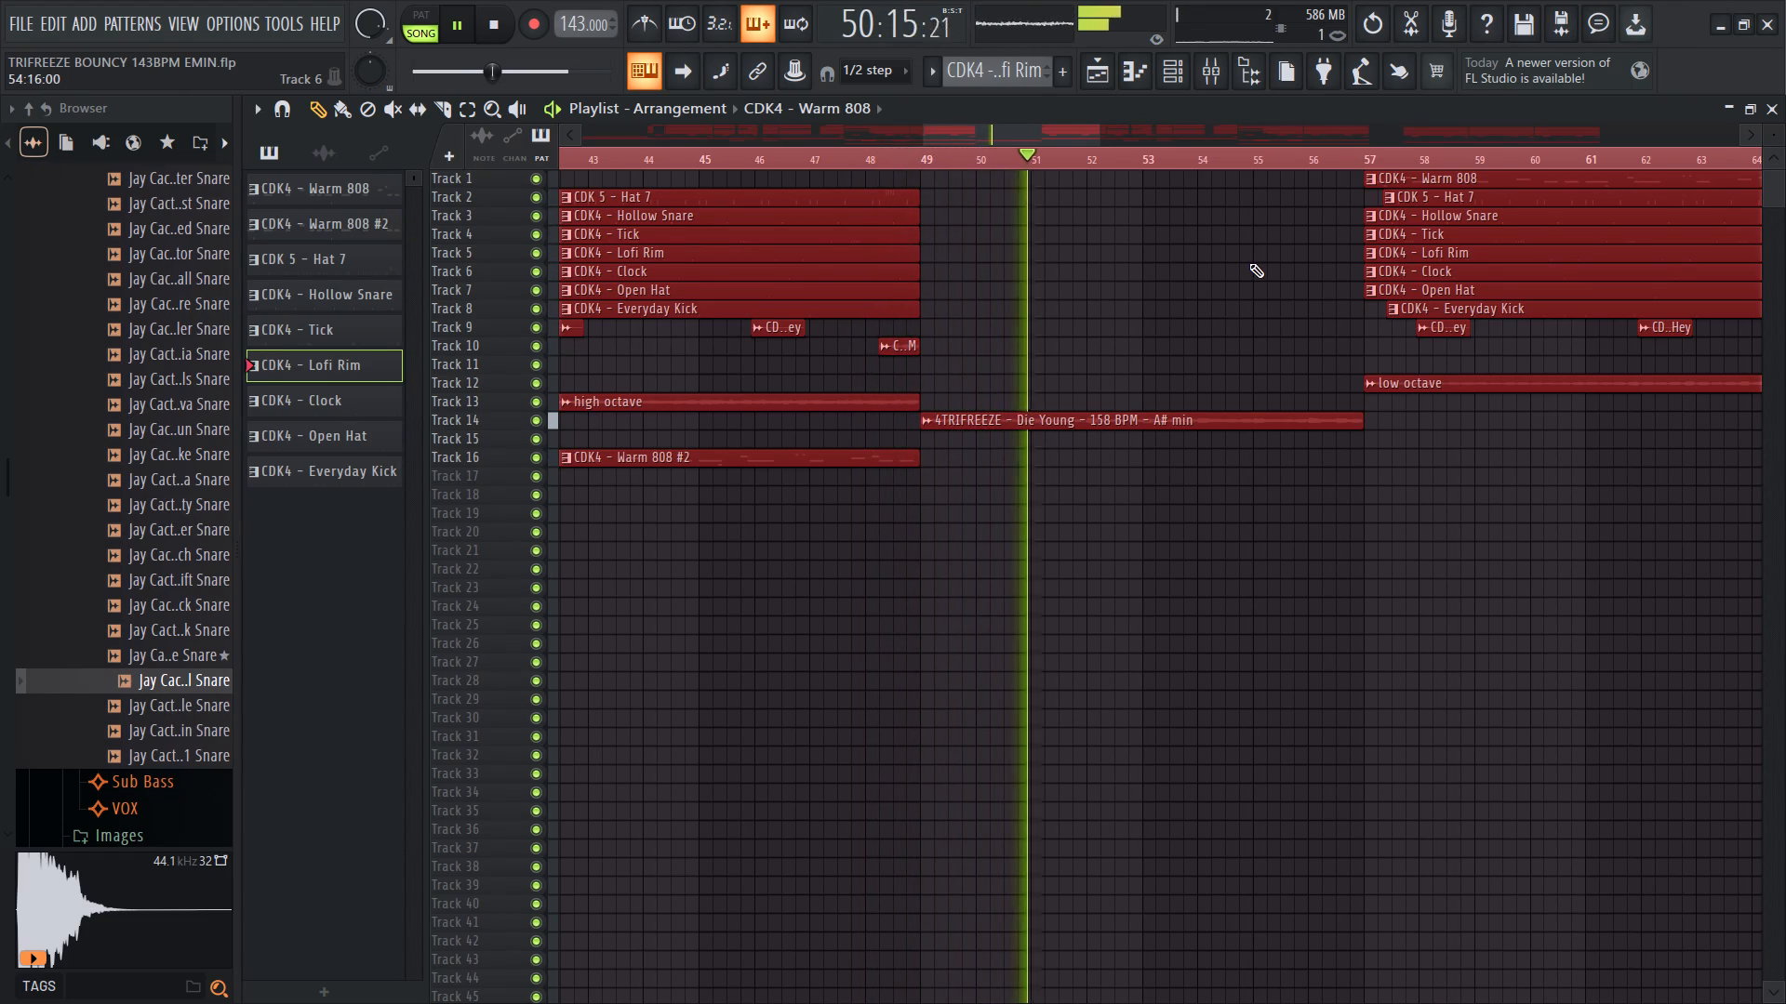
right_click(1148, 490)
click(1142, 427)
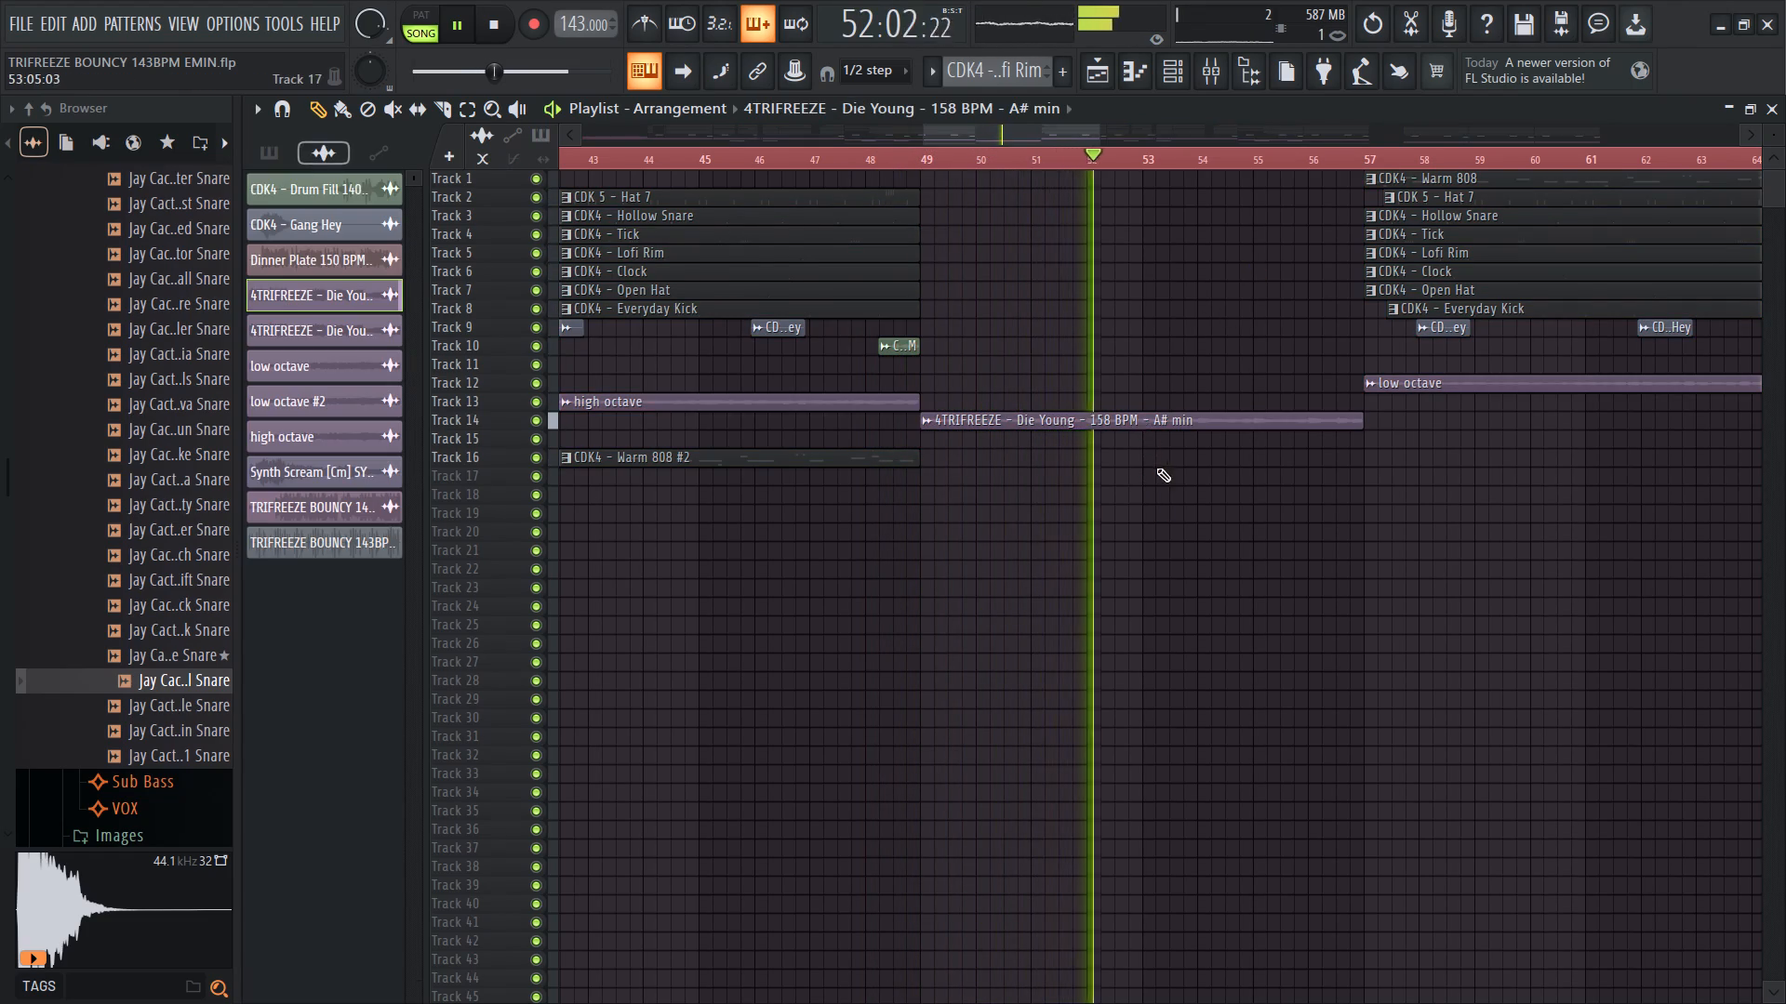
ctrl+scroll(1156, 478, down, 20)
ctrl+scroll(1156, 478, down, 1)
ctrl+scroll(473, 479, up, 12)
drag(661, 454, 325, 469)
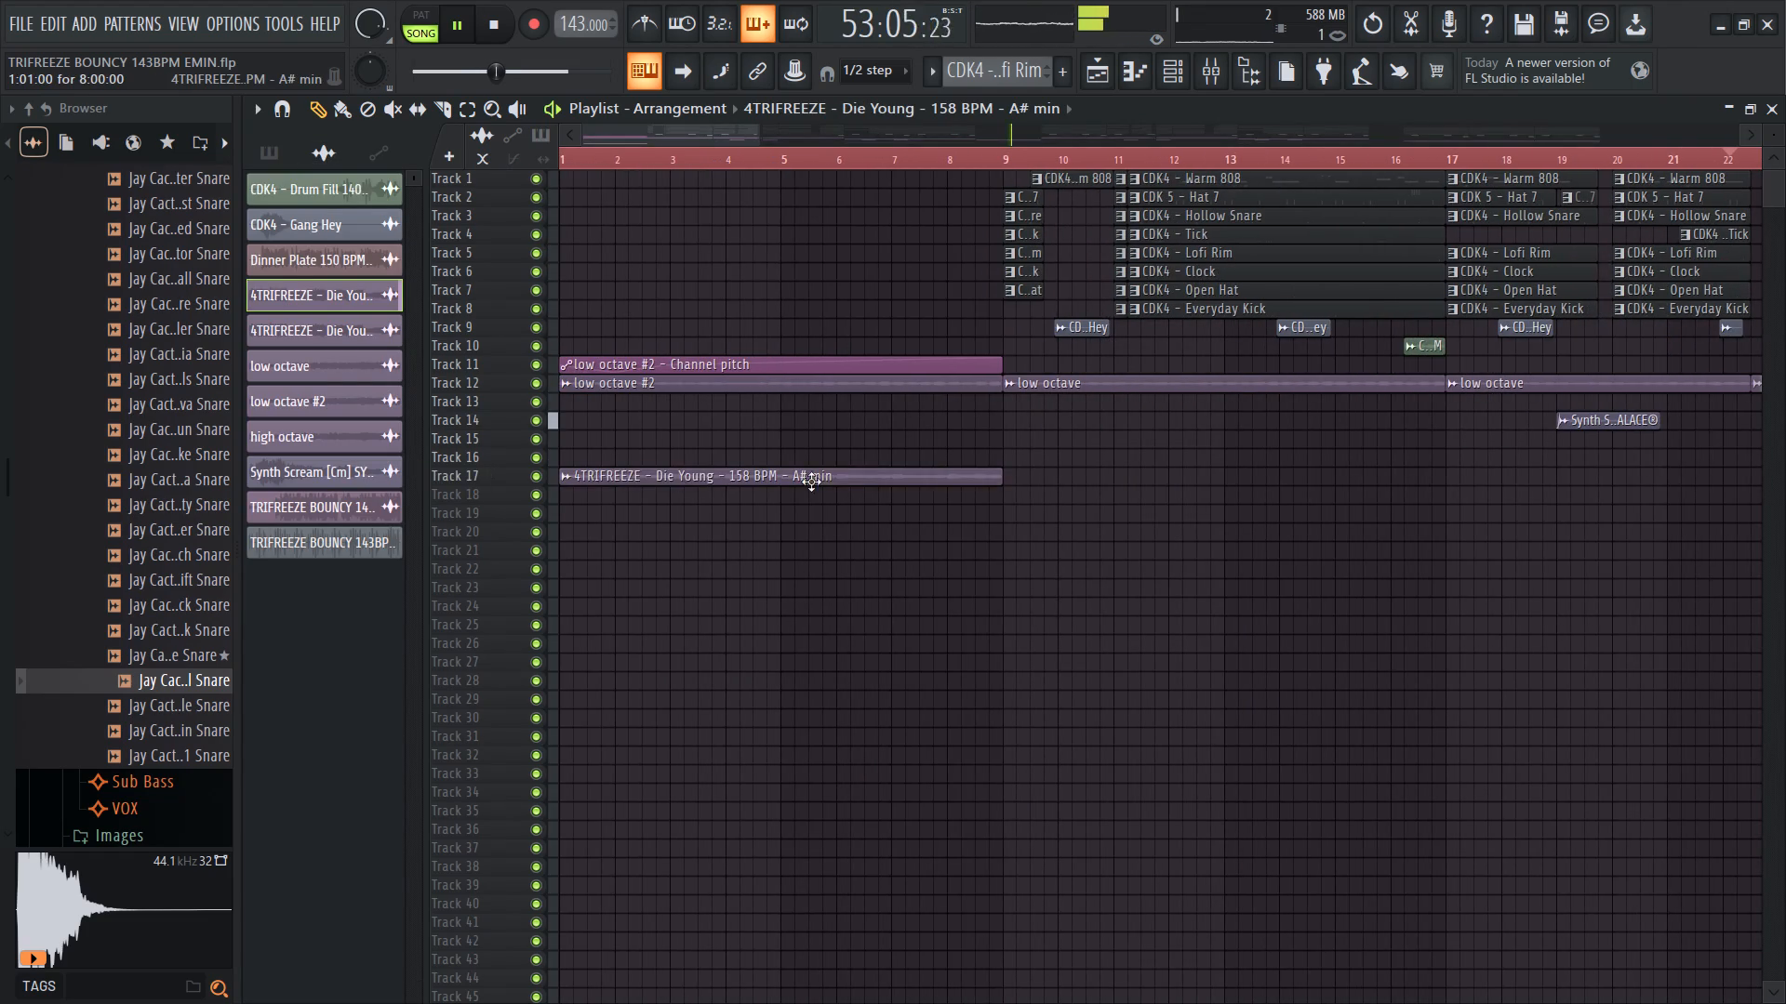
Lower the level of the Die Young clip on Track 17 to -10.8 dB, checking by playback.
double_click(862, 475)
right_click(1143, 542)
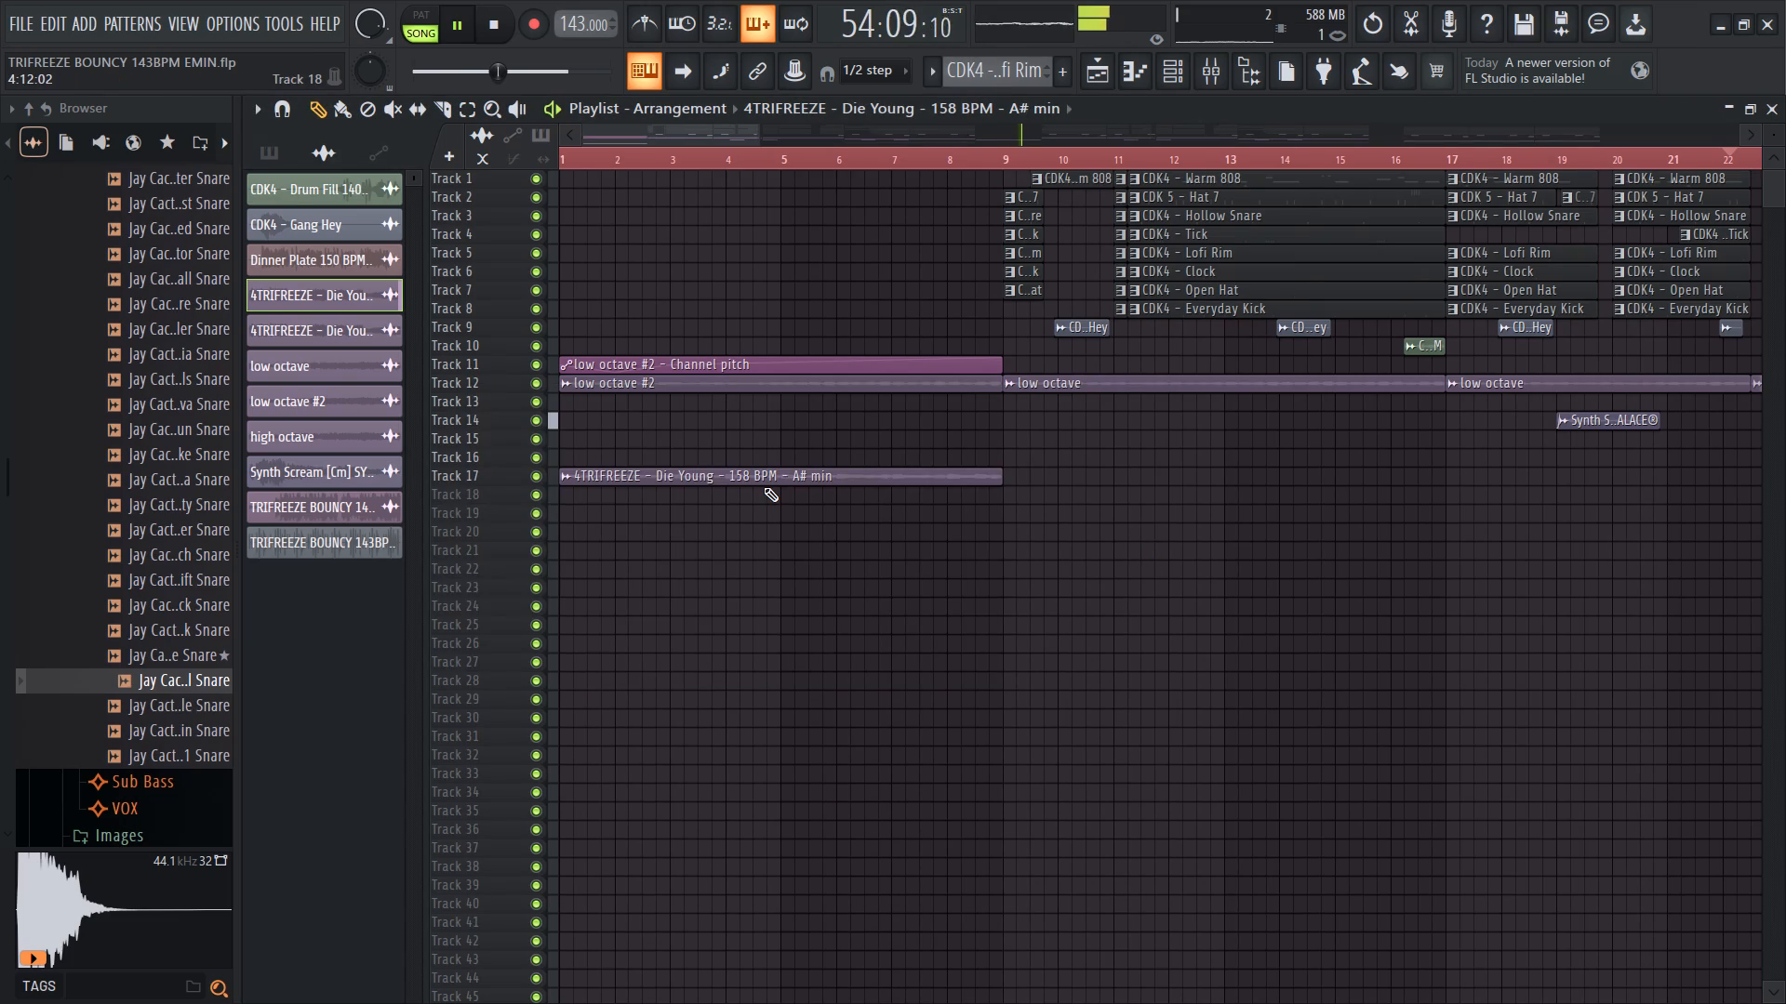
alt+scroll(764, 487, up, 18)
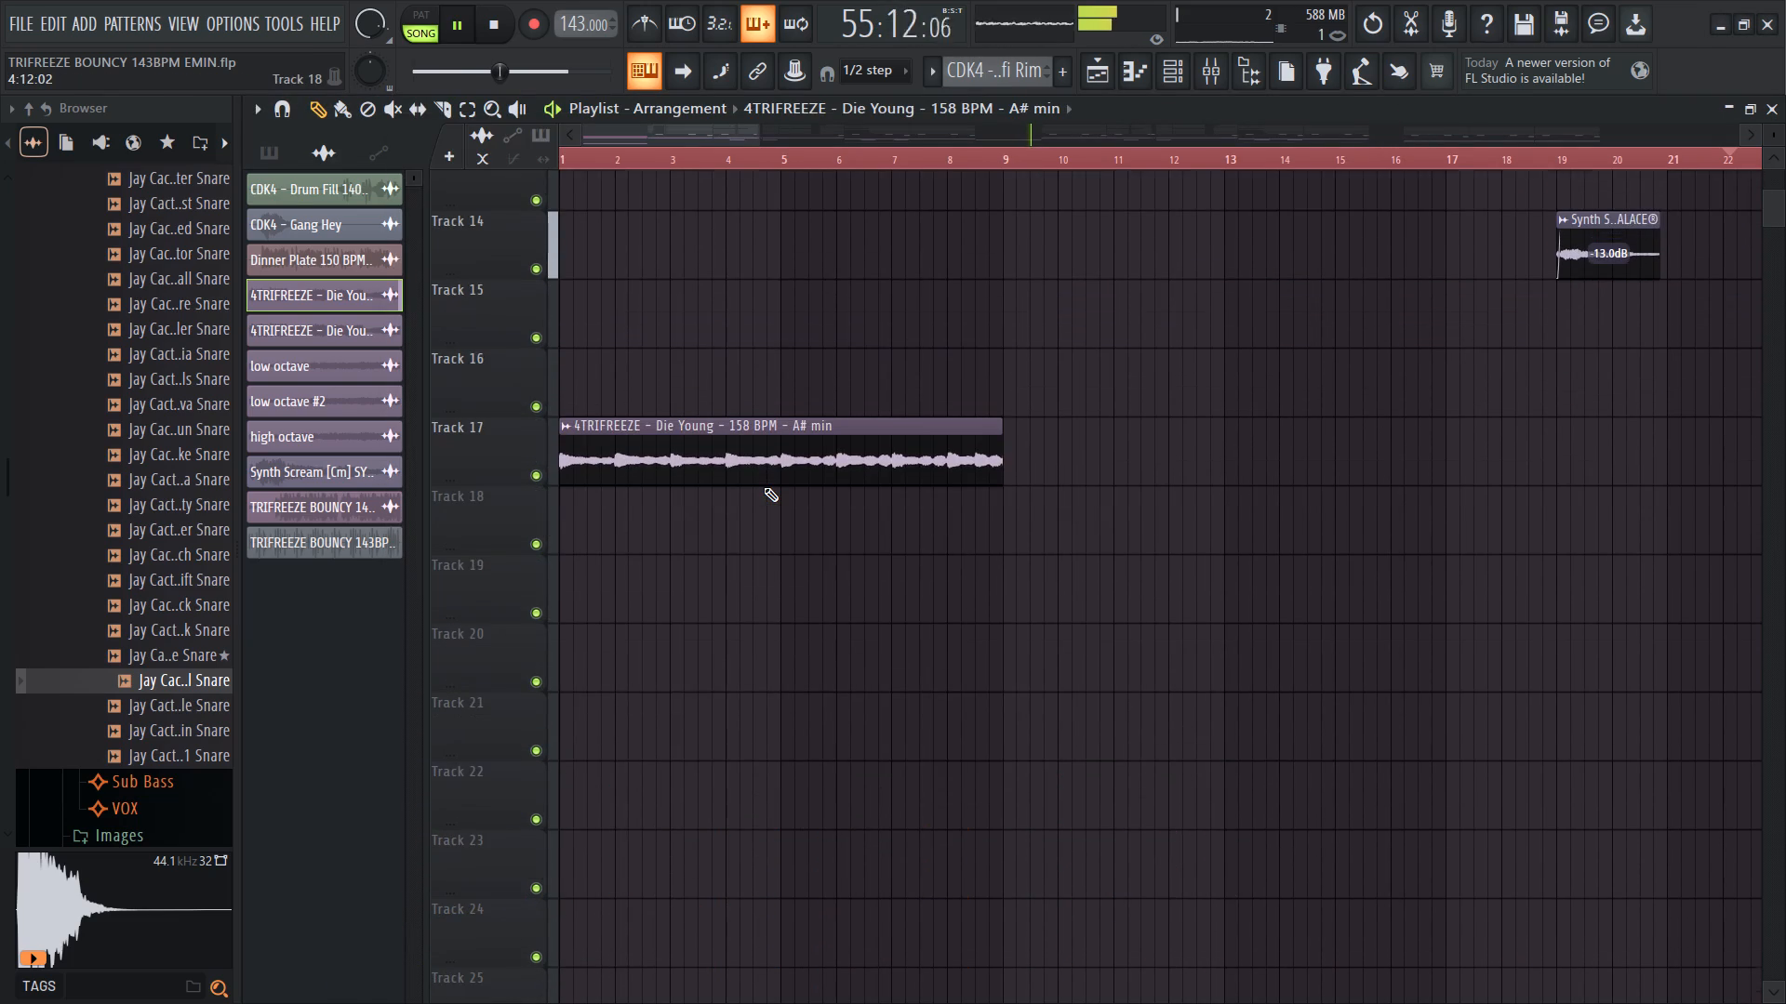
drag(778, 480, 782, 633)
key(space)
key(space)
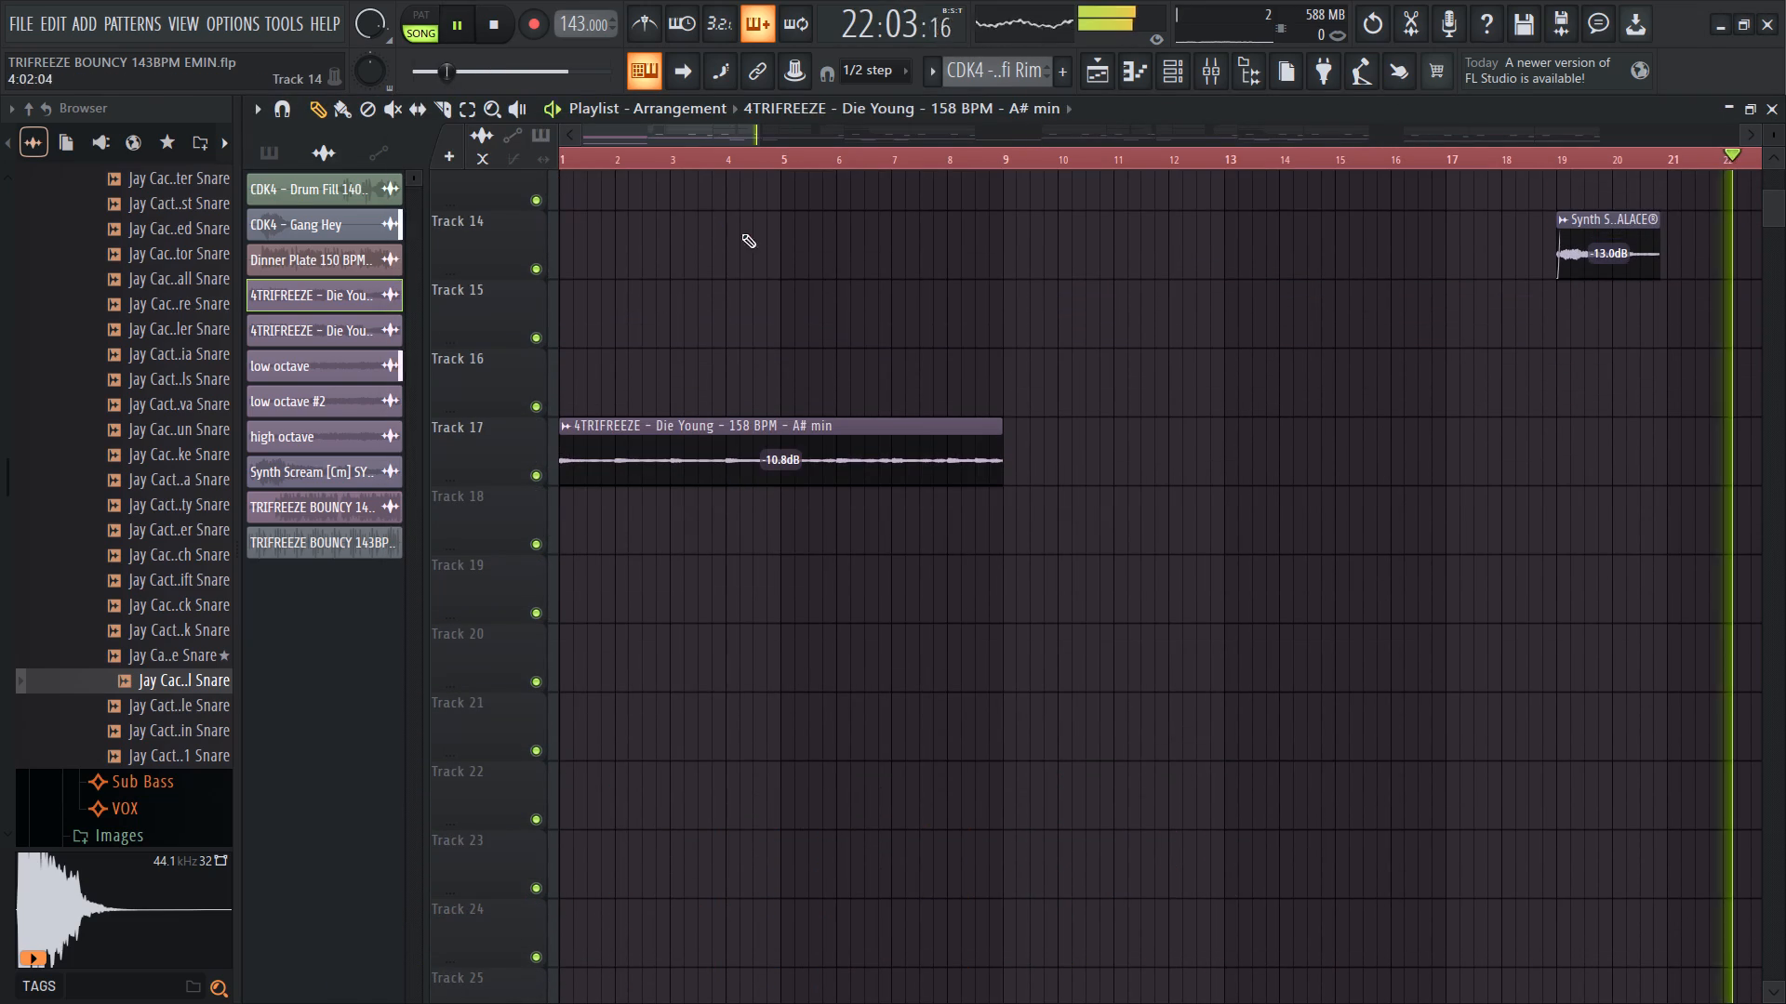
Add a fade-in over nearly the whole Die Young clip on Track 17, curved with about -28% tension, while playing from bar 1.
scroll(753, 243, down, 16)
drag(621, 160, 226, 201)
ctrl+scroll(519, 449, up, 6)
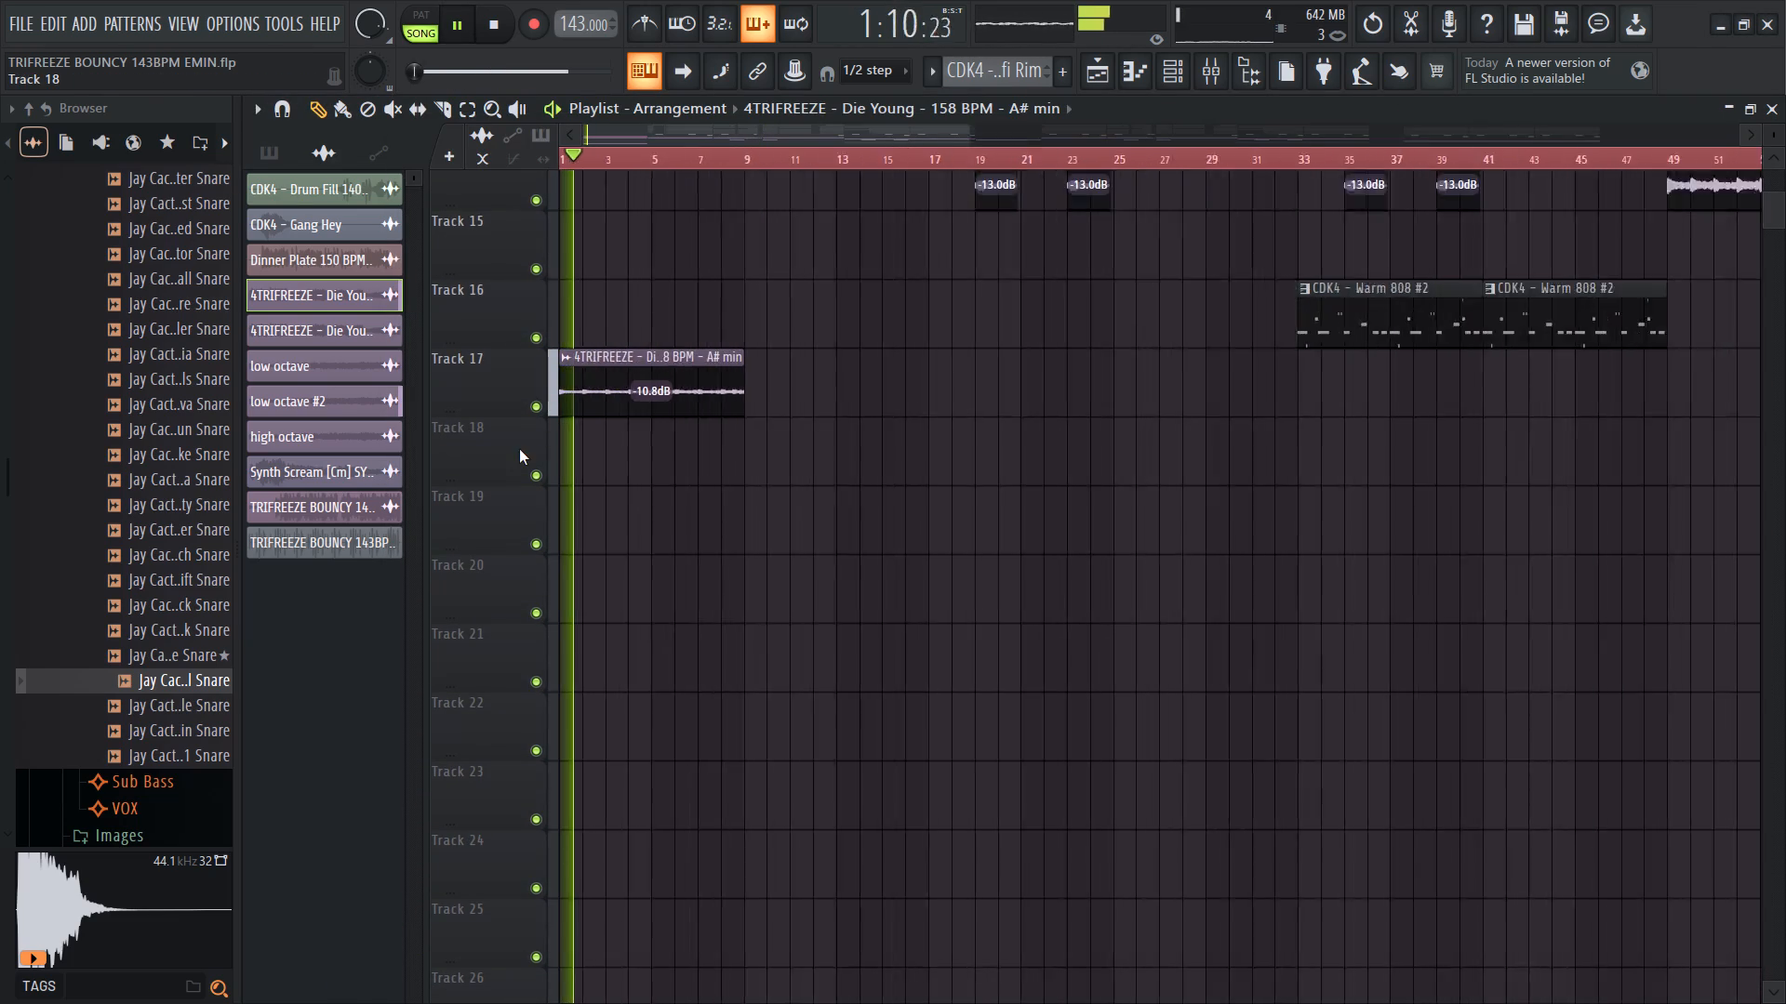
ctrl+scroll(519, 449, up, 5)
drag(561, 375, 926, 376)
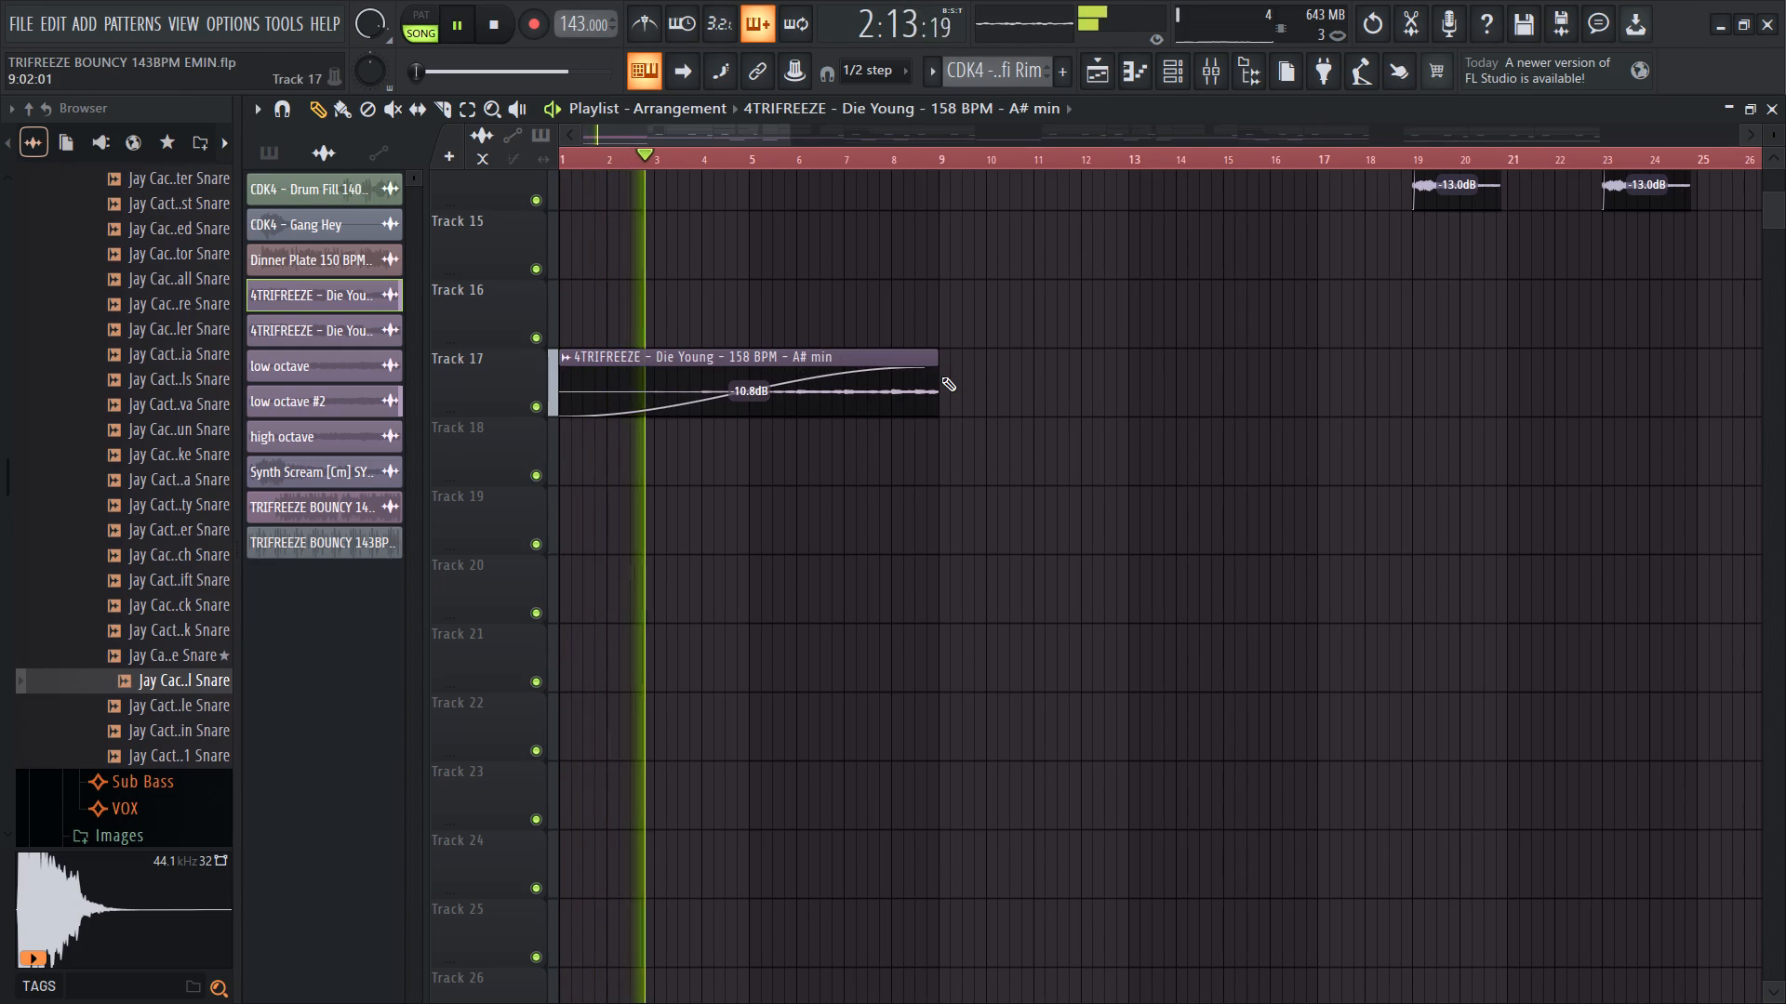
click(931, 376)
scroll(898, 385, up, 8)
scroll(898, 385, down, 1)
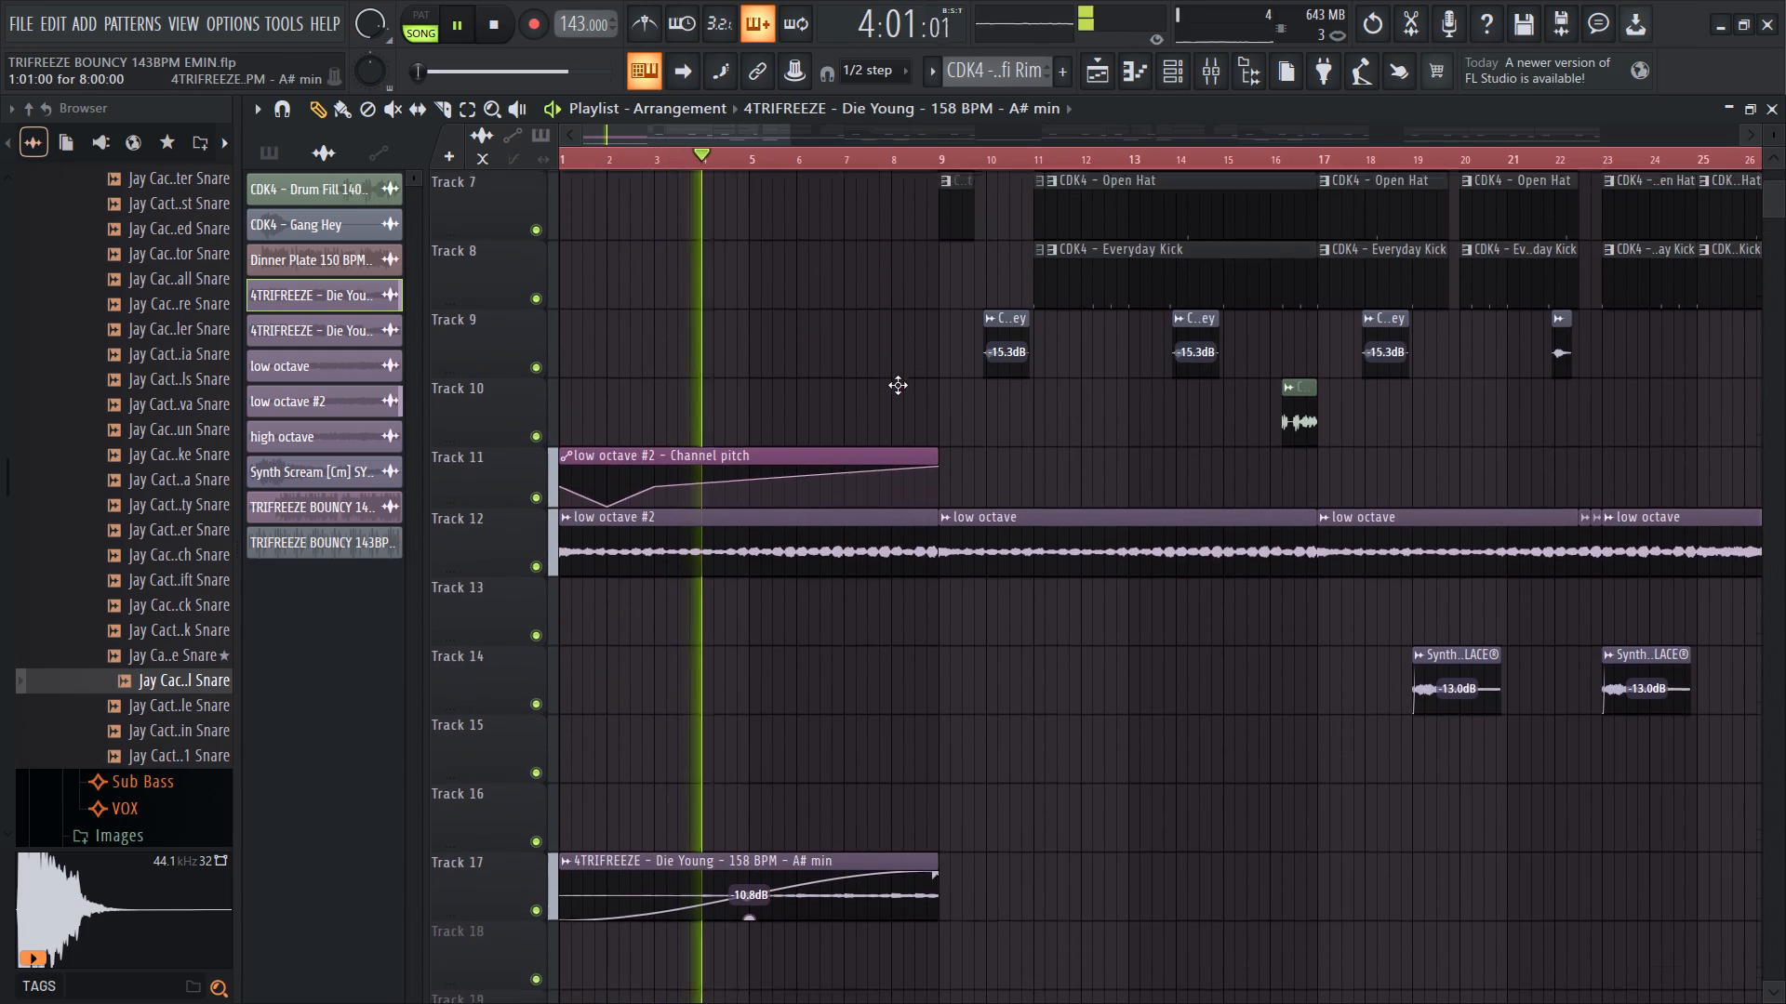
scroll(898, 385, down, 1)
drag(739, 807, 740, 839)
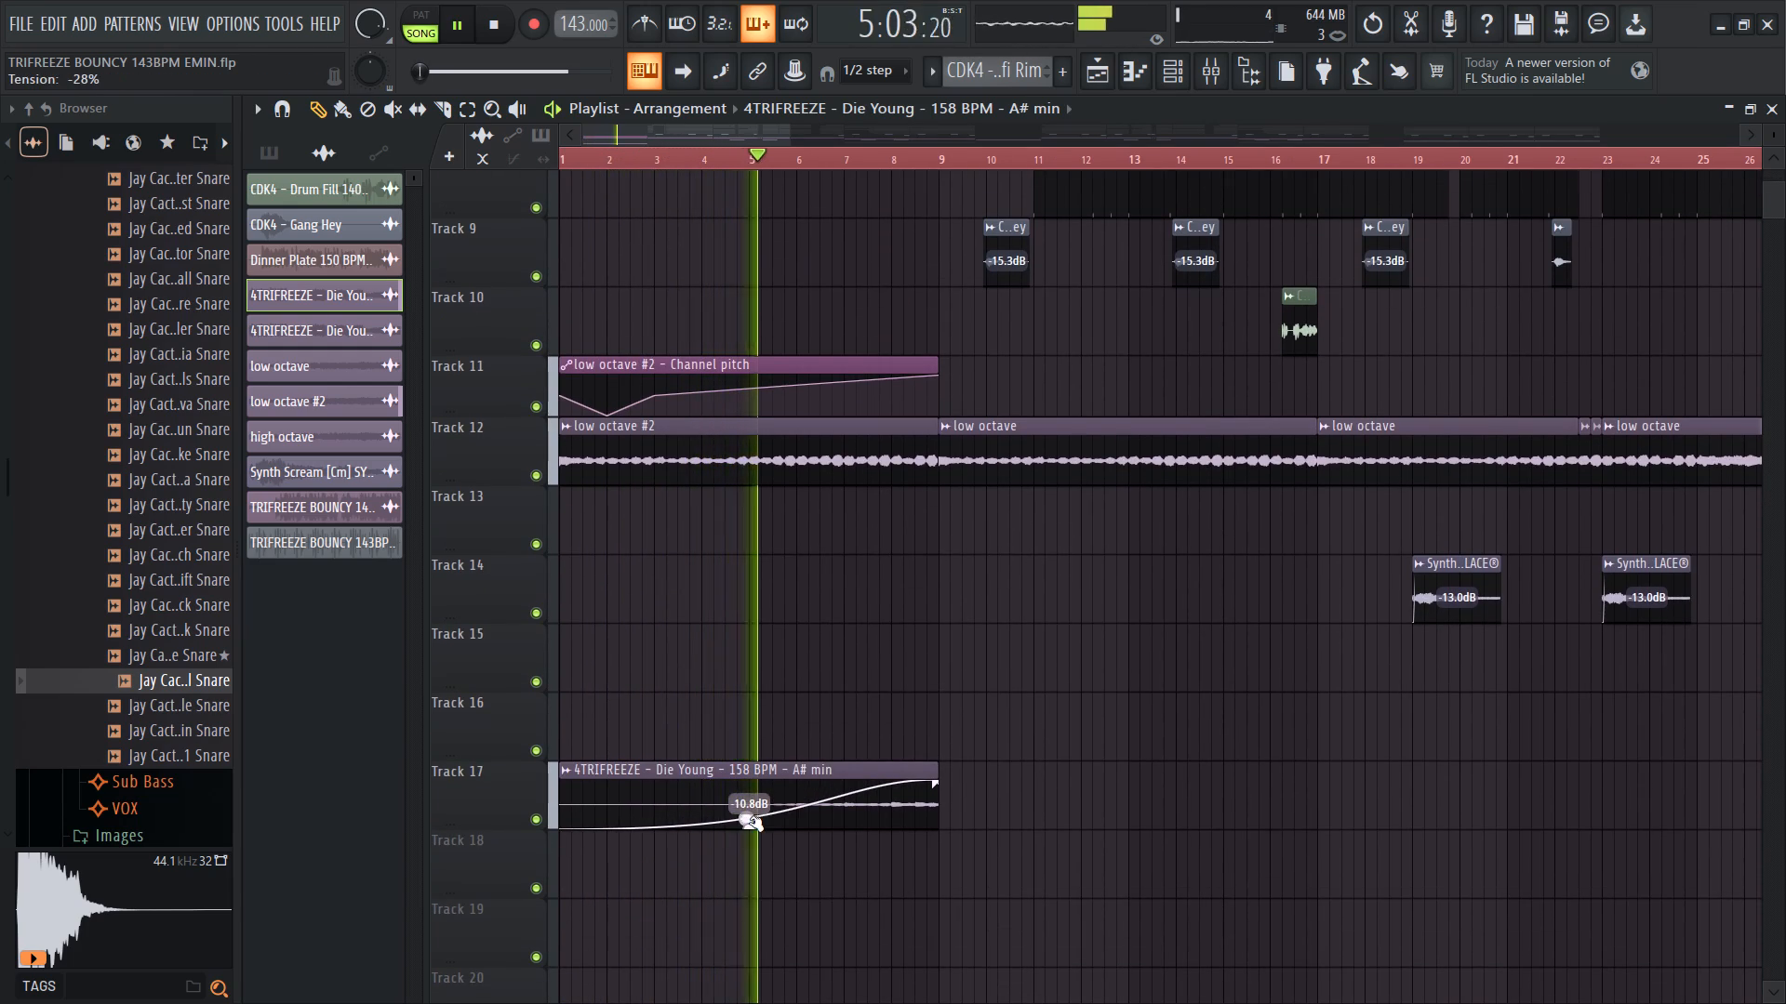
double_click(872, 810)
right_click(1234, 743)
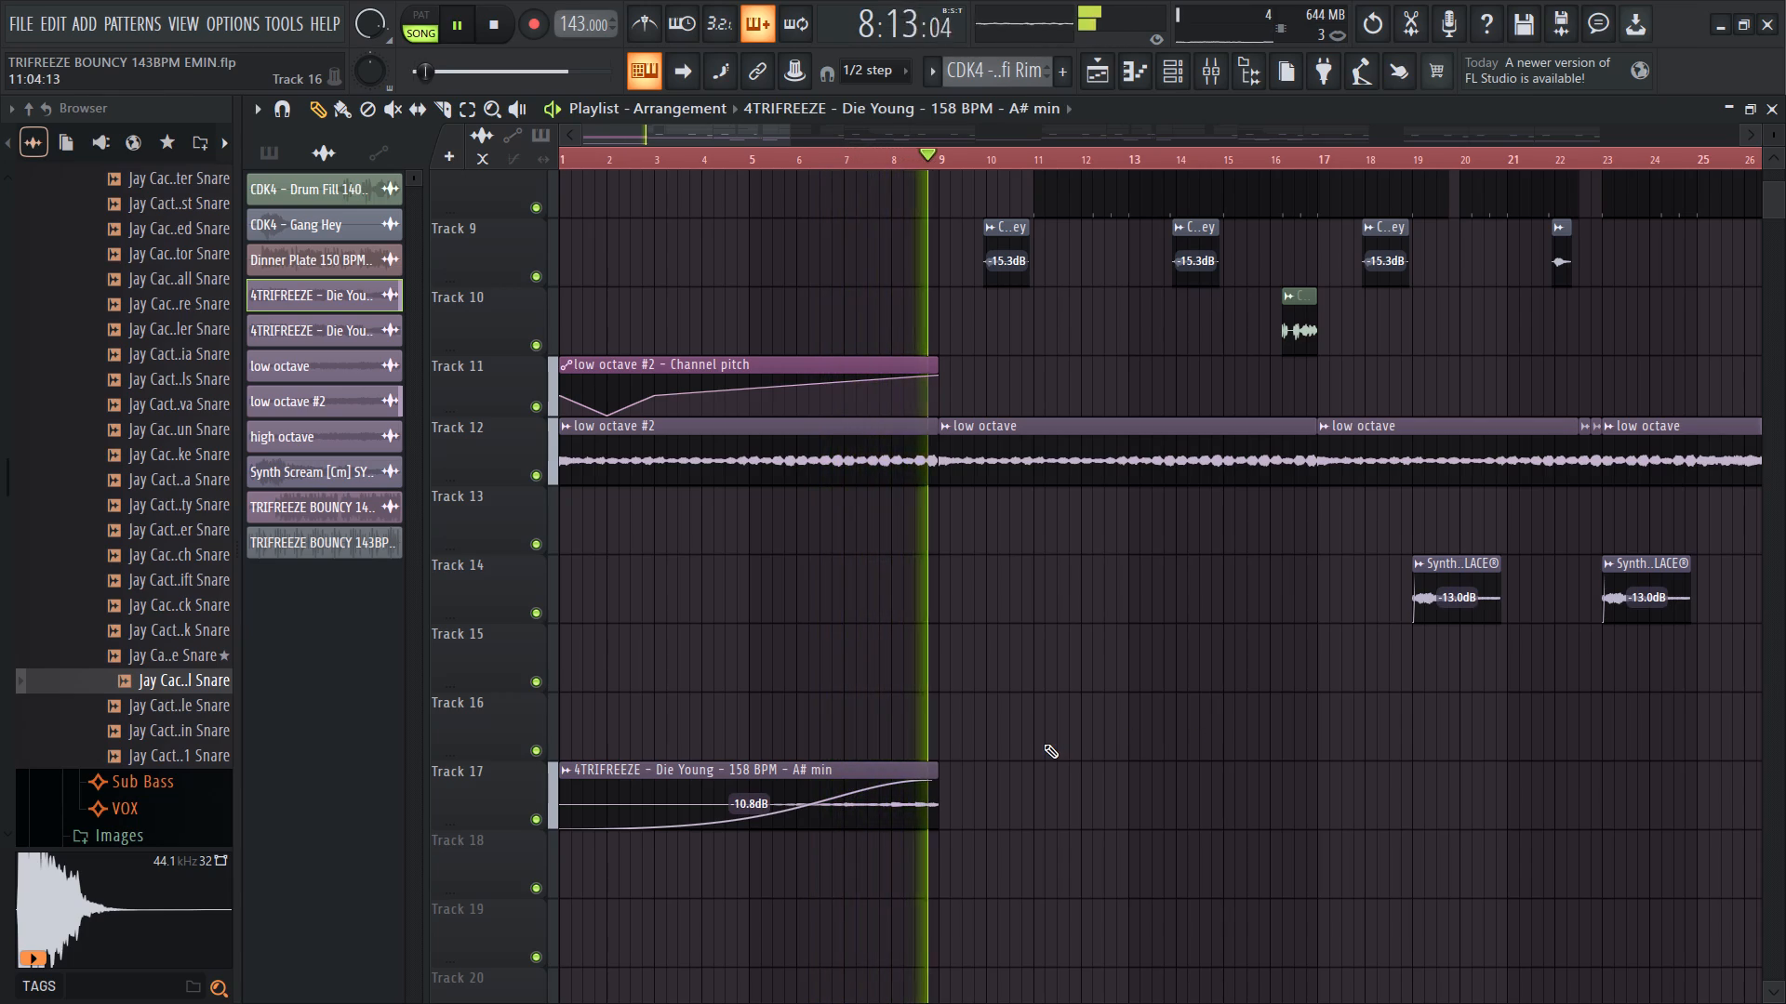
Review the intro and first drop during playback, and save the project.
scroll(1067, 697, up, 7)
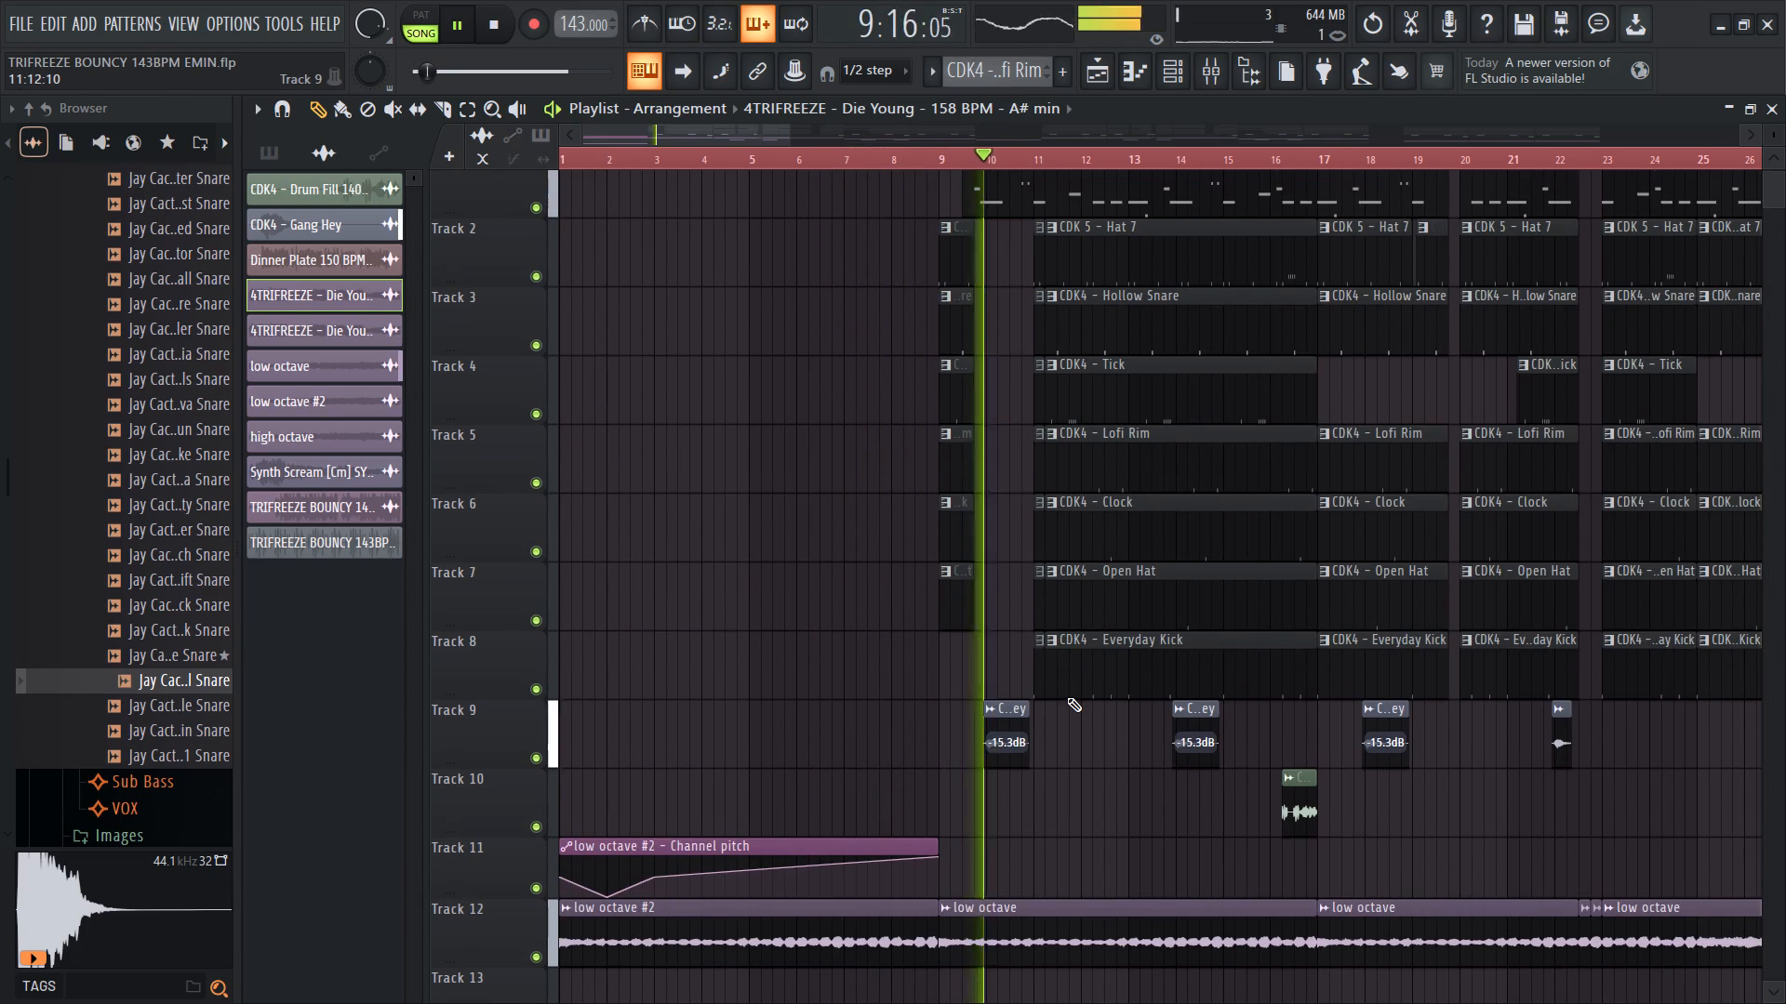
scroll(1067, 697, up, 8)
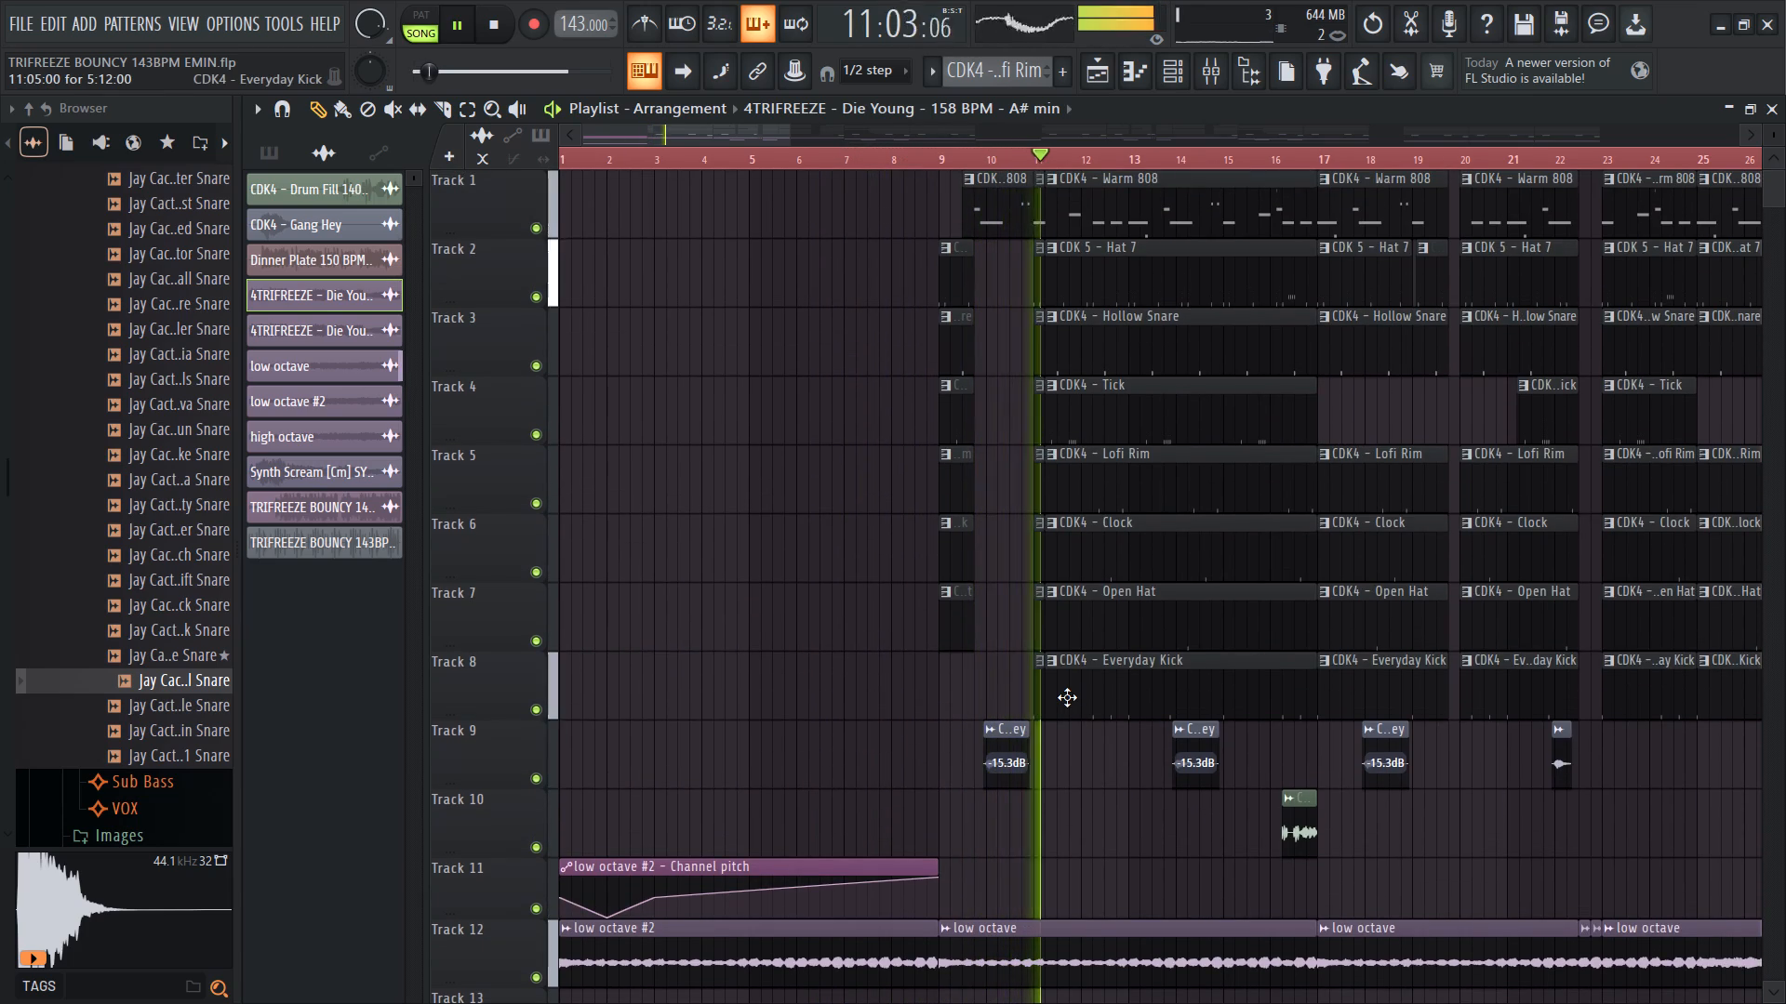
ctrl+scroll(1067, 697, down, 3)
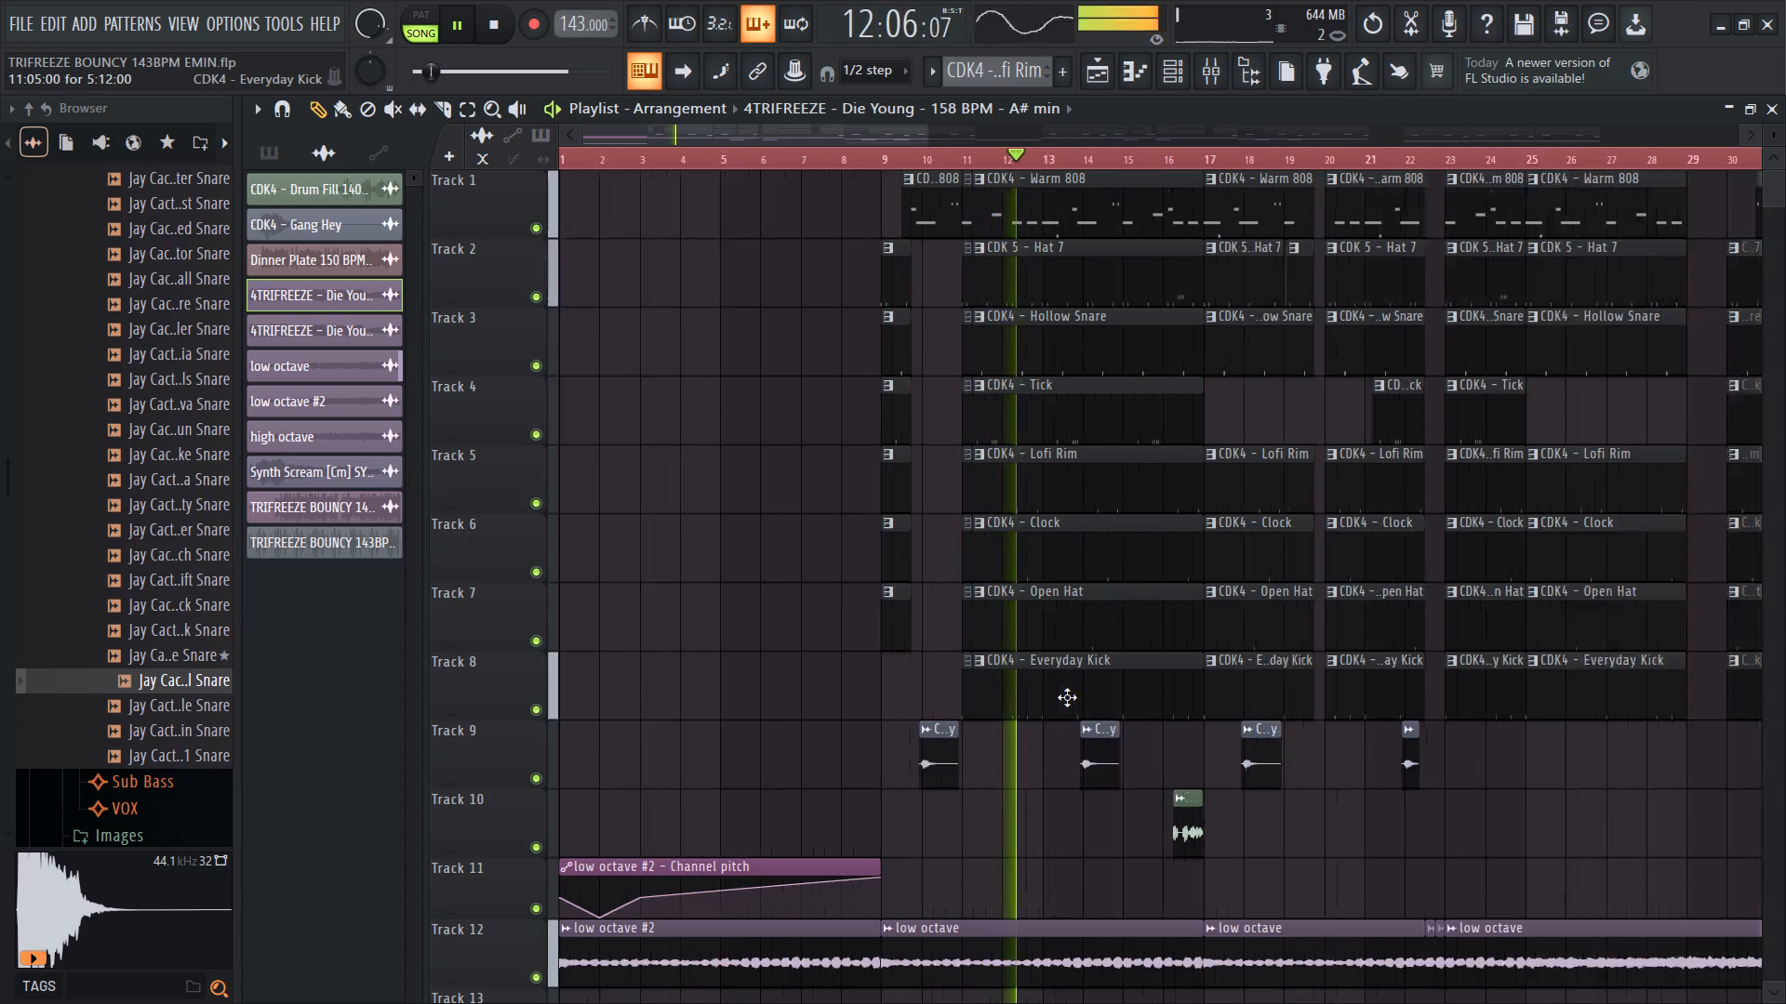
ctrl+scroll(1067, 697, down, 9)
alt+scroll(1067, 697, down, 10)
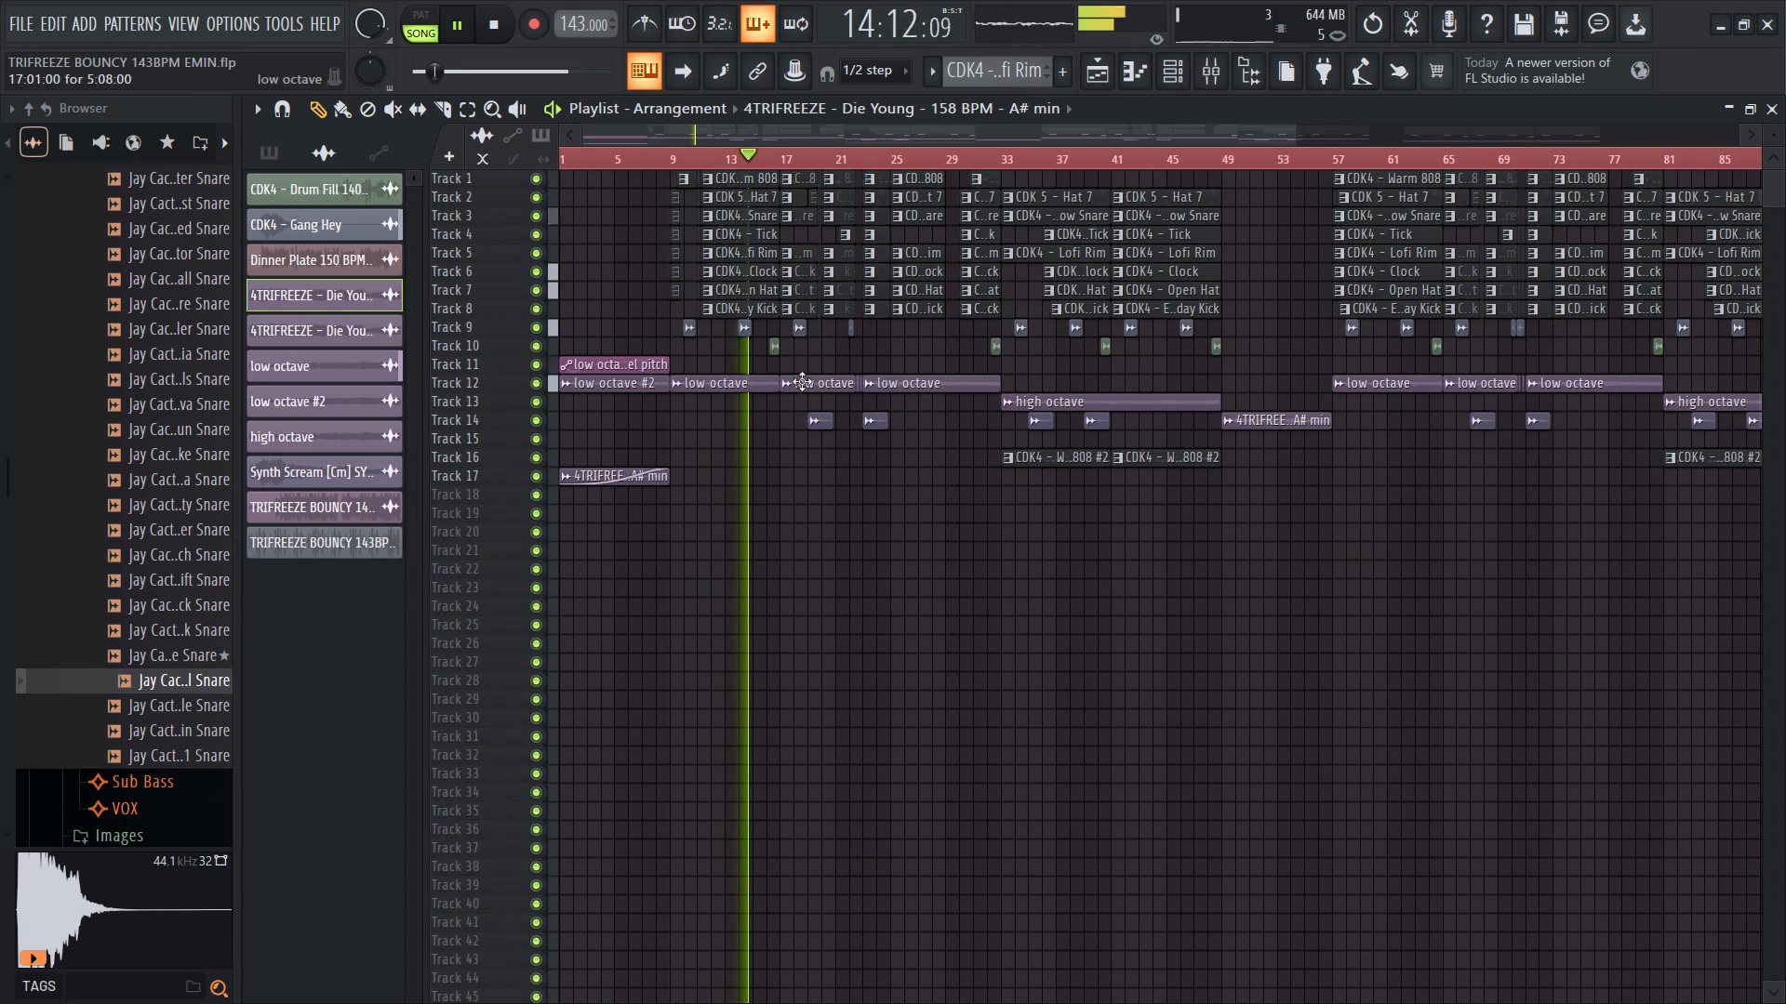
key(ctrl+s)
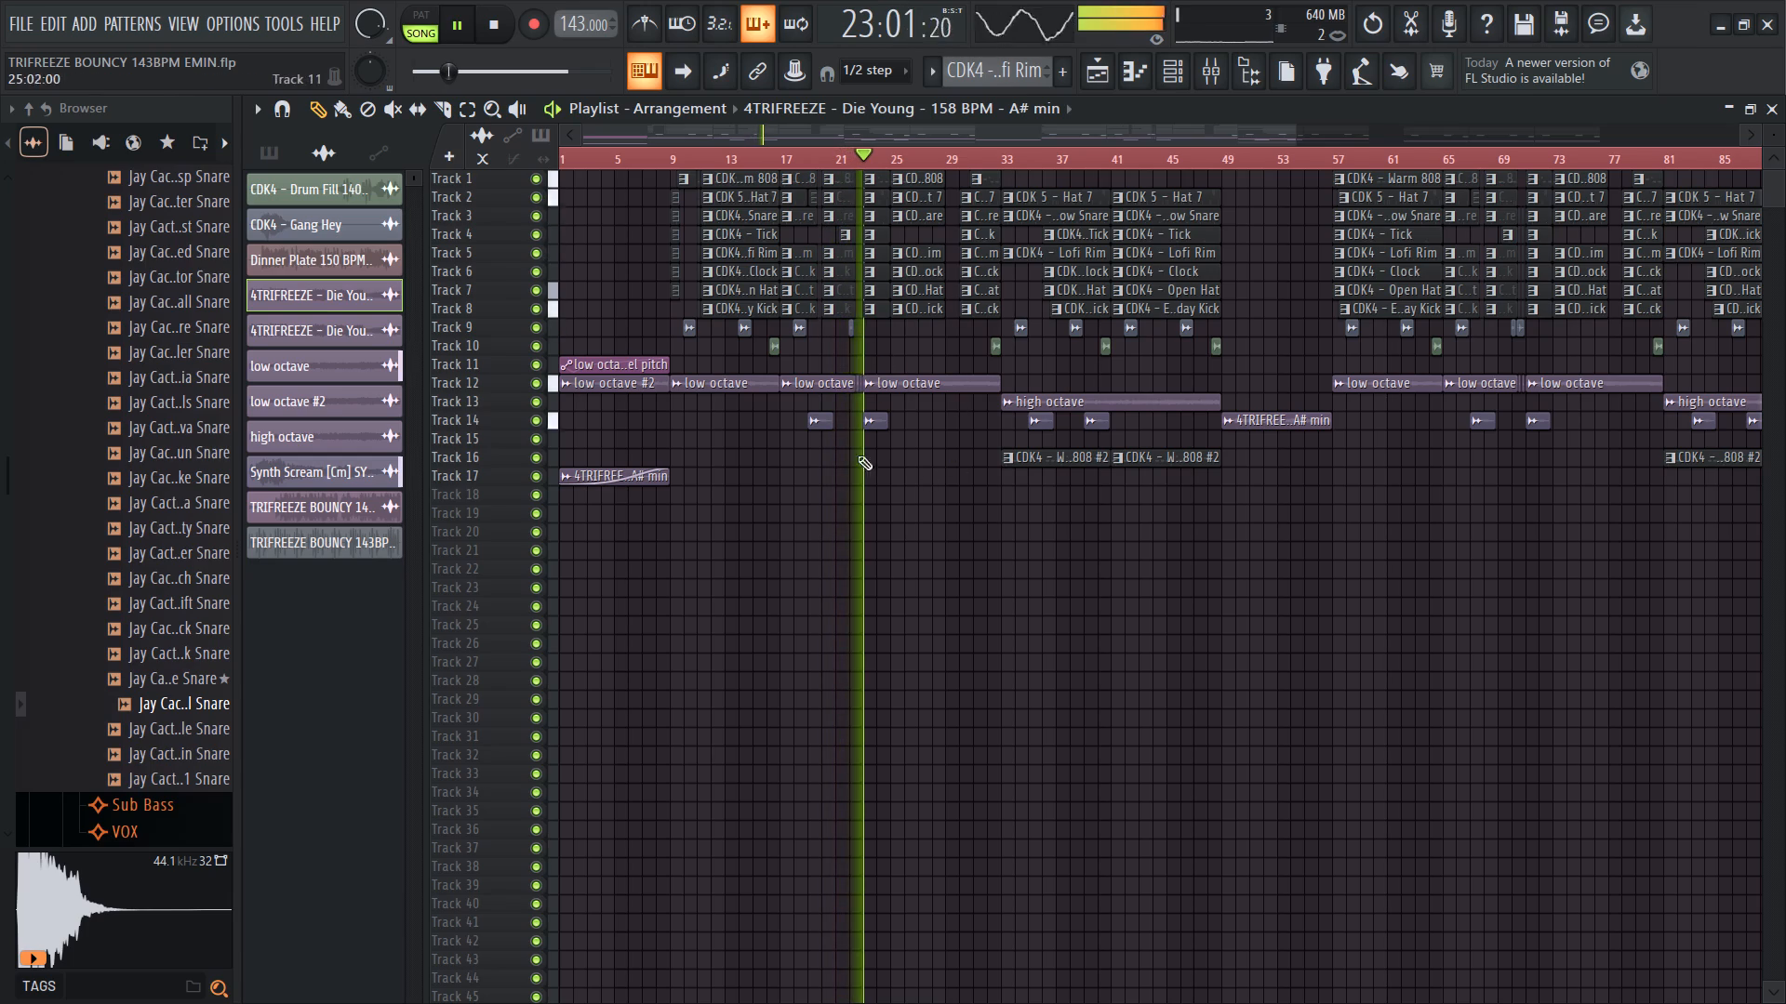
Play the arrangement from about bar 56, just before the second drop.
click(1326, 155)
ctrl+scroll(1182, 305, down, 13)
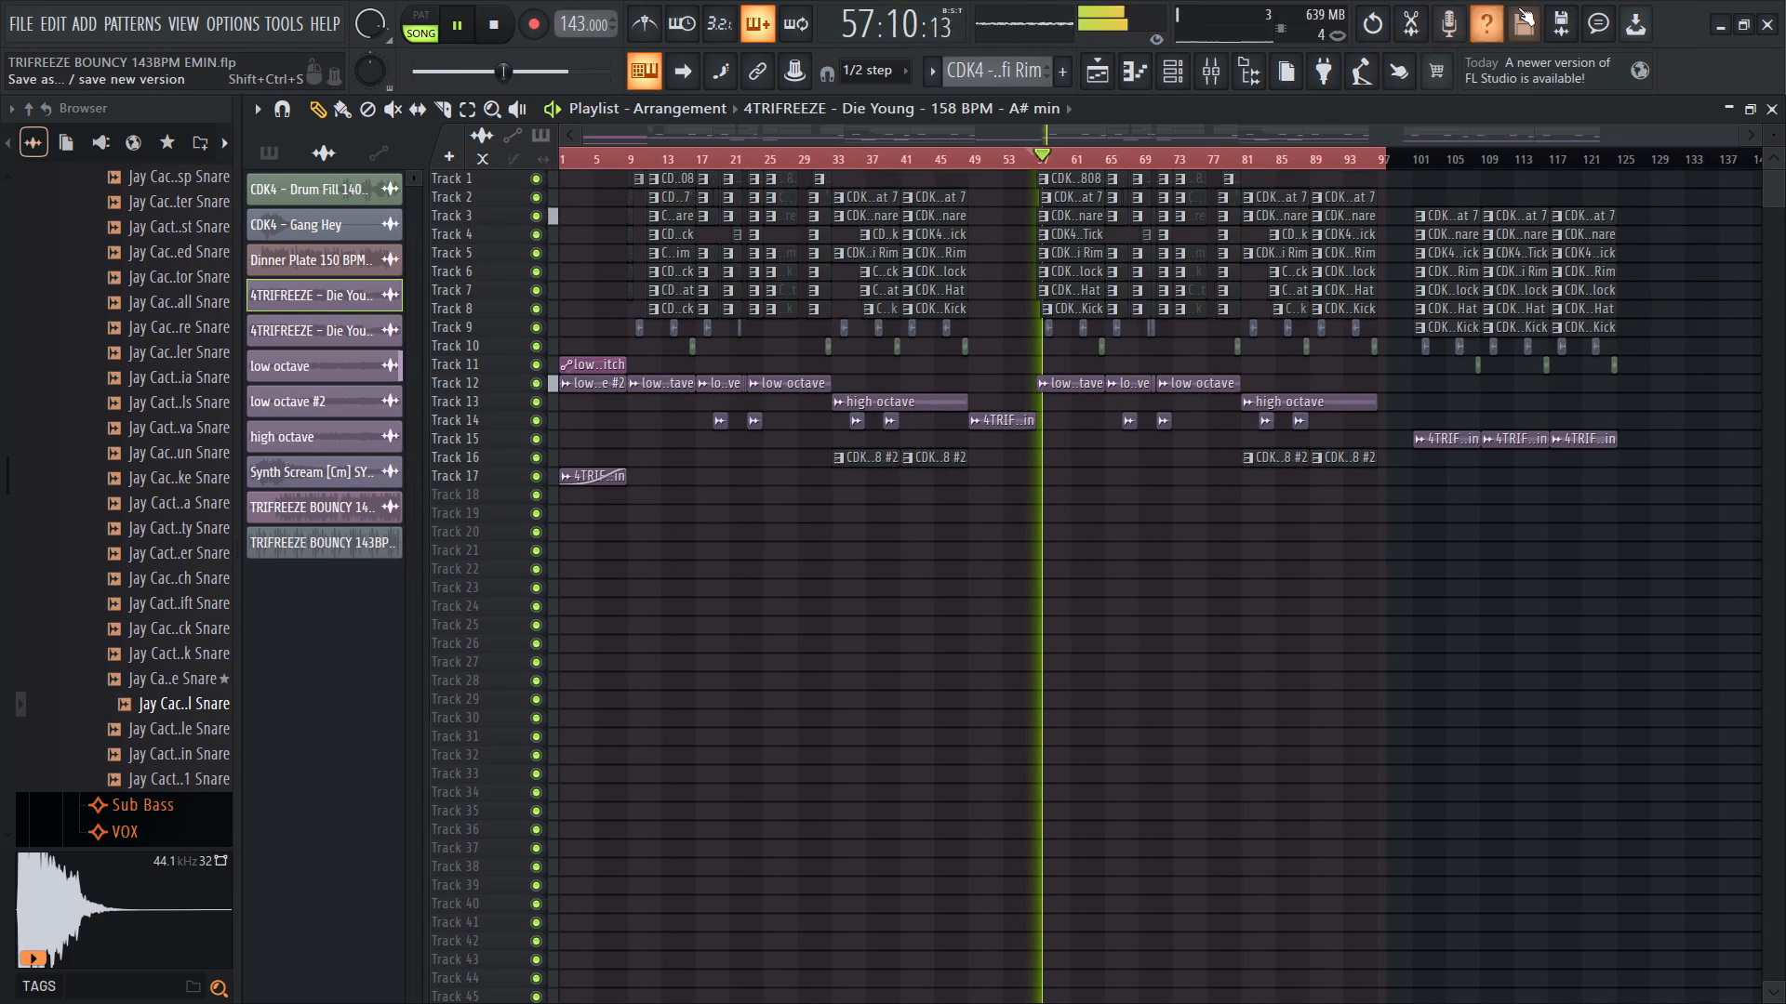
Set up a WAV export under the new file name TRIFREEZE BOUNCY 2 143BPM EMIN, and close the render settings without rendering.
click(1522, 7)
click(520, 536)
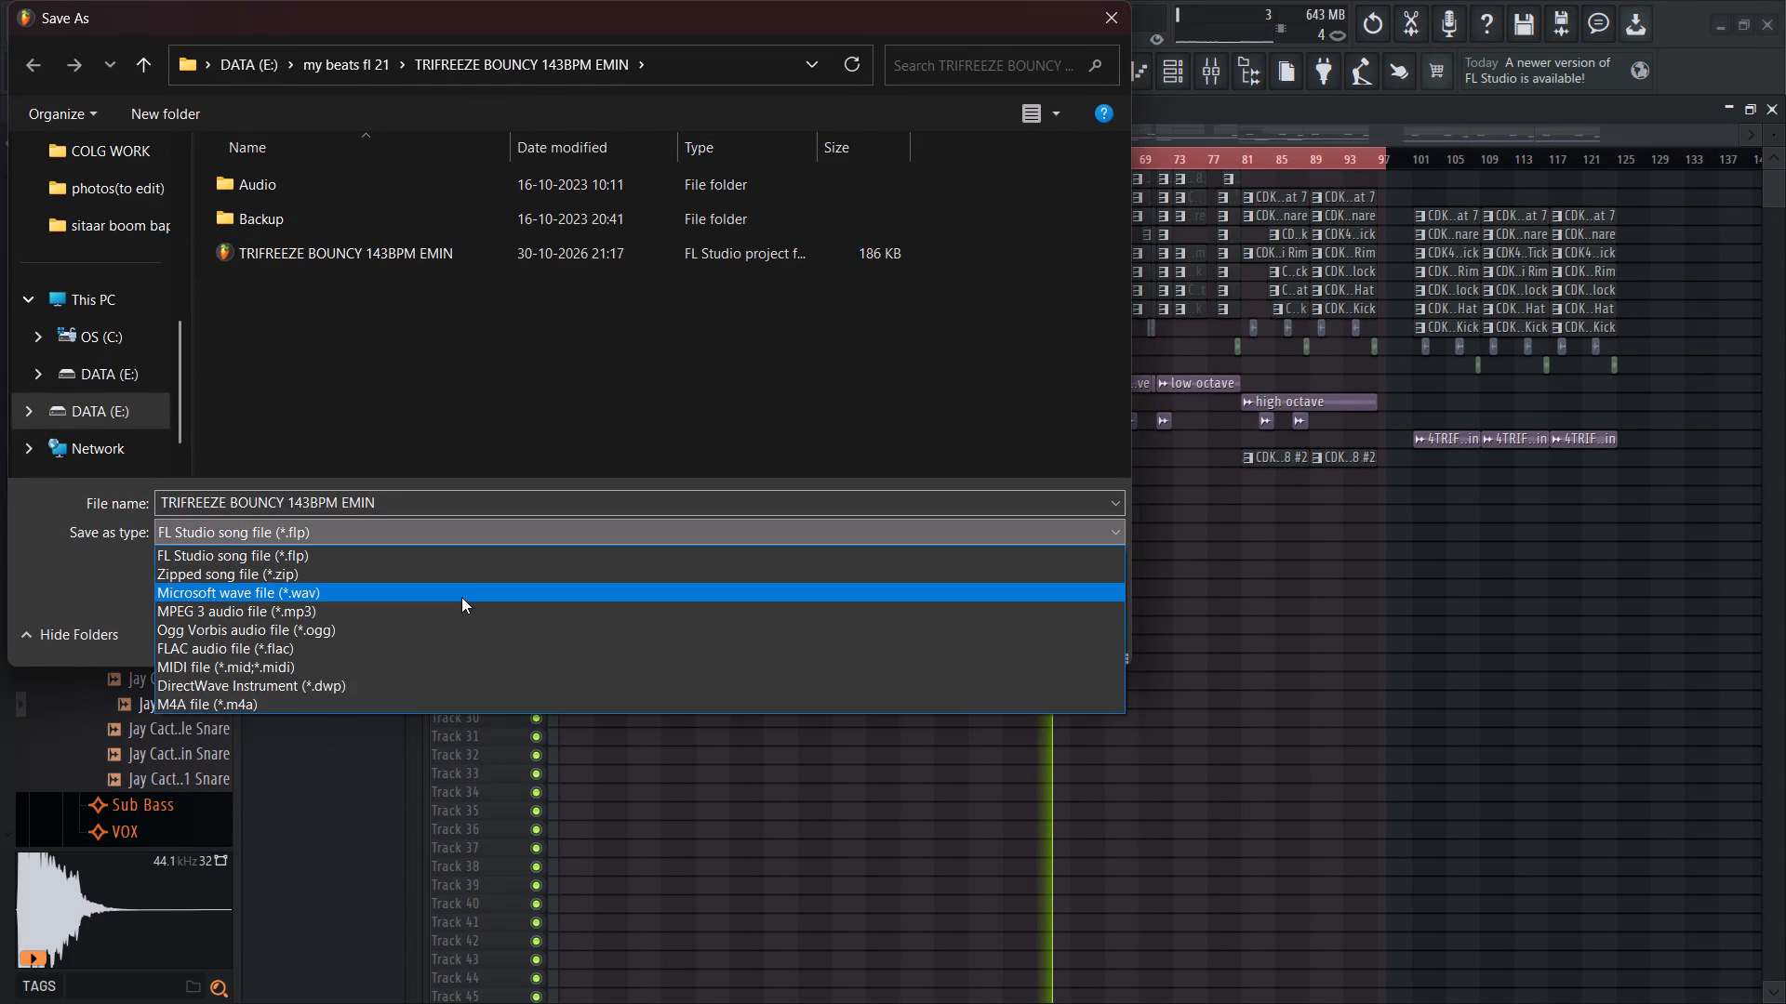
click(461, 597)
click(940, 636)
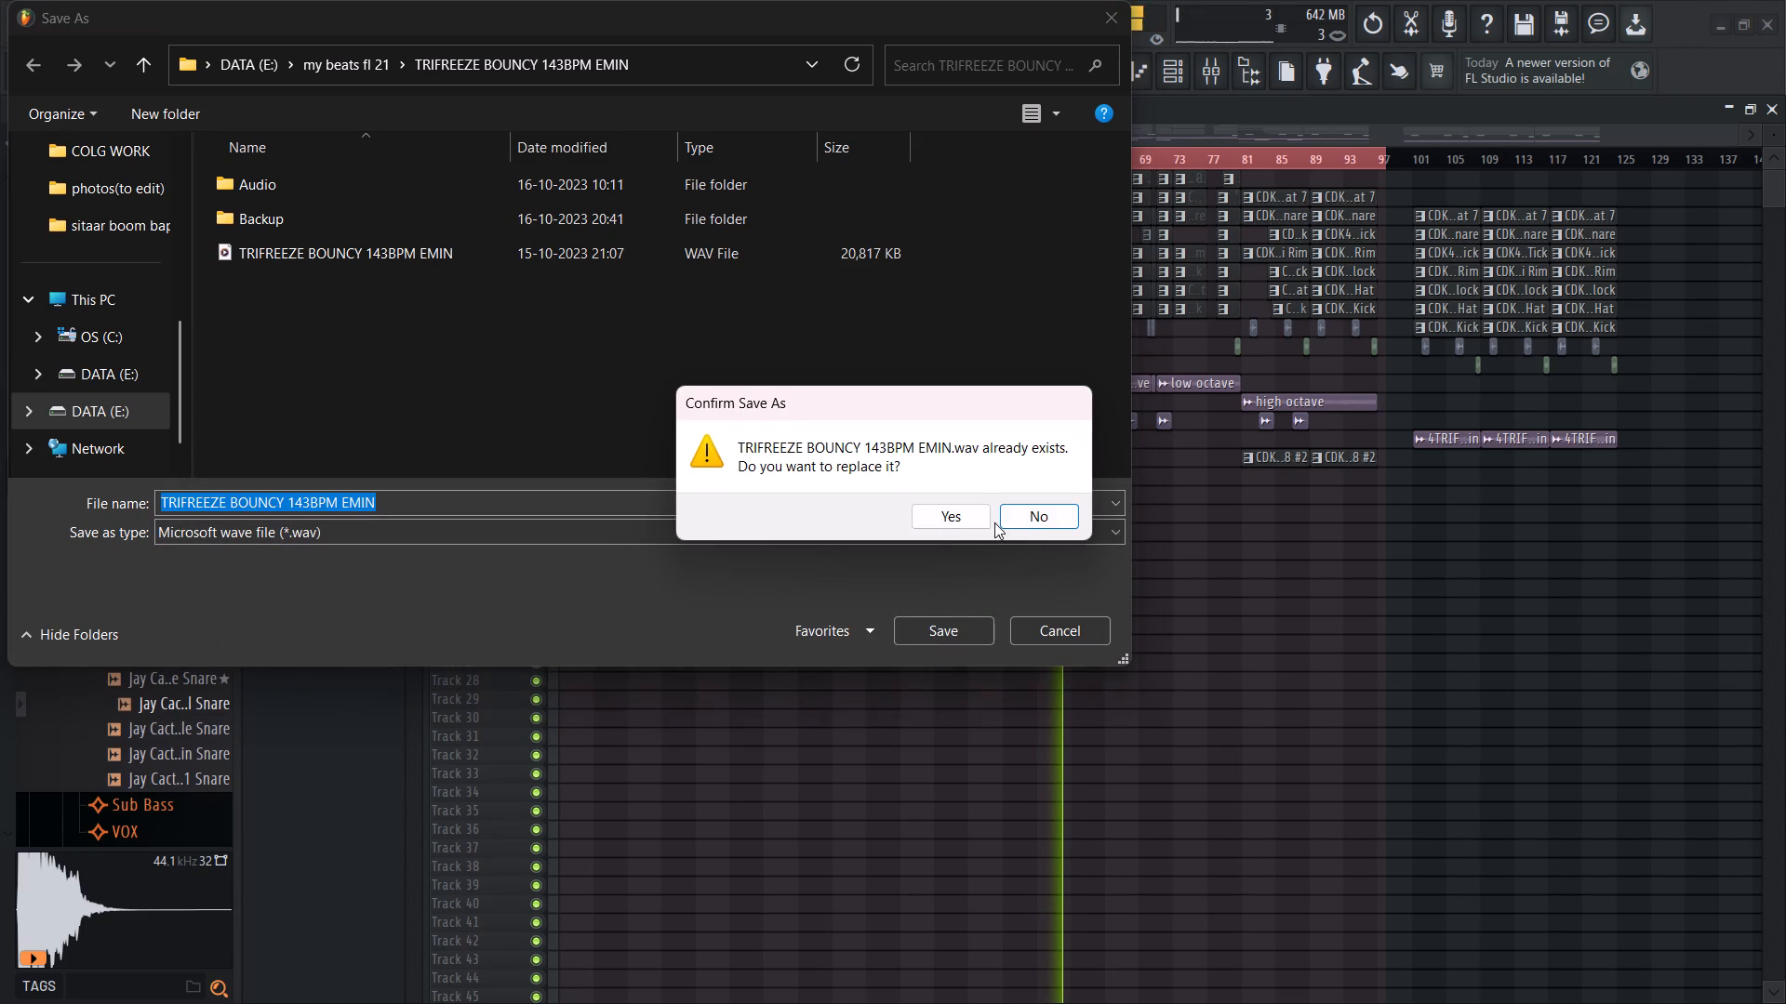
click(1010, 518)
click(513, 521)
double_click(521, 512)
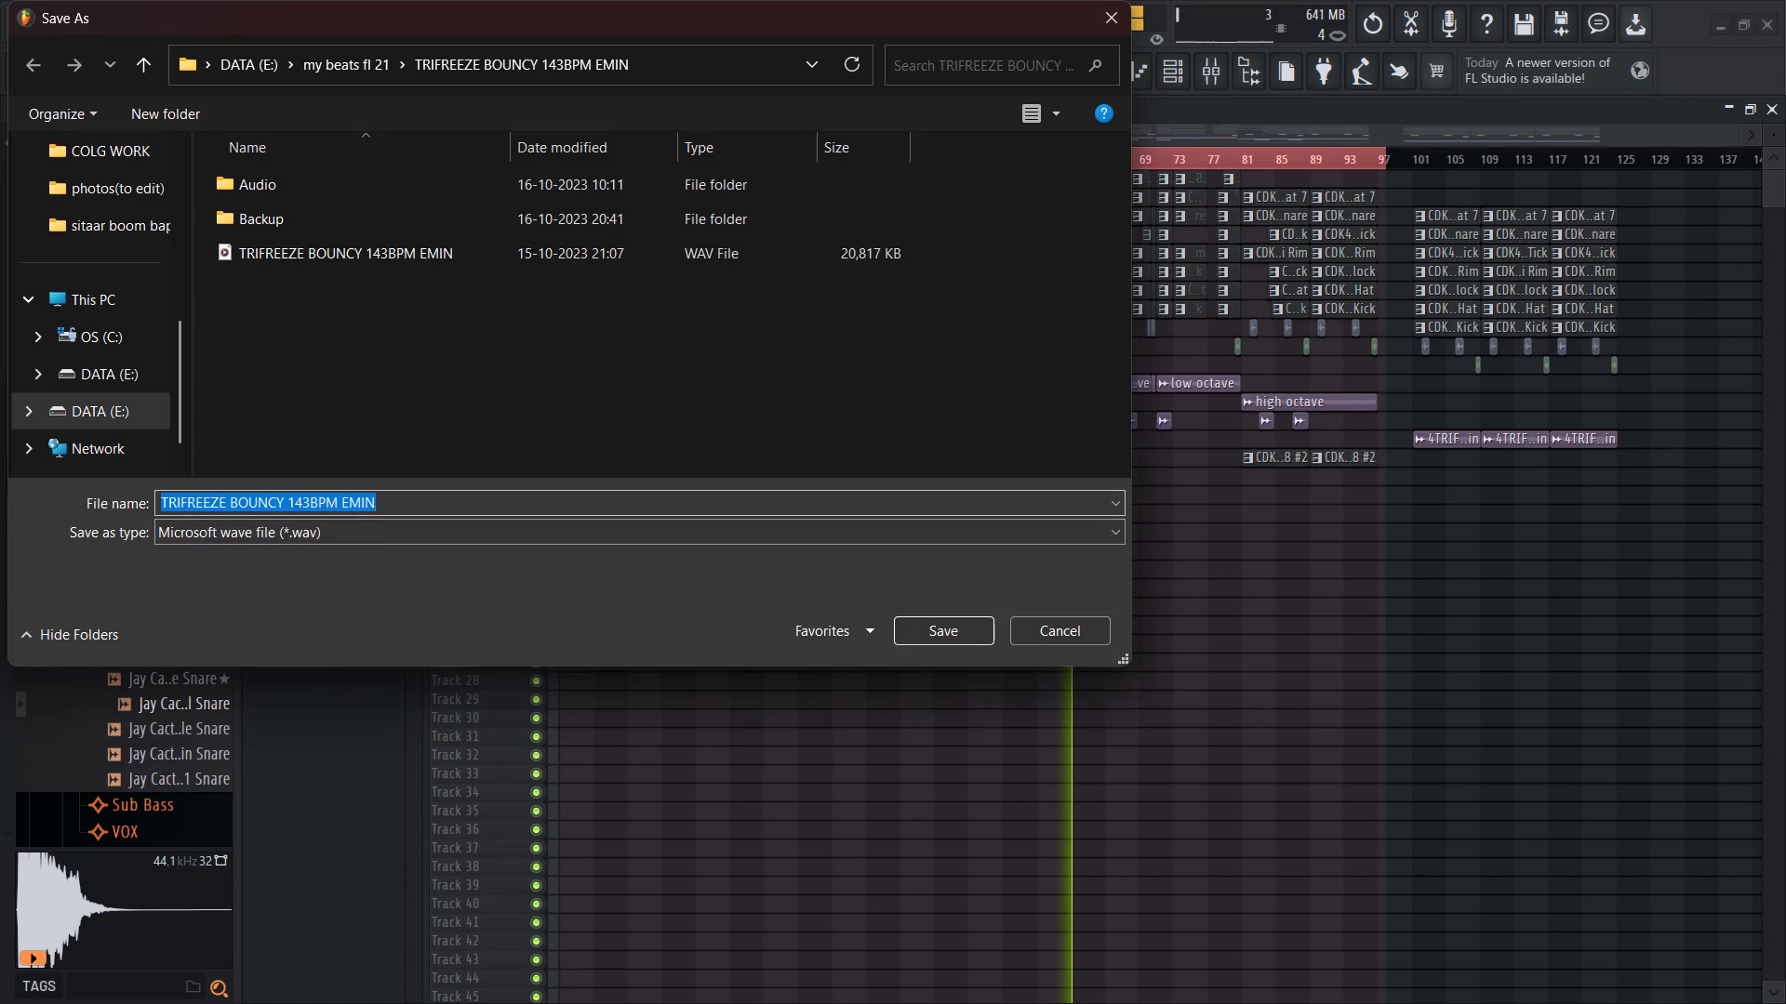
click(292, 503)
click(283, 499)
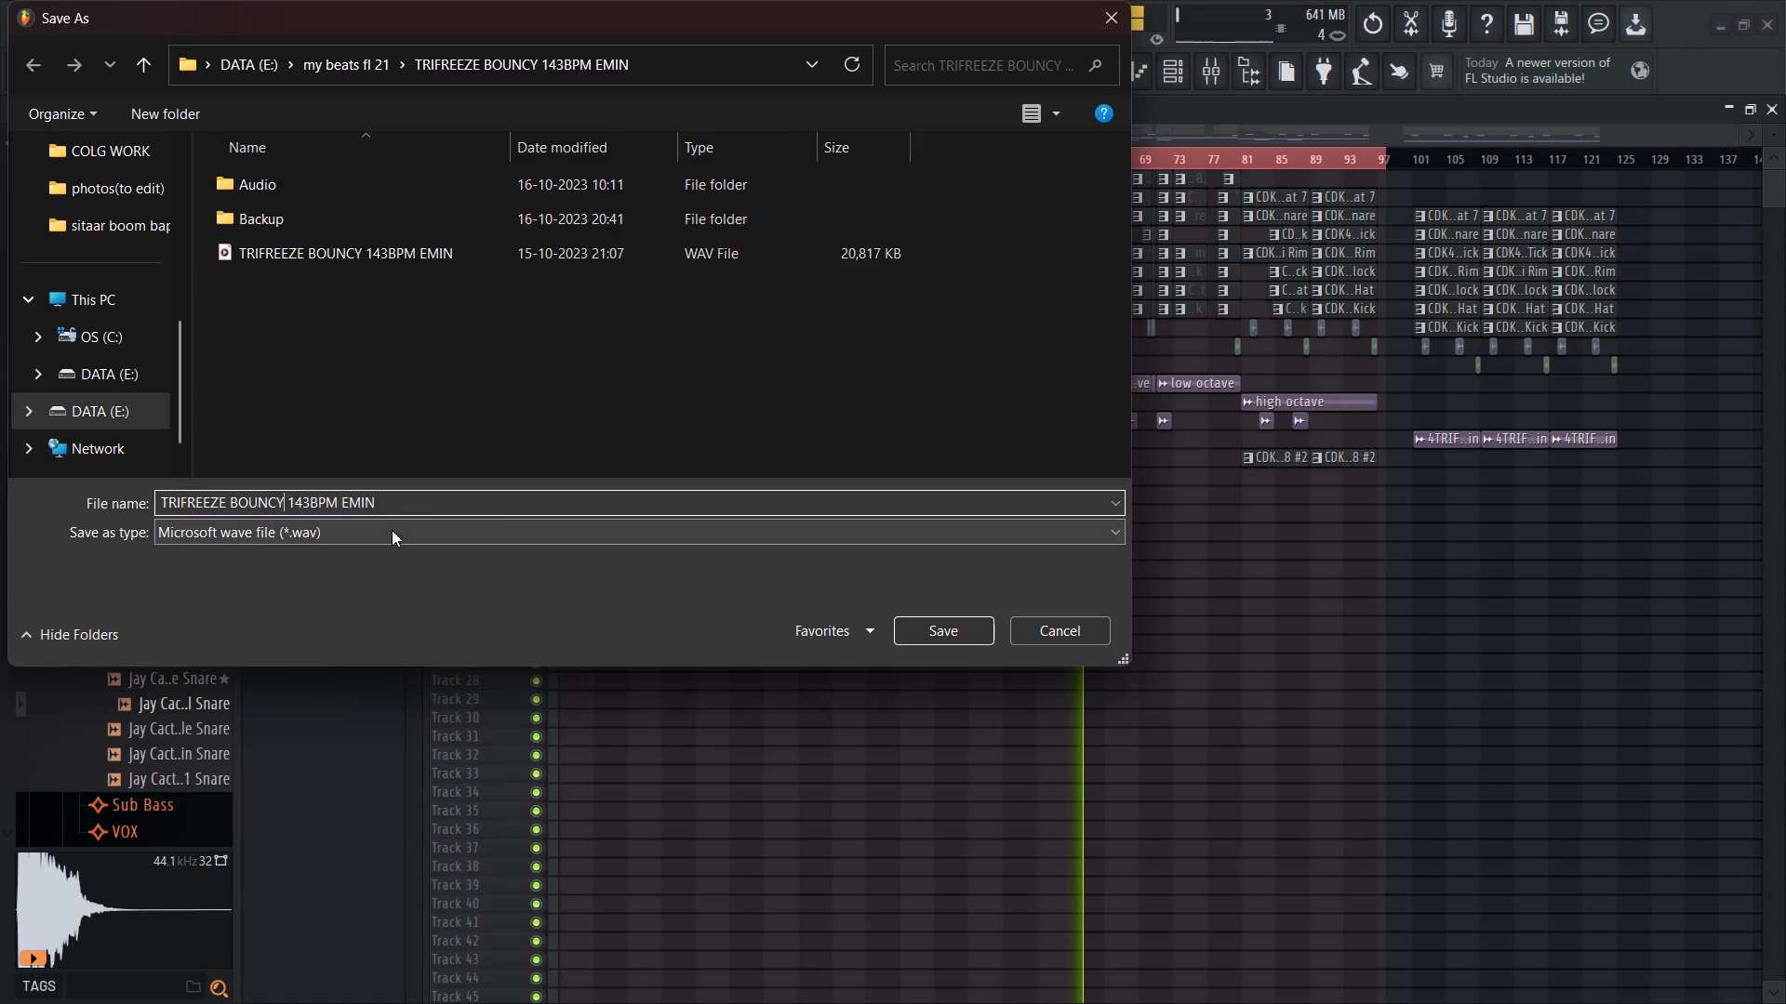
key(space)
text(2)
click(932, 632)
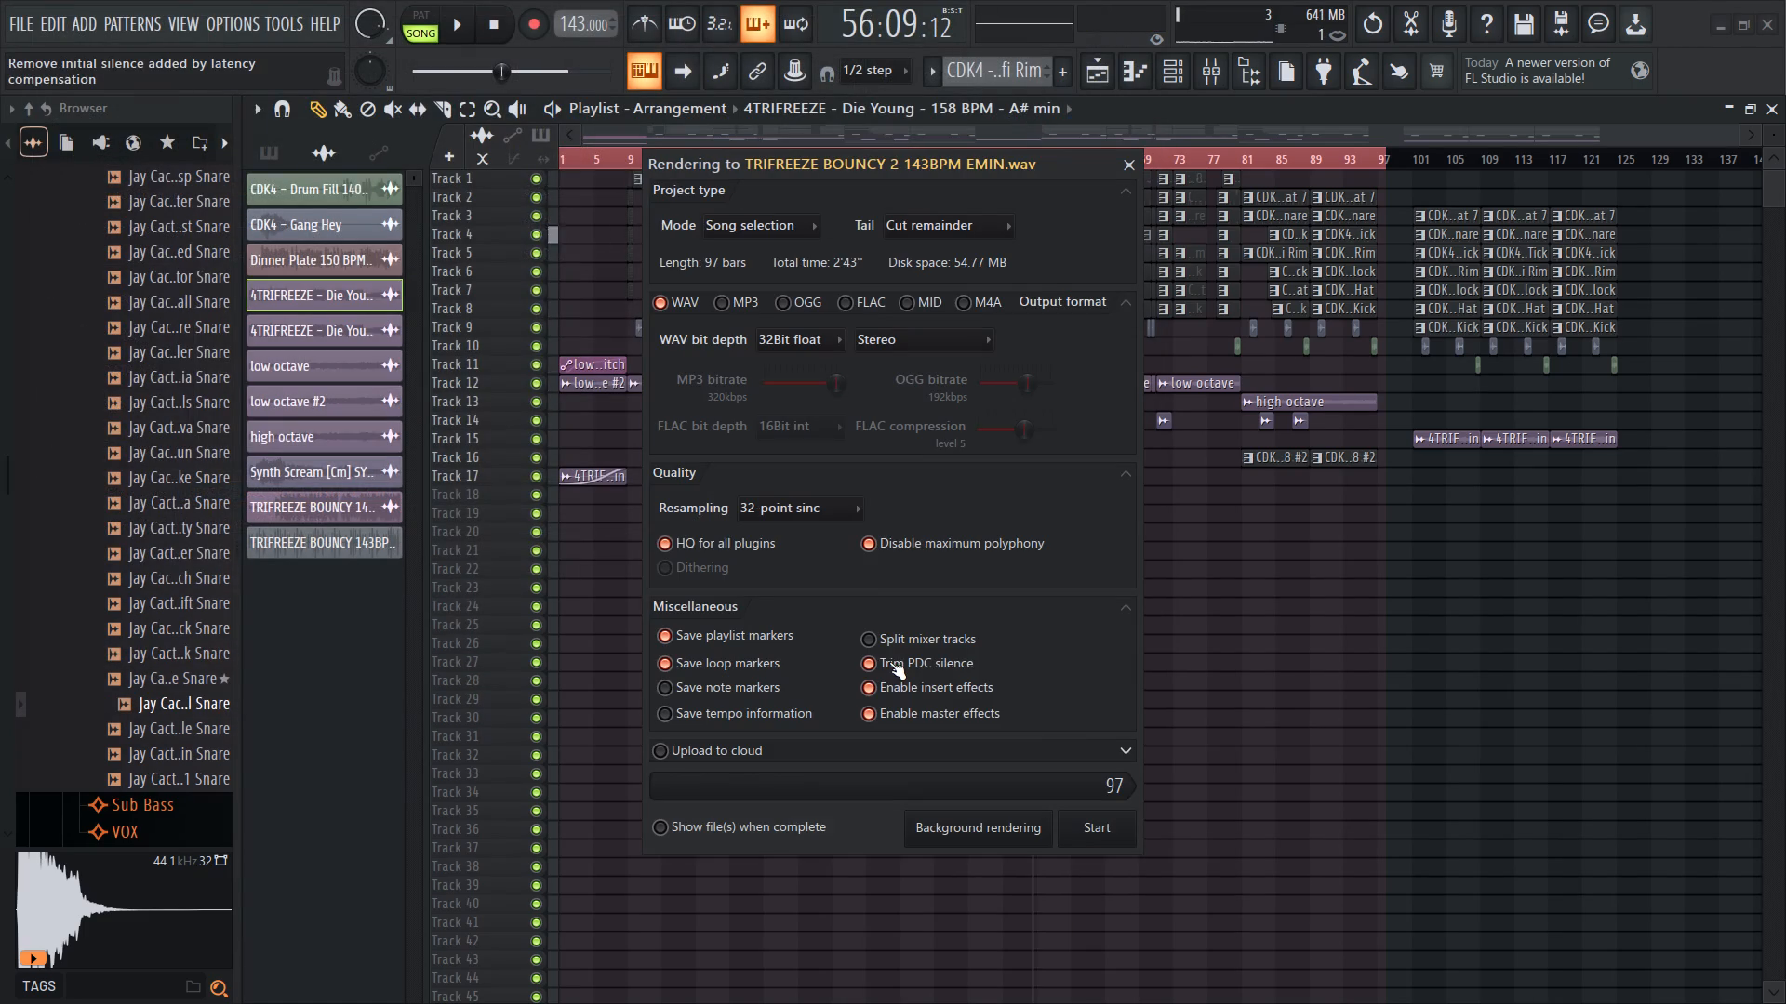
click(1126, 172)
Play the first drop from about bar 11 and save the project.
key(space)
click(647, 159)
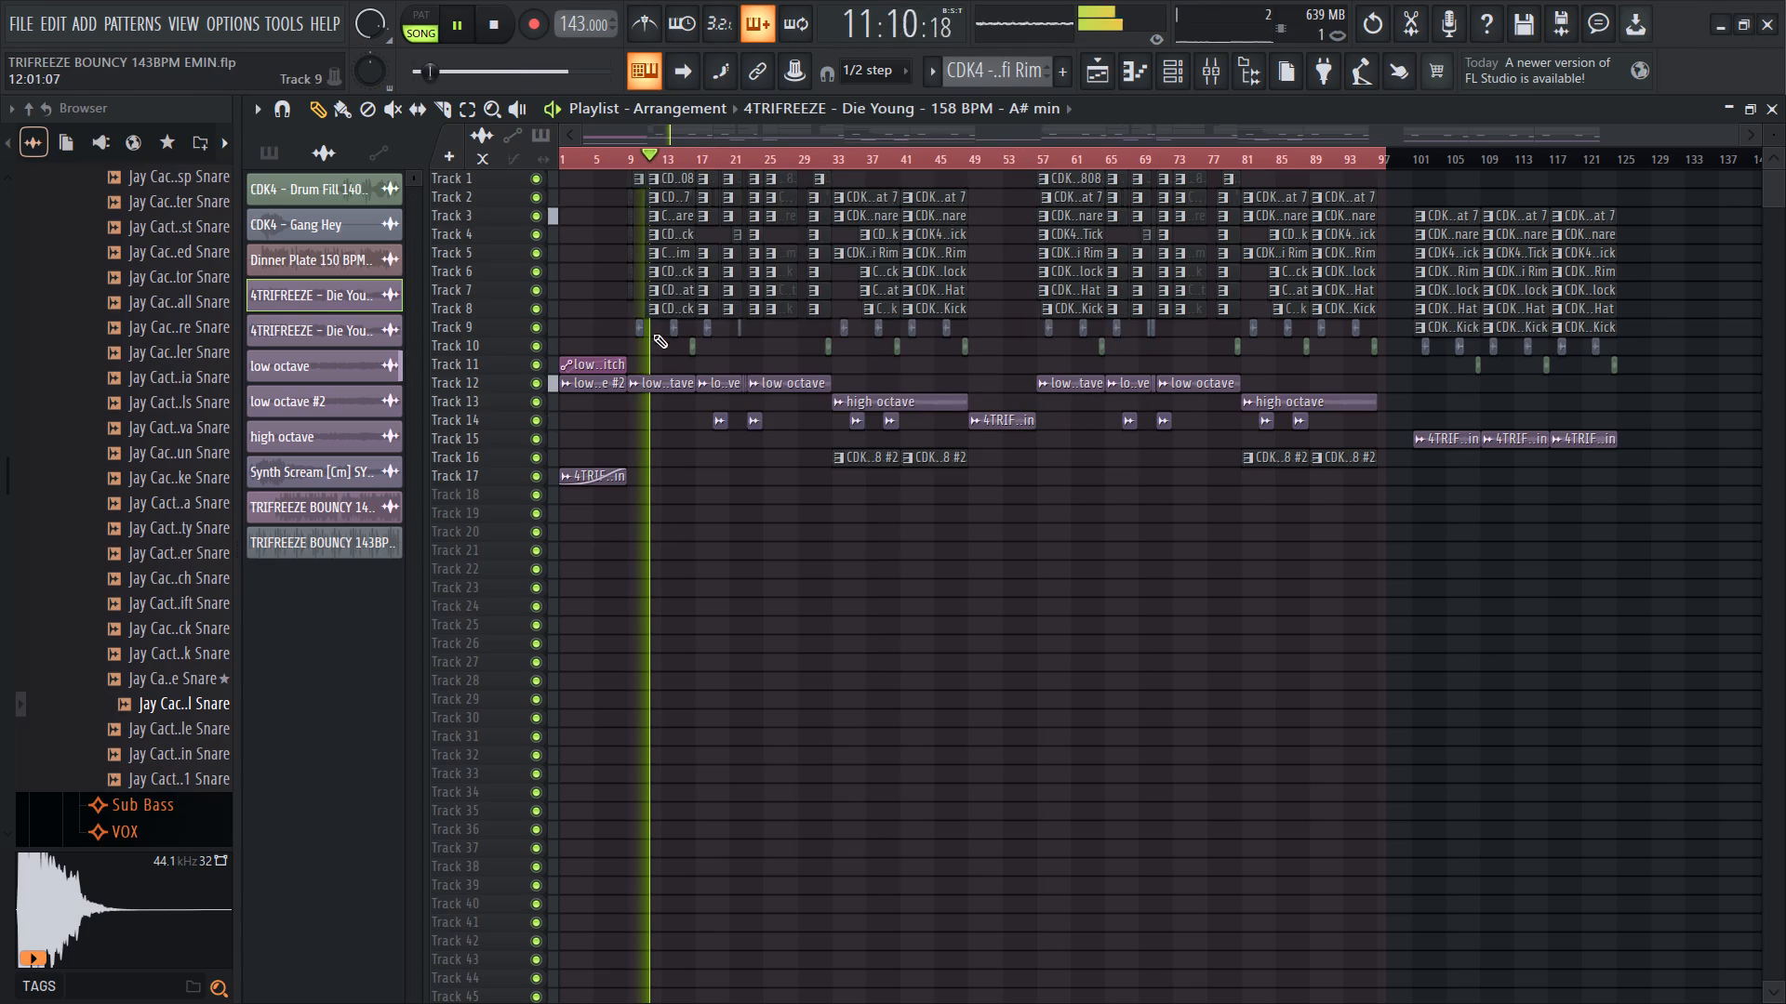
right_click(1495, 610)
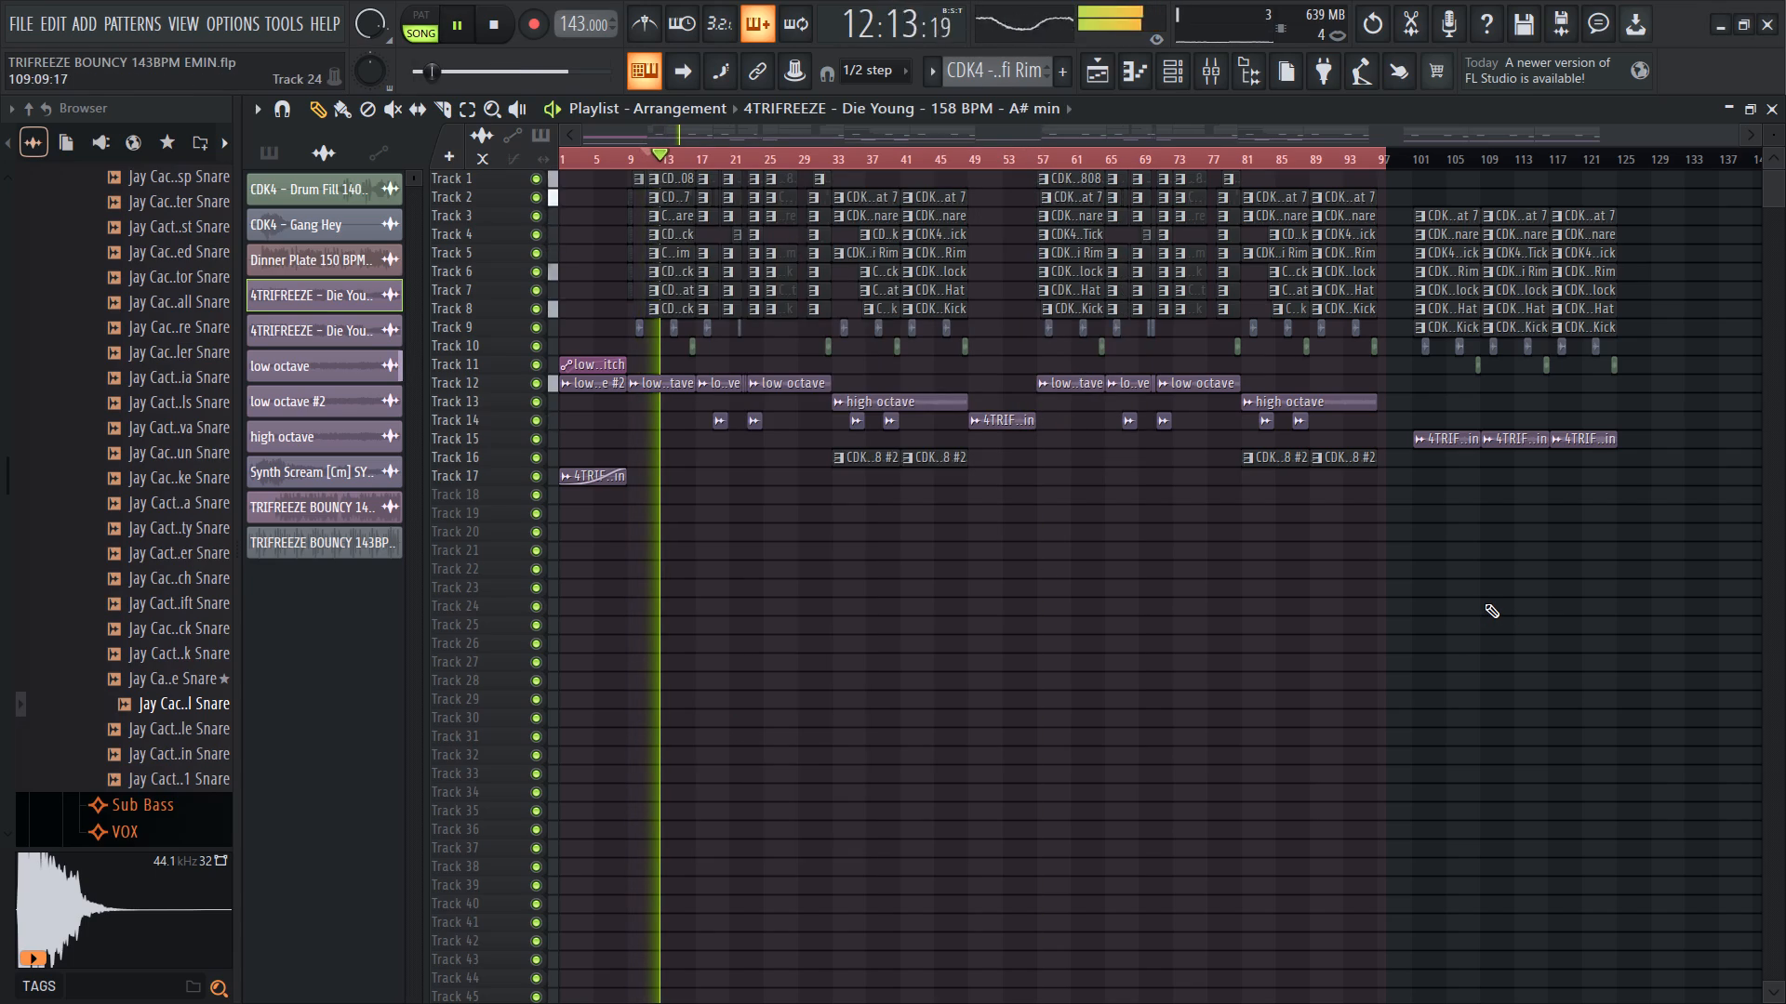
key(ctrl+s)
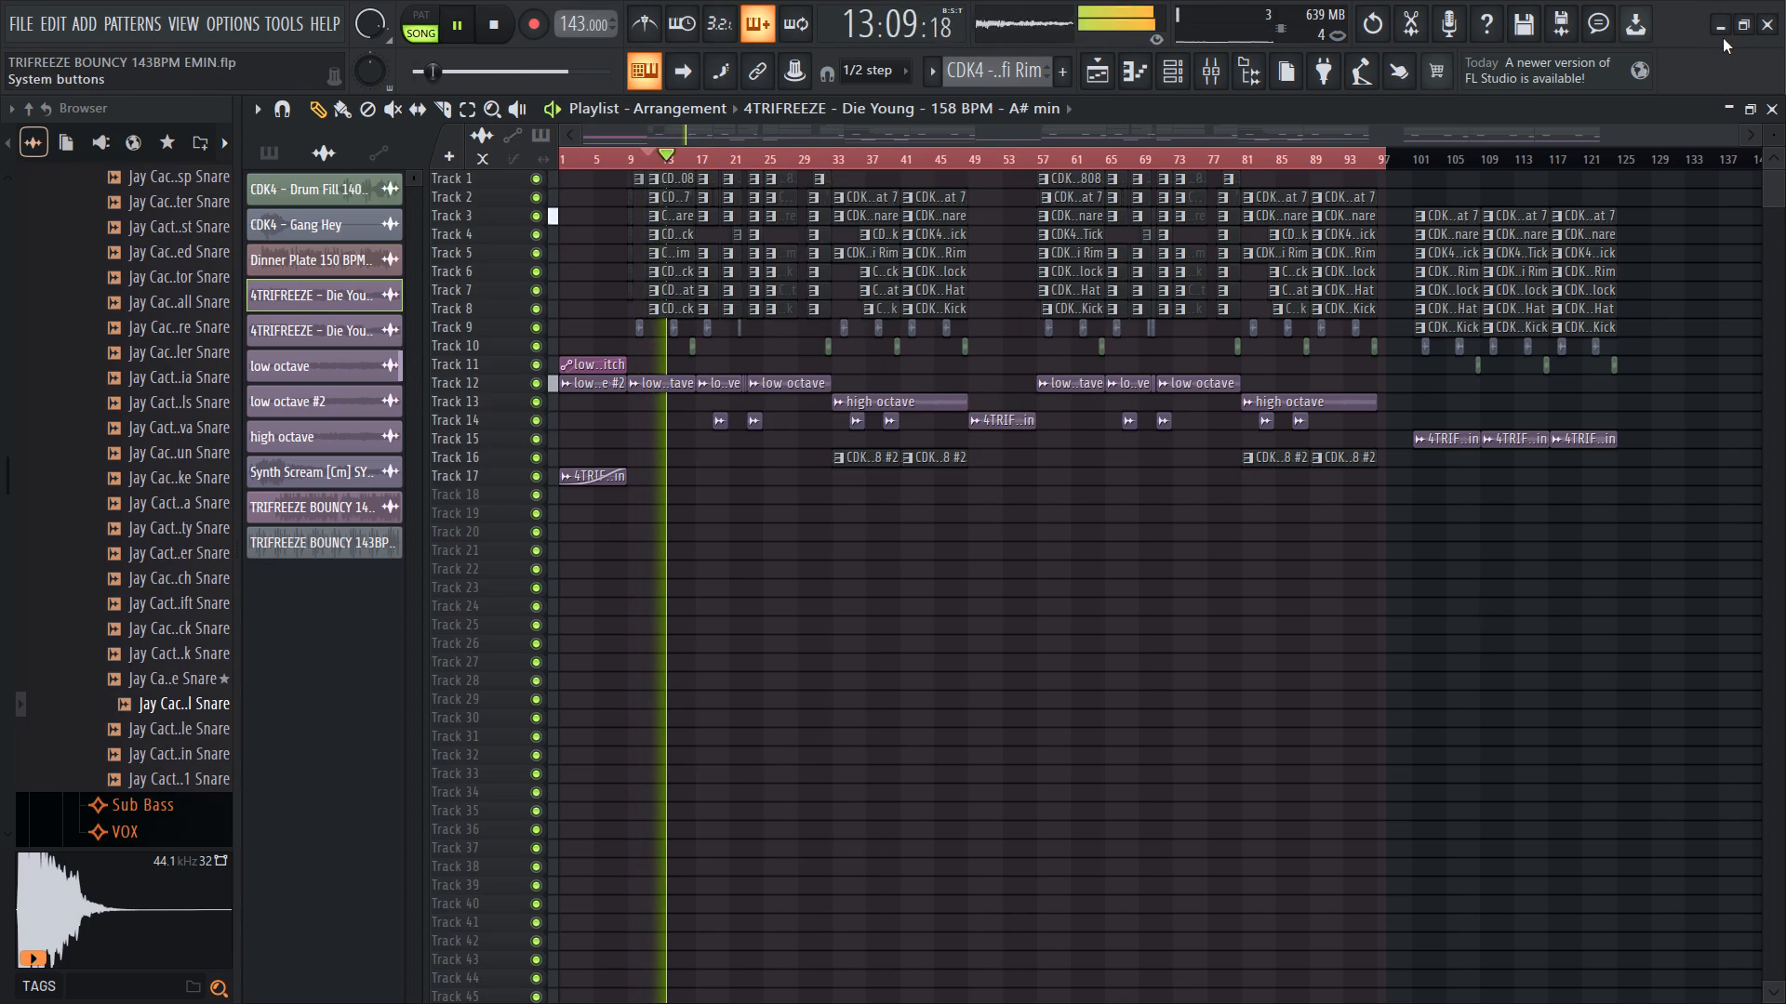